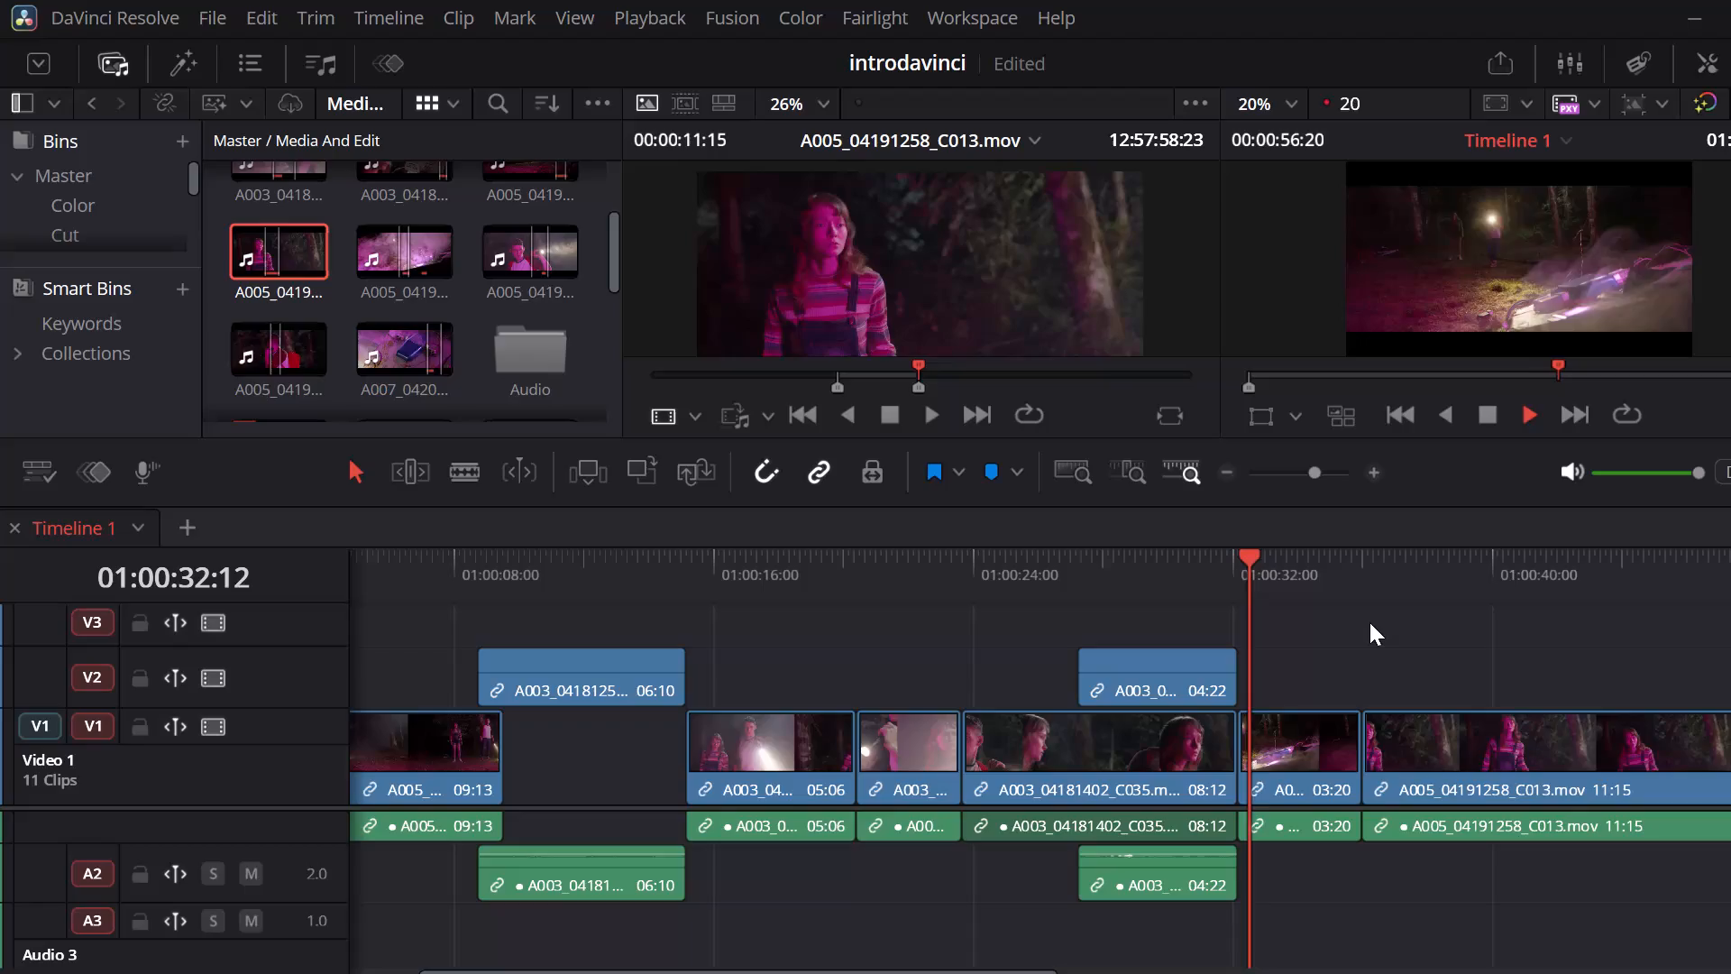
Load A005_04191354_C020.mov from the Media And Edit bin into the source viewer.
{"action": "key", "text": "space"}
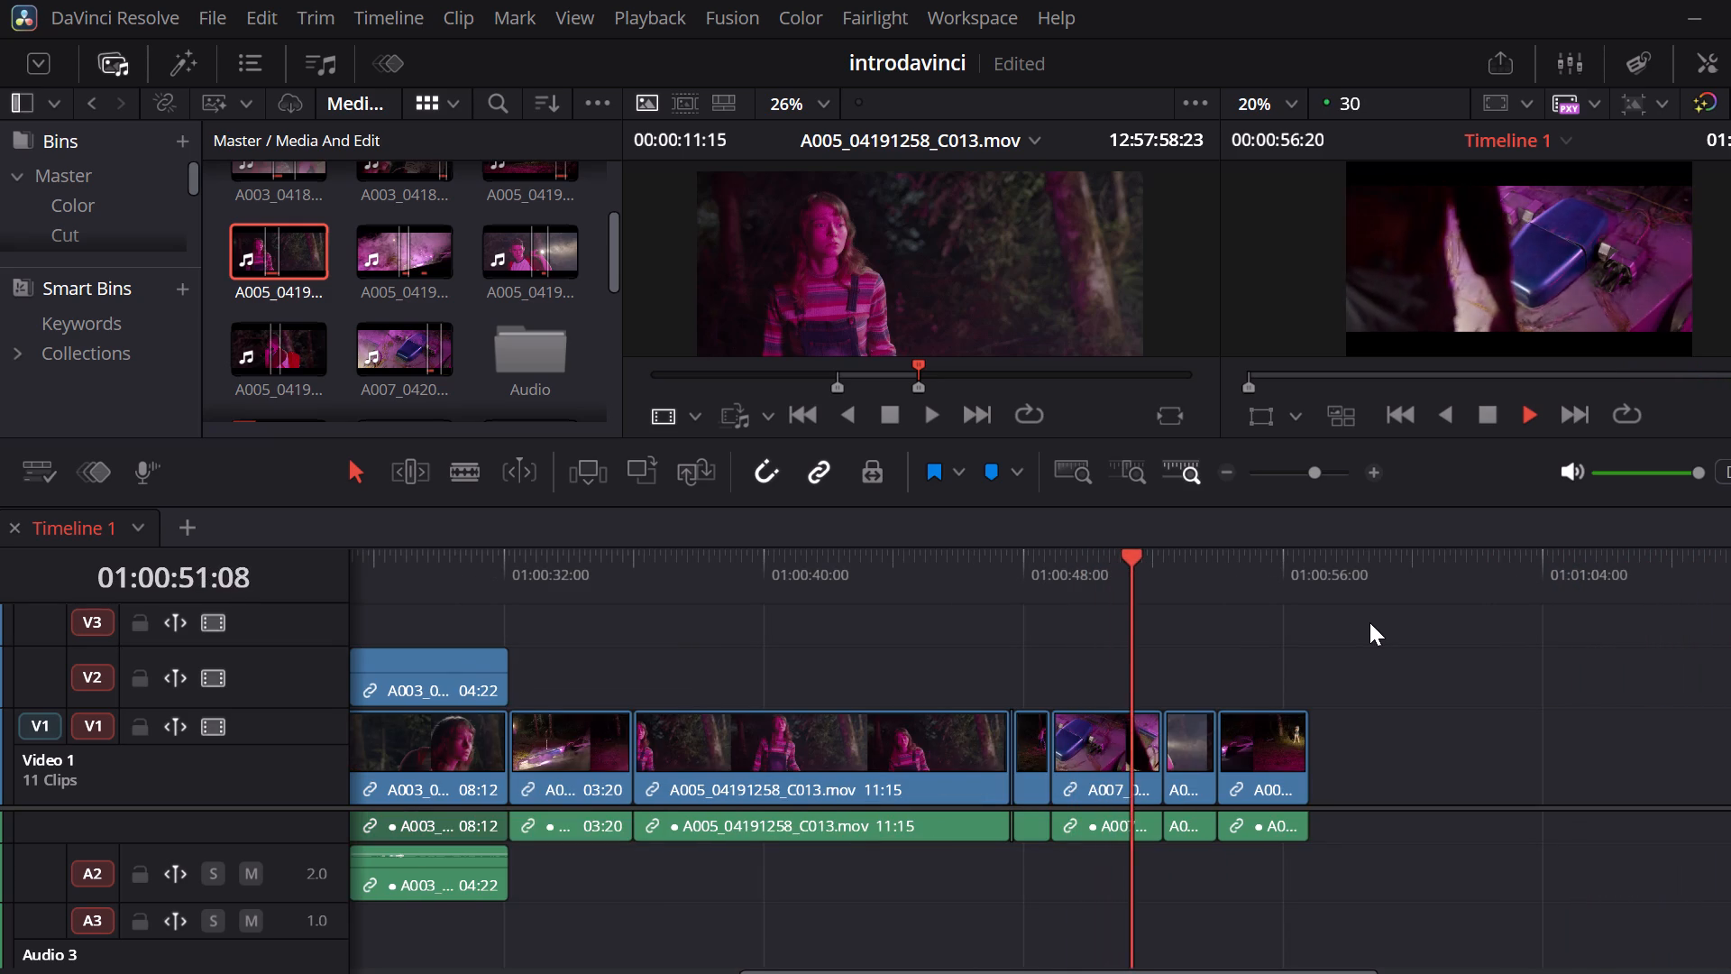
{"action": "key", "text": "space"}
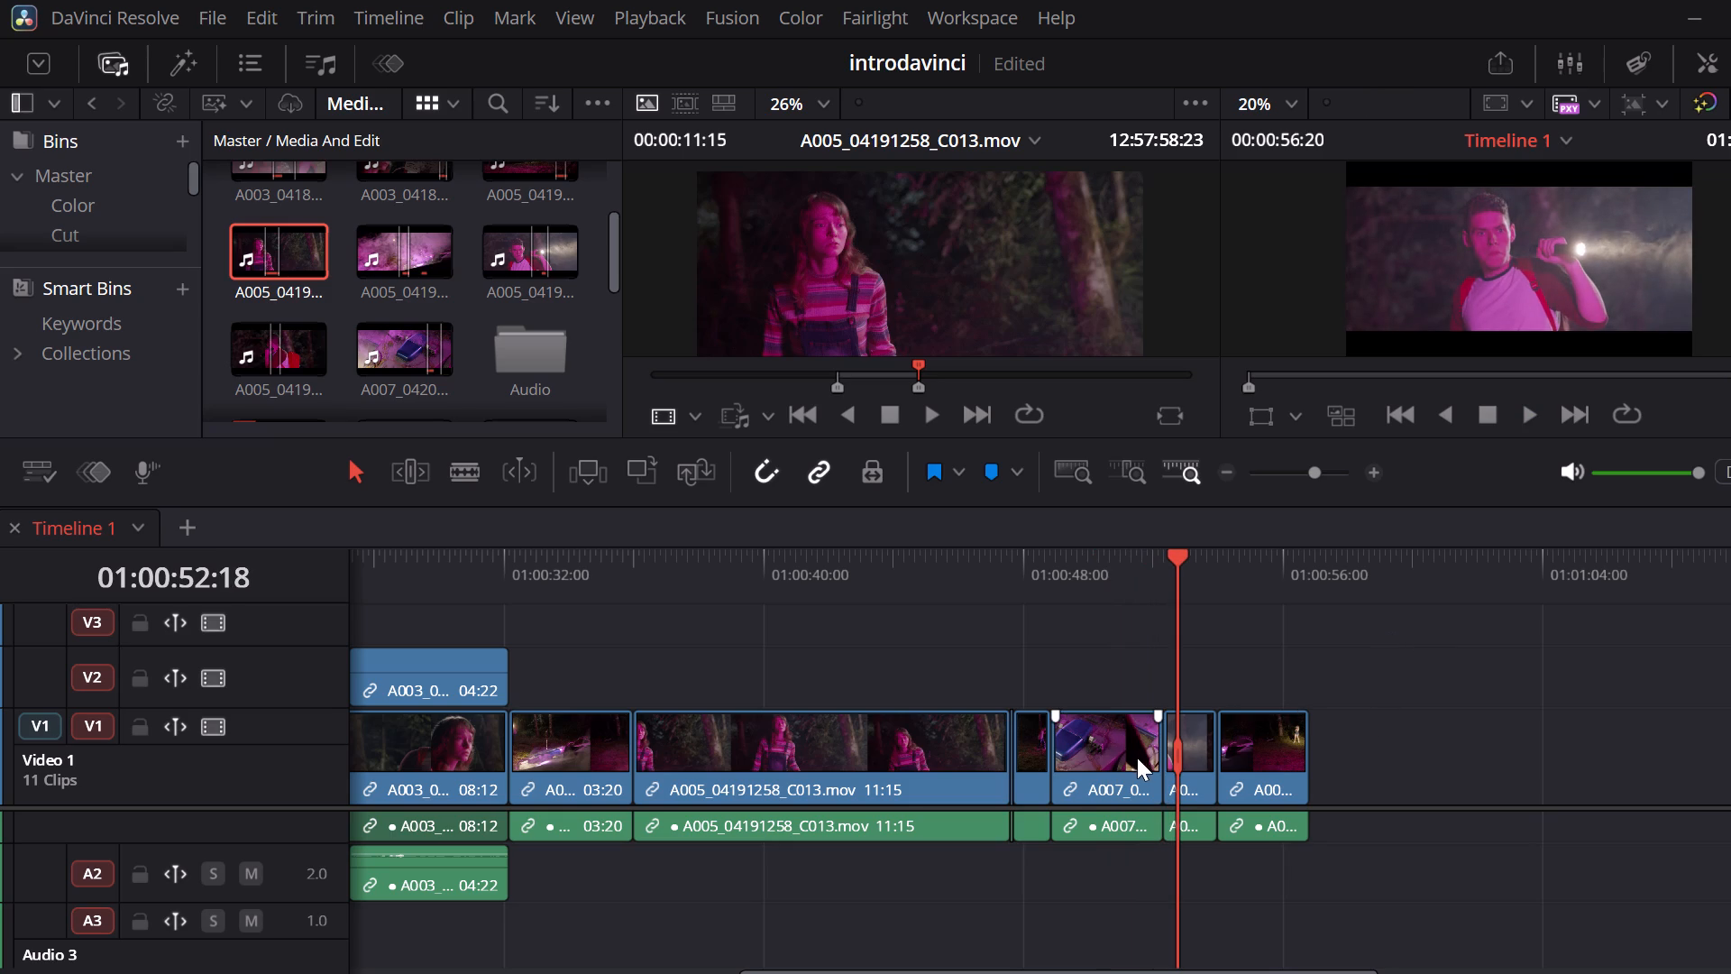
{"action": "left_click", "coordinate": [1096, 767]}
{"action": "left_click", "coordinate": [401, 340]}
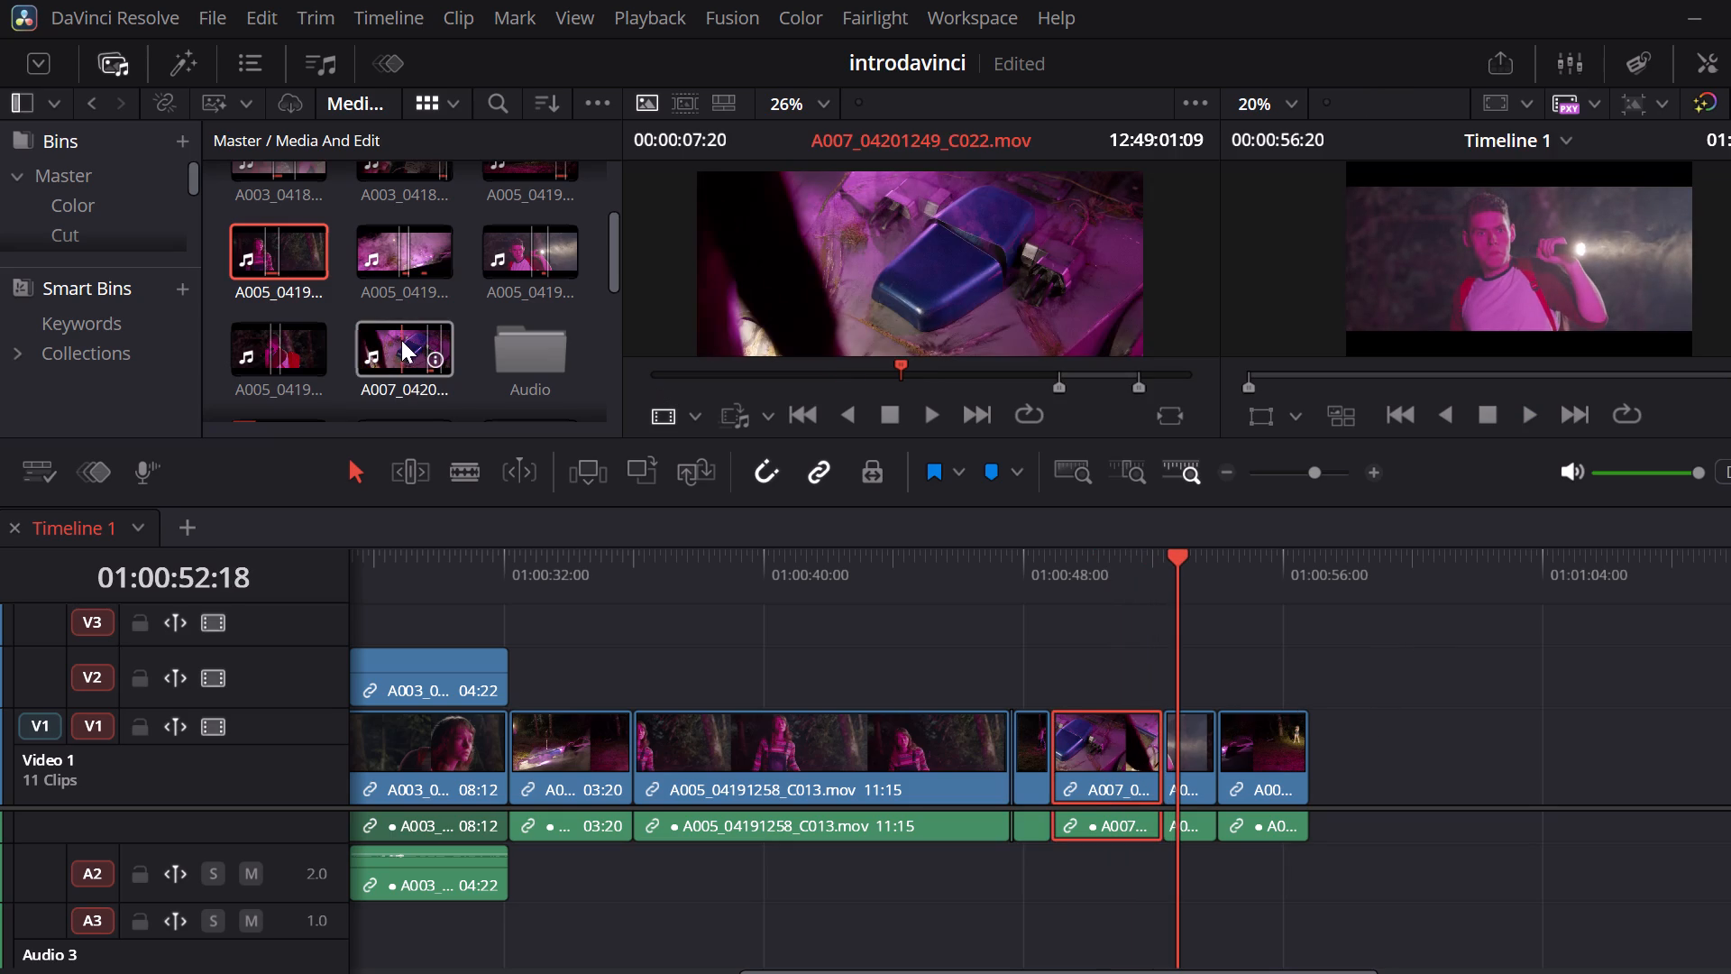
{"action": "scroll", "coordinate": [401, 340], "scroll_direction": "down", "scroll_amount": 2}
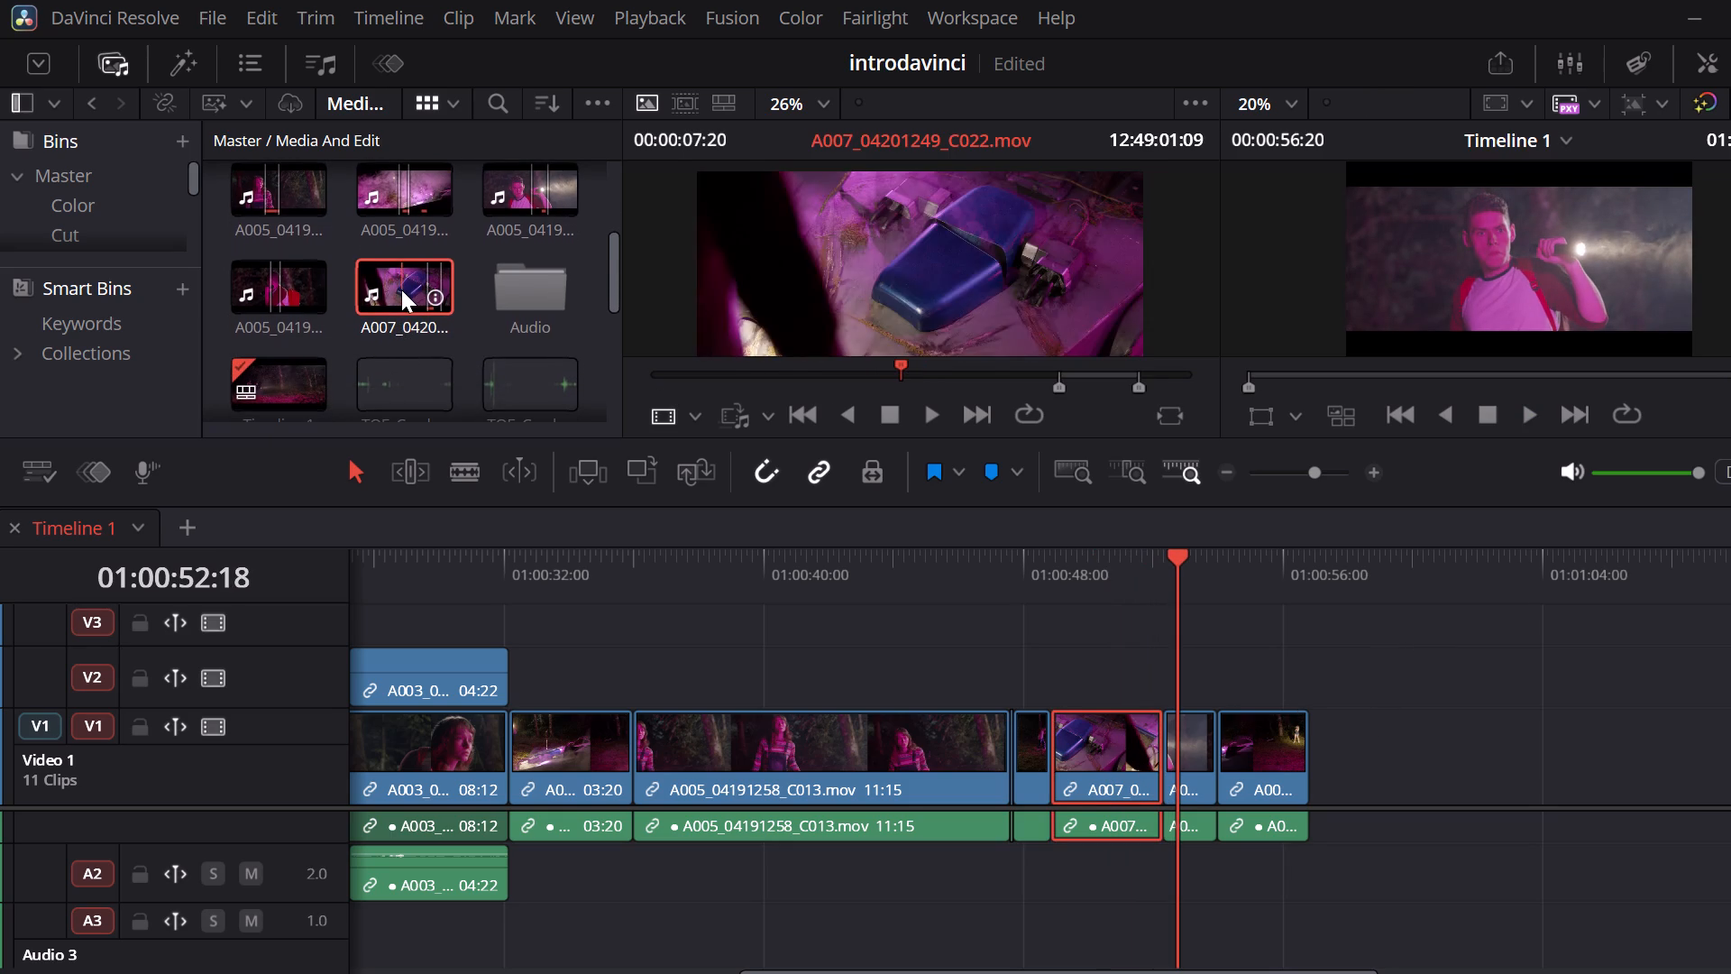
{"action": "scroll", "coordinate": [389, 281], "scroll_direction": "up", "scroll_amount": 1}
{"action": "left_click", "coordinate": [298, 232]}
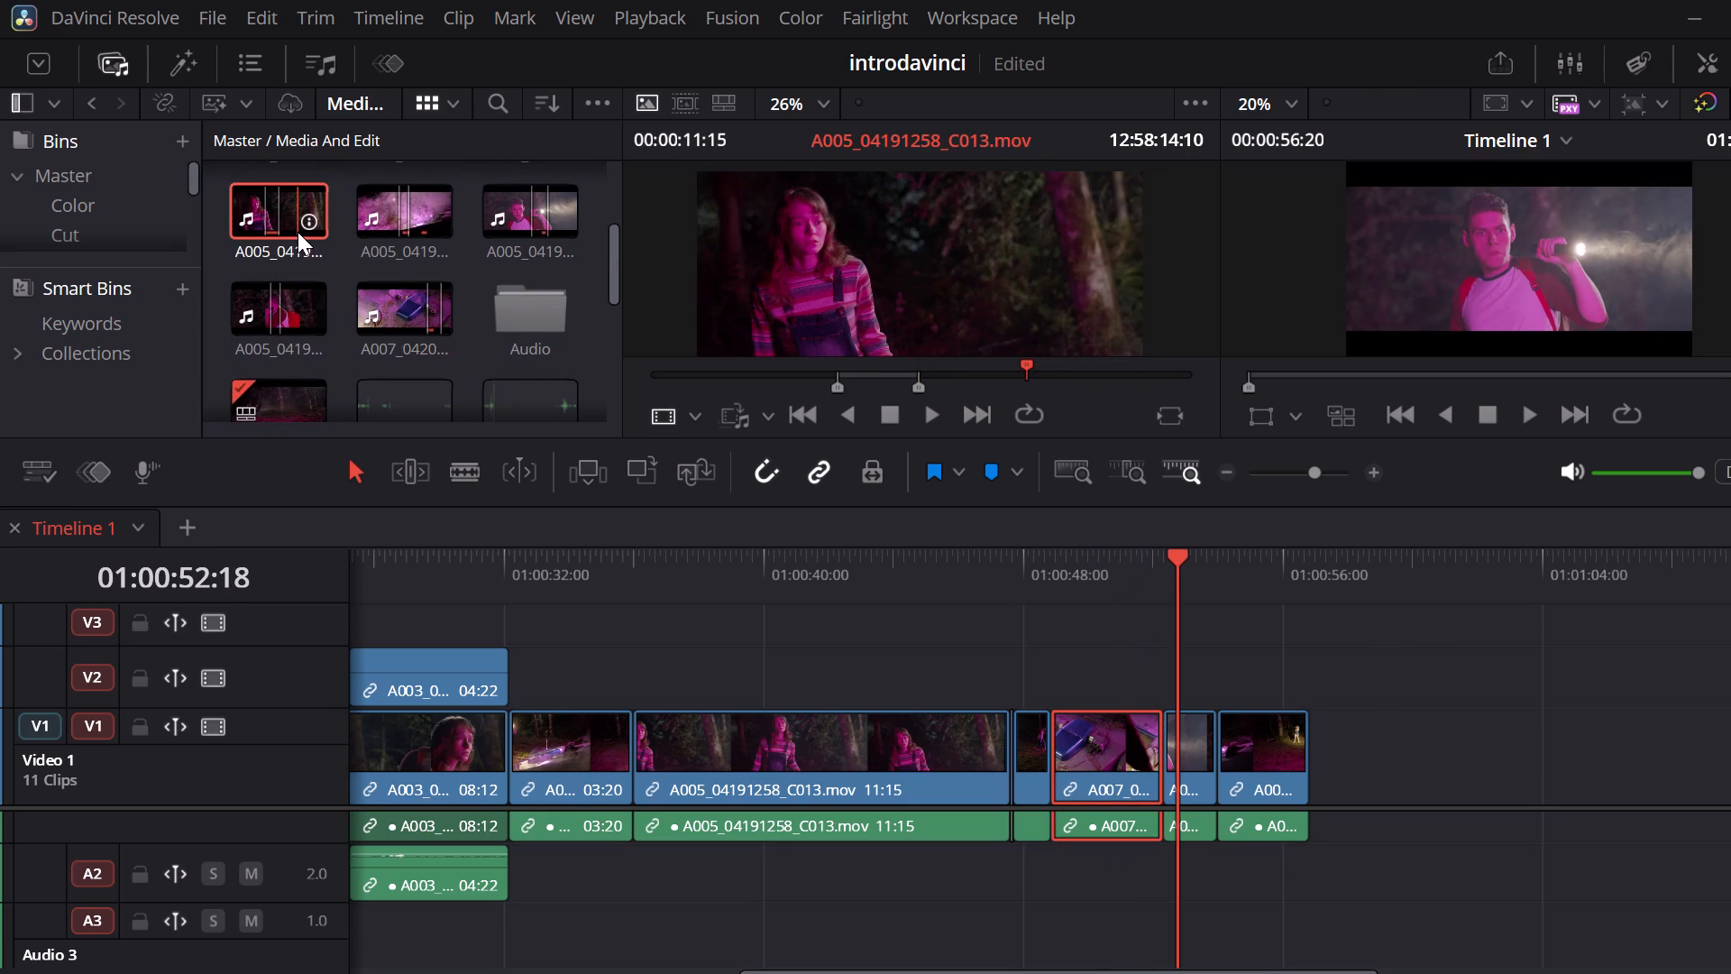
{"action": "left_click", "coordinate": [286, 306]}
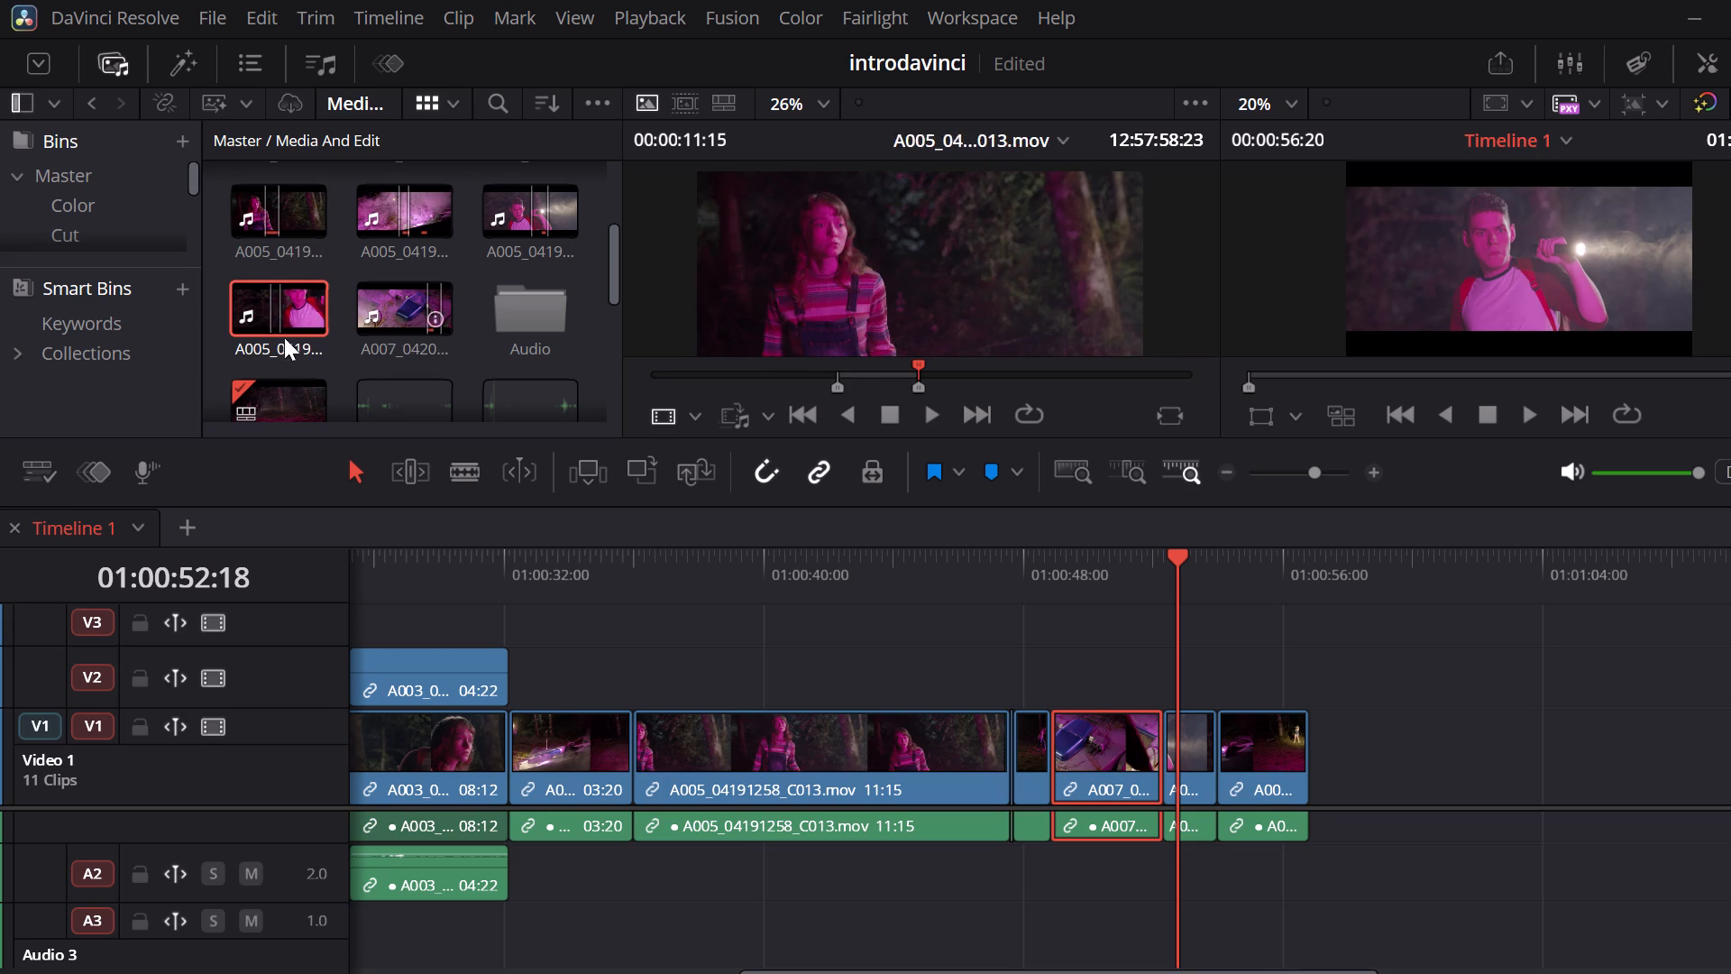
{"action": "double_click", "coordinate": [282, 323]}
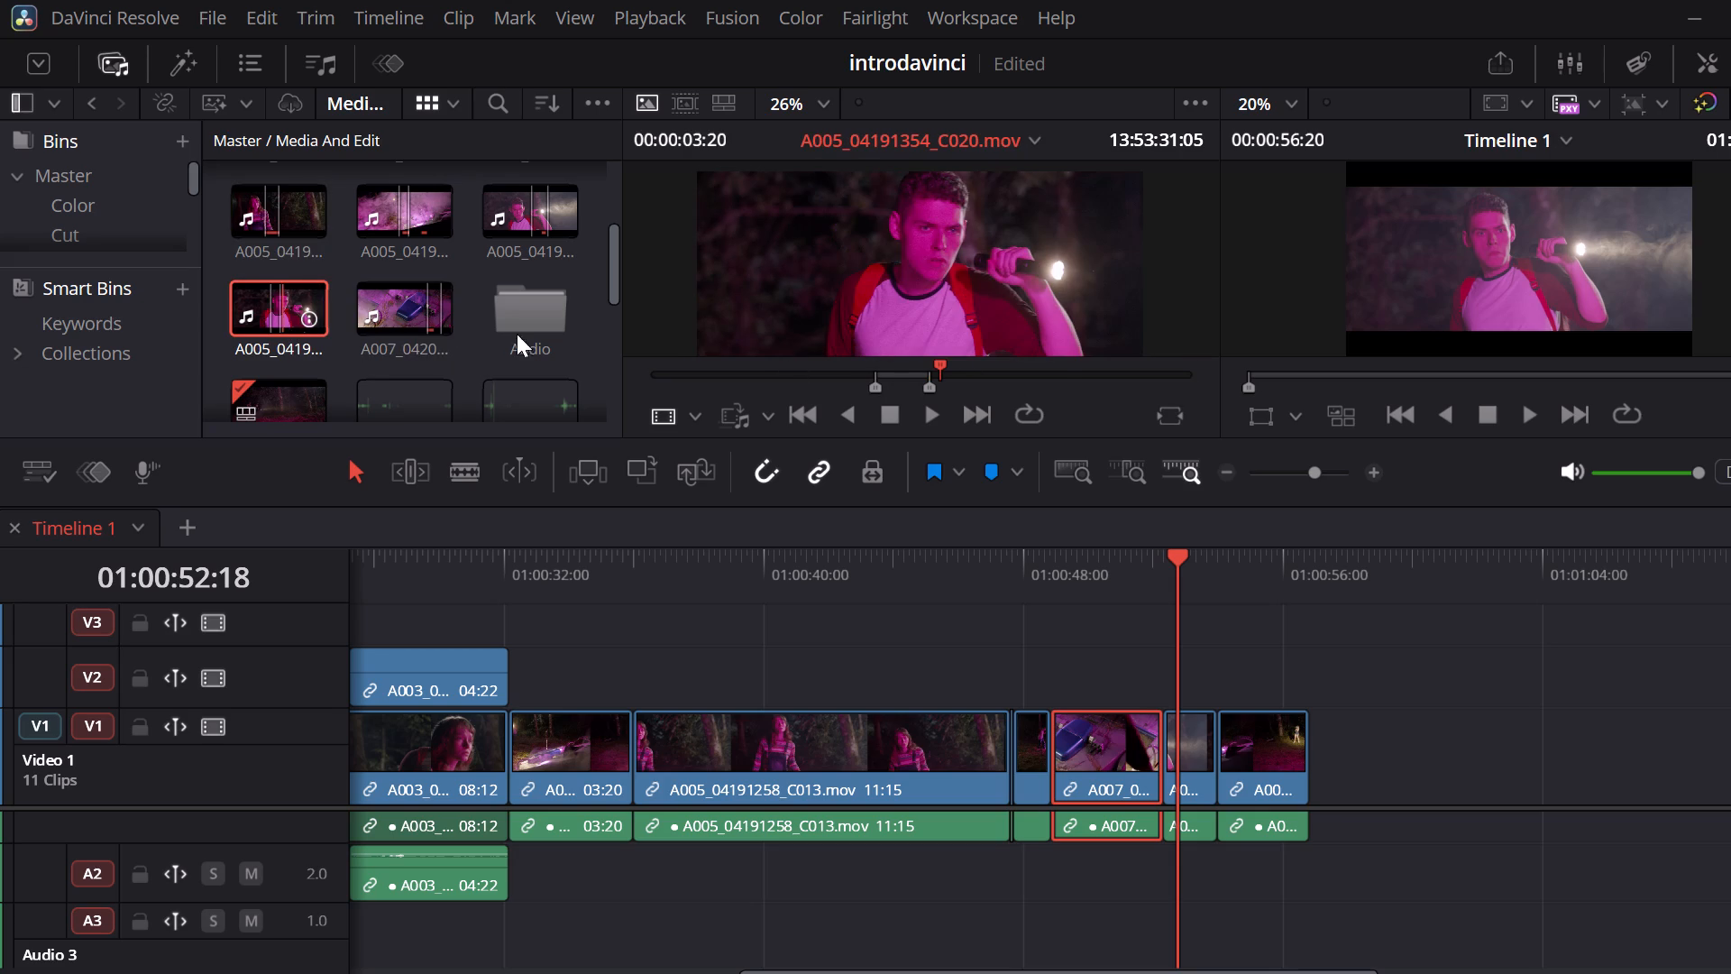
Mark new in and out points in A005_04191354_C020.mov for a 05:03 range in which the man with the flashlight turns.
{"action": "left_click", "coordinate": [274, 304]}
{"action": "key", "text": "space"}
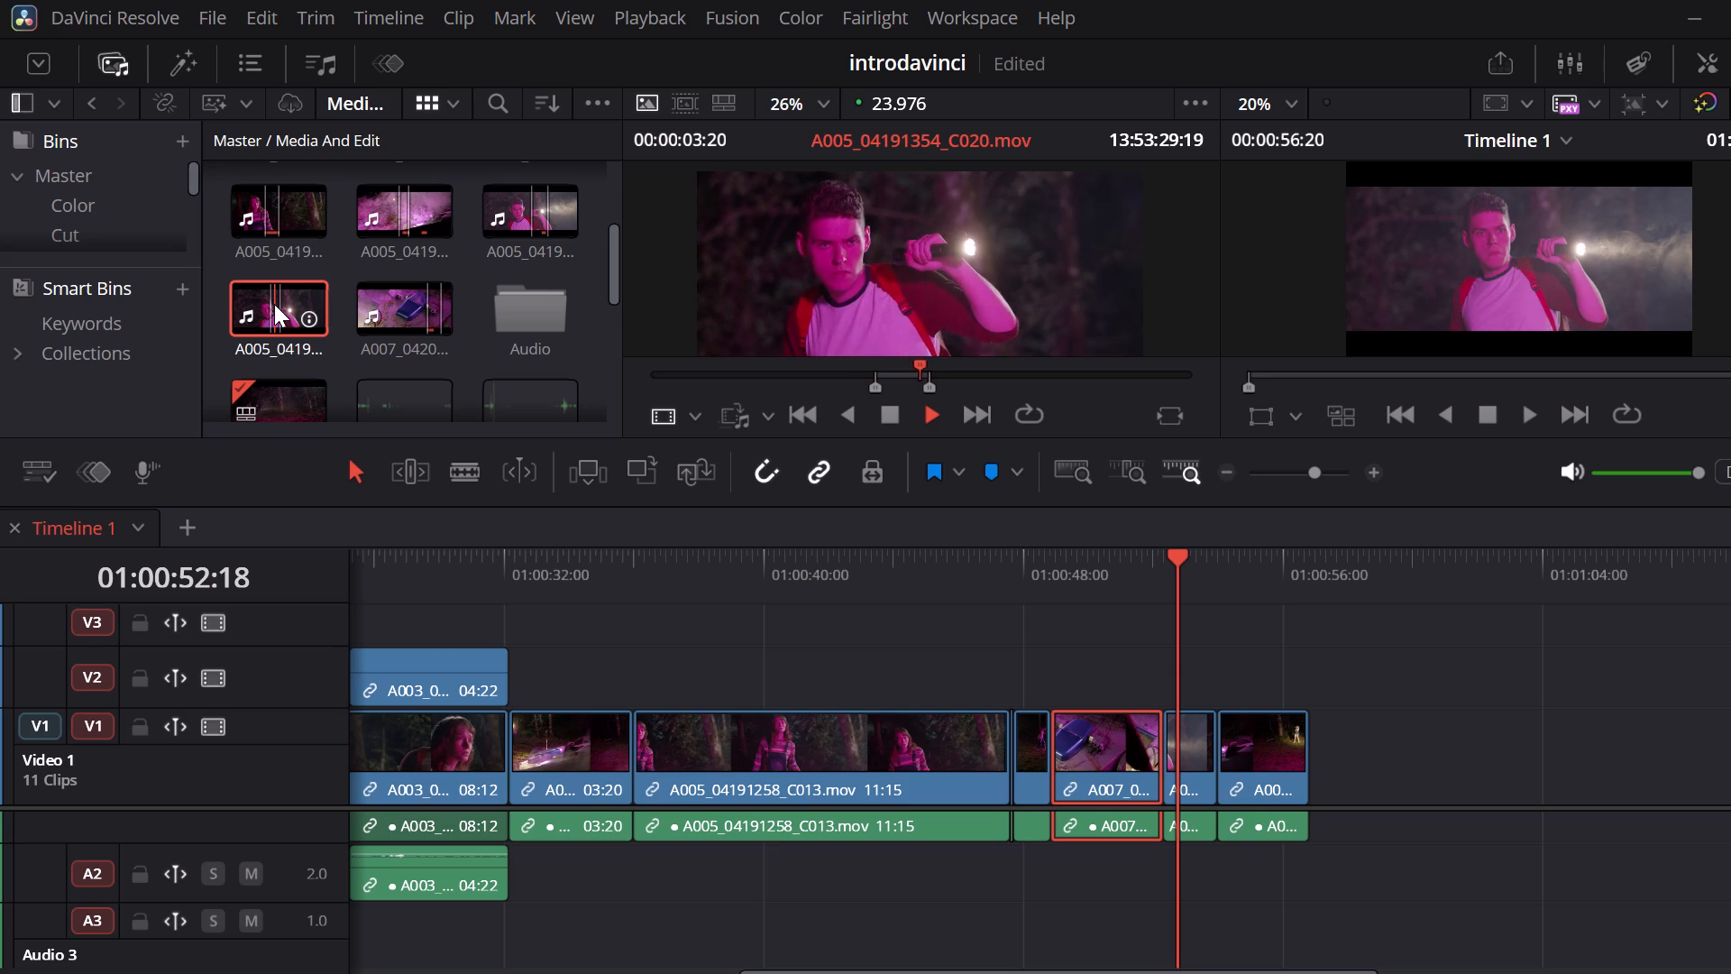
{"action": "key", "text": "i"}
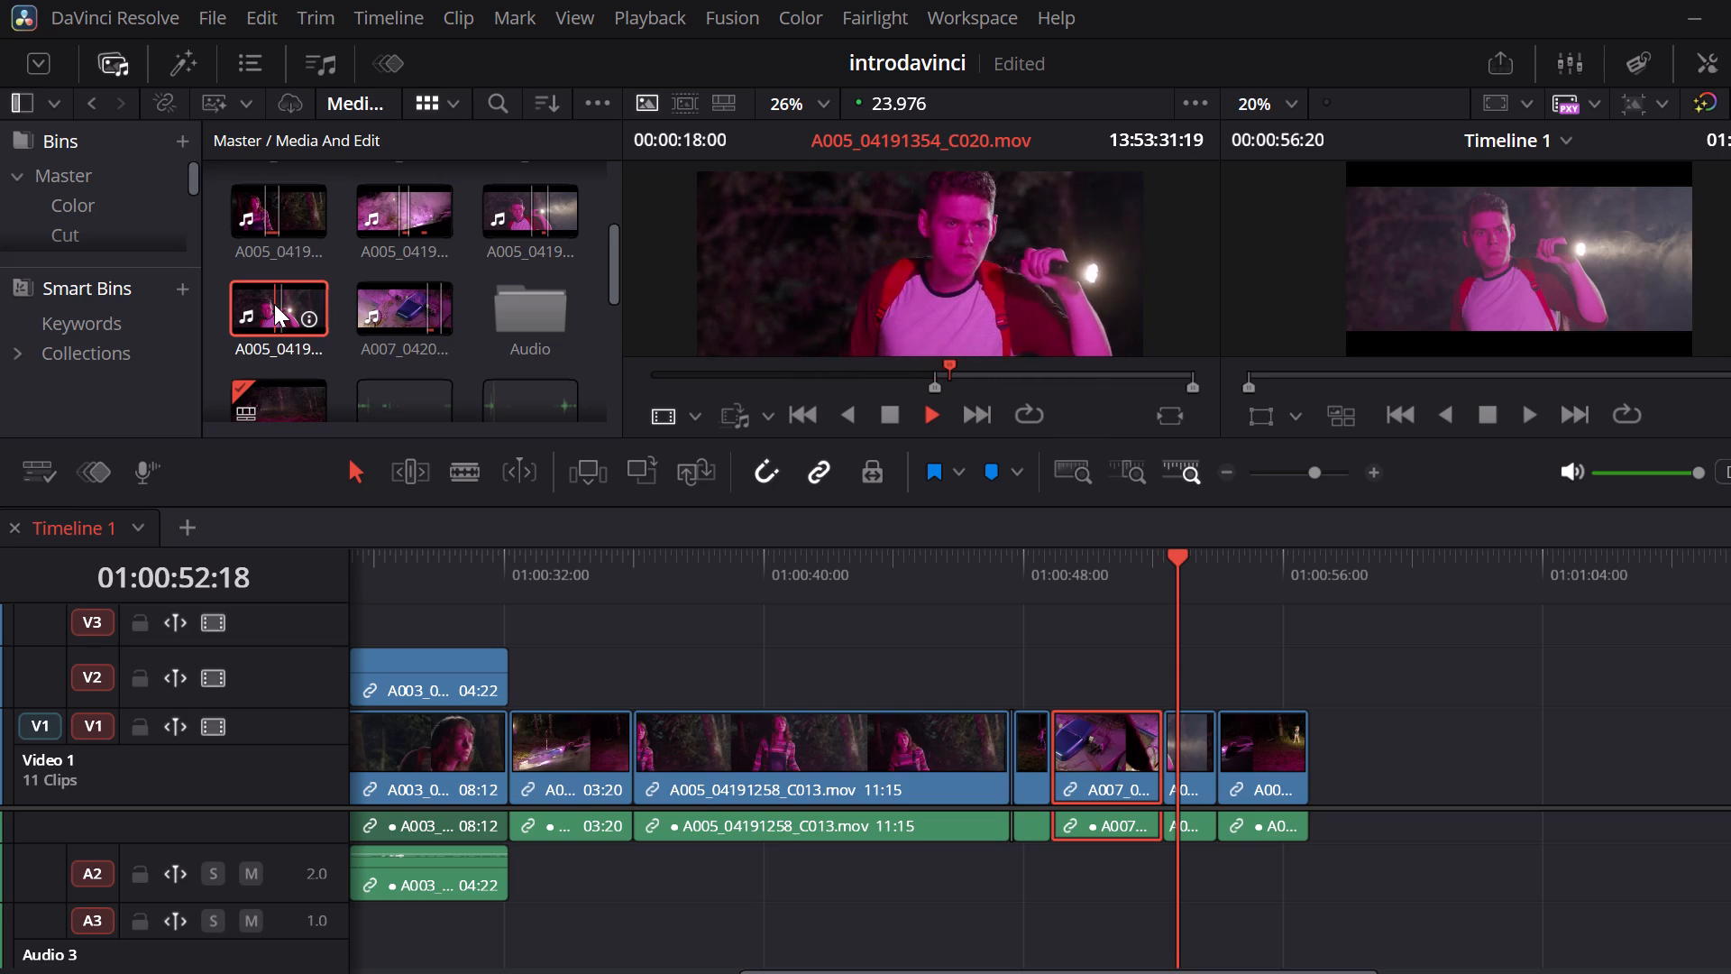
{"action": "key", "text": "space"}
{"action": "key", "text": "space"}
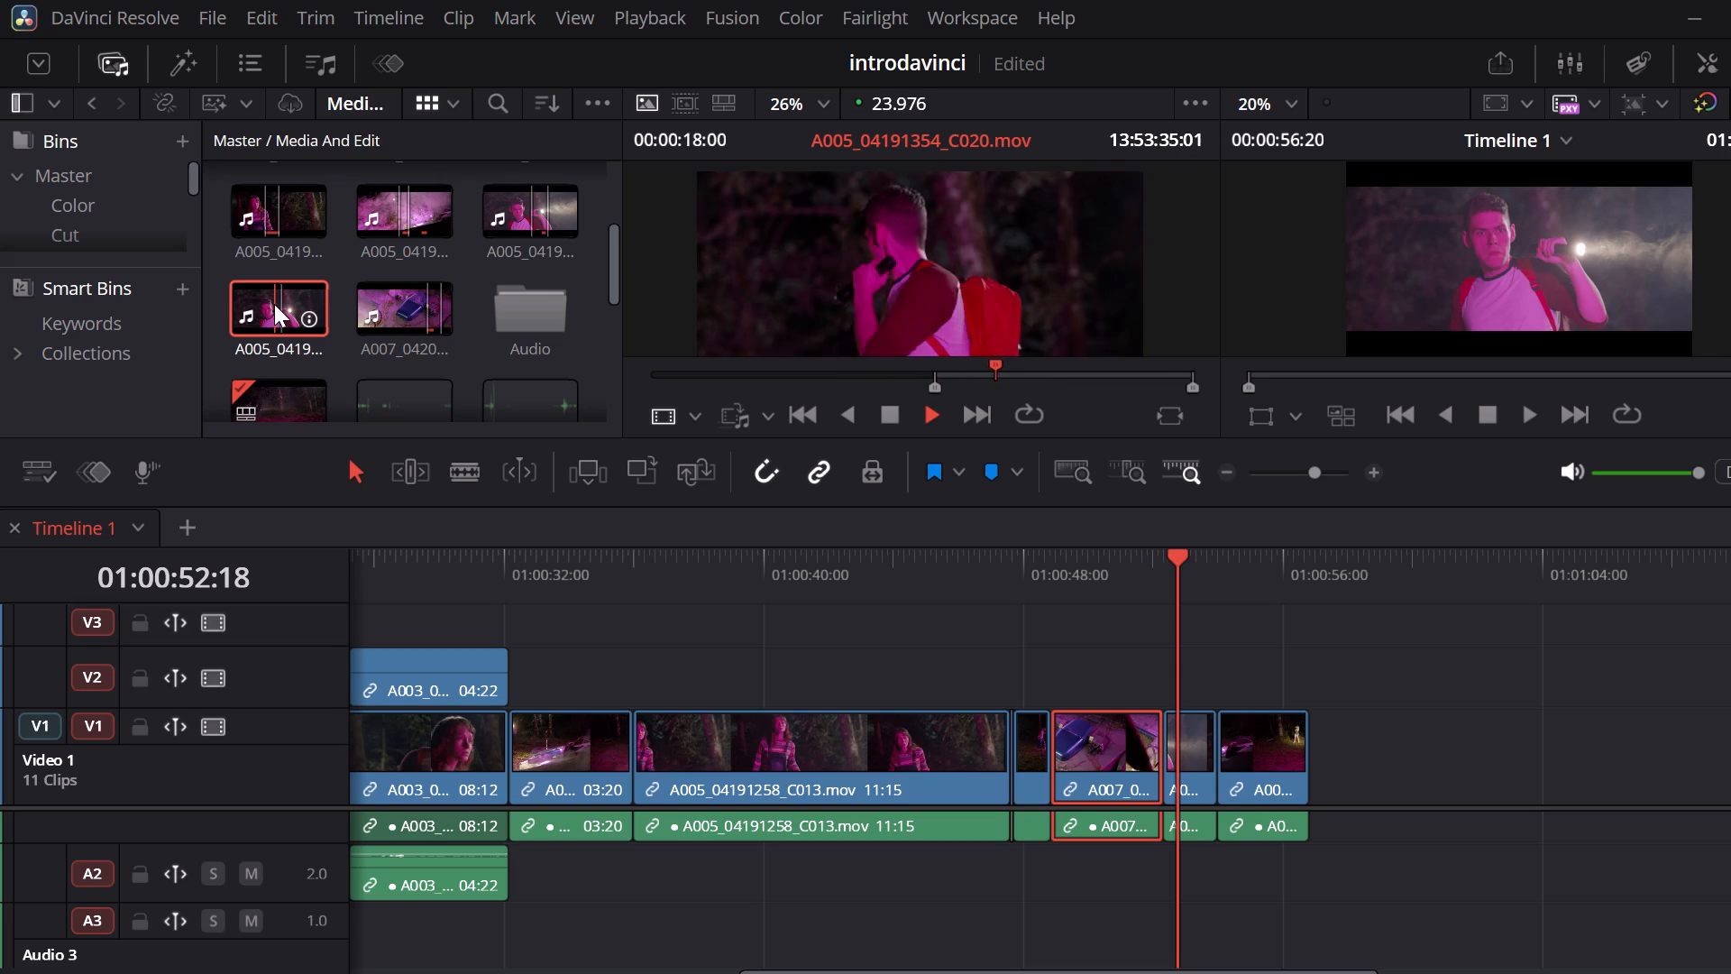
{"action": "key", "text": "o"}
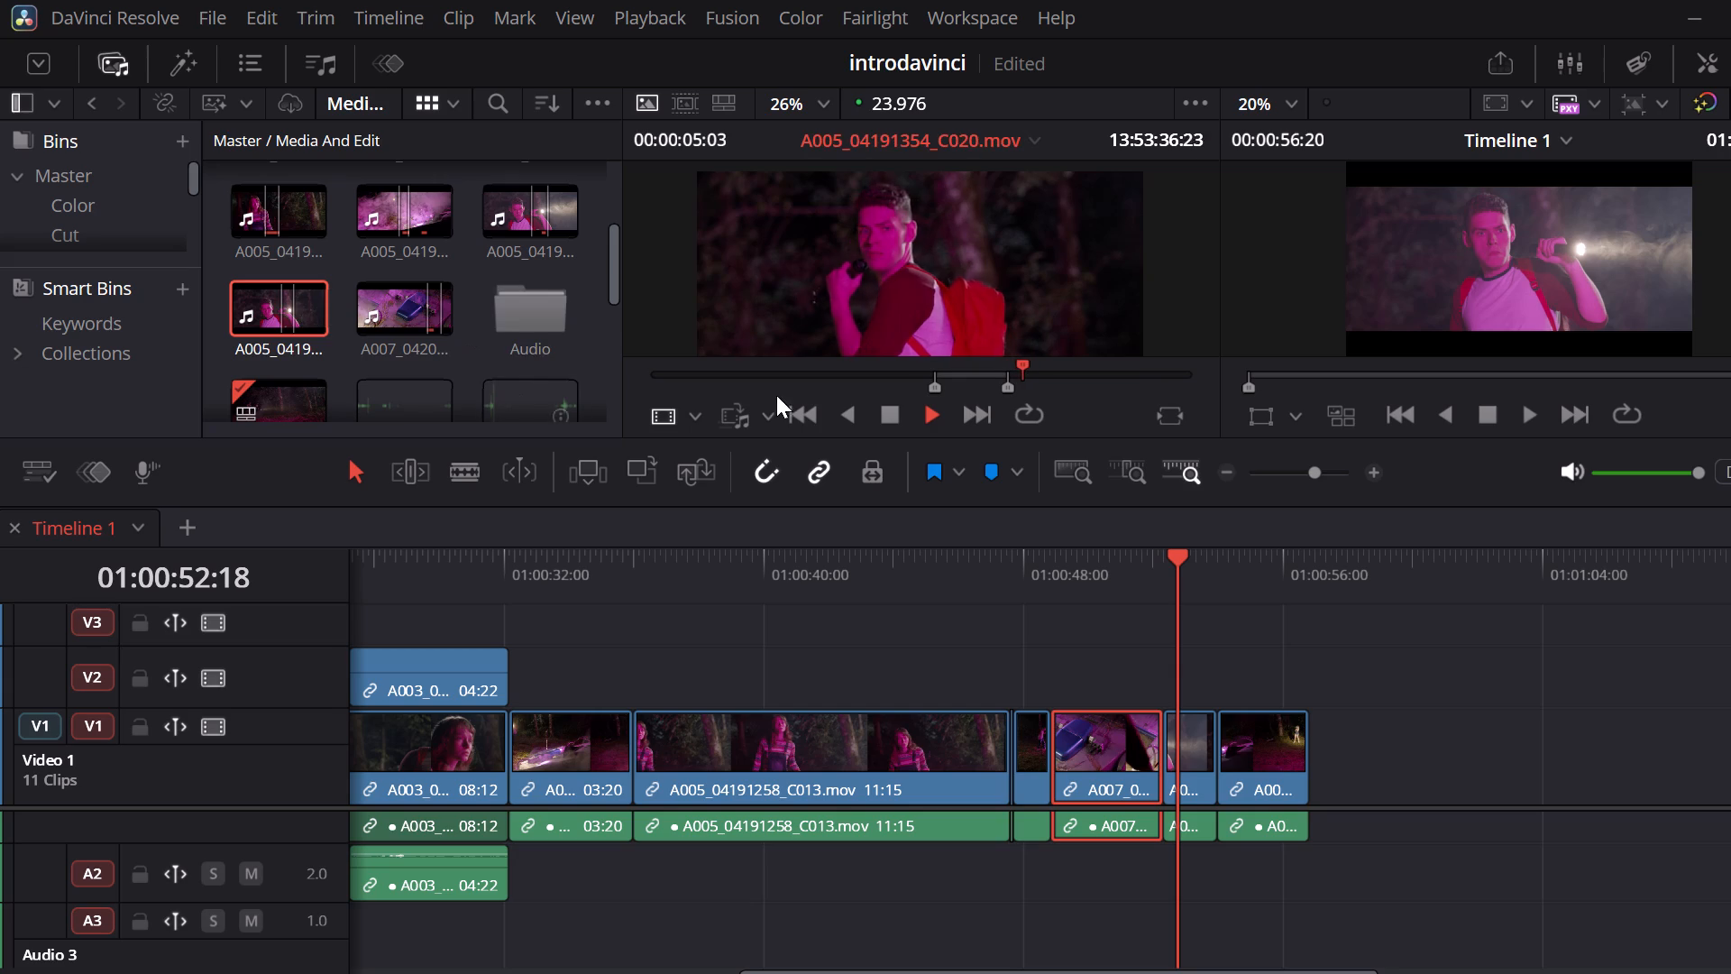
{"action": "left_click", "coordinate": [983, 365]}
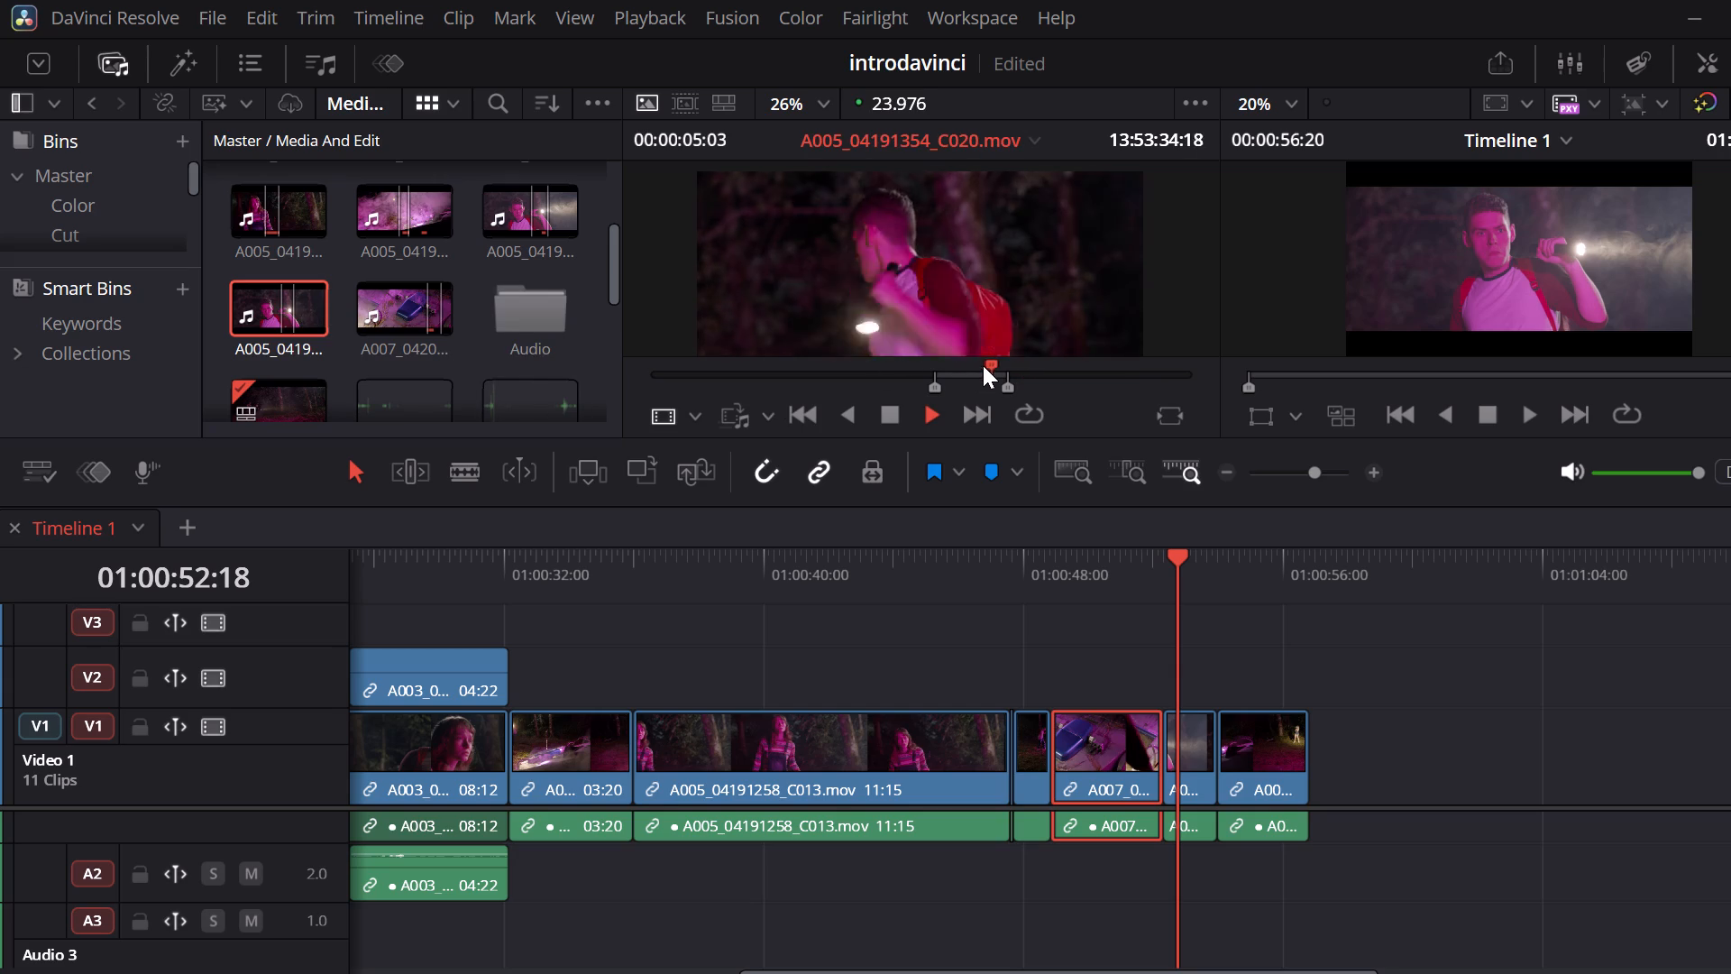
{"action": "left_click", "coordinate": [983, 365]}
{"action": "key", "text": "space"}
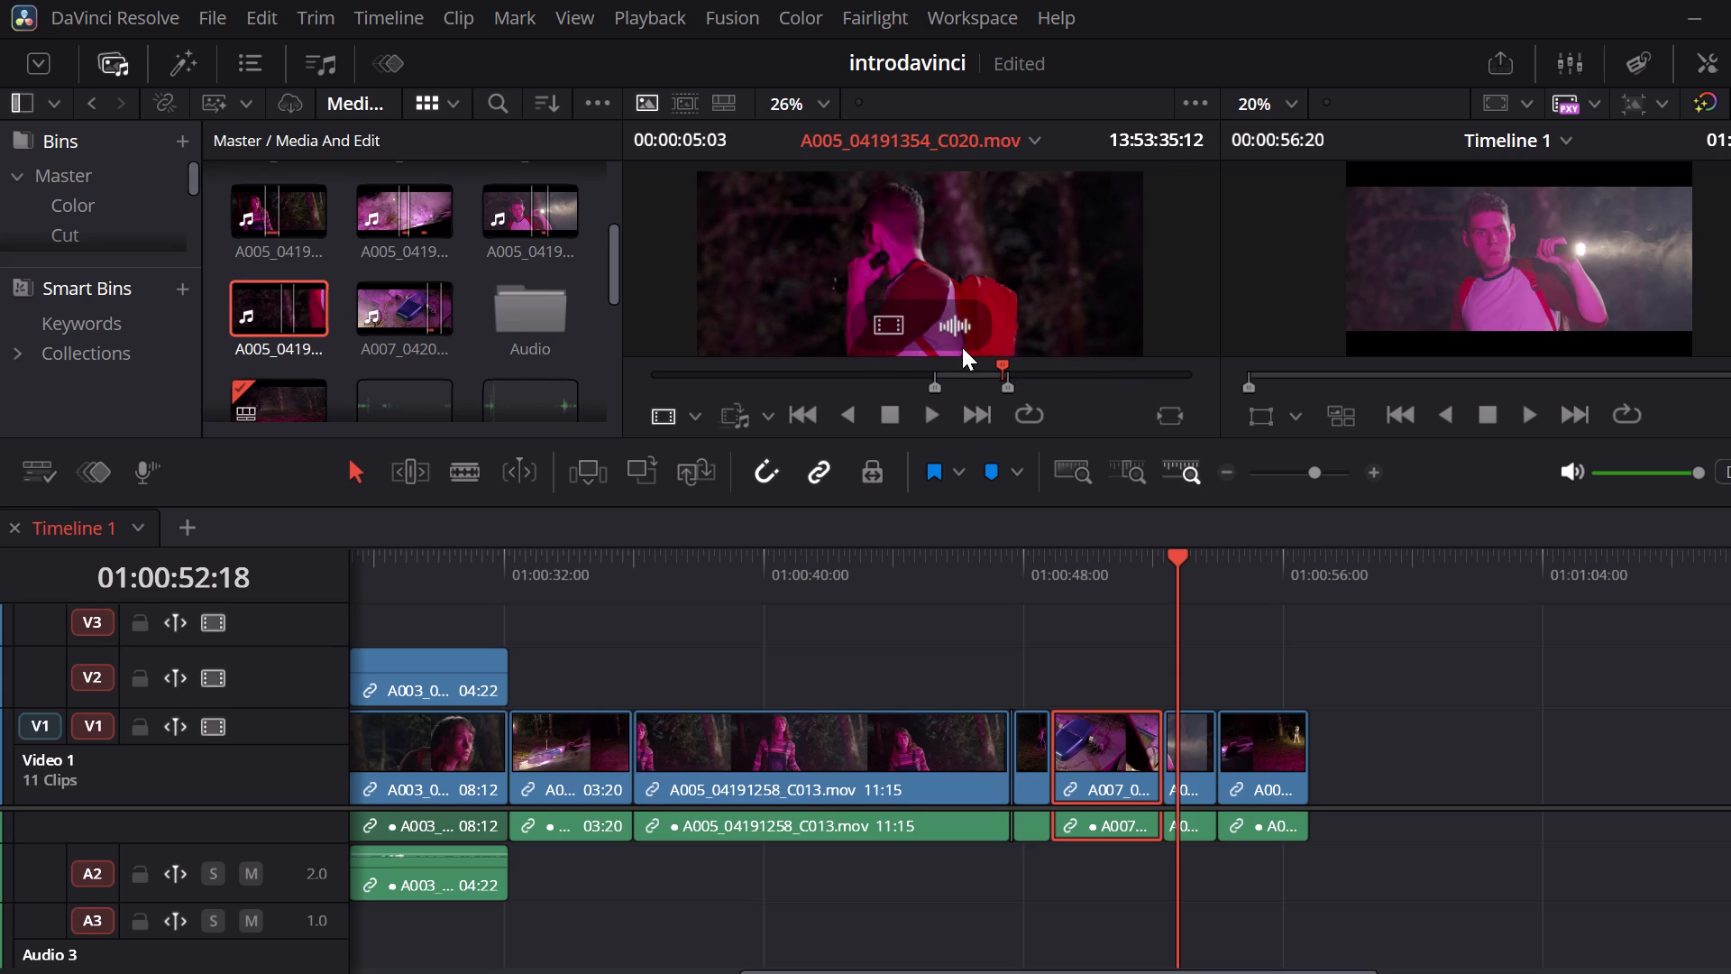
Add only the audio of the marked range to the timeline and place it on track A2 beneath the A007 clip.
{"action": "left_click_drag", "start_coordinate": [950, 331], "coordinate": [1085, 761]}
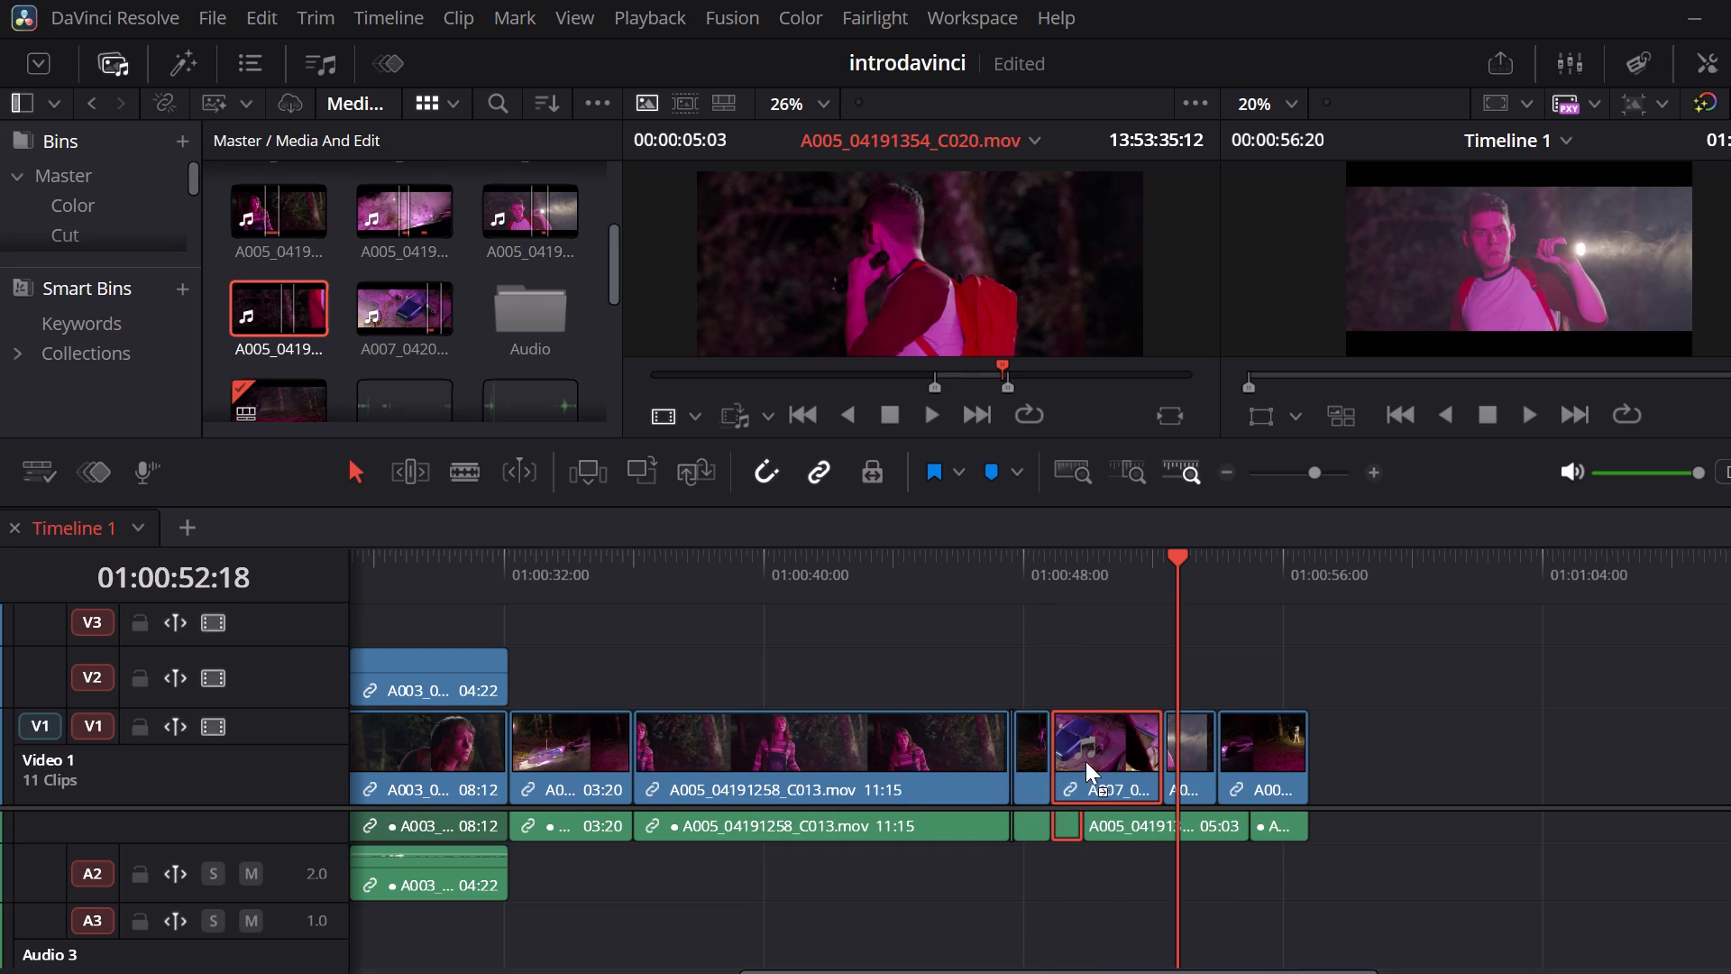
{"action": "left_click_drag", "start_coordinate": [1085, 761], "coordinate": [1081, 973]}
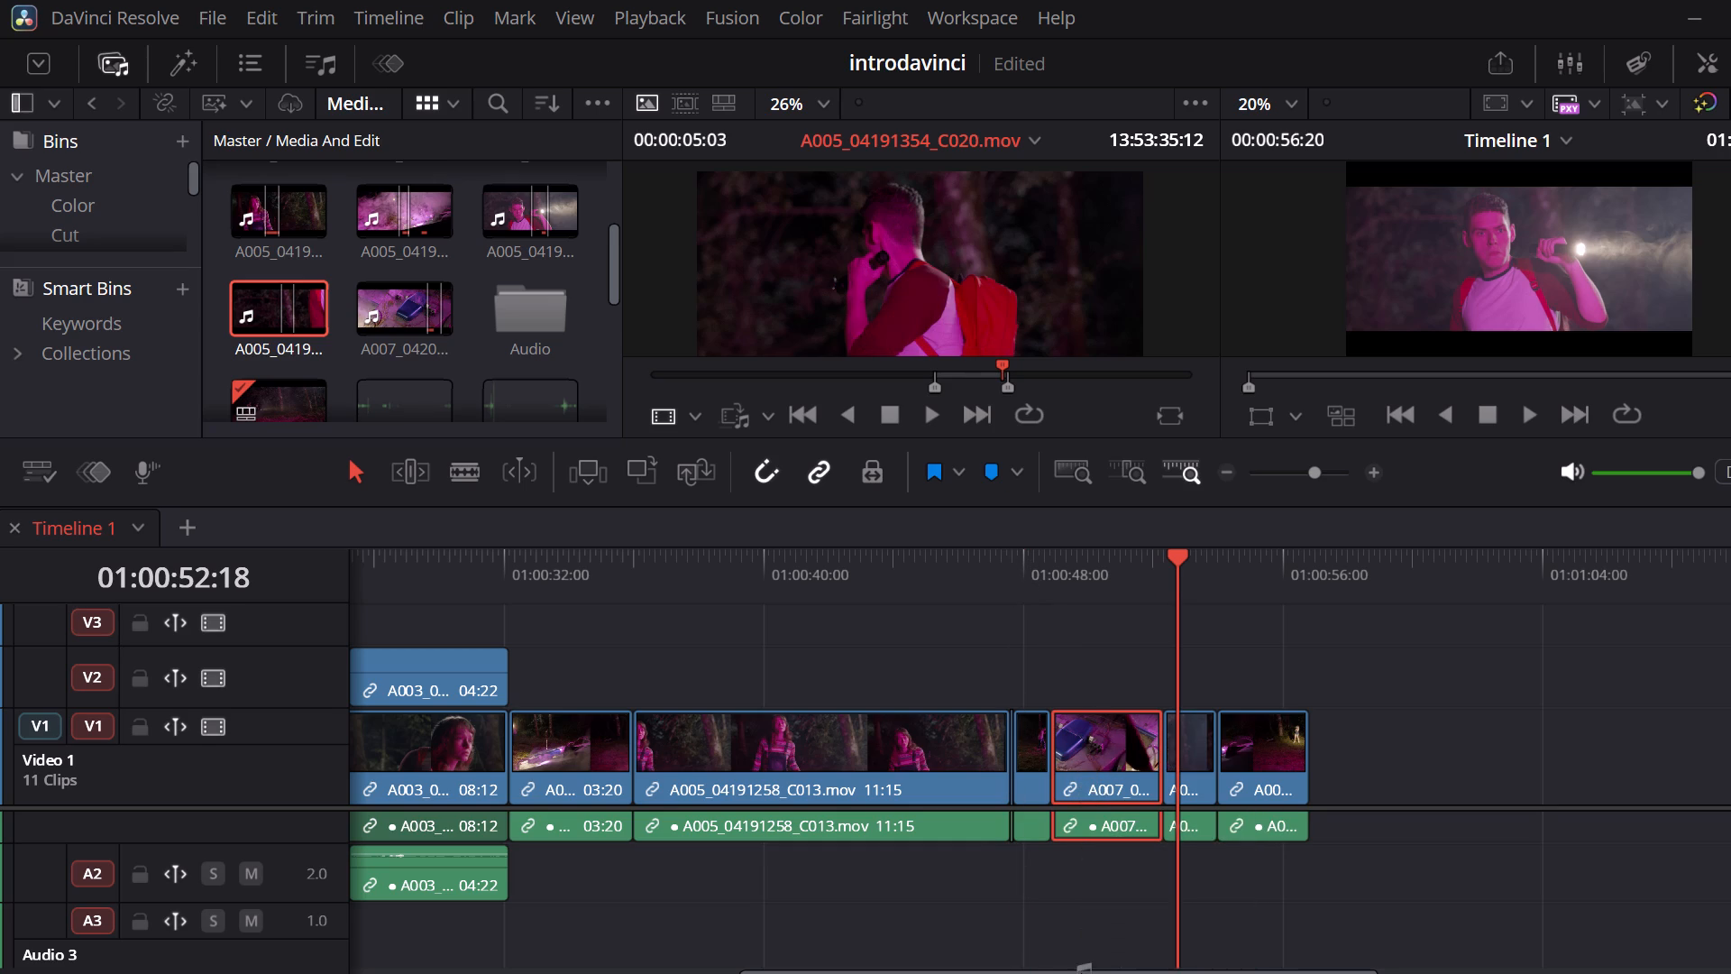
{"action": "left_click_drag", "start_coordinate": [1081, 973], "coordinate": [1061, 939]}
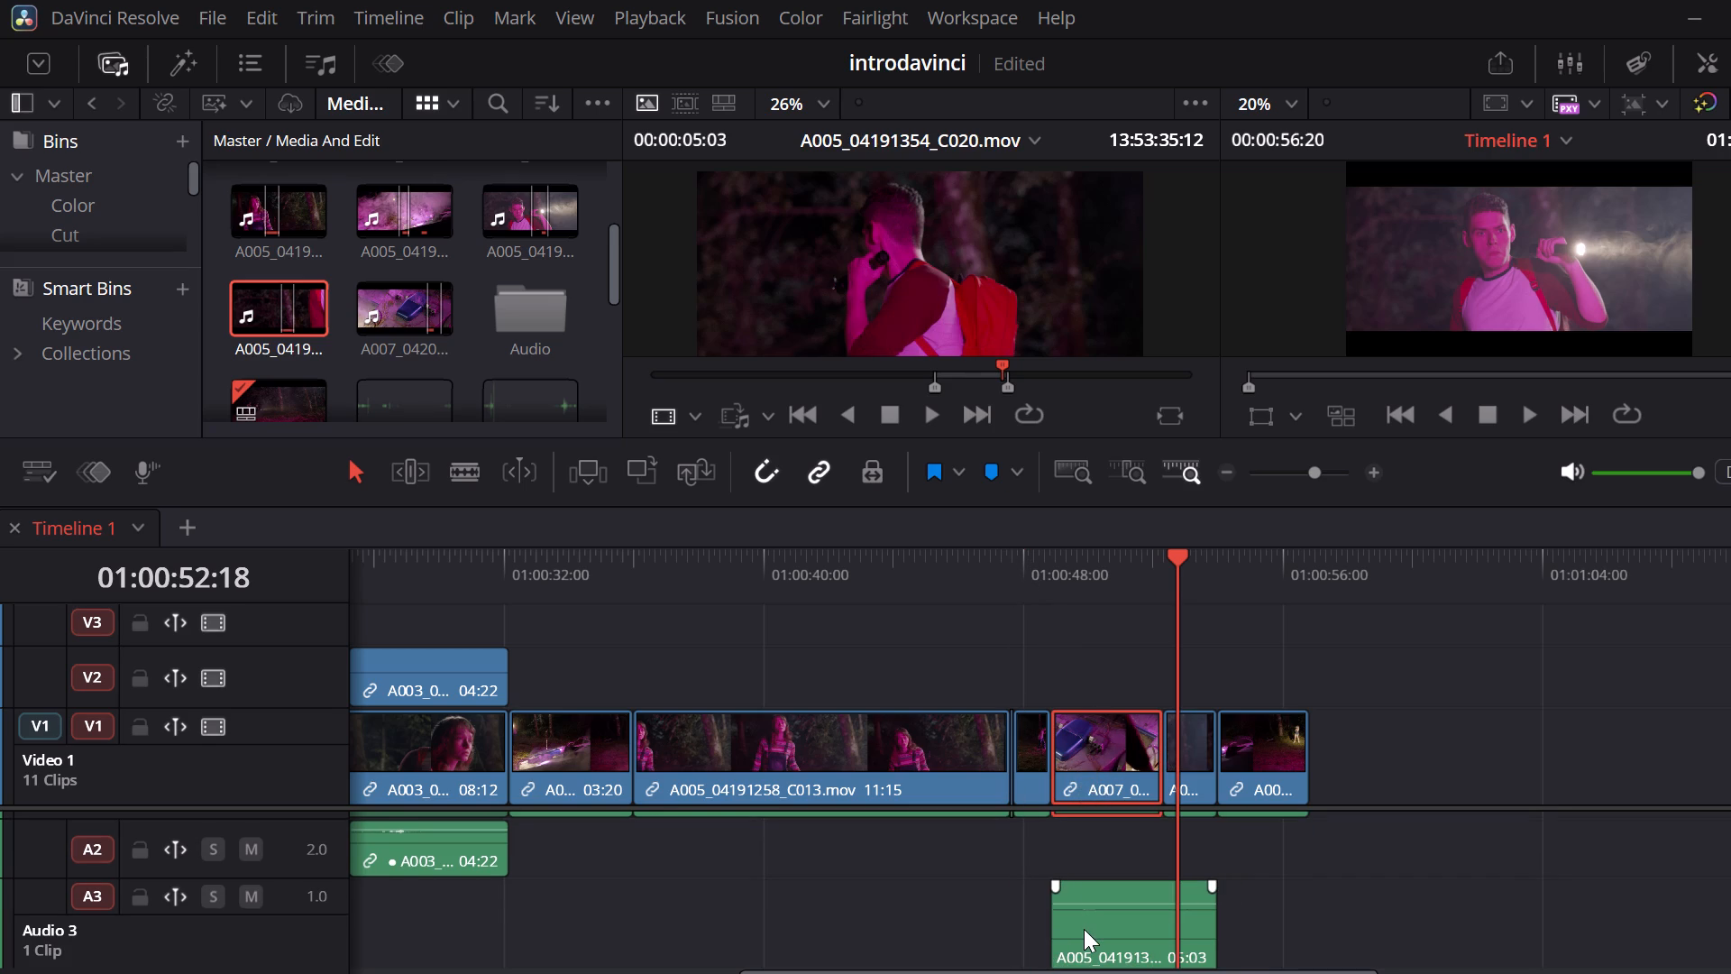
{"action": "right_click_drag", "start_coordinate": [1082, 931], "coordinate": [1065, 818]}
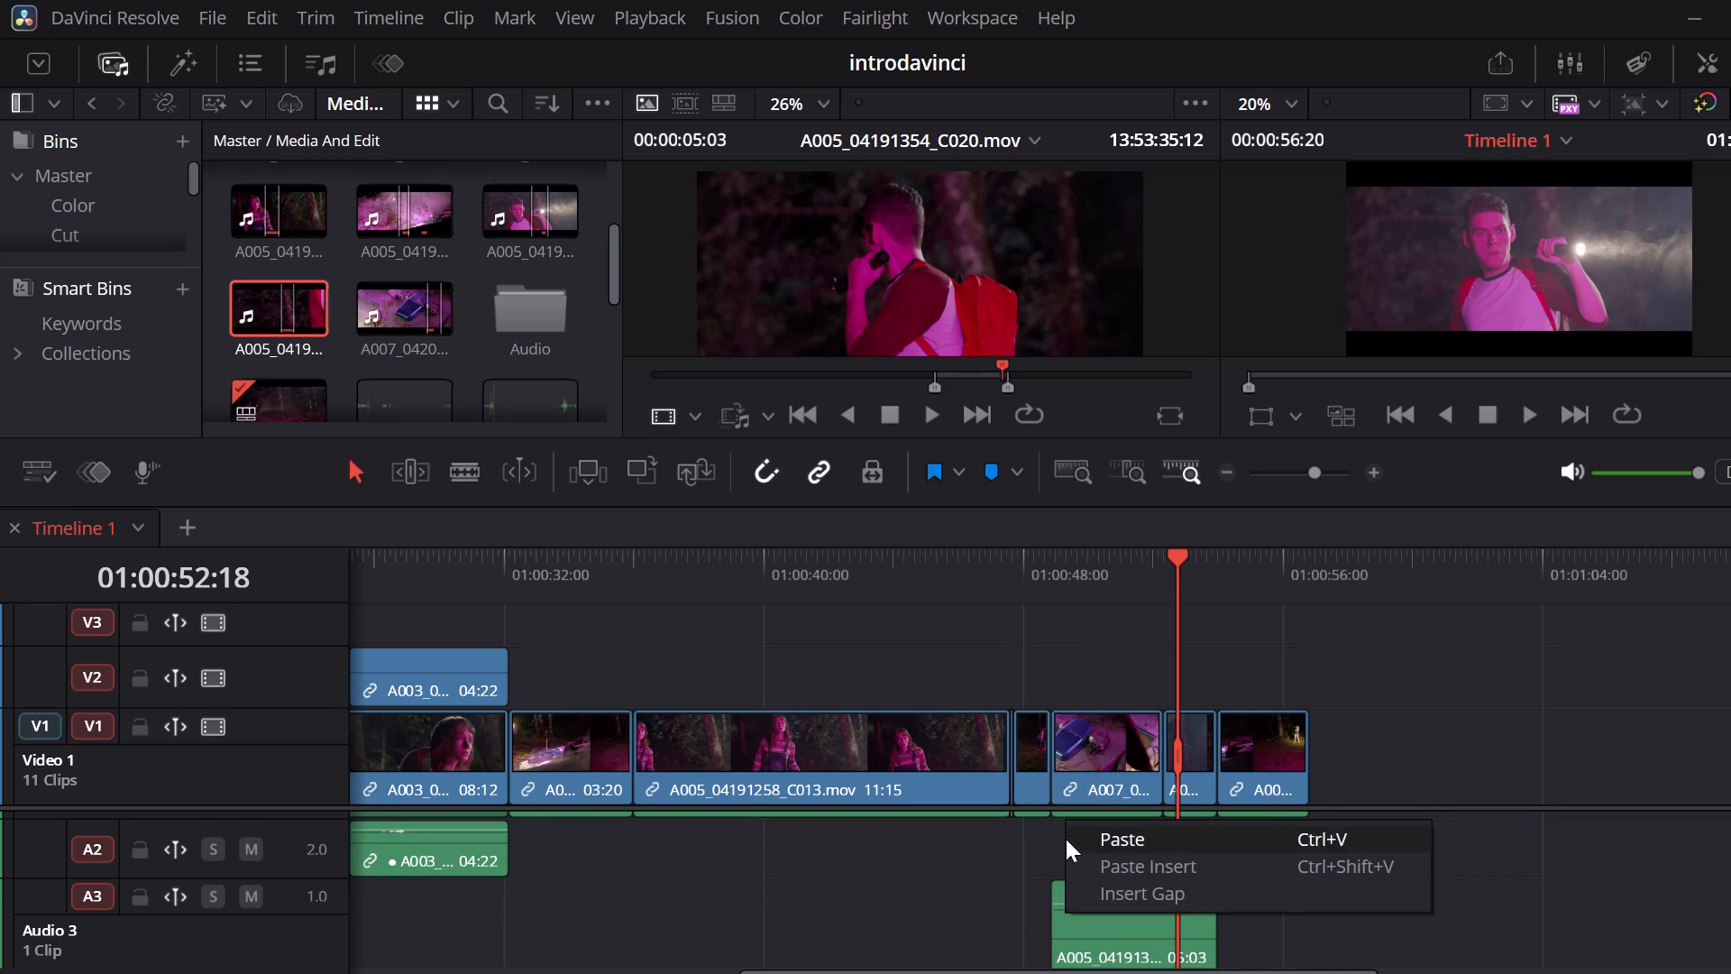
{"action": "left_click", "coordinate": [1000, 934]}
{"action": "left_click_drag", "start_coordinate": [1086, 930], "coordinate": [1086, 912]}
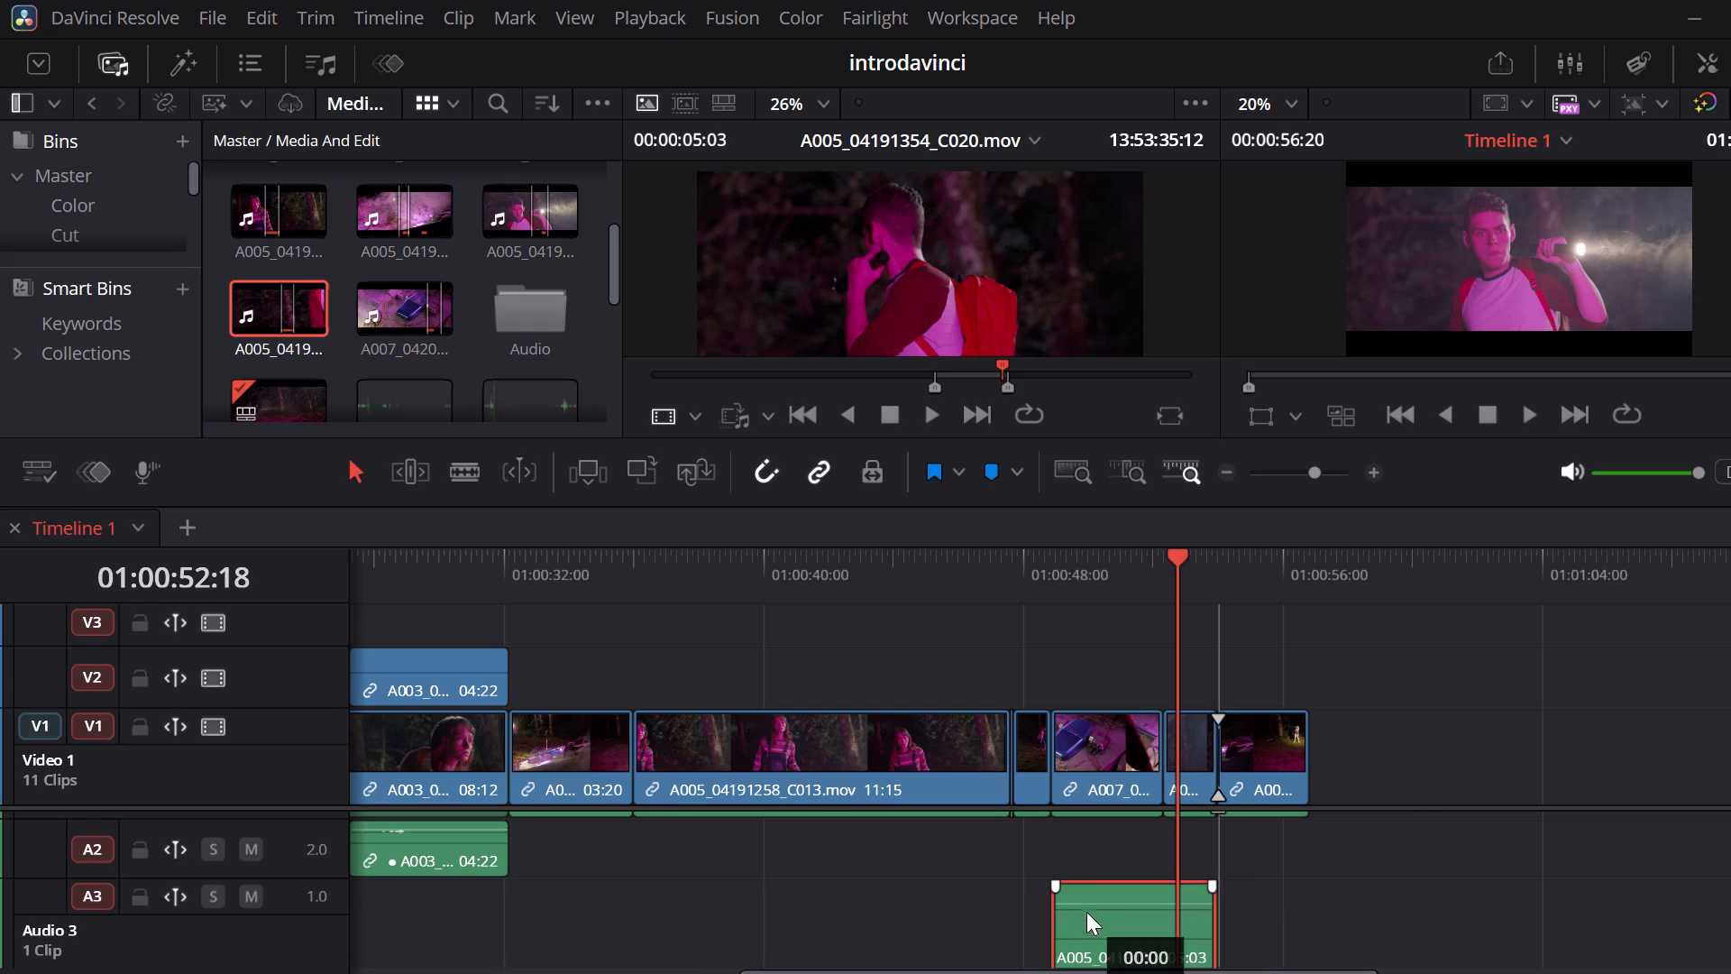
{"action": "left_click_drag", "start_coordinate": [1086, 912], "coordinate": [1067, 847]}
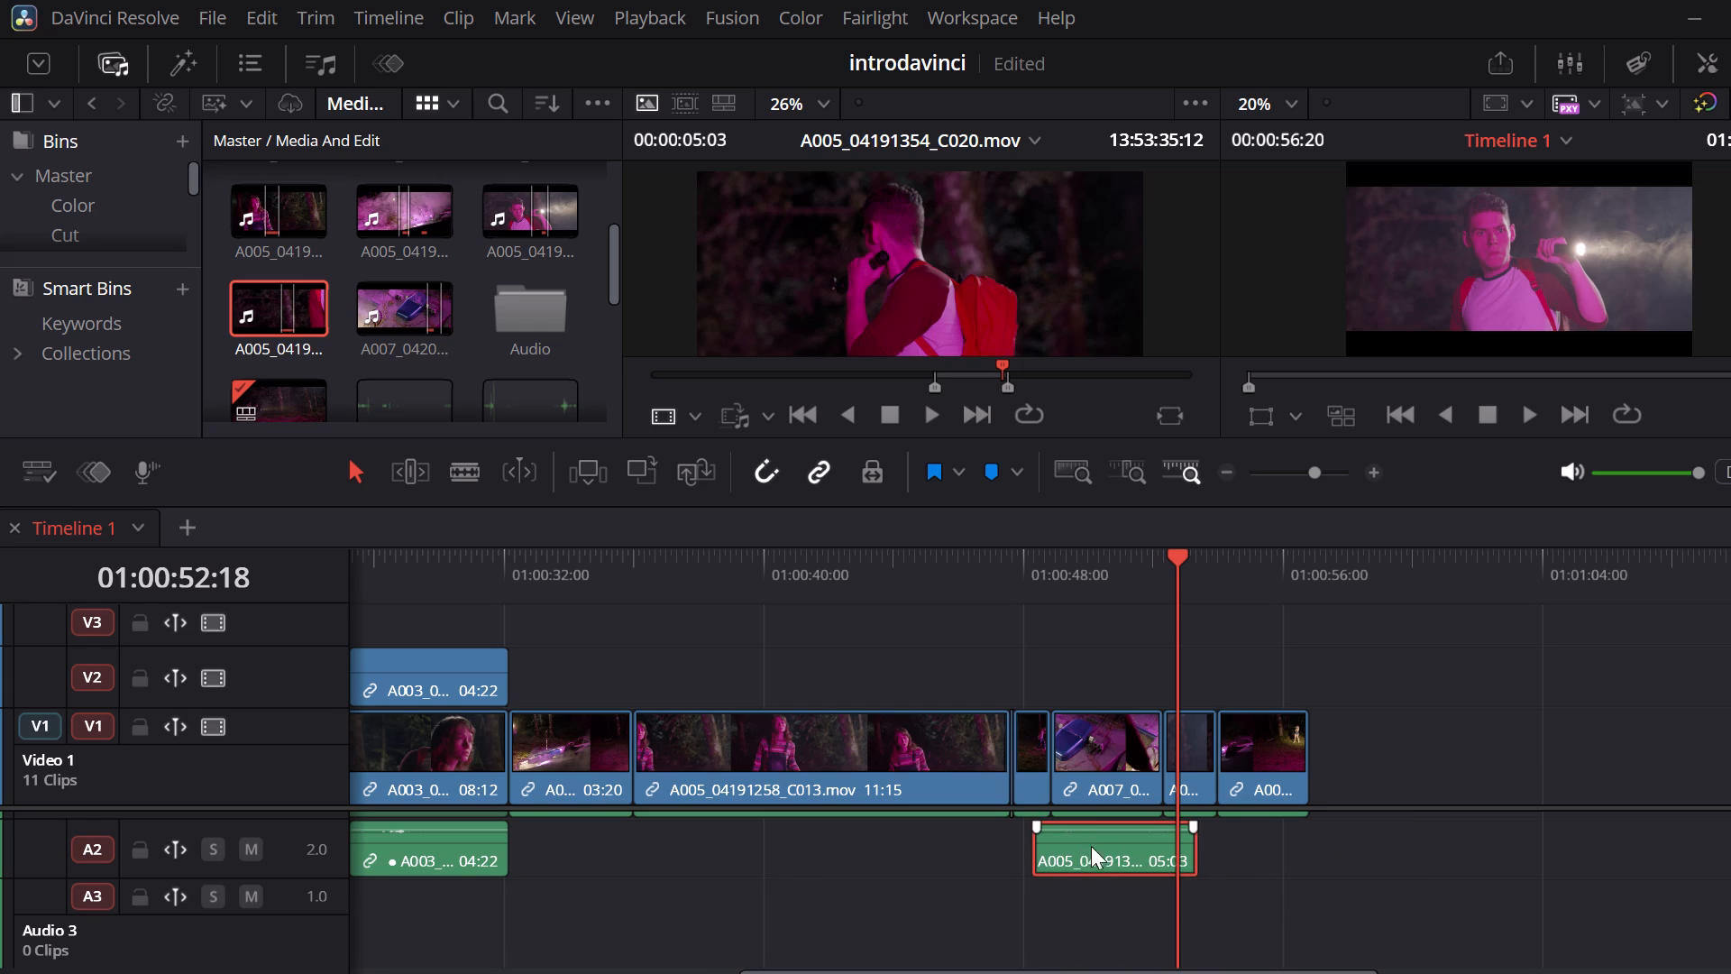
Trim both ends of the added A2 audio clip to the A007 clip's edges, making it 03:11 long, and play the section.
{"action": "left_click_drag", "start_coordinate": [1195, 836], "coordinate": [1159, 846]}
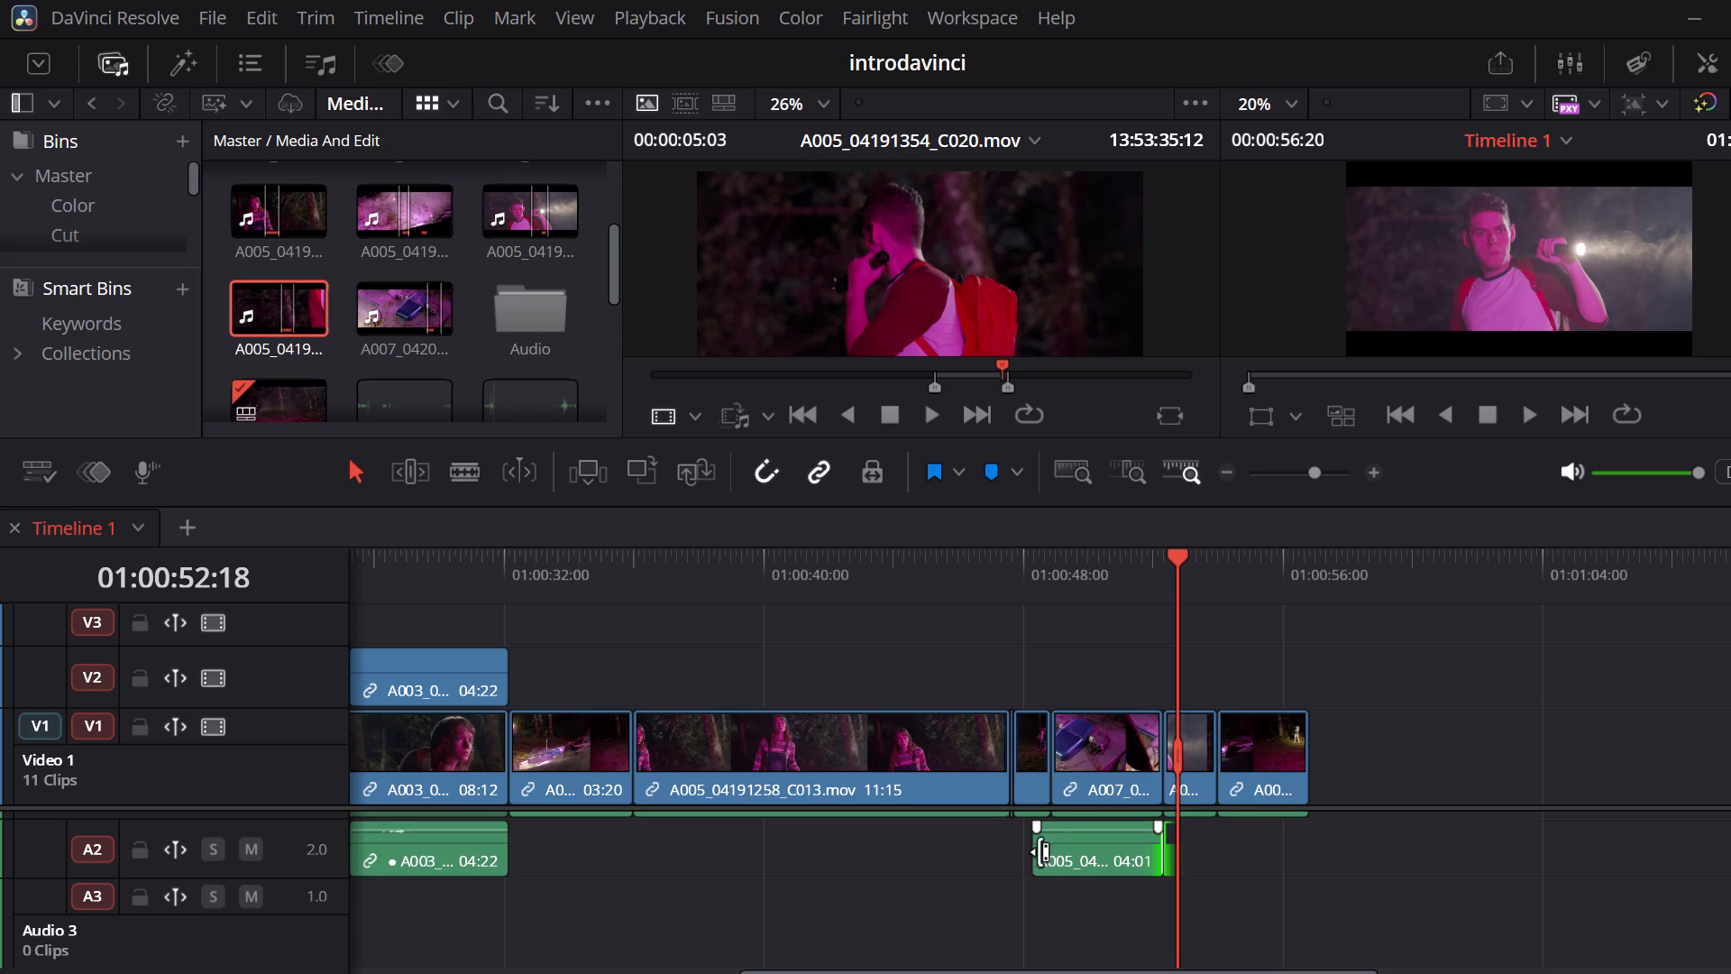
{"action": "left_click_drag", "start_coordinate": [1033, 850], "coordinate": [1045, 854]}
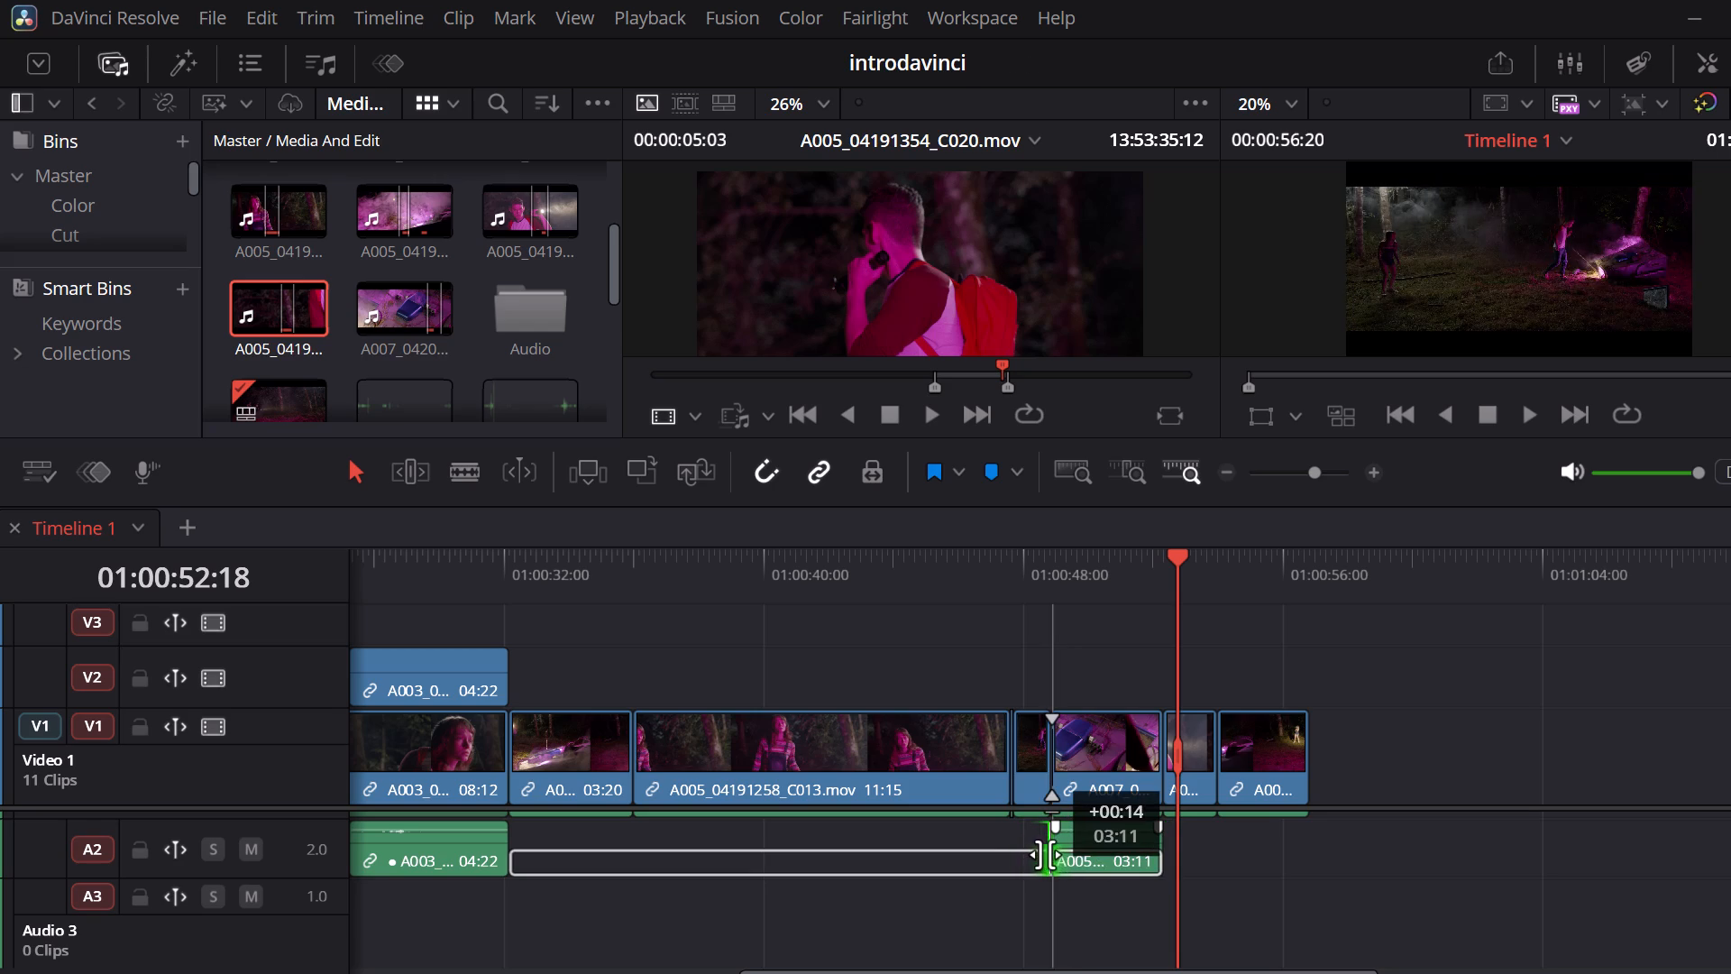
{"action": "left_click_drag", "start_coordinate": [1045, 854], "coordinate": [1042, 854]}
{"action": "left_click", "coordinate": [1038, 575]}
{"action": "key", "text": "space"}
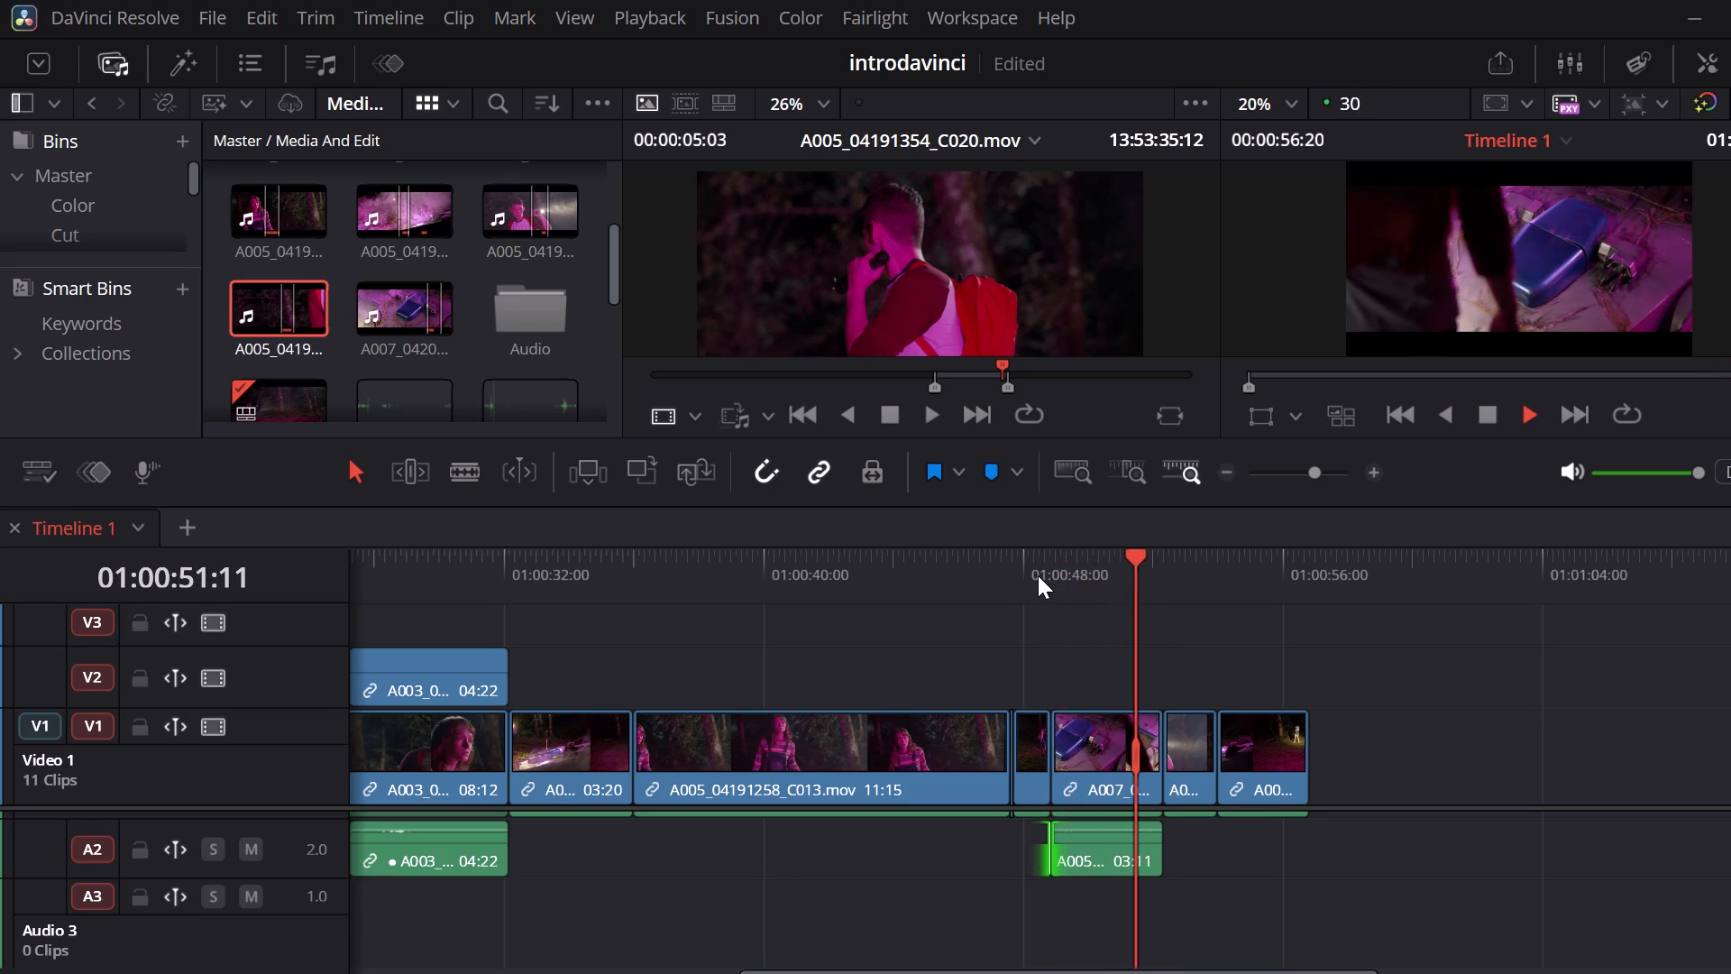
{"action": "key", "text": "space"}
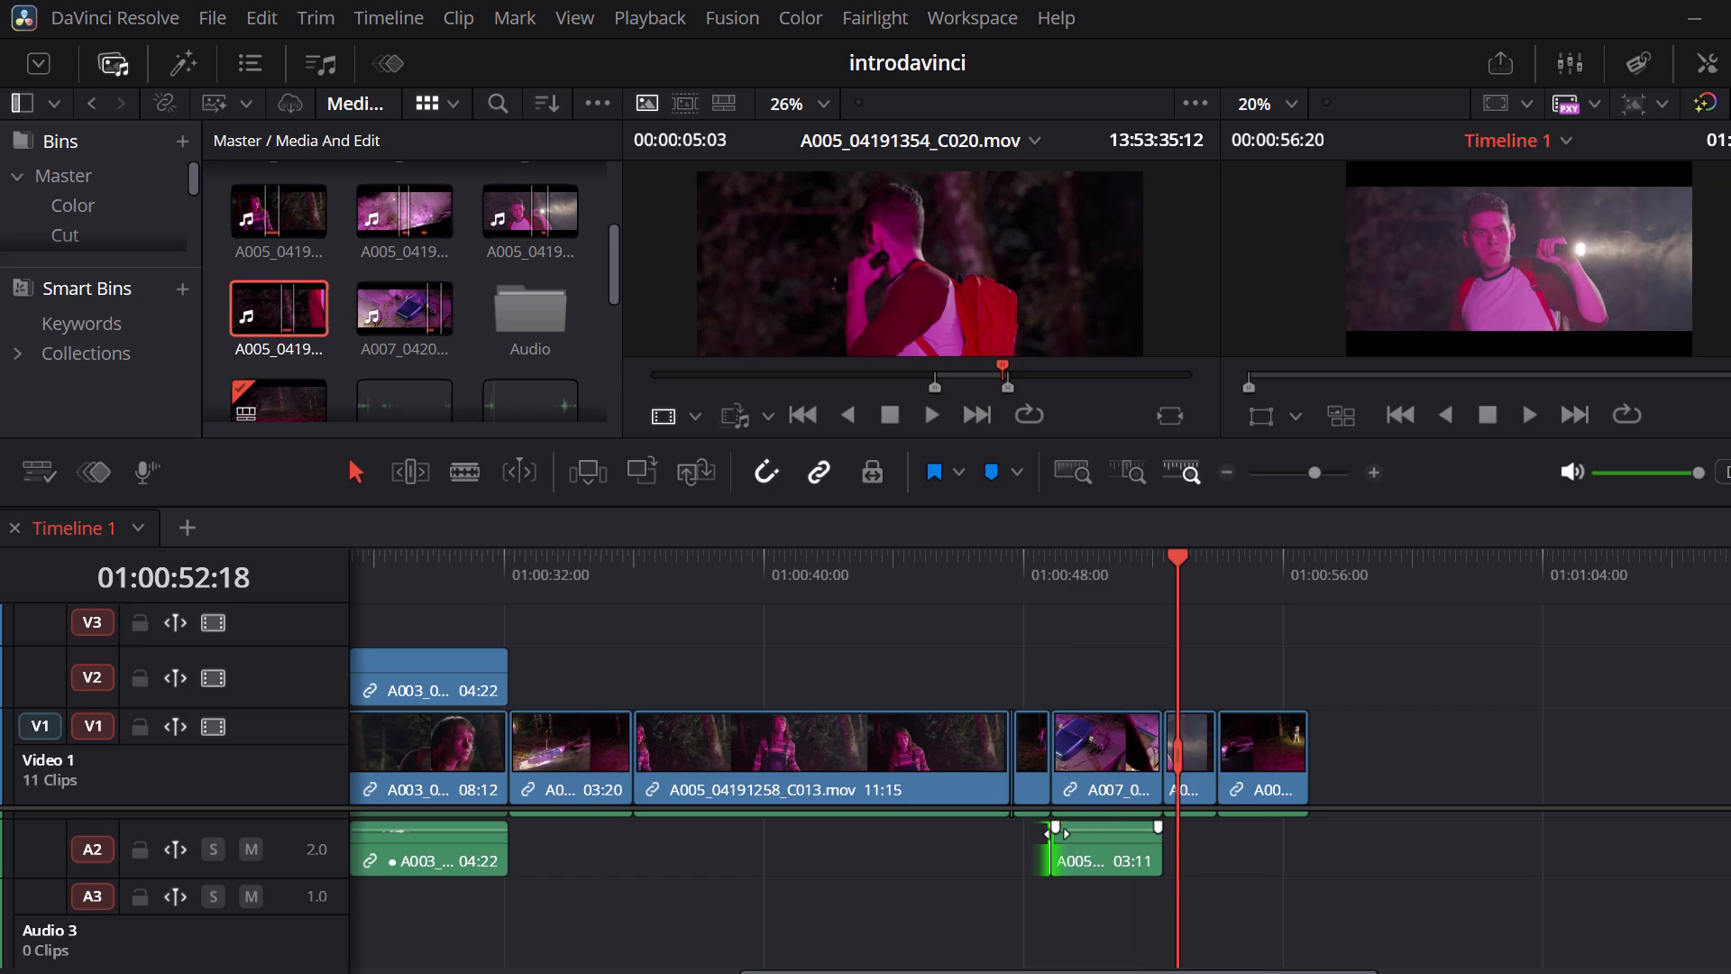
Trim the start of the added A2 audio clip by 01:00, making it 02:11 long.
{"action": "left_click_drag", "start_coordinate": [1056, 835], "coordinate": [1088, 832]}
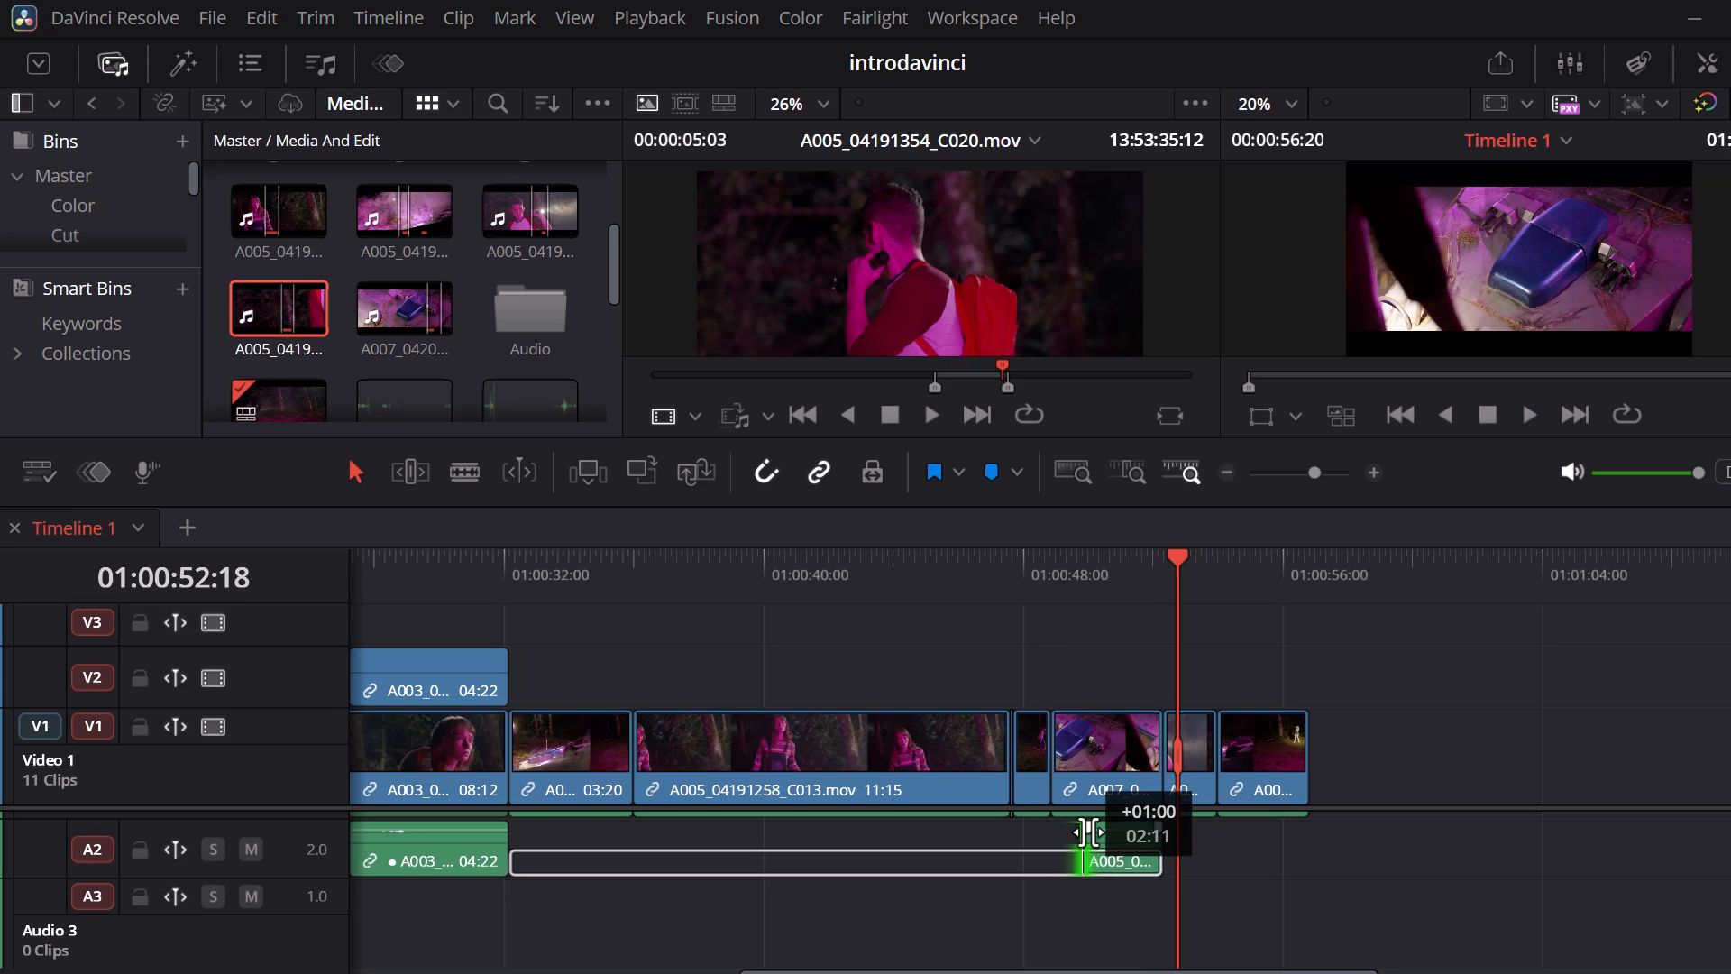
{"action": "left_click_drag", "start_coordinate": [1088, 832], "coordinate": [1087, 833]}
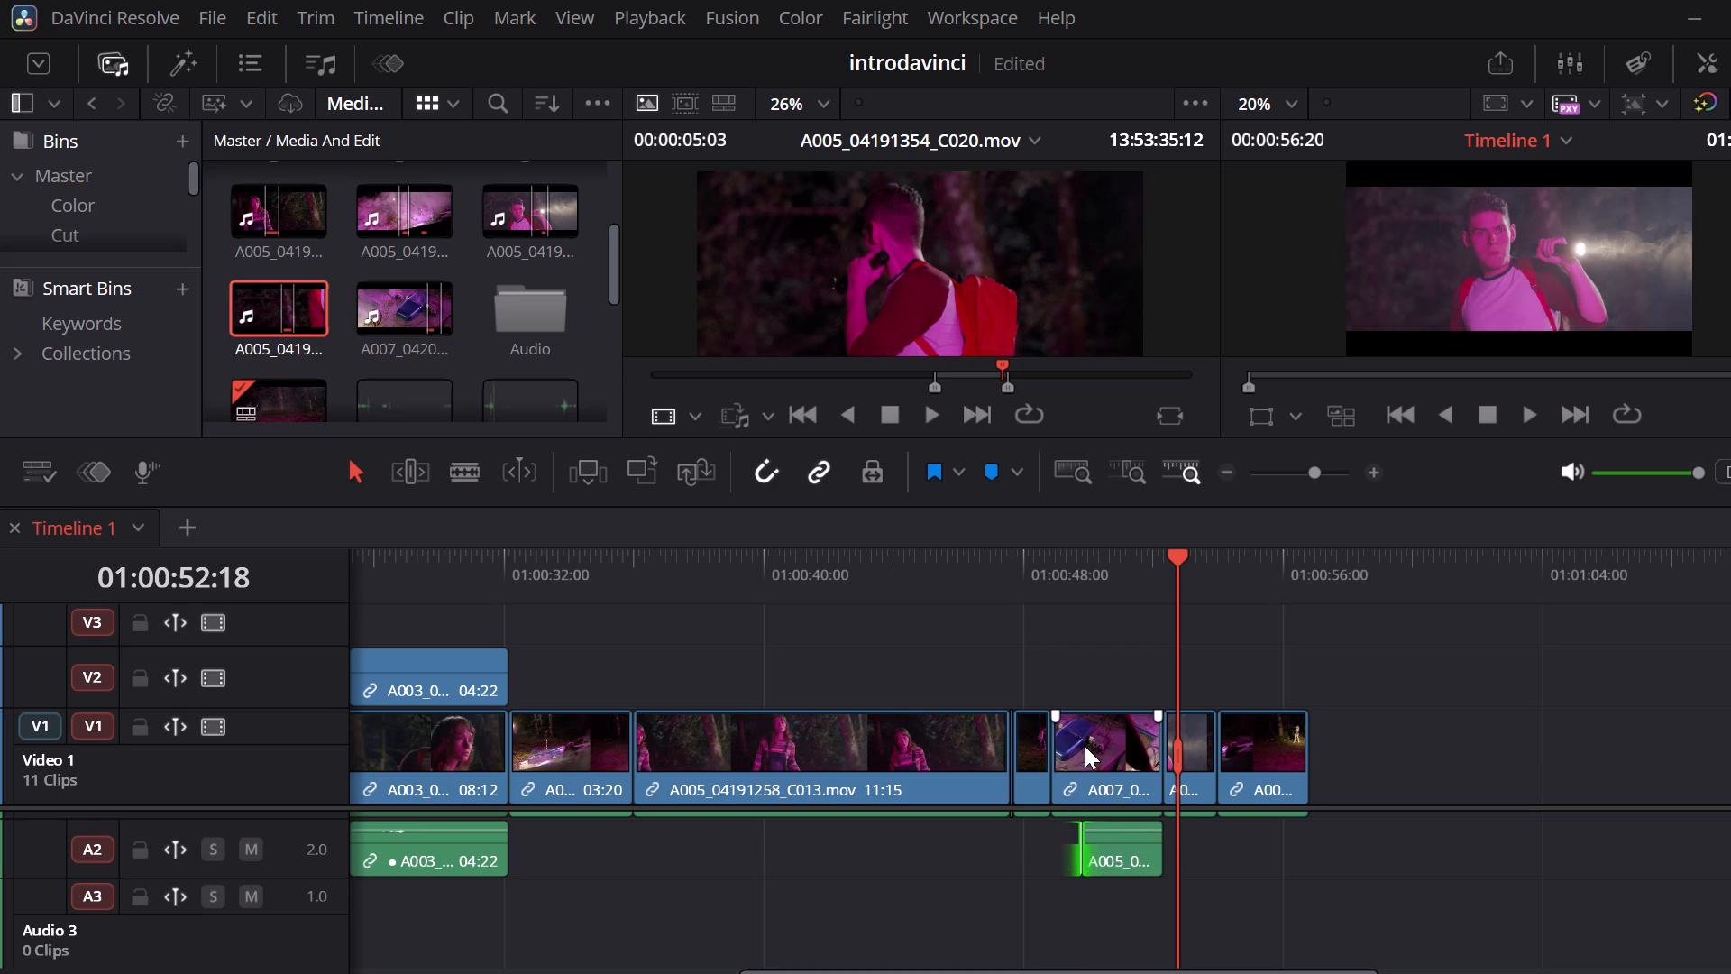
Reduce the height of track Audio 1 so the A1 and A2 clips fit in view together.
{"action": "scroll", "coordinate": [1081, 744], "scroll_direction": "down", "scroll_amount": 1}
{"action": "scroll", "coordinate": [1342, 858], "scroll_direction": "up", "scroll_amount": 1}
{"action": "left_click", "coordinate": [1342, 858]}
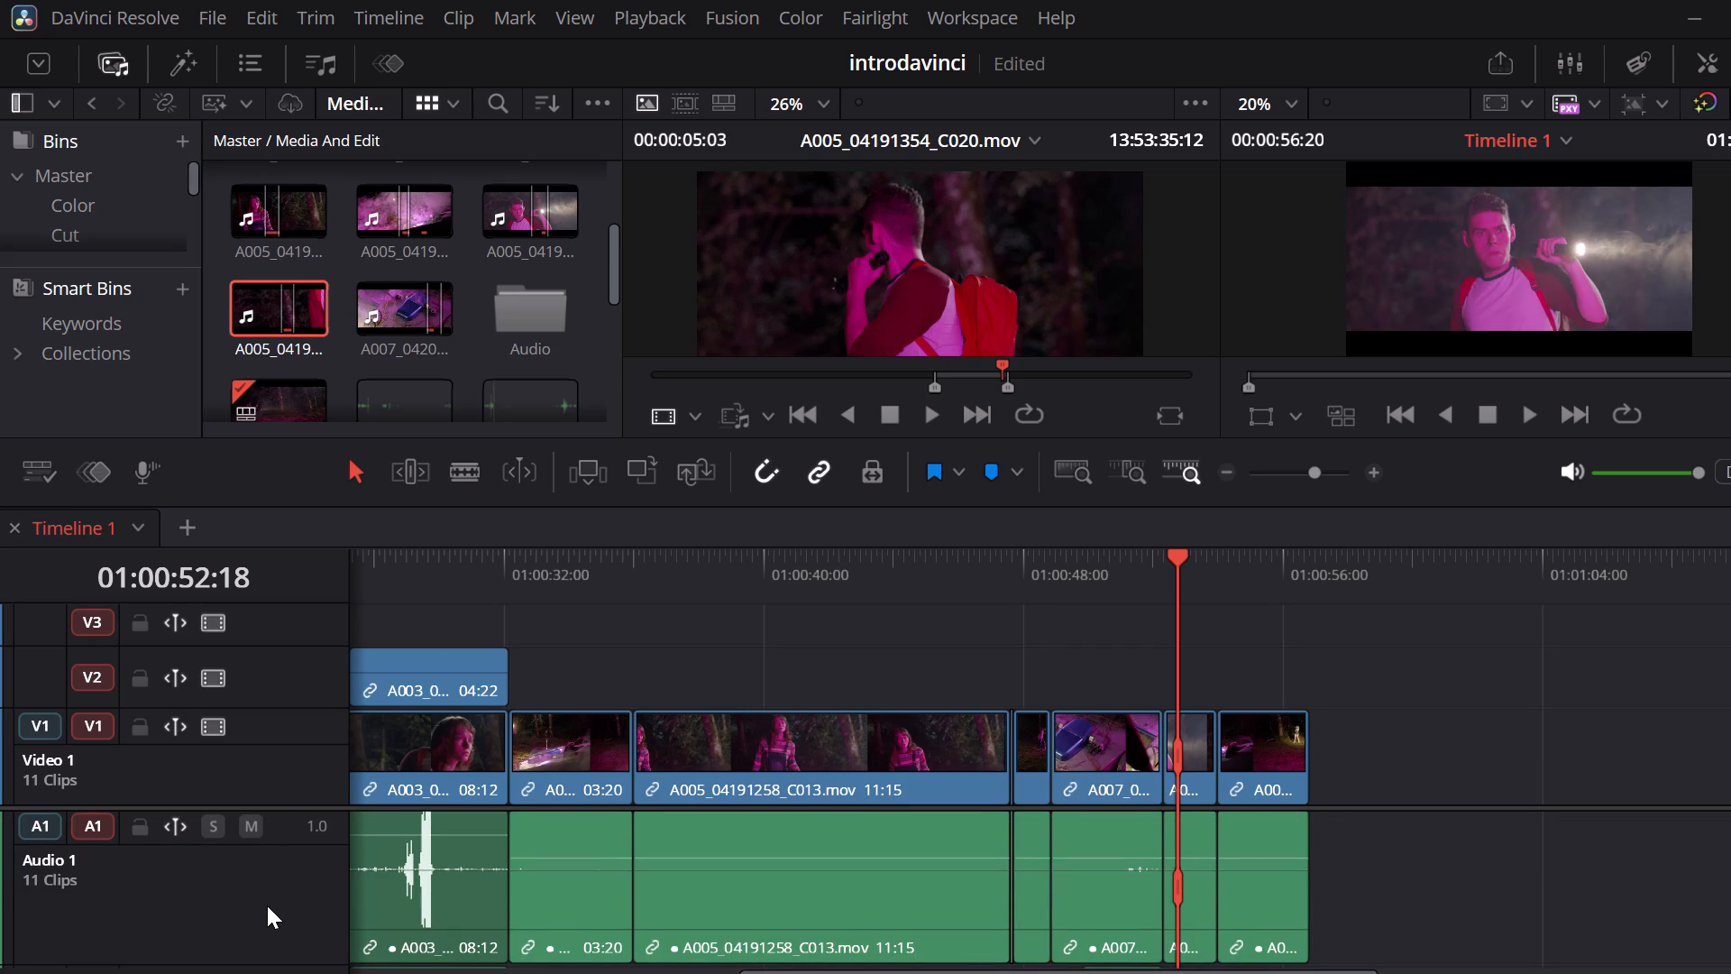
{"action": "scroll", "coordinate": [267, 905], "scroll_direction": "down", "scroll_amount": 1}
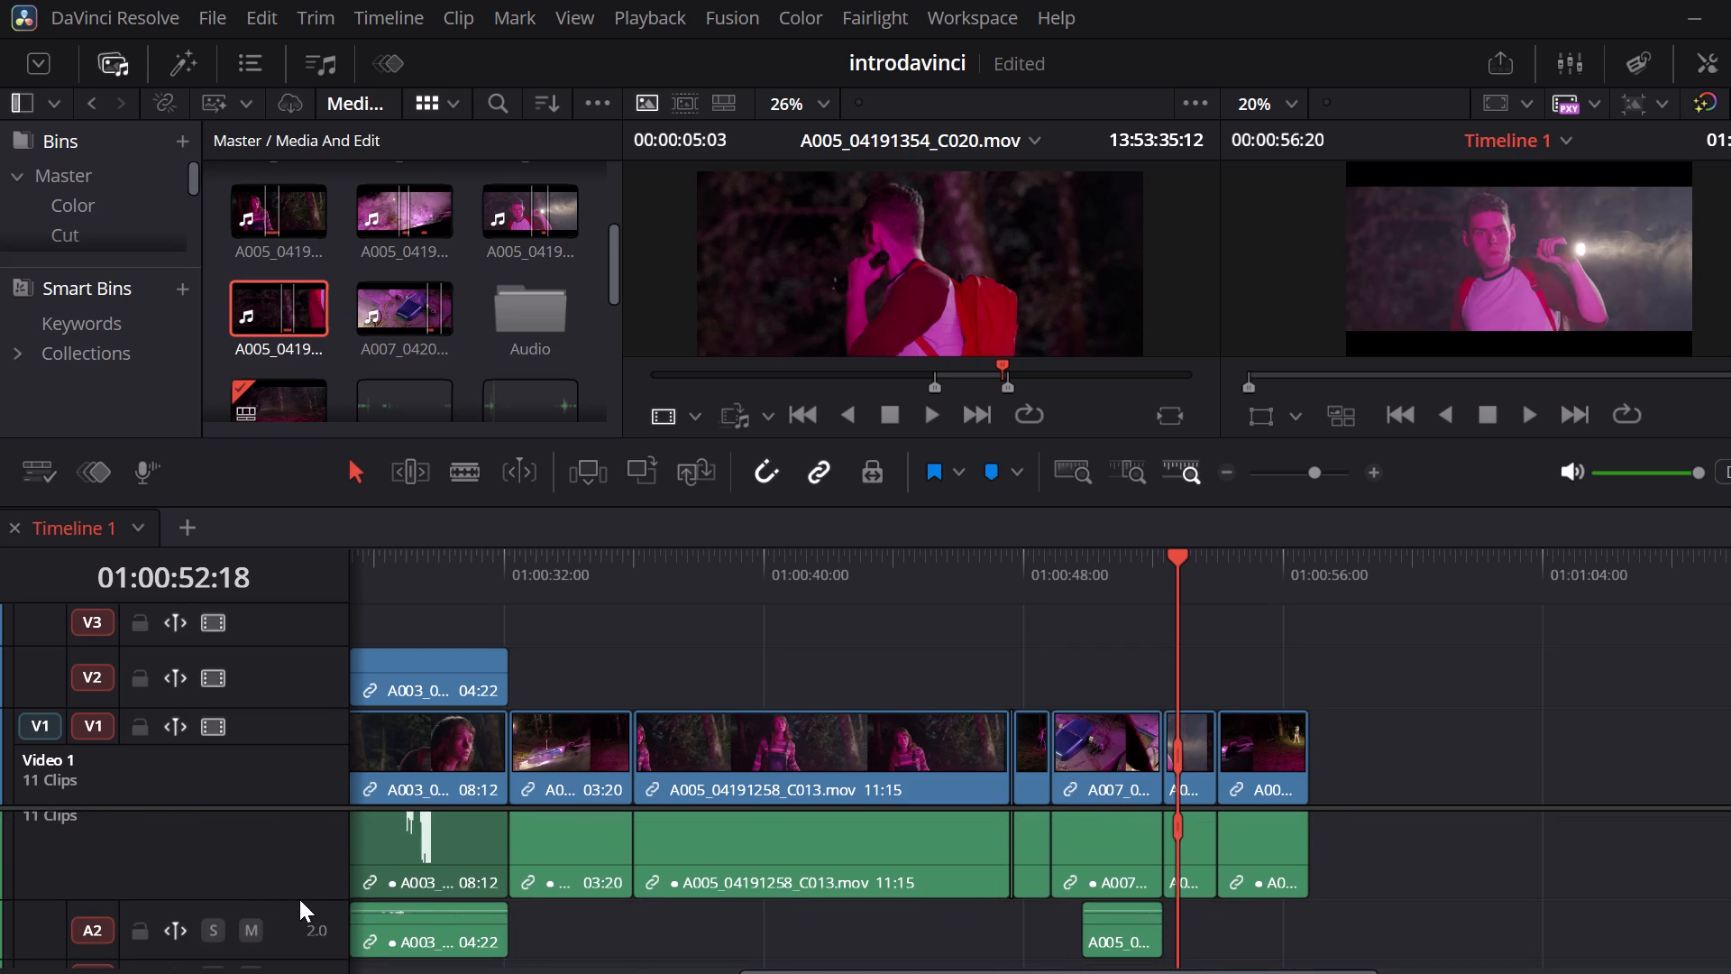
{"action": "left_click_drag", "start_coordinate": [306, 896], "coordinate": [319, 822]}
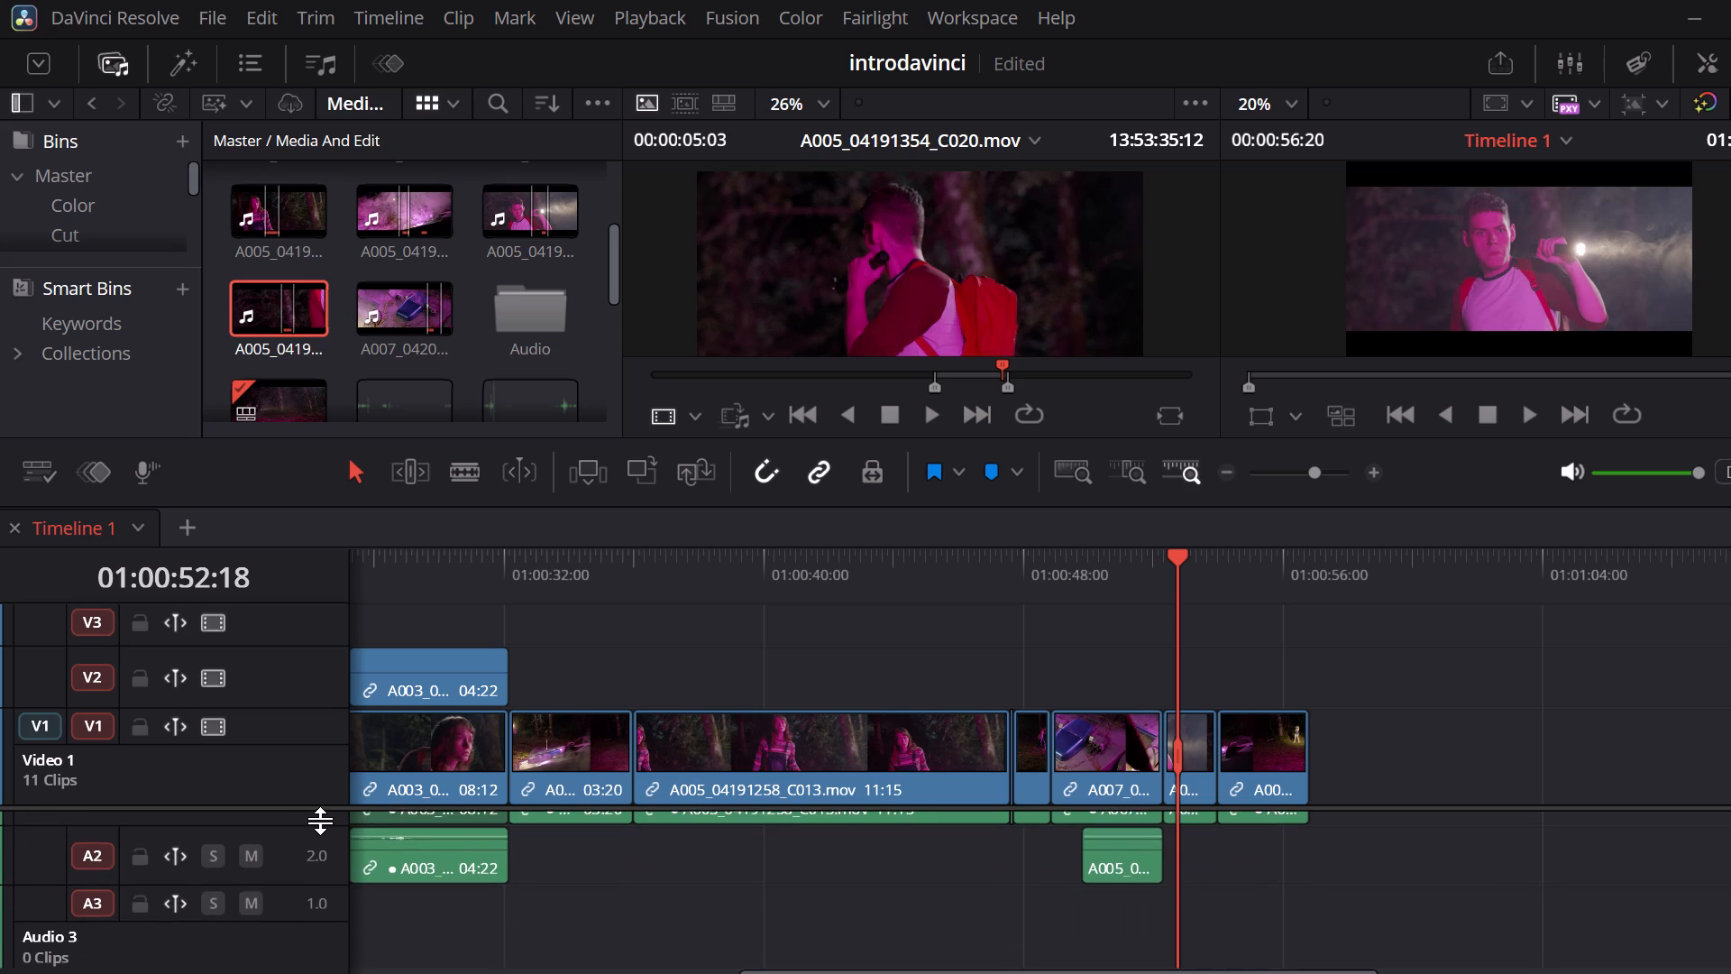
{"action": "left_click_drag", "start_coordinate": [319, 822], "coordinate": [318, 829]}
{"action": "scroll", "coordinate": [318, 829], "scroll_direction": "up", "scroll_amount": 1}
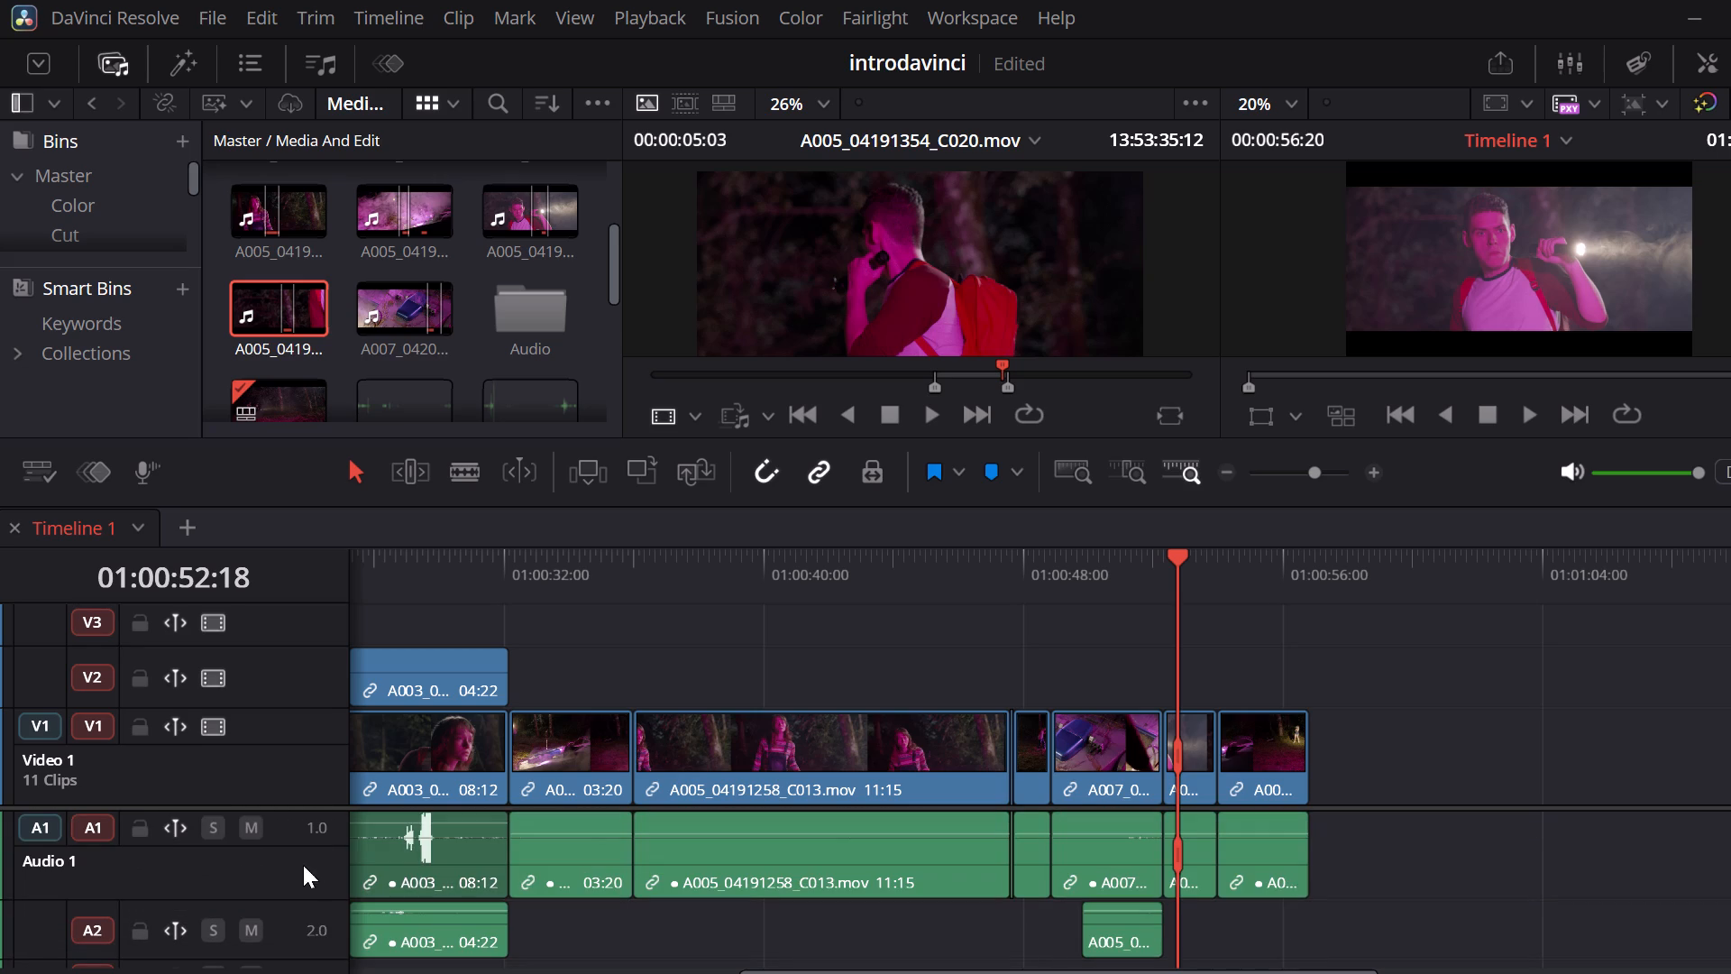
{"action": "left_click_drag", "start_coordinate": [306, 892], "coordinate": [311, 829]}
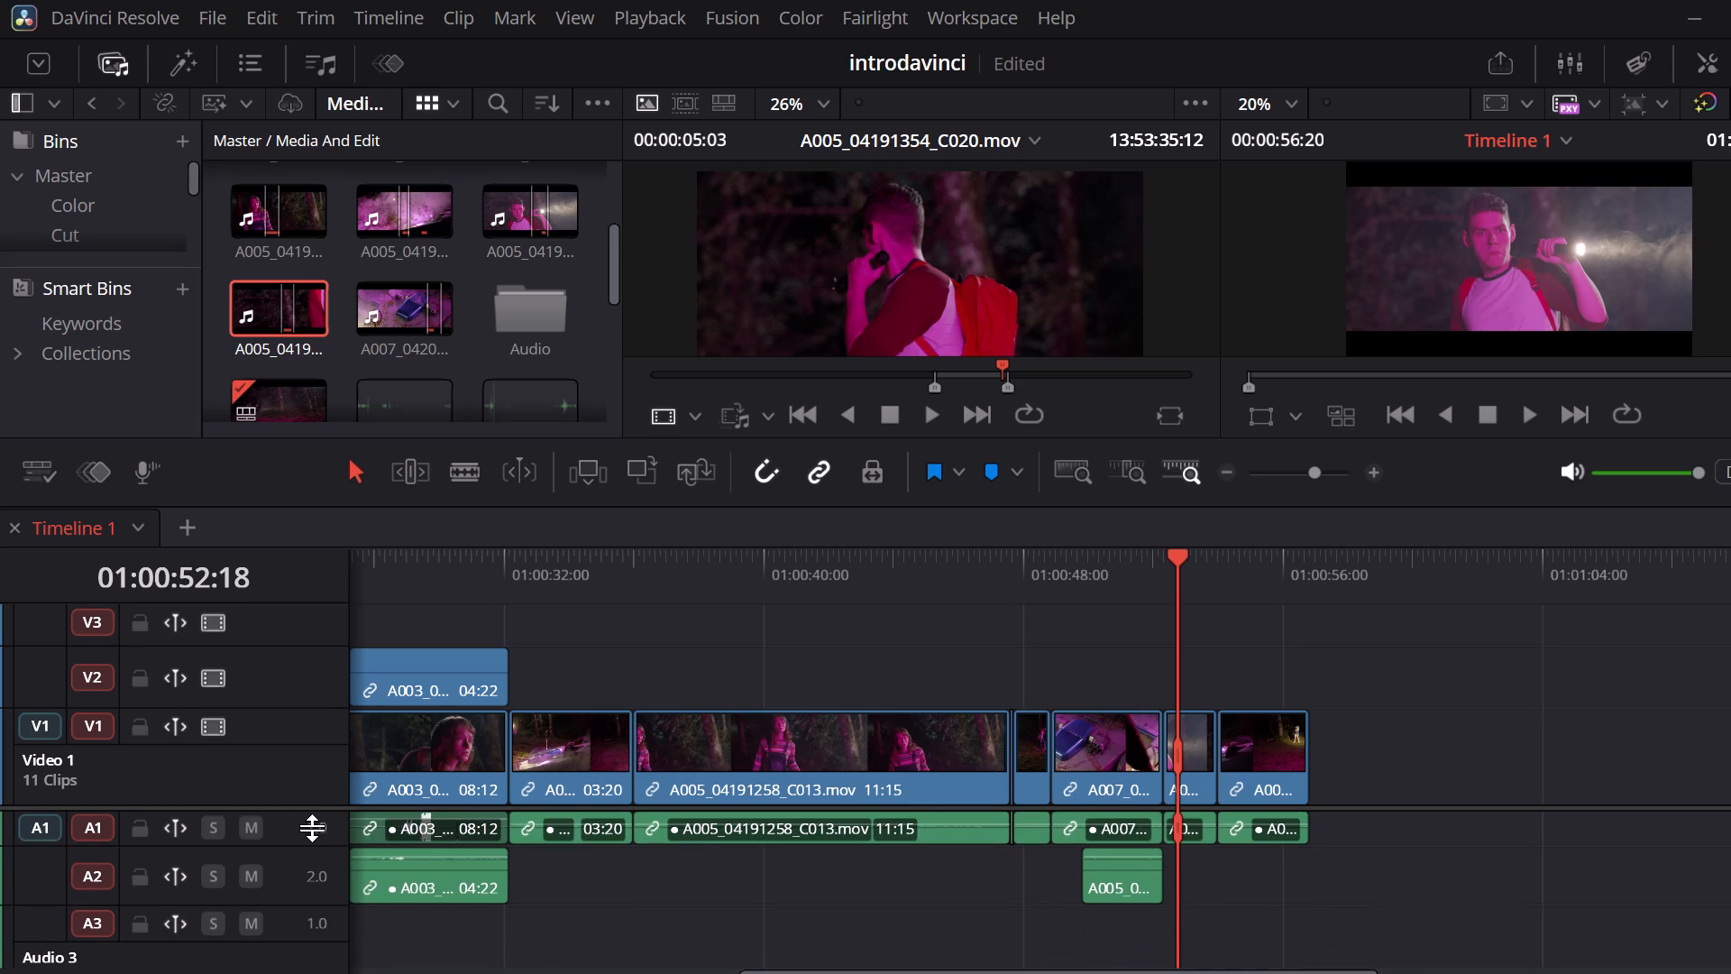
{"action": "left_click_drag", "start_coordinate": [311, 829], "coordinate": [307, 859]}
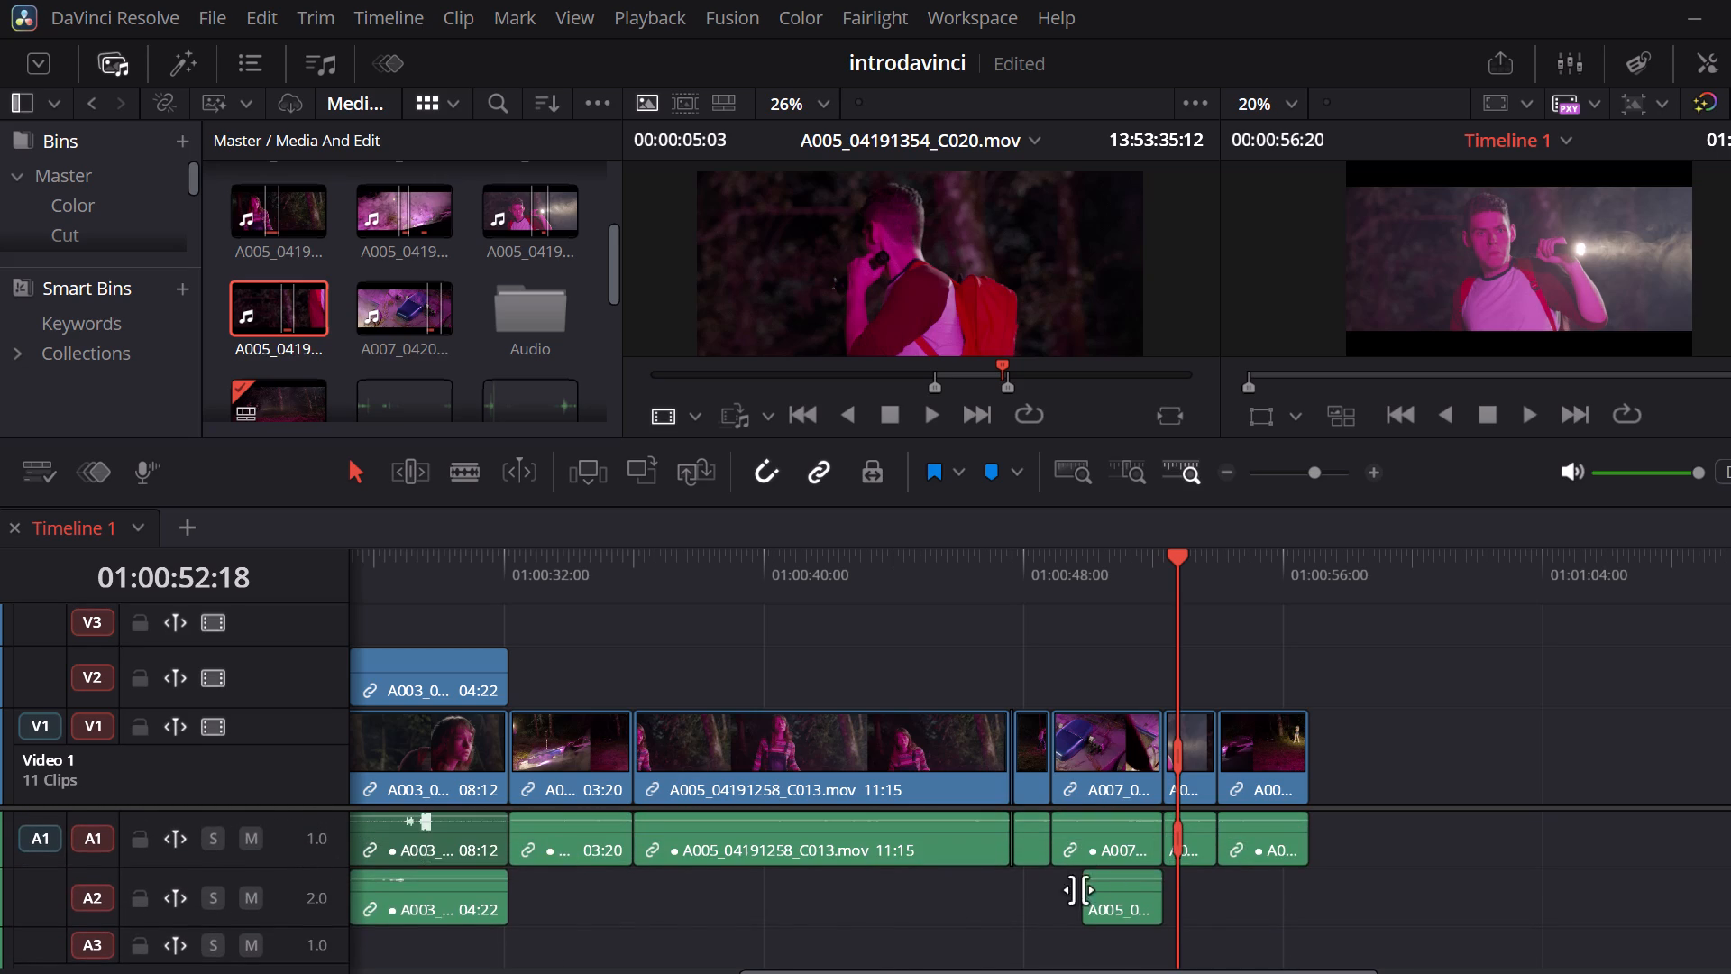
Turn off linked selection so the A007 clip's video can be selected separately from its audio.
{"action": "left_click", "coordinate": [1067, 834]}
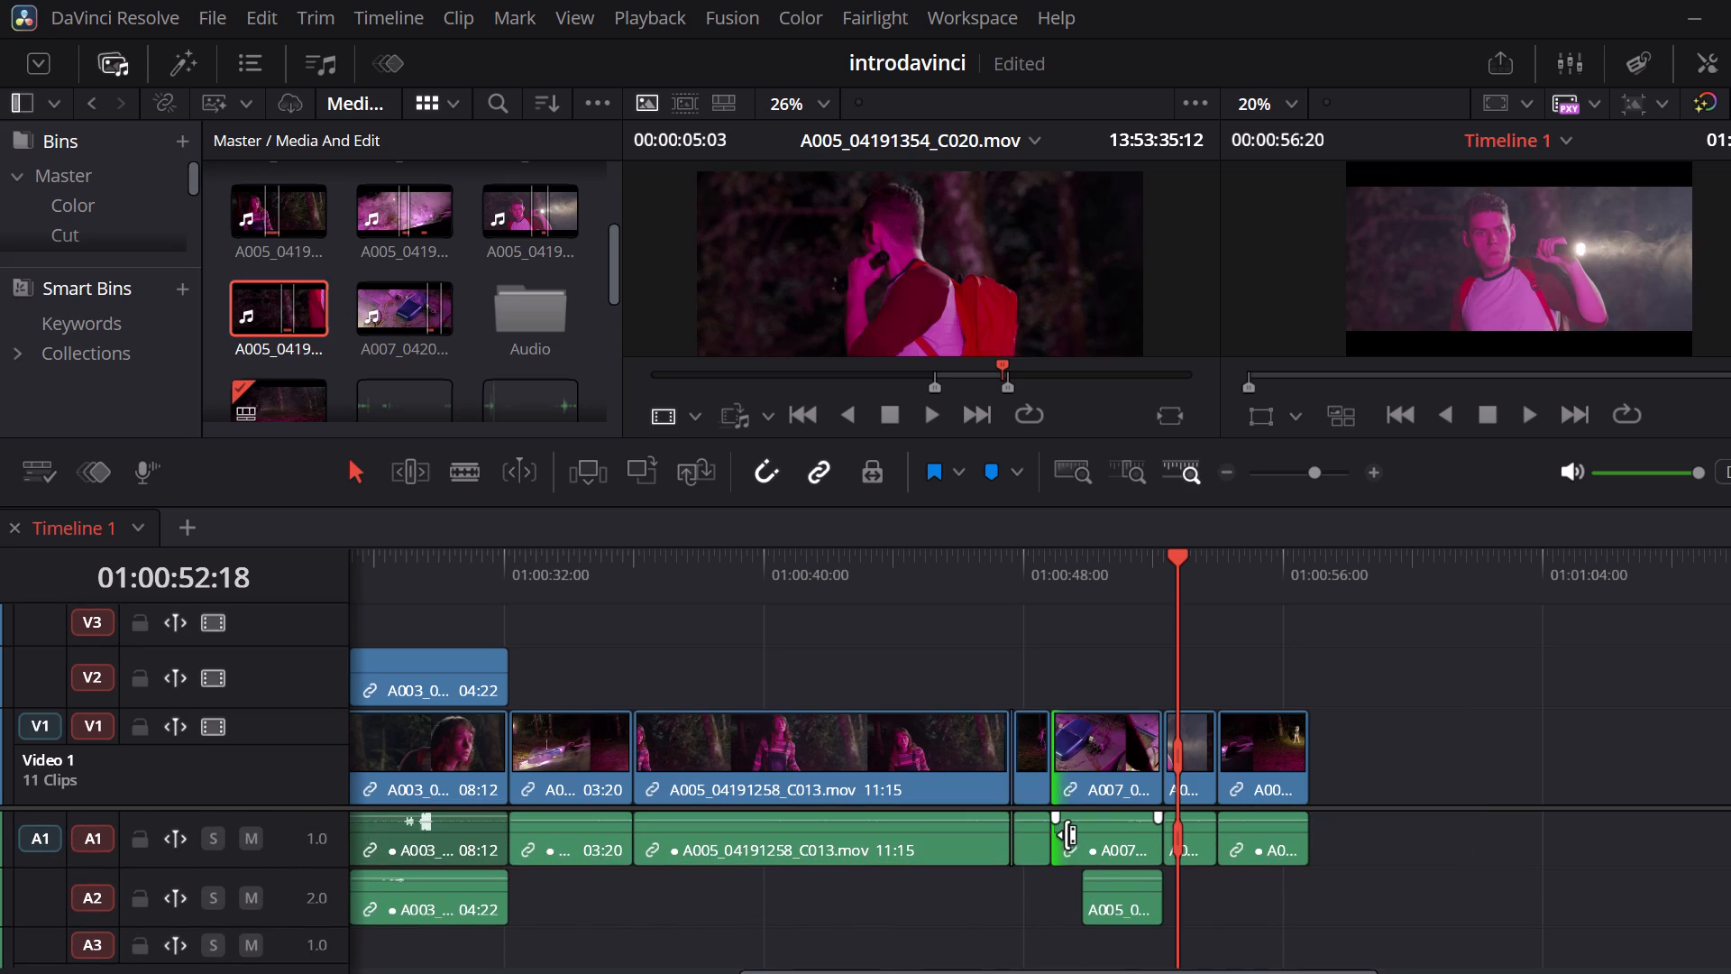
{"action": "left_click", "coordinate": [1111, 846]}
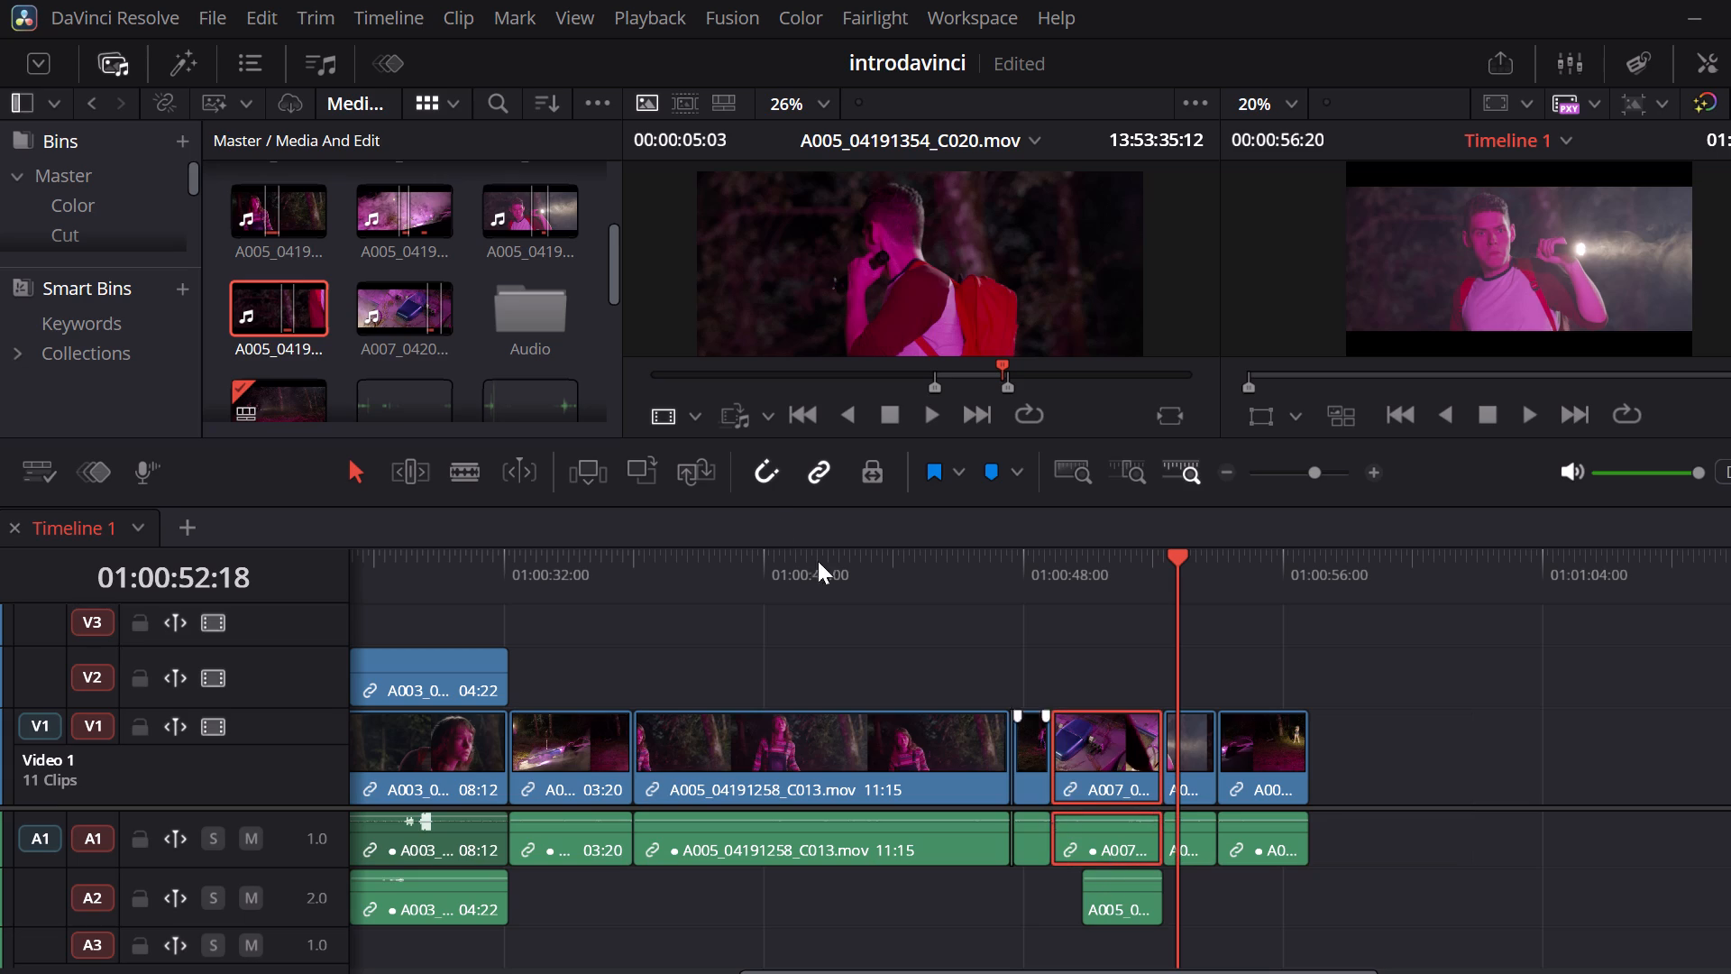
{"action": "left_click", "coordinate": [812, 480]}
{"action": "left_click", "coordinate": [1082, 859]}
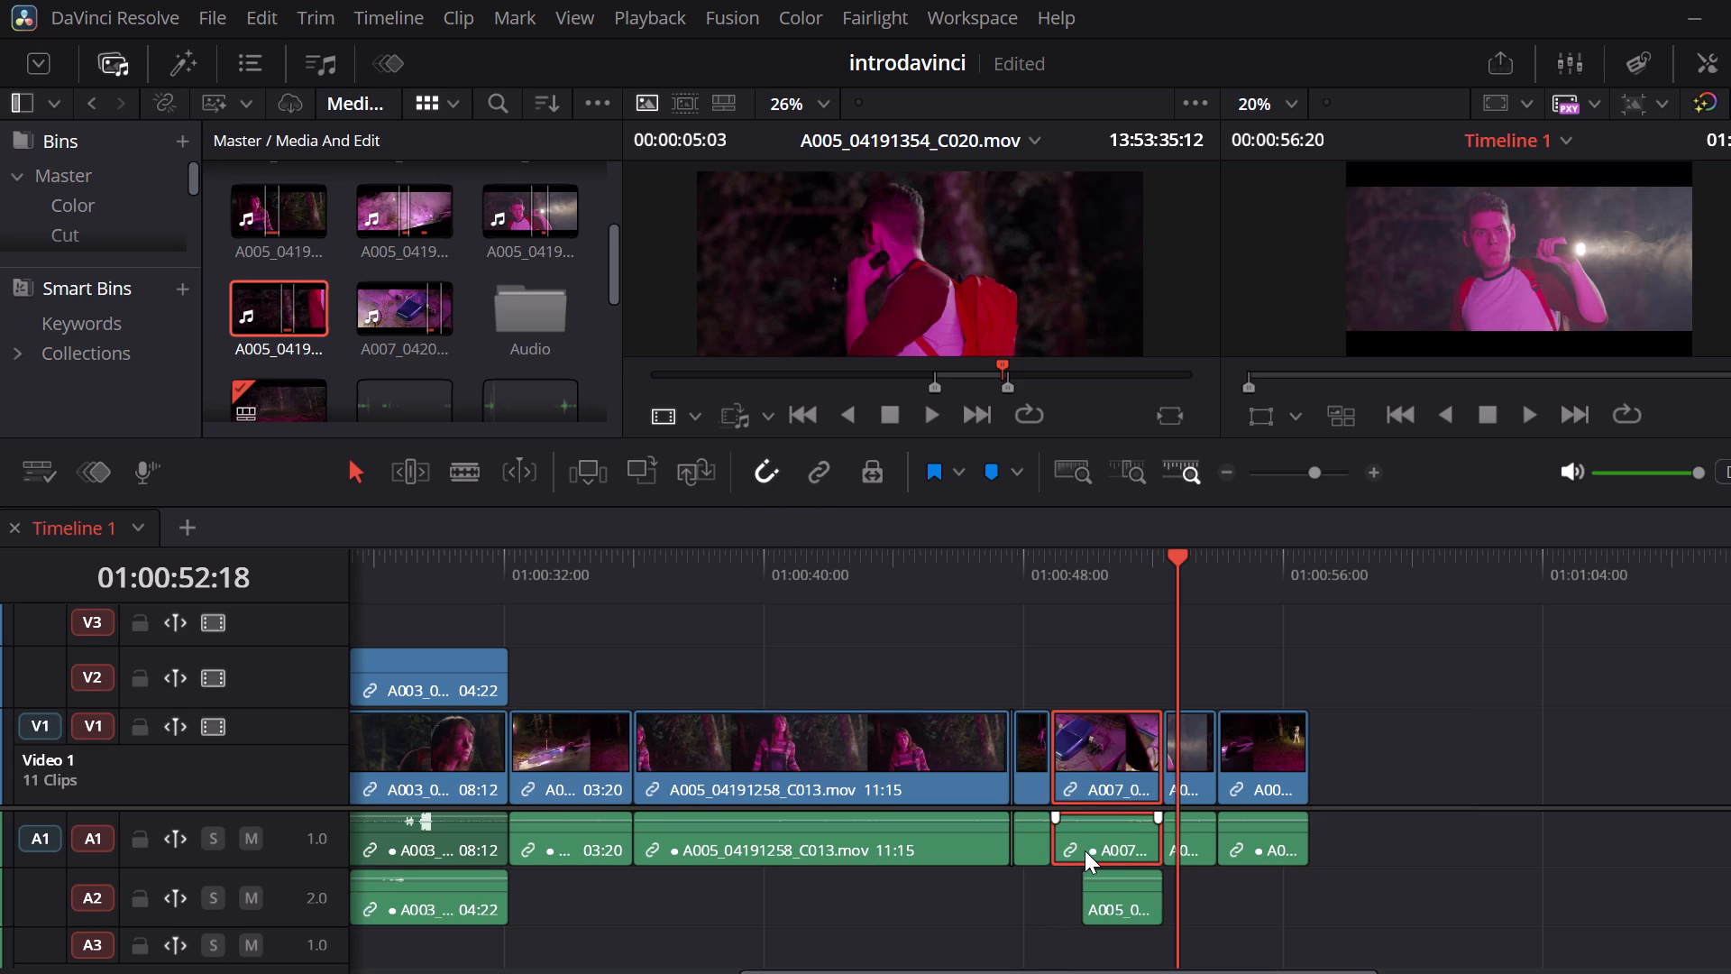
{"action": "left_click", "coordinate": [1085, 850], "text": "alt"}
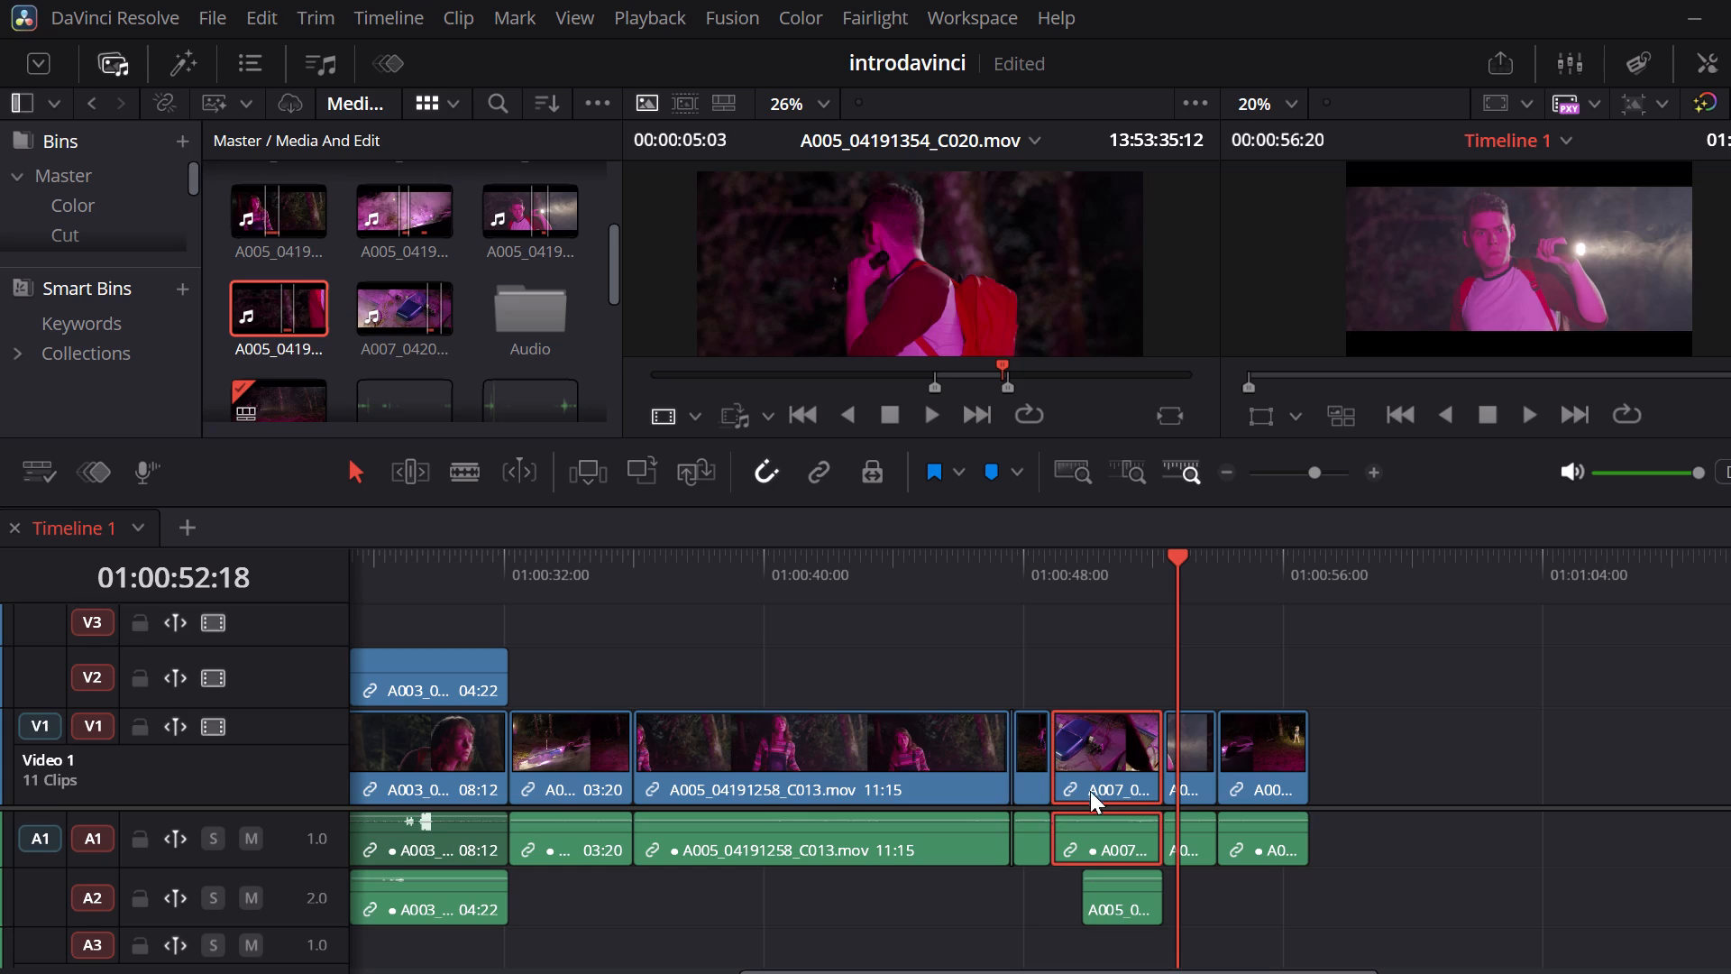
{"action": "left_click", "coordinate": [1091, 780]}
{"action": "left_click", "coordinate": [986, 795]}
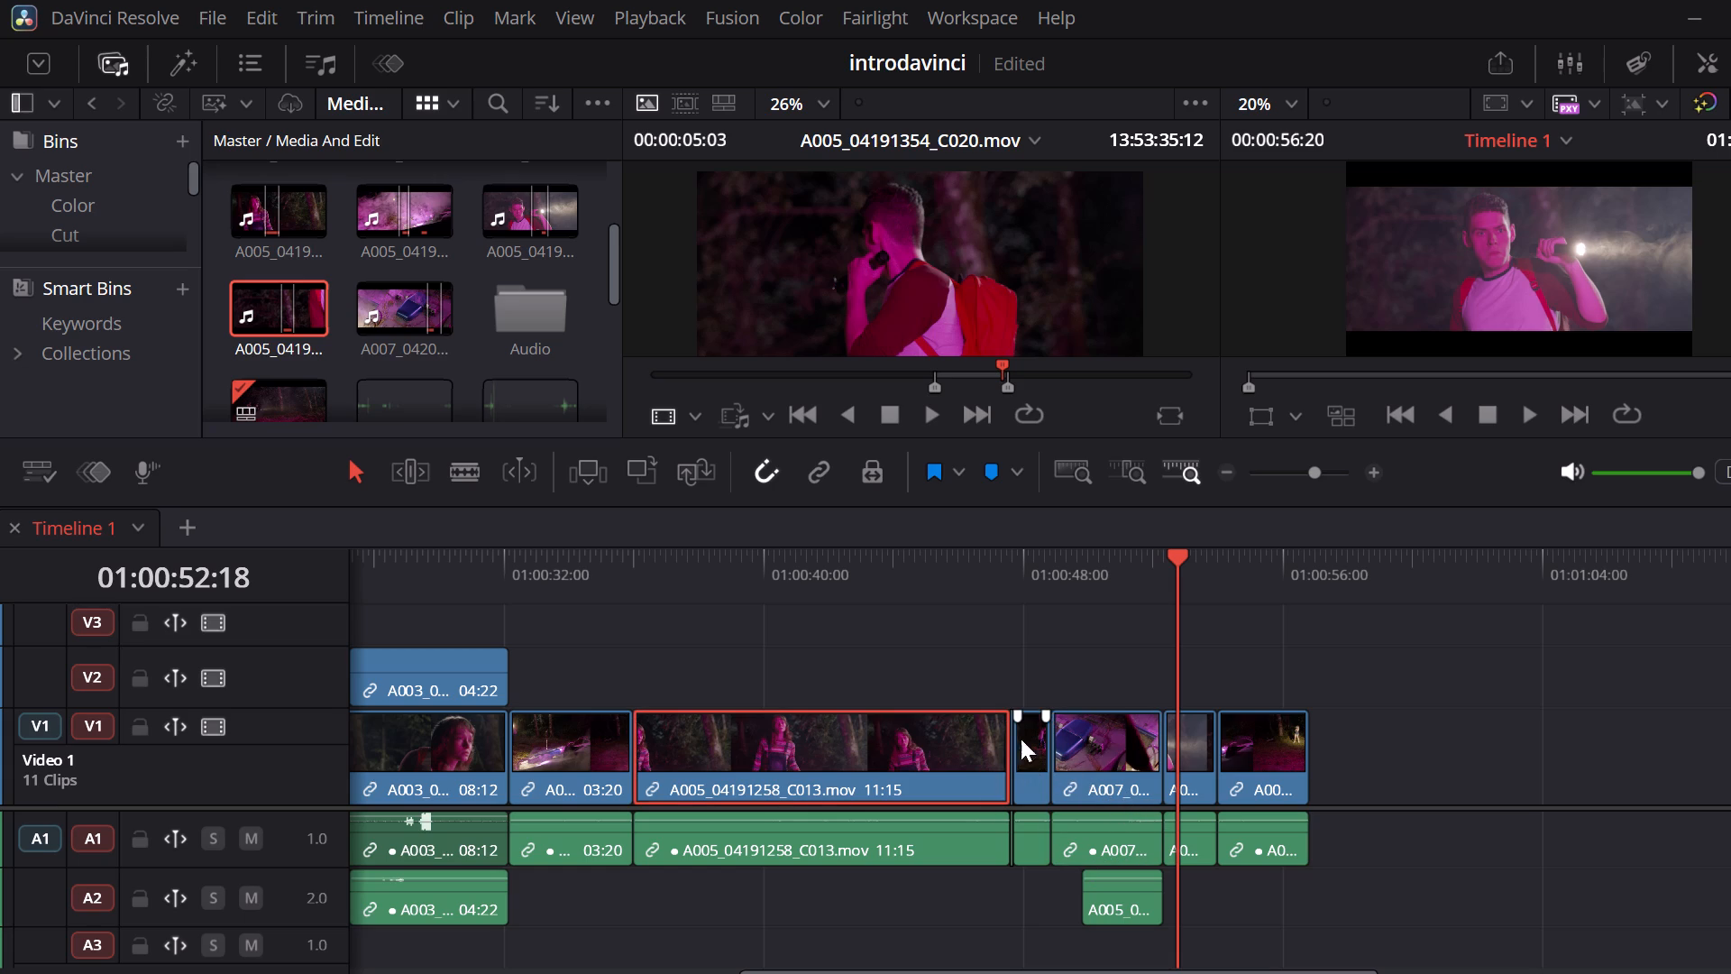
{"action": "left_click", "coordinate": [1036, 747]}
{"action": "left_click", "coordinate": [1082, 766]}
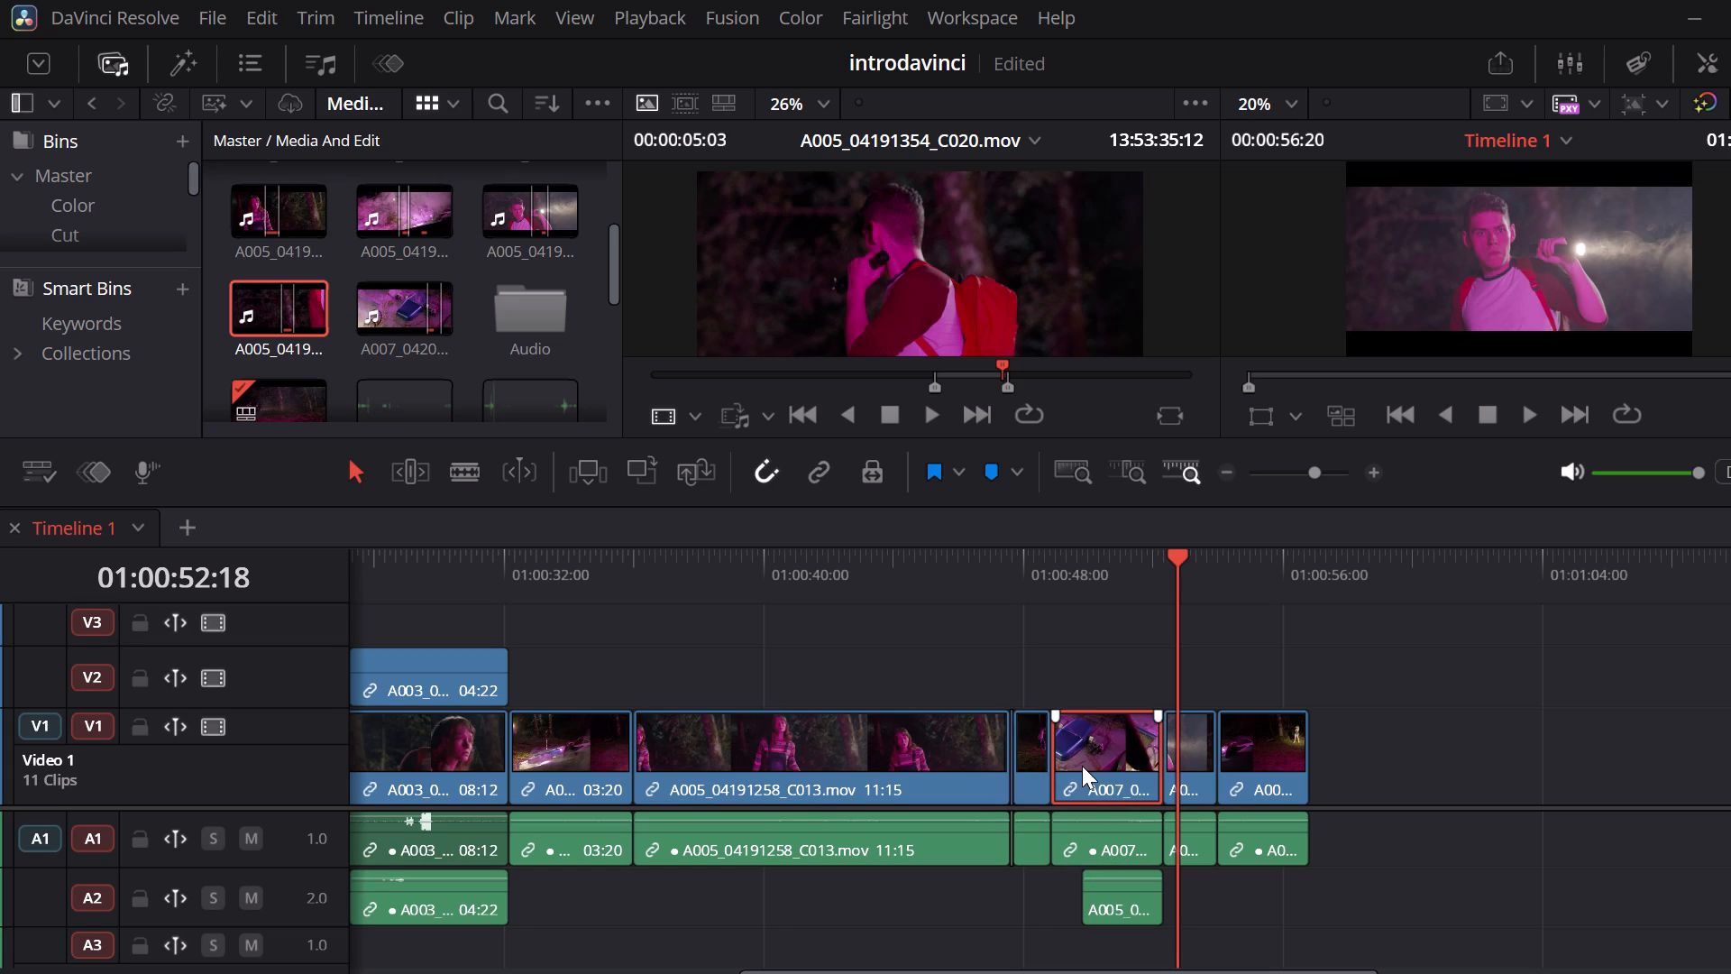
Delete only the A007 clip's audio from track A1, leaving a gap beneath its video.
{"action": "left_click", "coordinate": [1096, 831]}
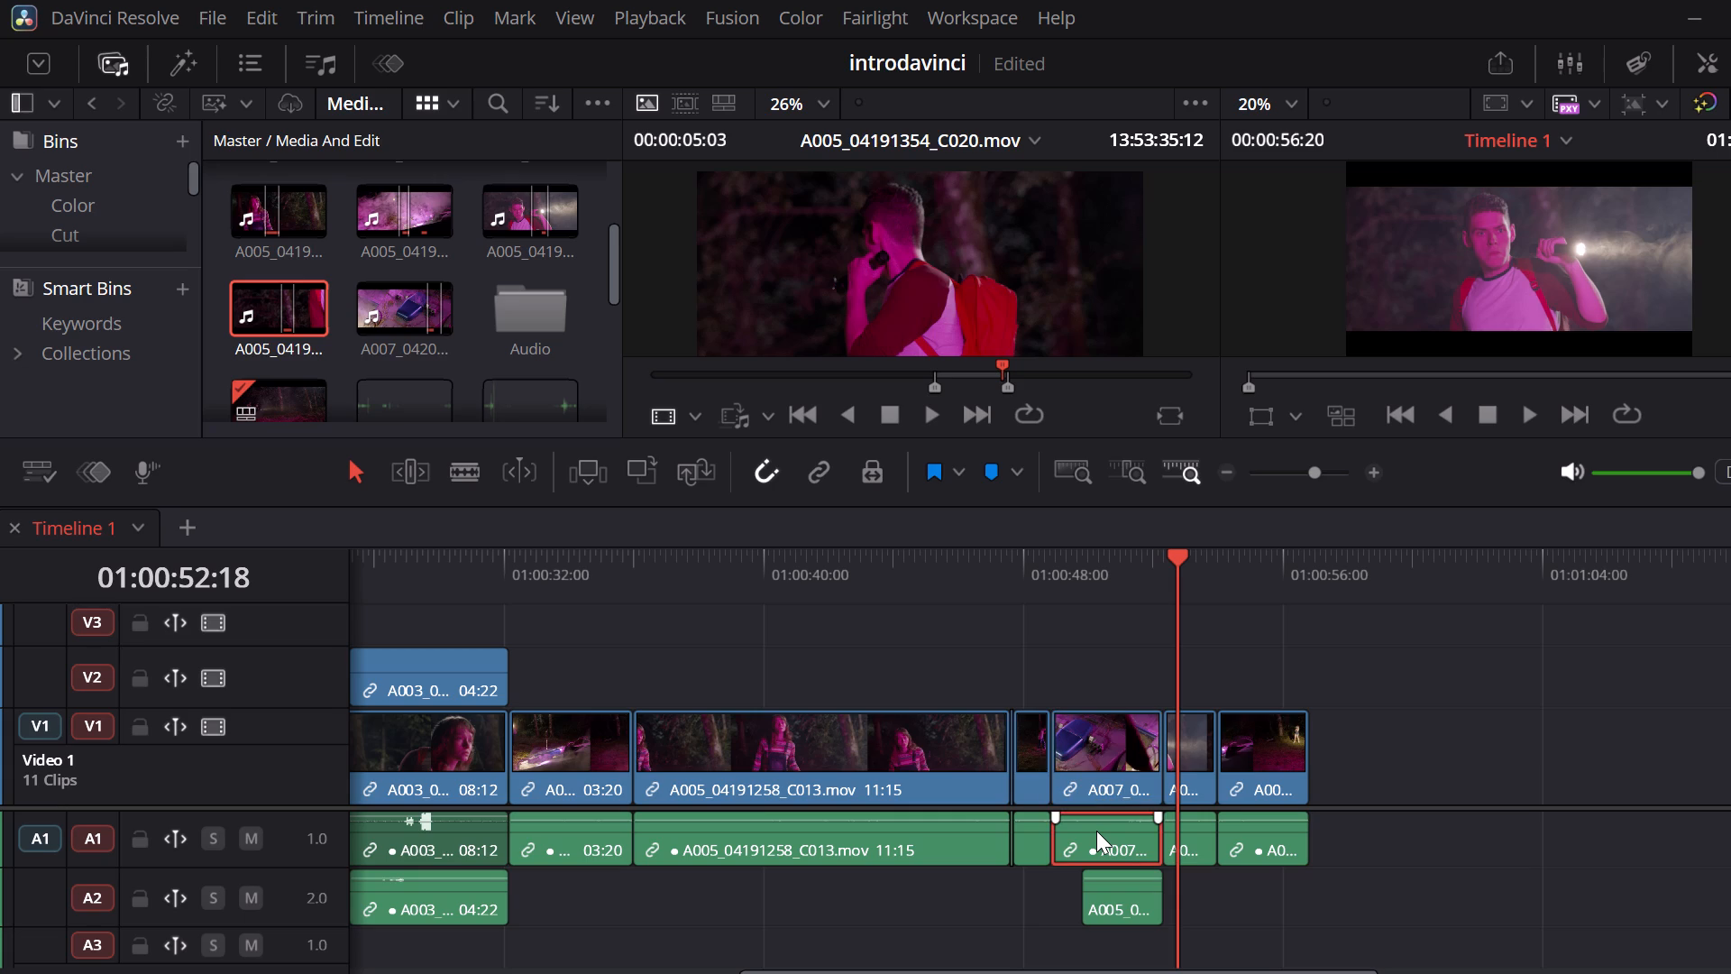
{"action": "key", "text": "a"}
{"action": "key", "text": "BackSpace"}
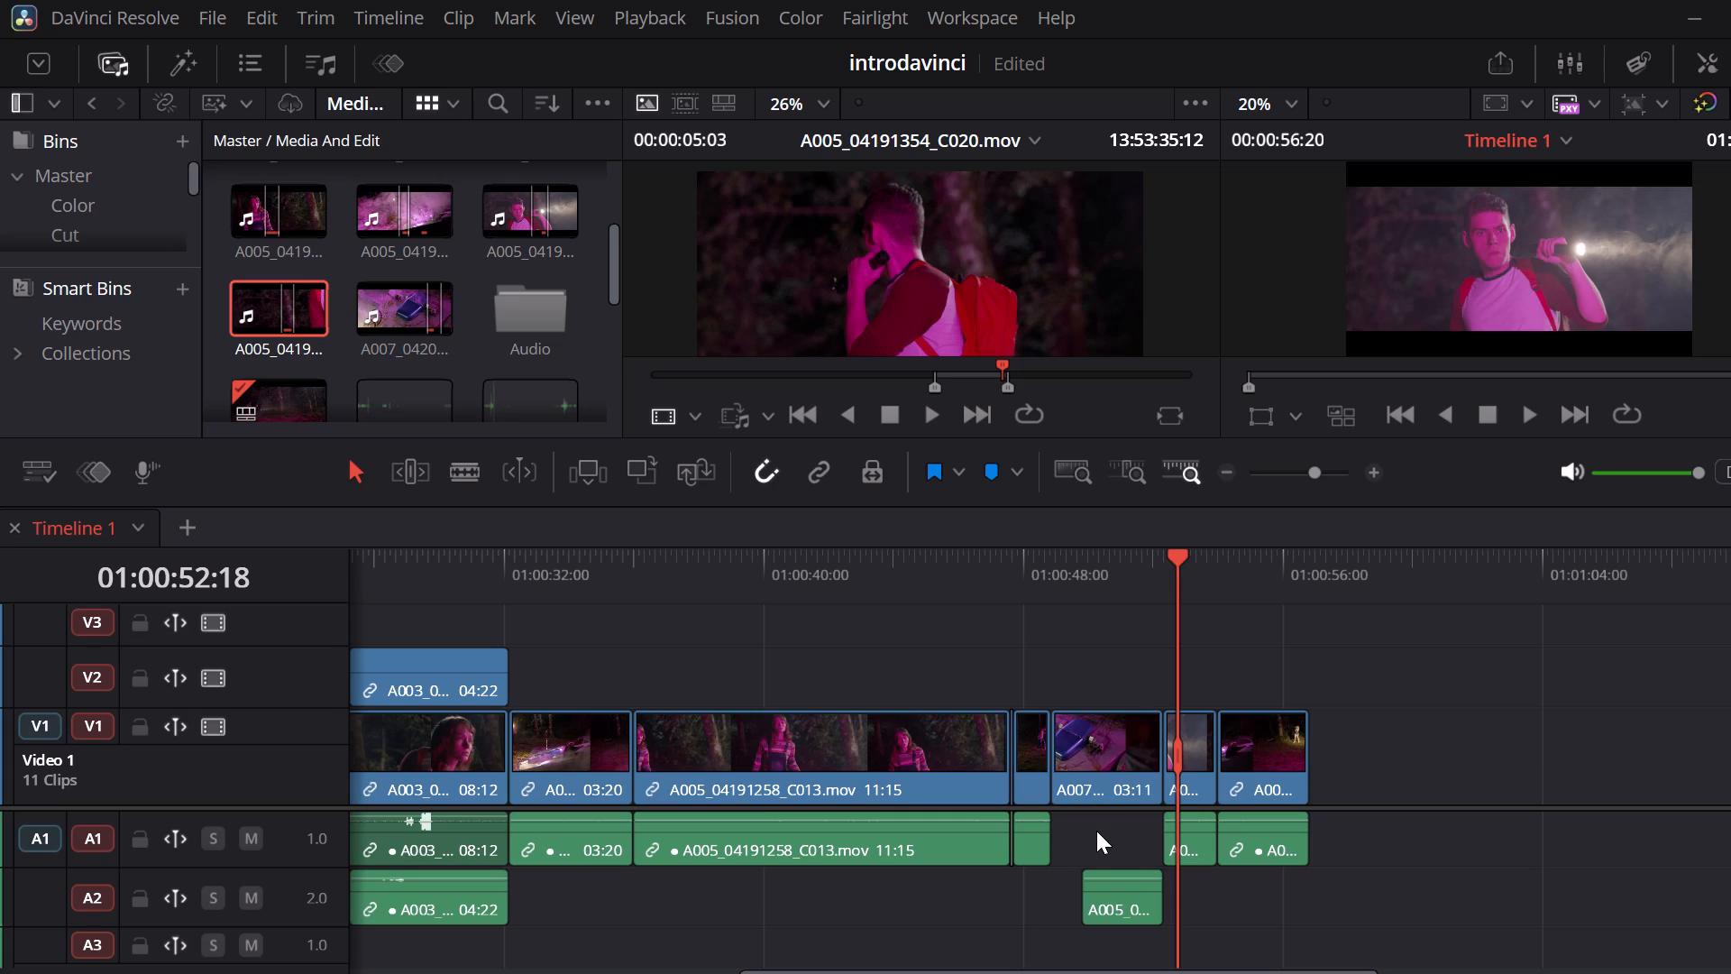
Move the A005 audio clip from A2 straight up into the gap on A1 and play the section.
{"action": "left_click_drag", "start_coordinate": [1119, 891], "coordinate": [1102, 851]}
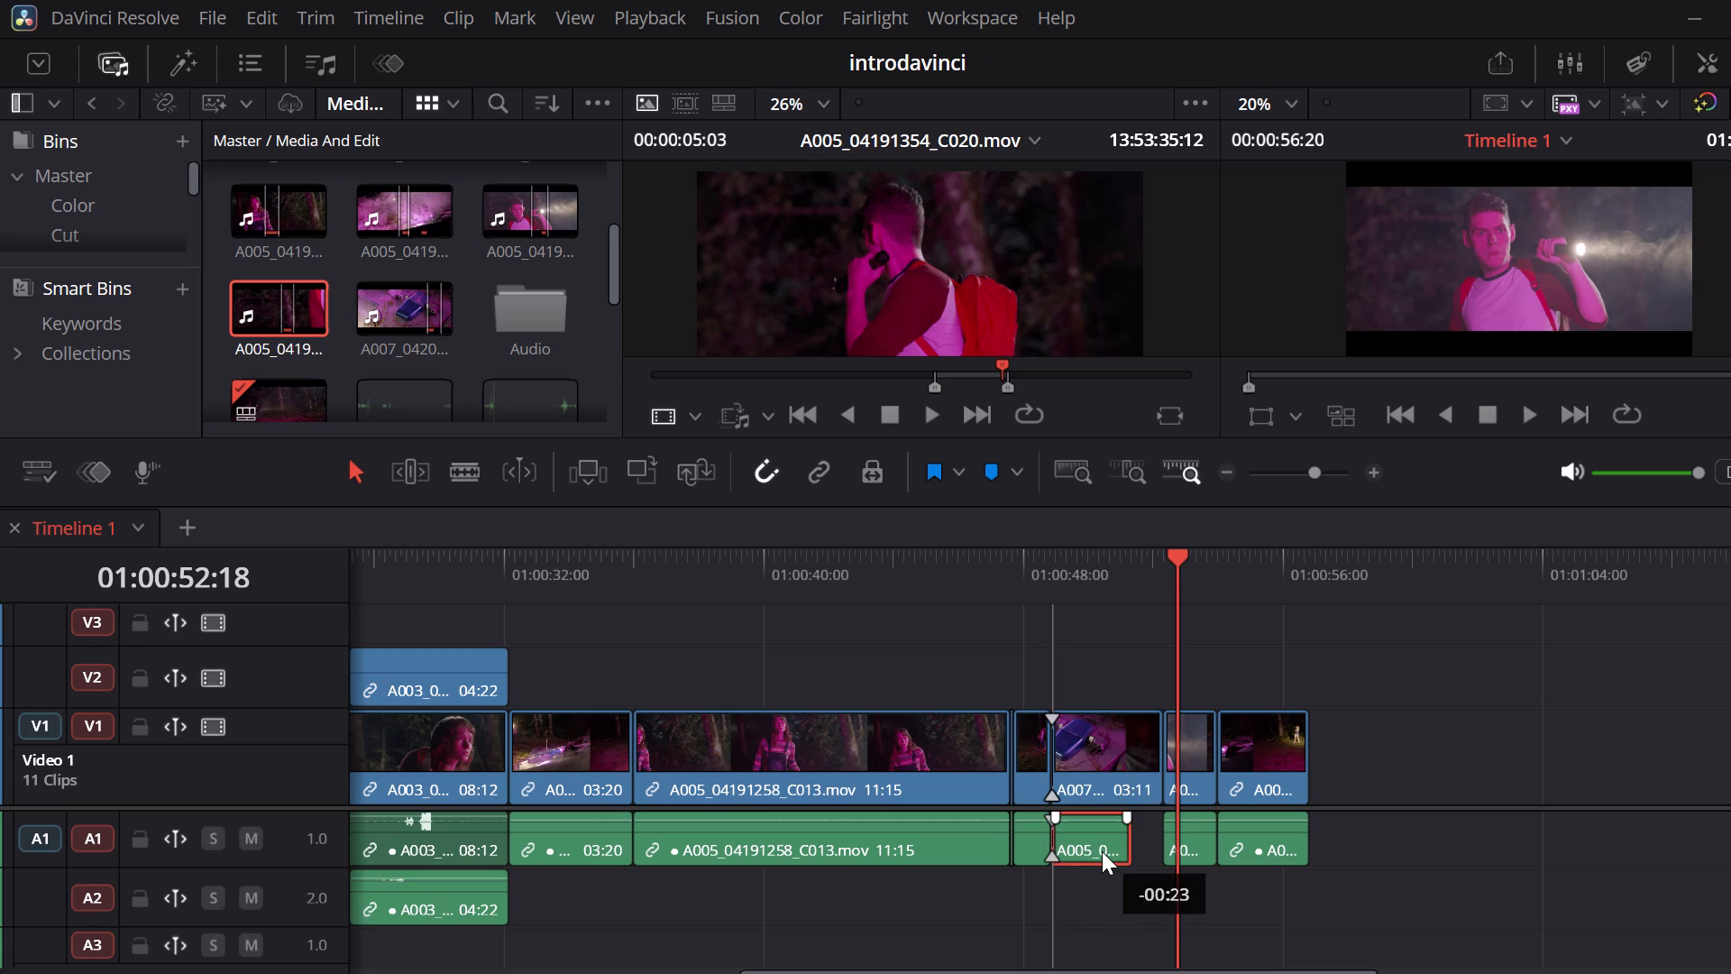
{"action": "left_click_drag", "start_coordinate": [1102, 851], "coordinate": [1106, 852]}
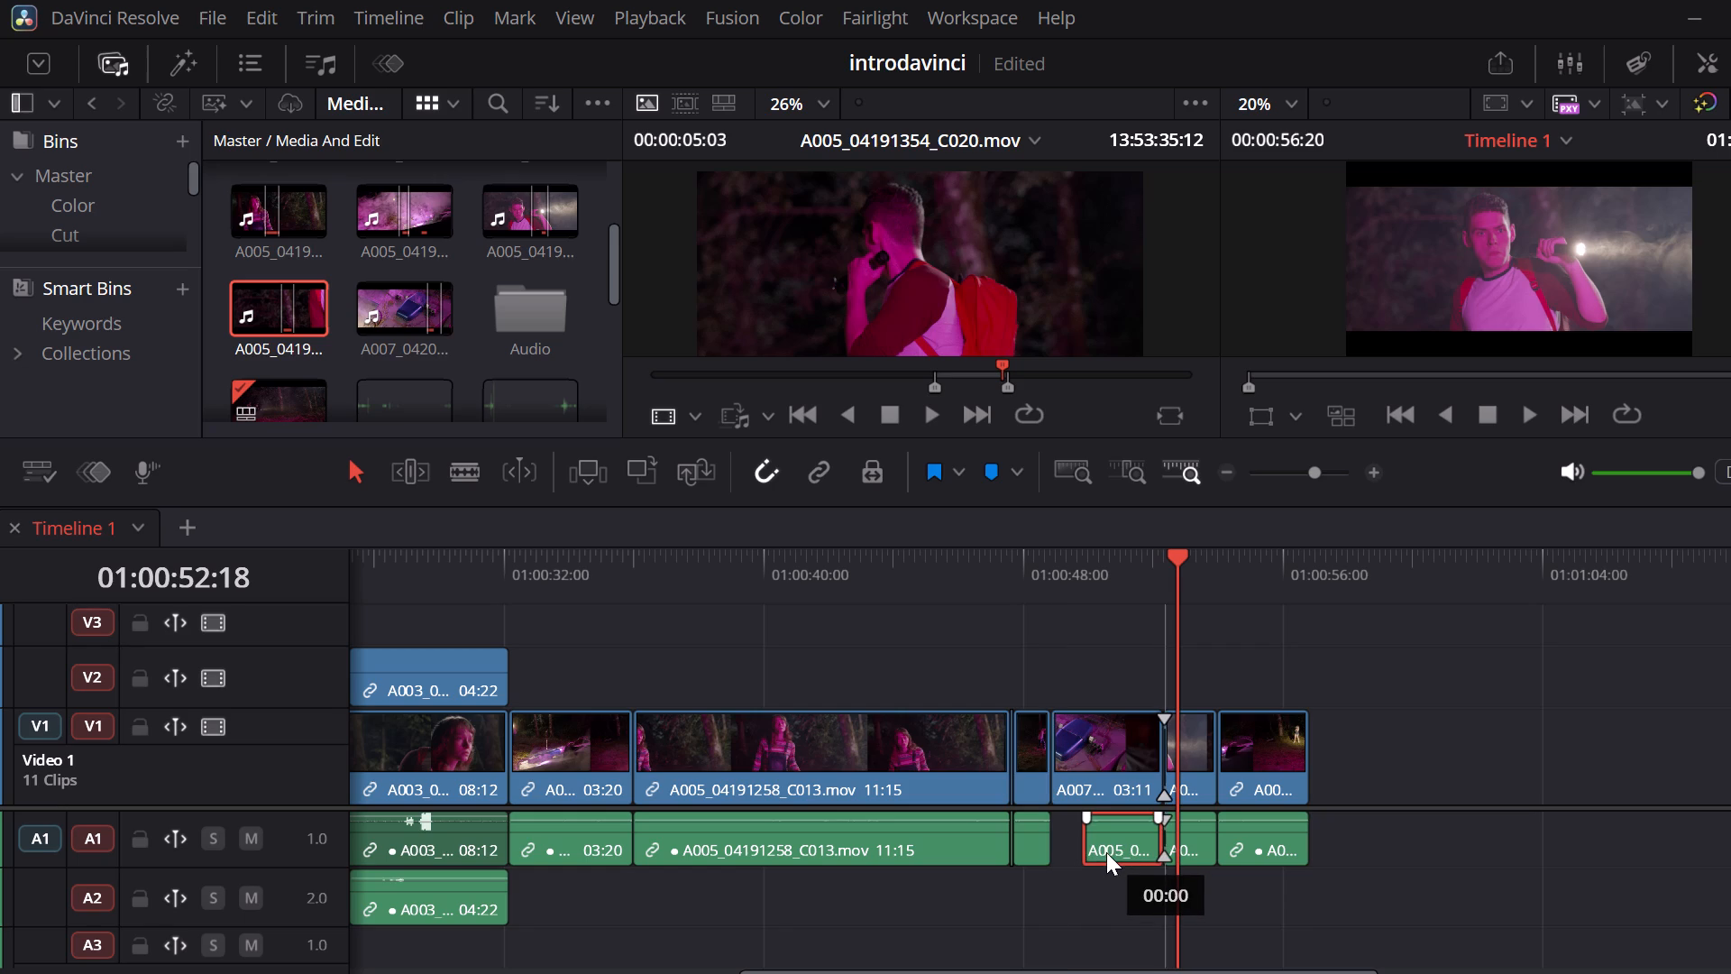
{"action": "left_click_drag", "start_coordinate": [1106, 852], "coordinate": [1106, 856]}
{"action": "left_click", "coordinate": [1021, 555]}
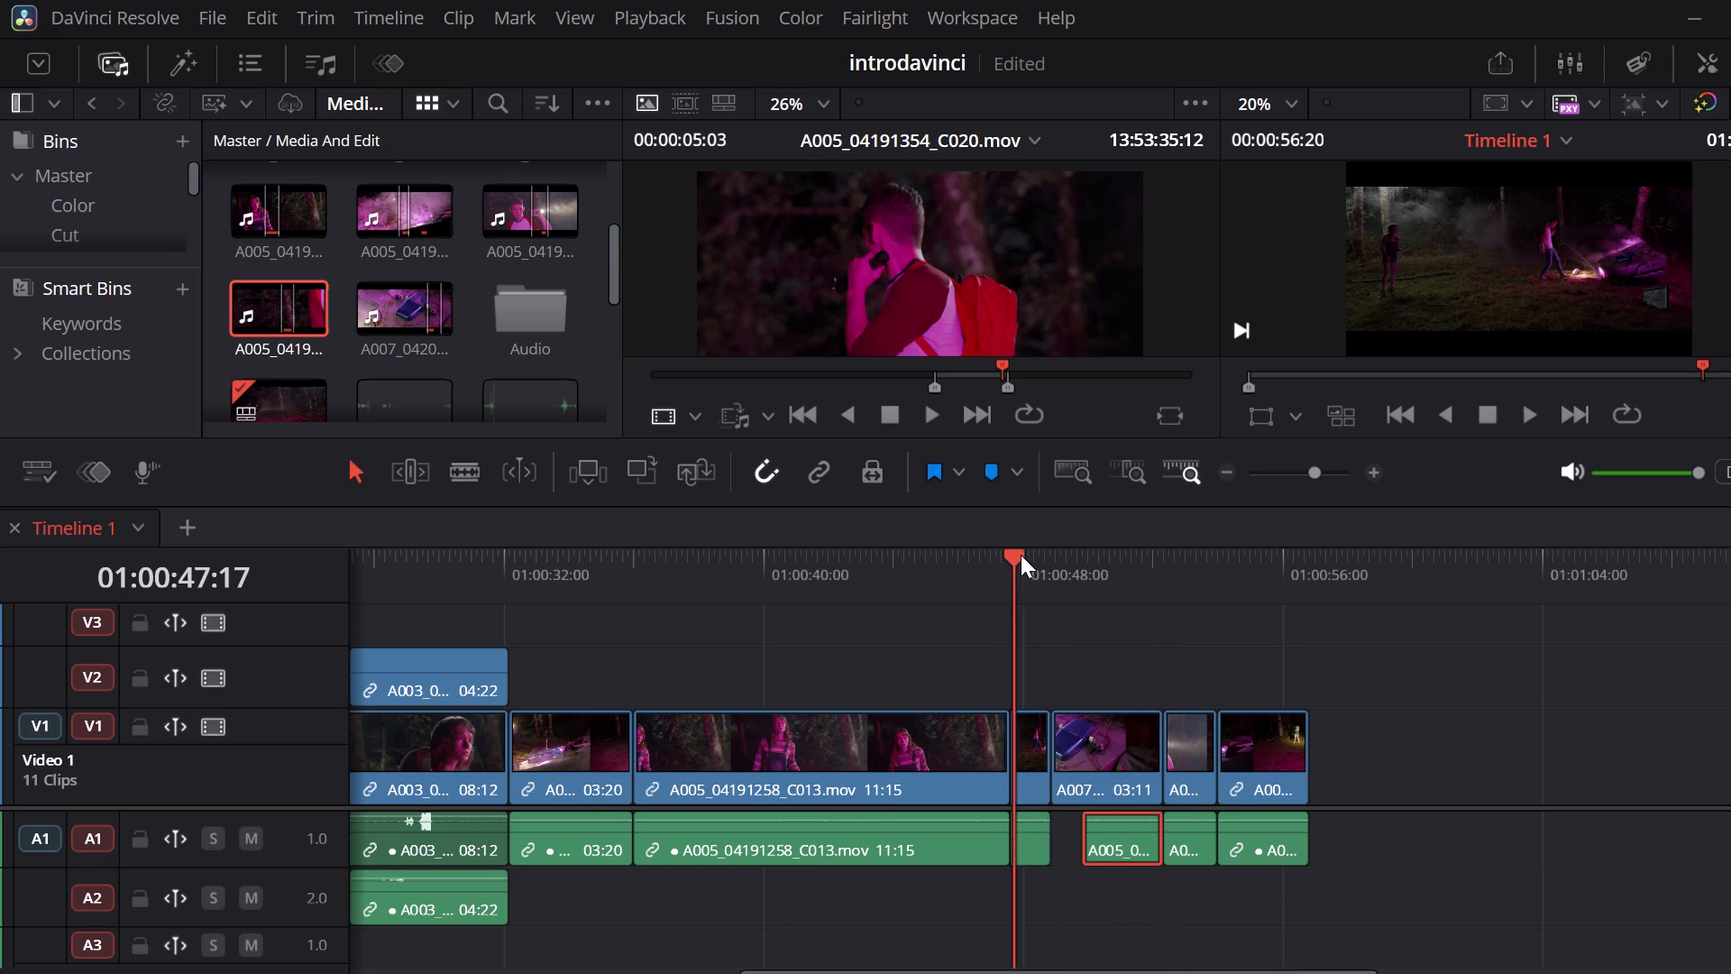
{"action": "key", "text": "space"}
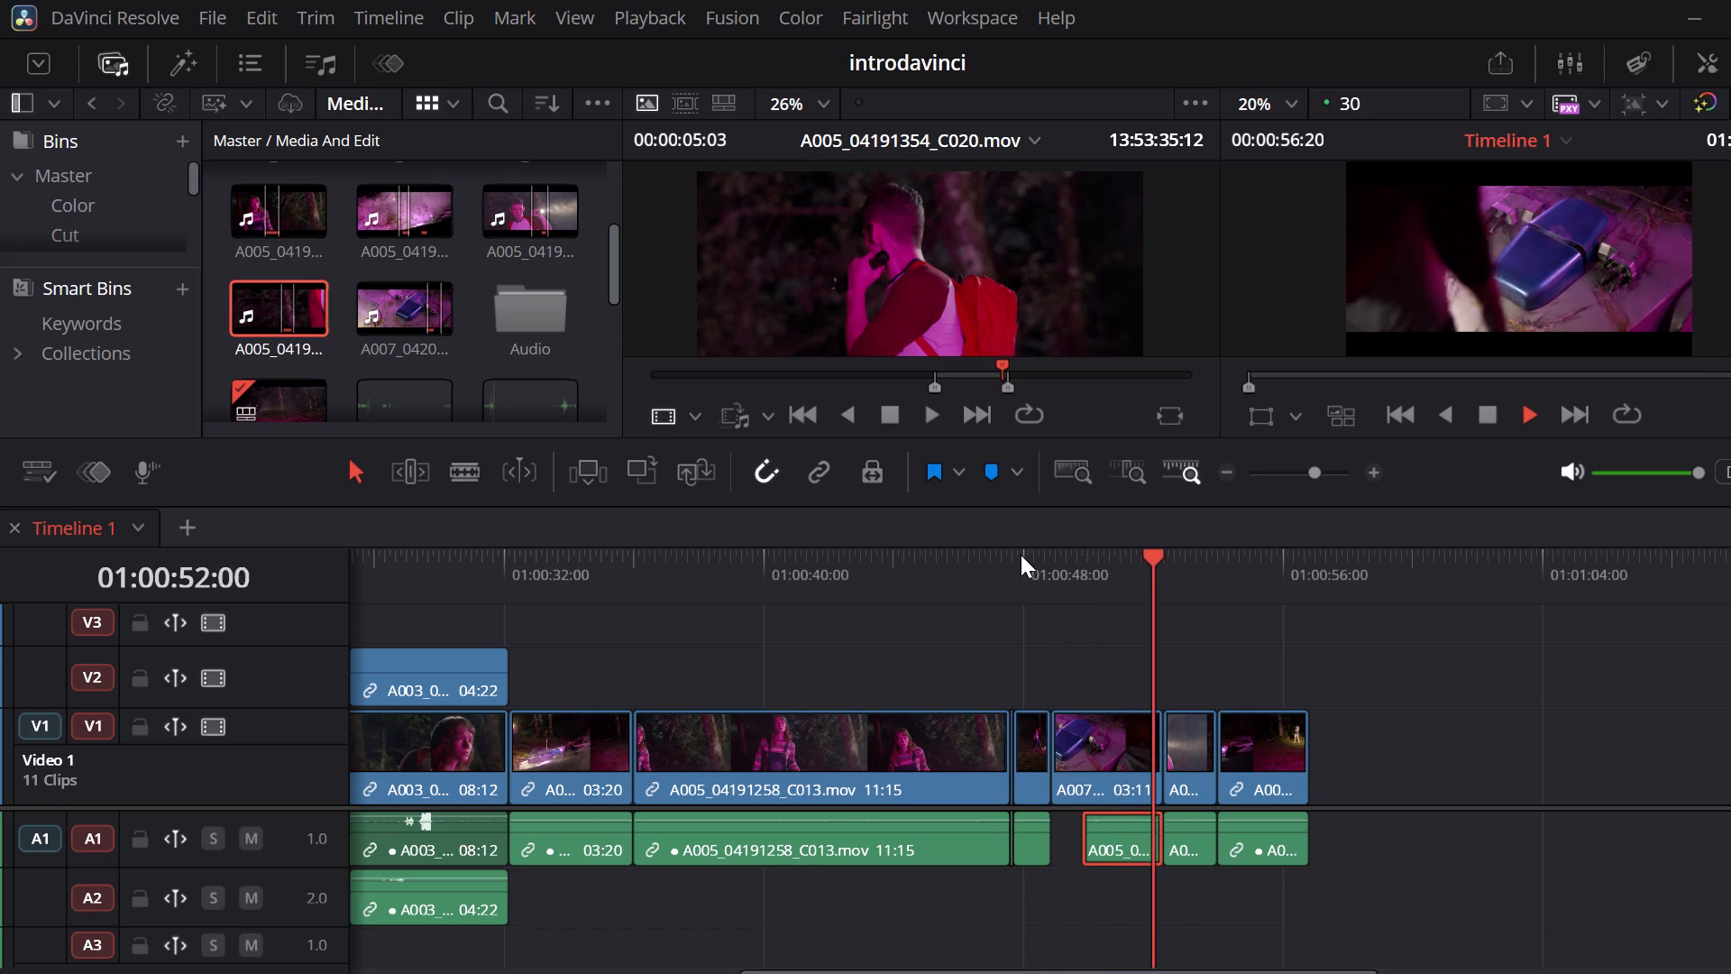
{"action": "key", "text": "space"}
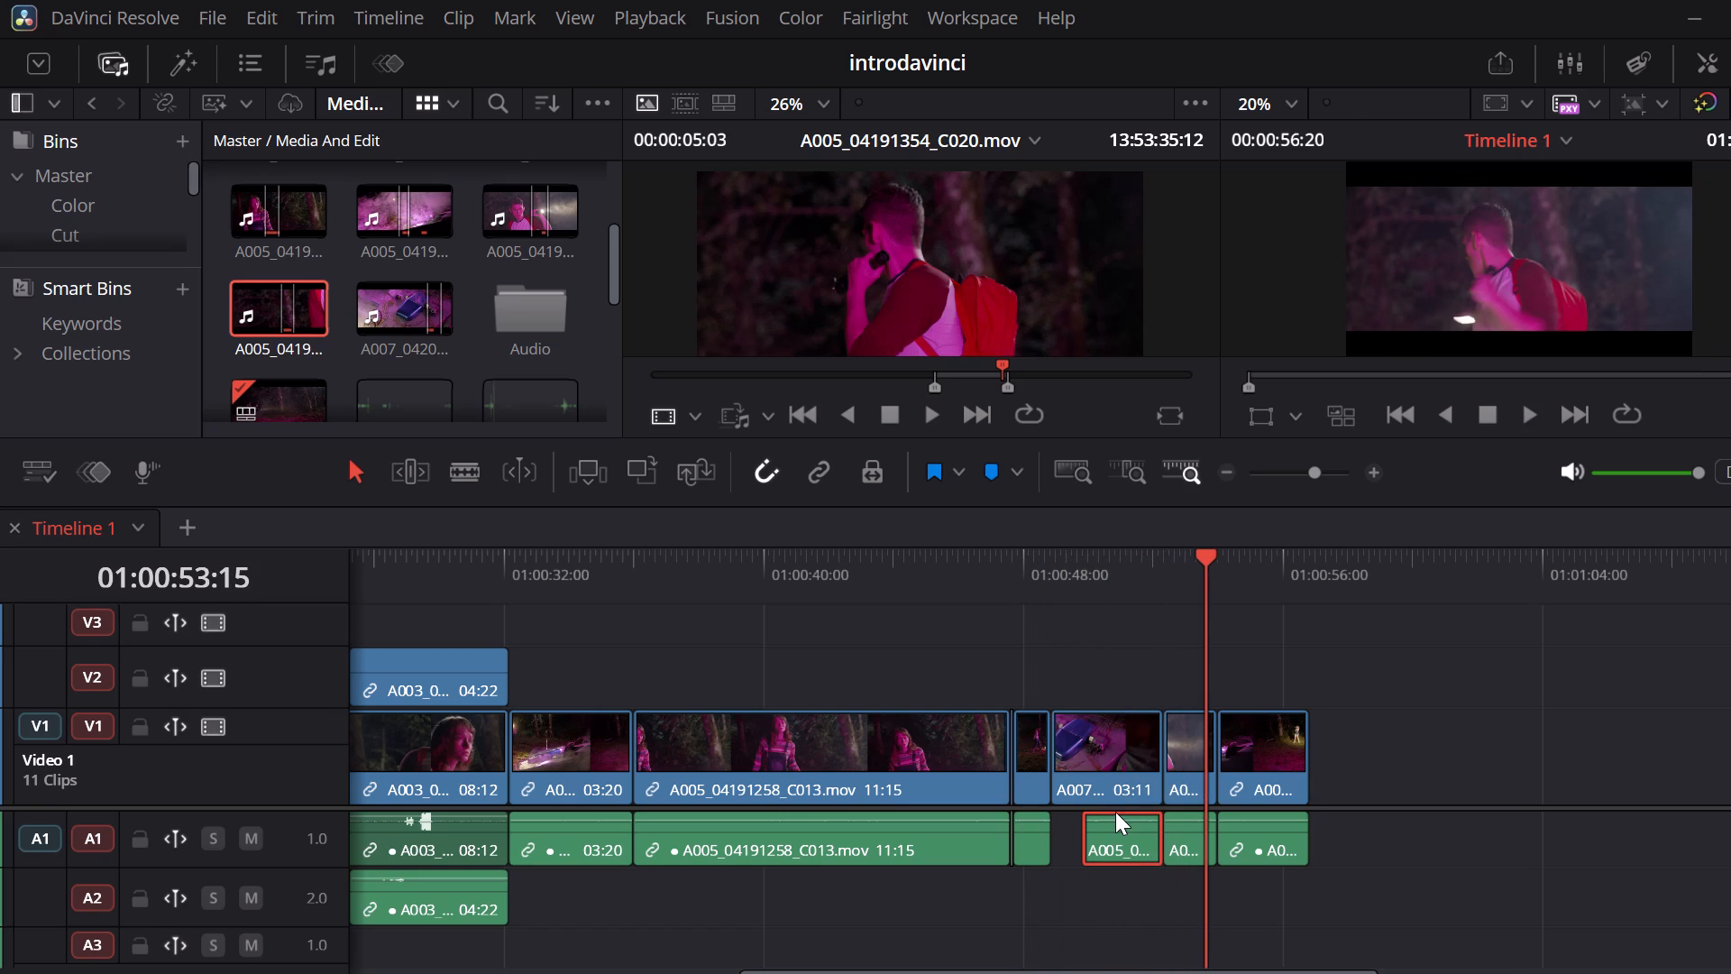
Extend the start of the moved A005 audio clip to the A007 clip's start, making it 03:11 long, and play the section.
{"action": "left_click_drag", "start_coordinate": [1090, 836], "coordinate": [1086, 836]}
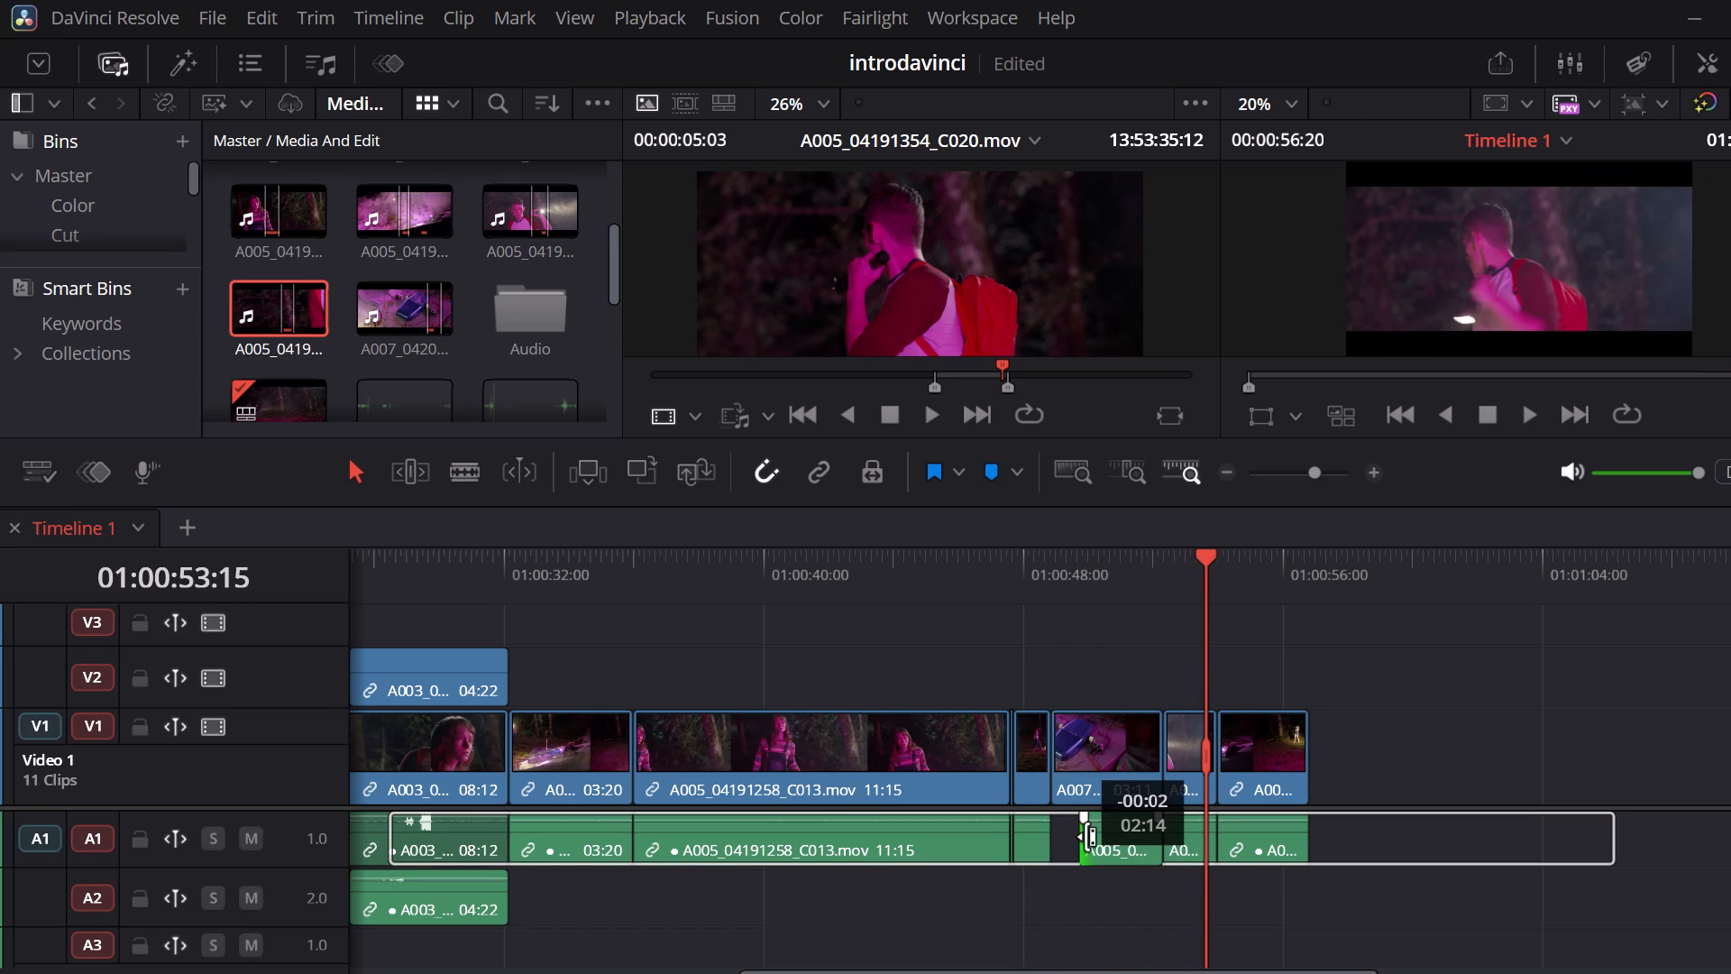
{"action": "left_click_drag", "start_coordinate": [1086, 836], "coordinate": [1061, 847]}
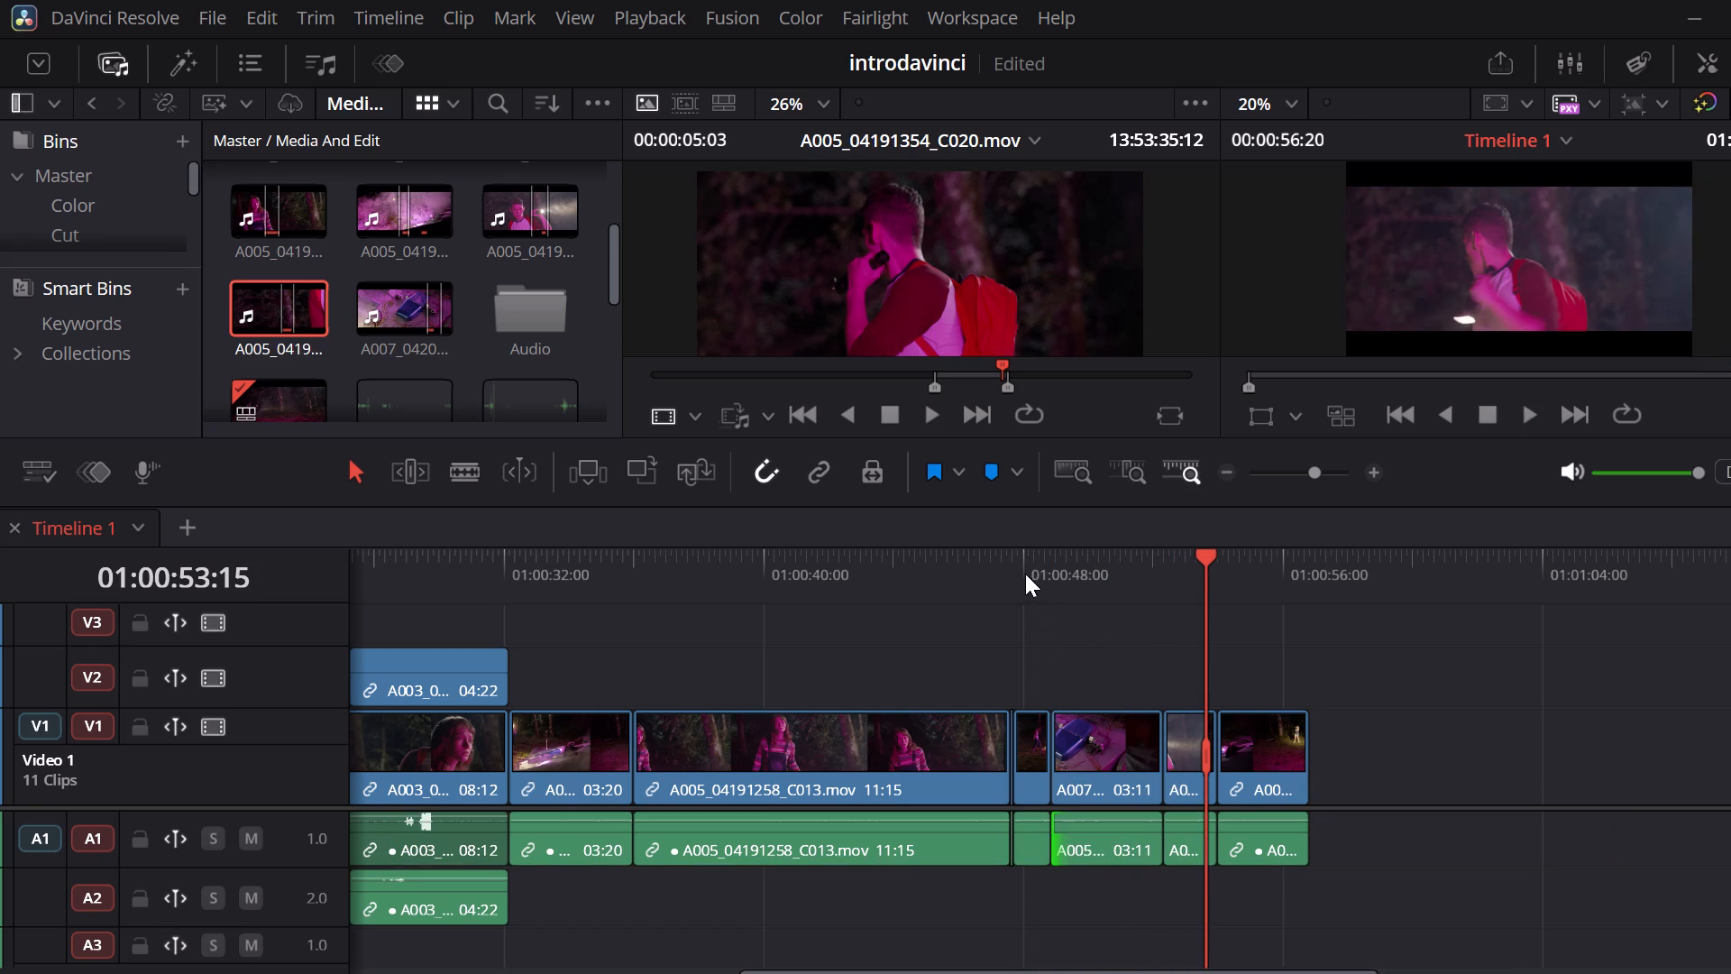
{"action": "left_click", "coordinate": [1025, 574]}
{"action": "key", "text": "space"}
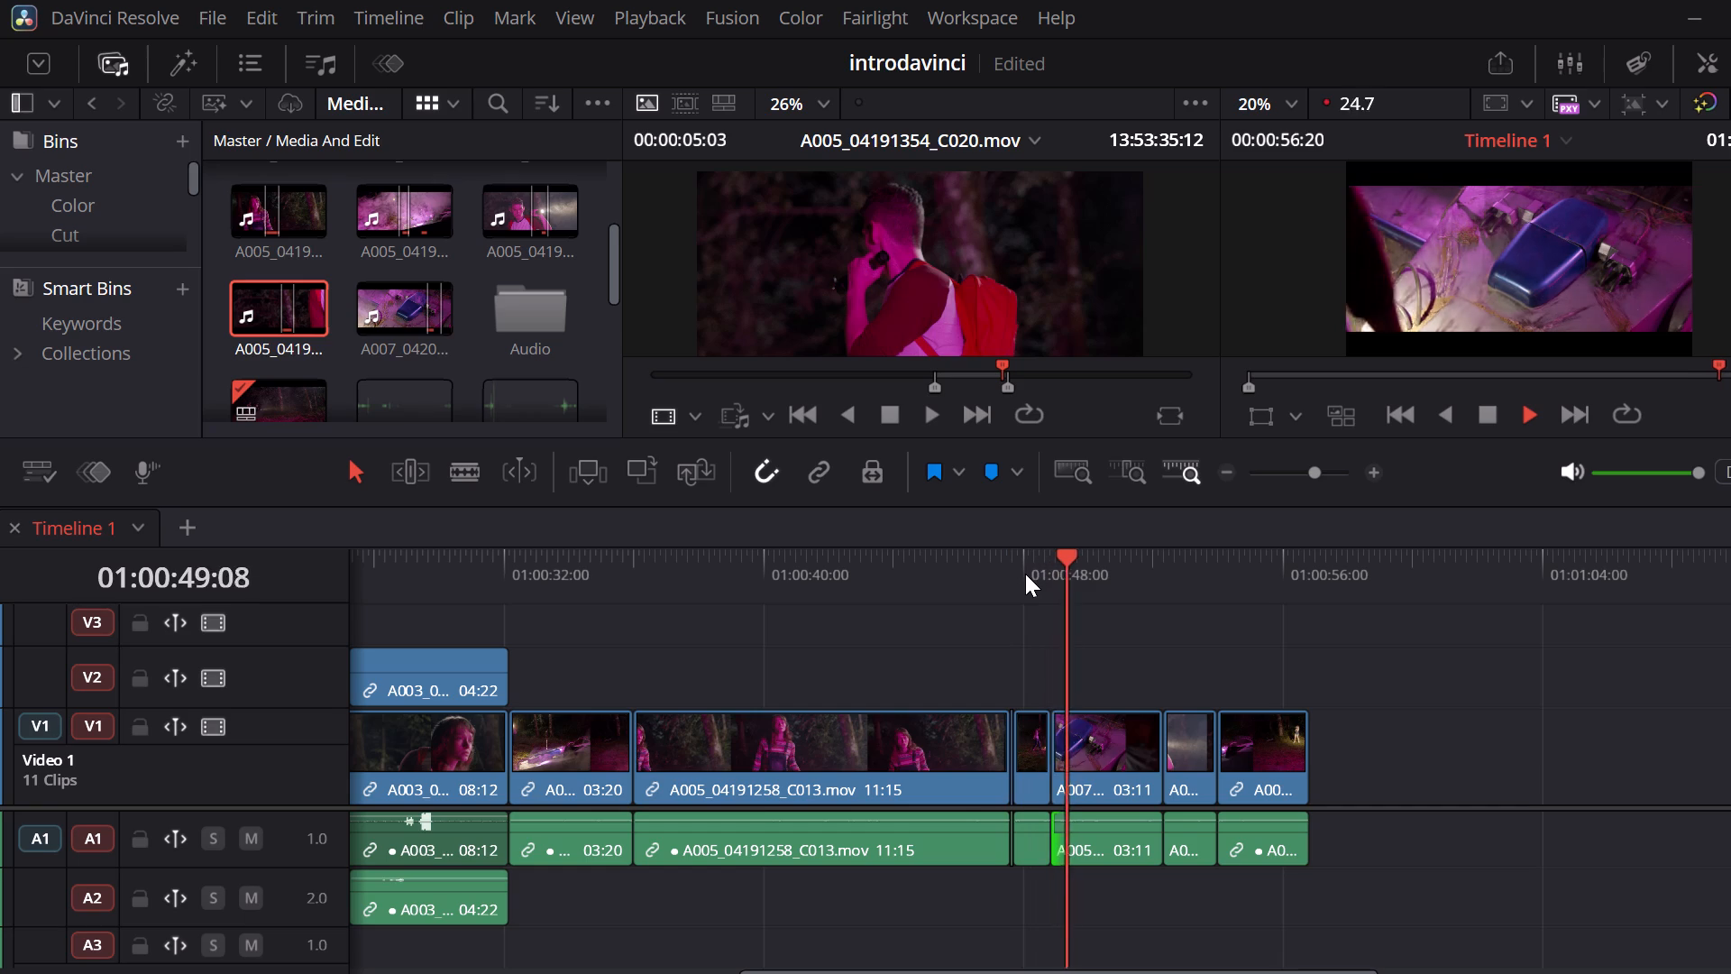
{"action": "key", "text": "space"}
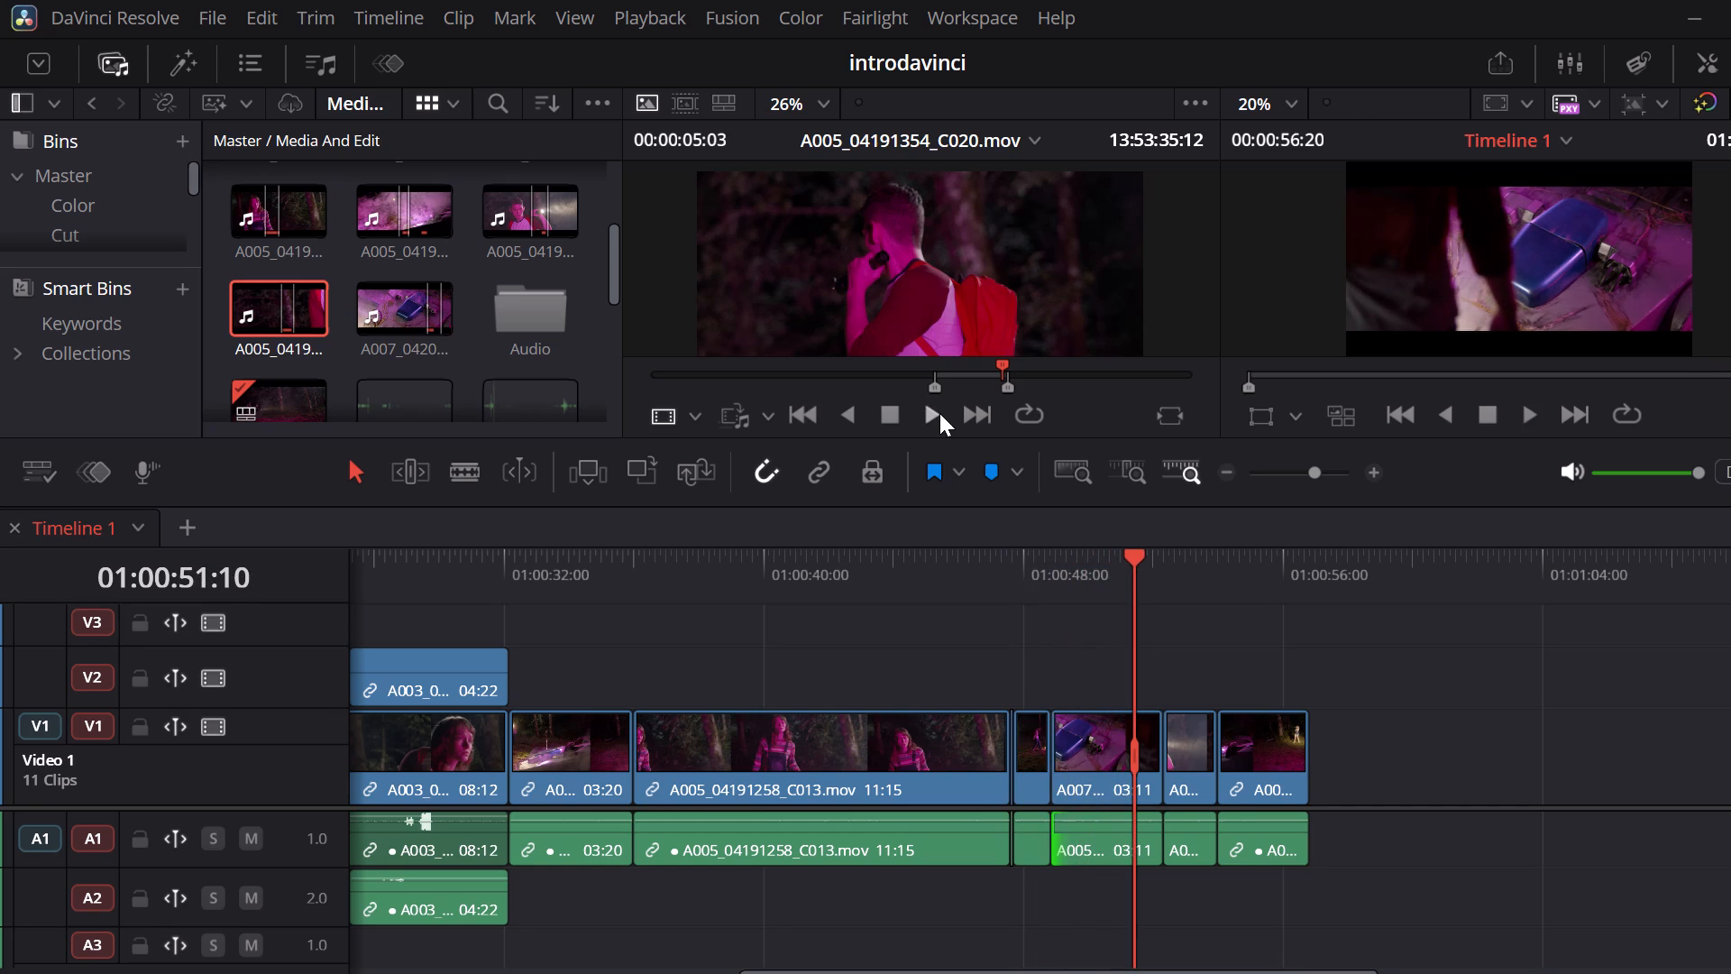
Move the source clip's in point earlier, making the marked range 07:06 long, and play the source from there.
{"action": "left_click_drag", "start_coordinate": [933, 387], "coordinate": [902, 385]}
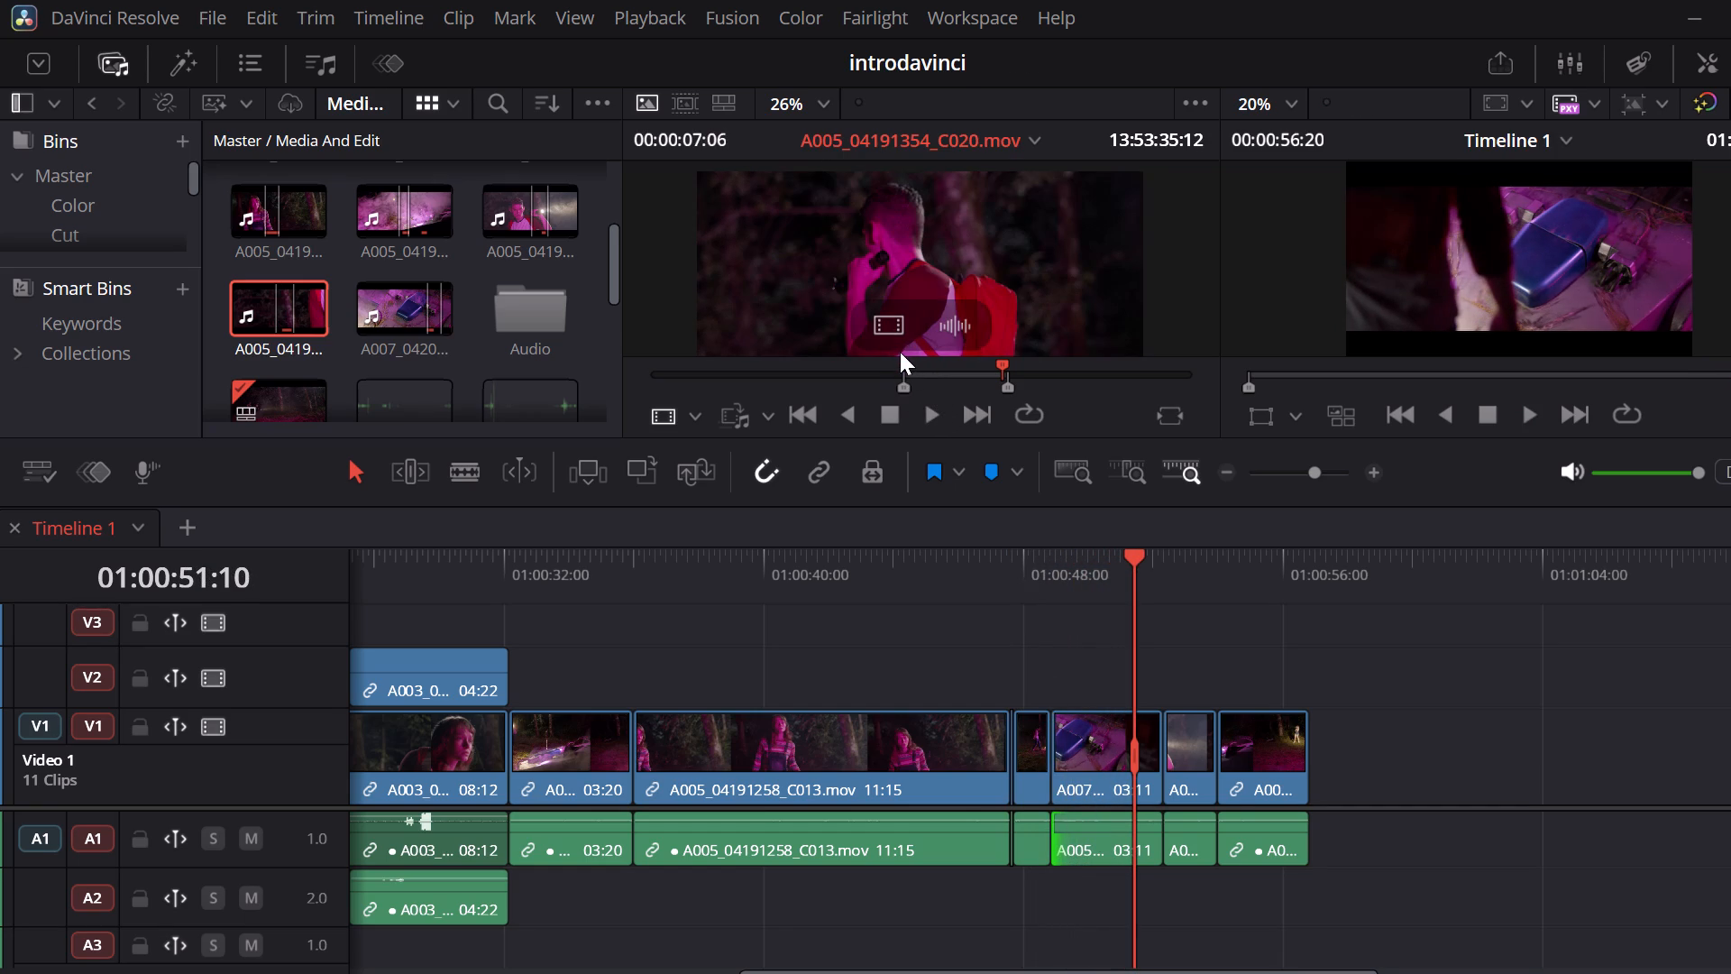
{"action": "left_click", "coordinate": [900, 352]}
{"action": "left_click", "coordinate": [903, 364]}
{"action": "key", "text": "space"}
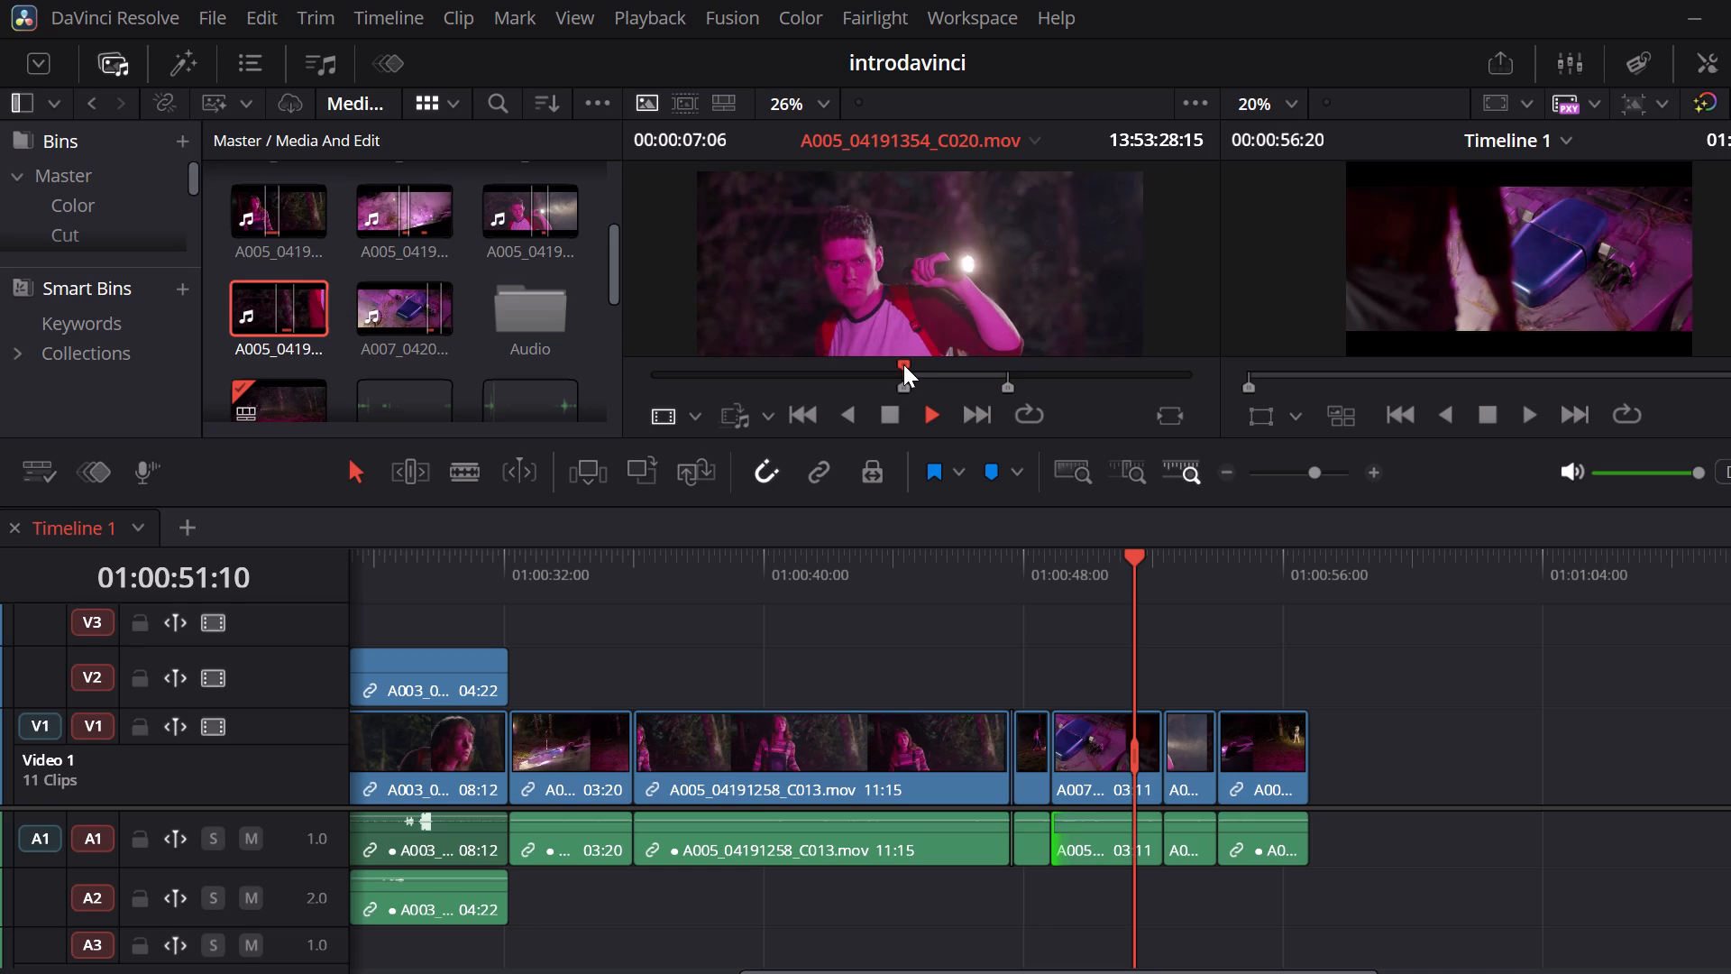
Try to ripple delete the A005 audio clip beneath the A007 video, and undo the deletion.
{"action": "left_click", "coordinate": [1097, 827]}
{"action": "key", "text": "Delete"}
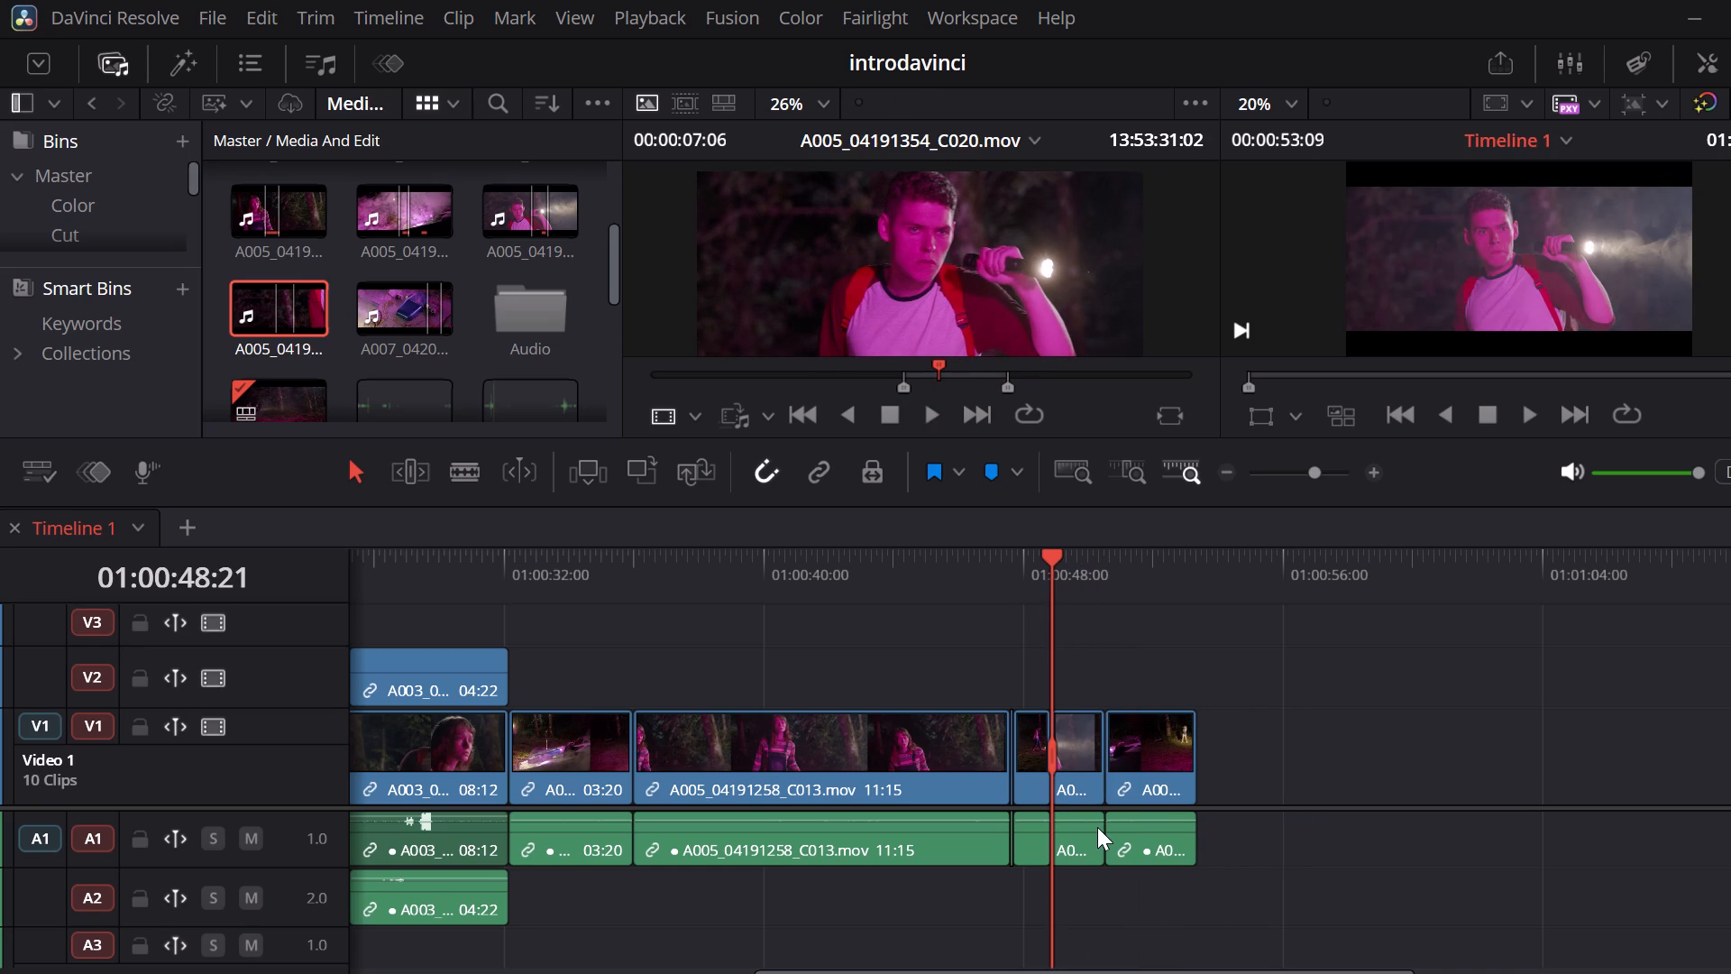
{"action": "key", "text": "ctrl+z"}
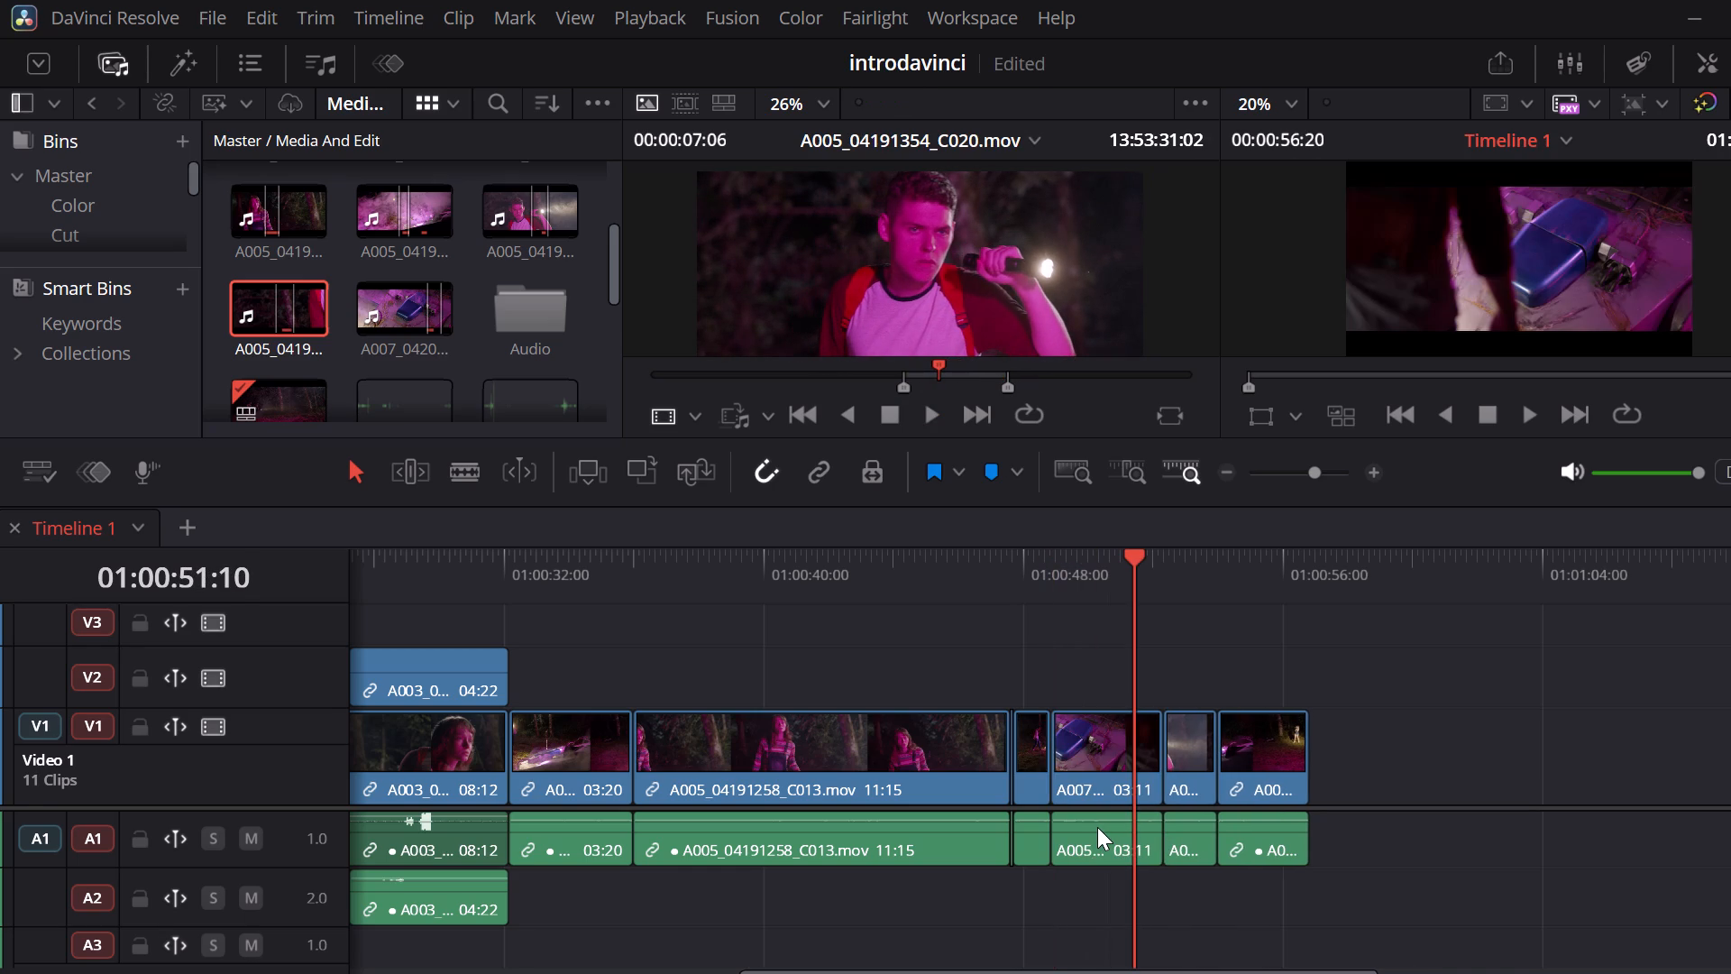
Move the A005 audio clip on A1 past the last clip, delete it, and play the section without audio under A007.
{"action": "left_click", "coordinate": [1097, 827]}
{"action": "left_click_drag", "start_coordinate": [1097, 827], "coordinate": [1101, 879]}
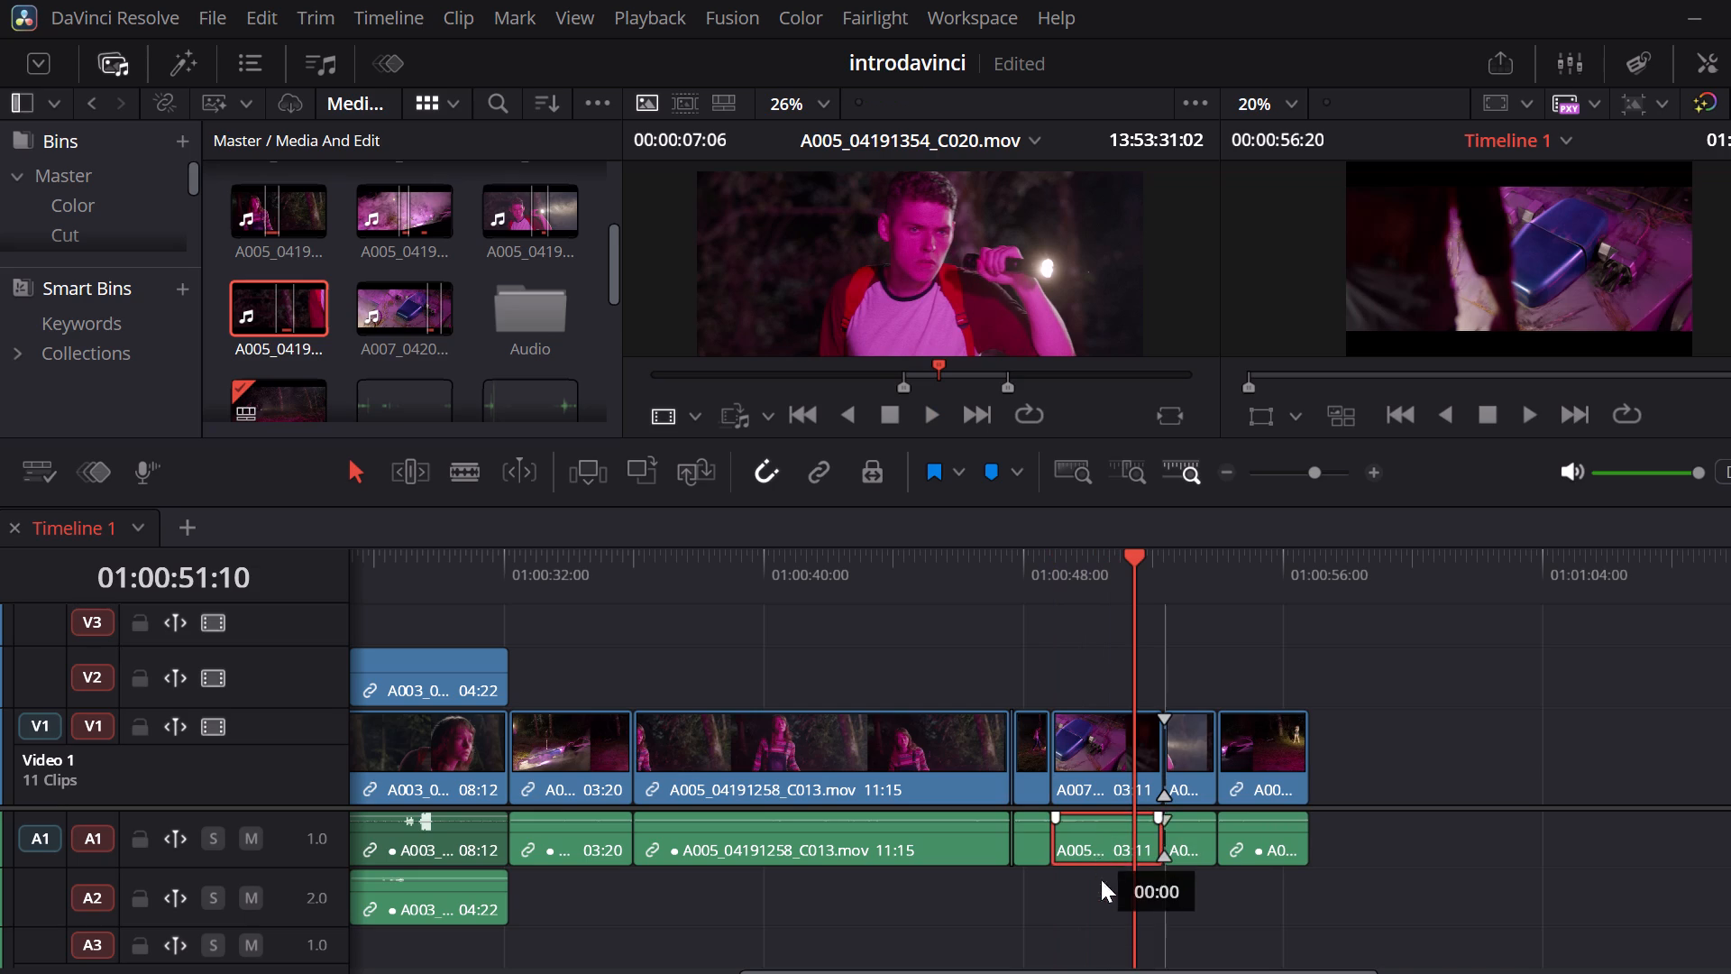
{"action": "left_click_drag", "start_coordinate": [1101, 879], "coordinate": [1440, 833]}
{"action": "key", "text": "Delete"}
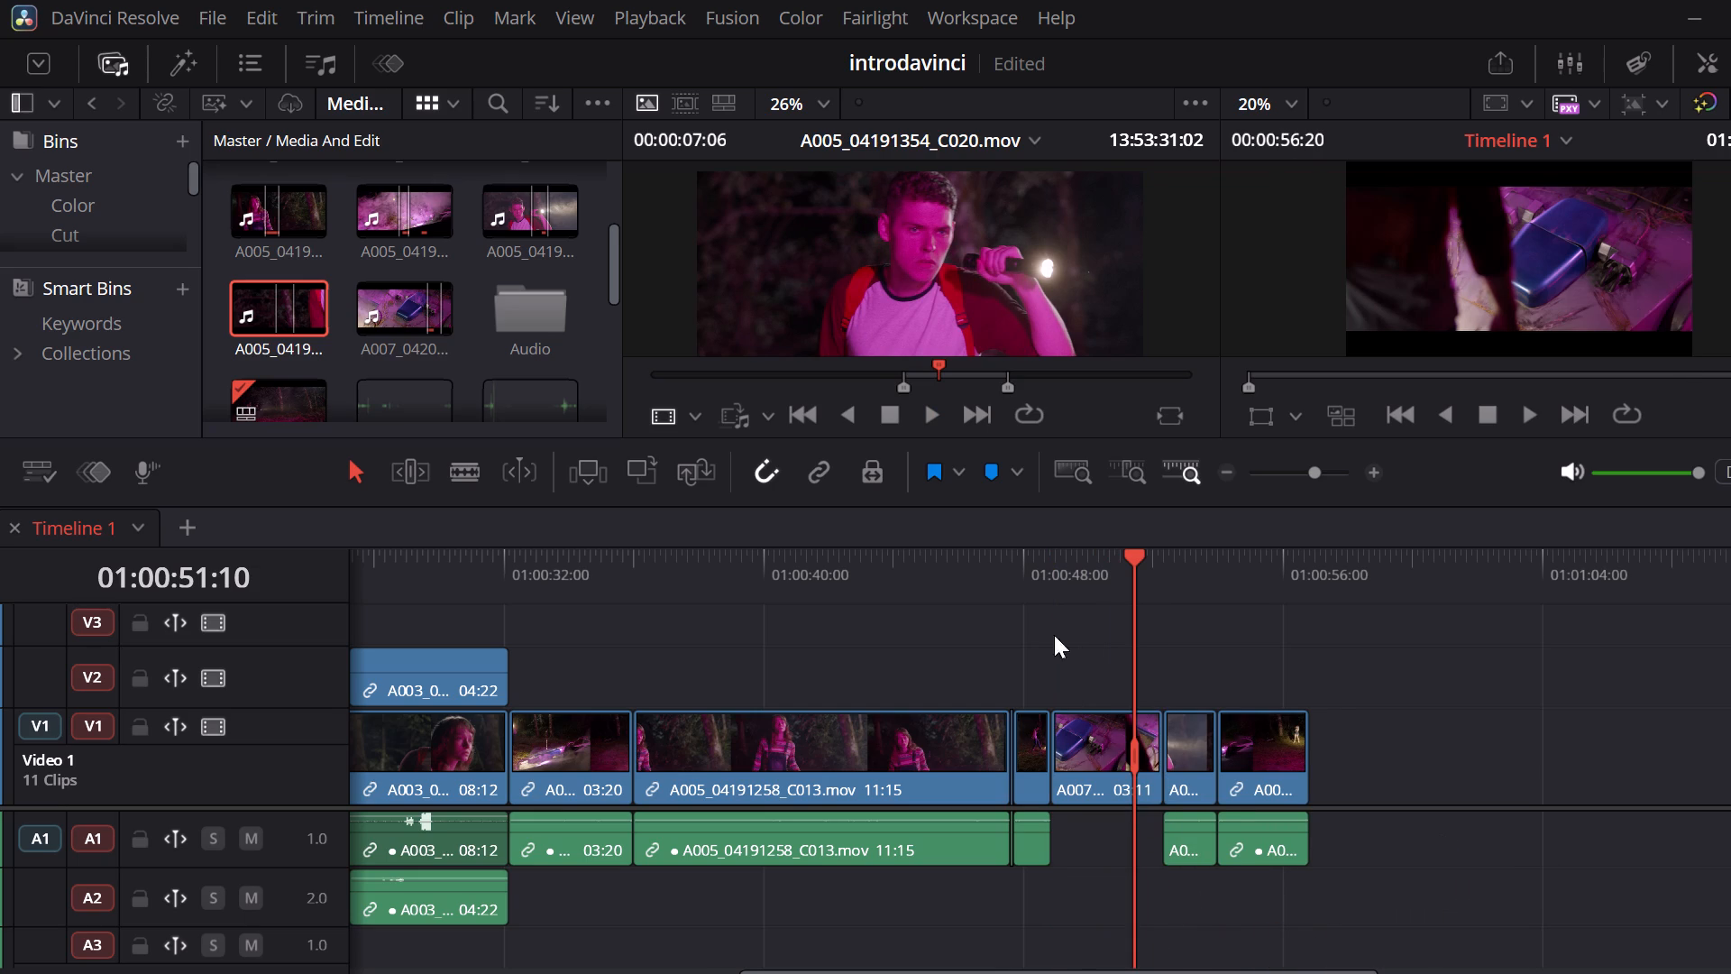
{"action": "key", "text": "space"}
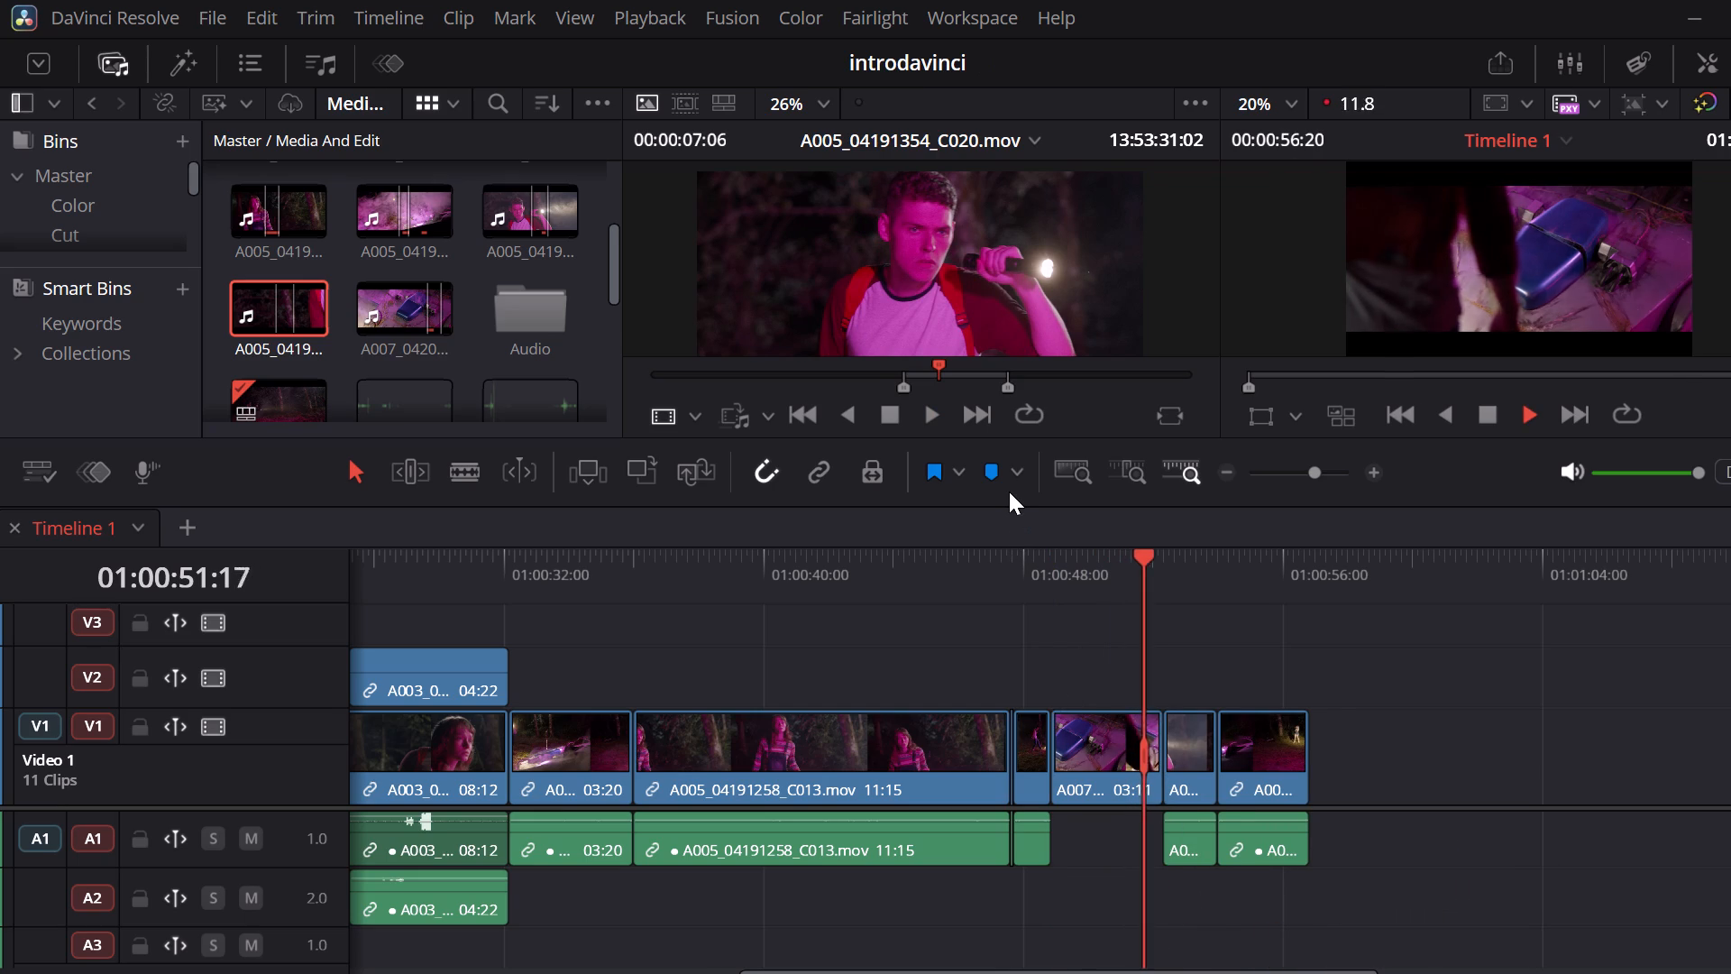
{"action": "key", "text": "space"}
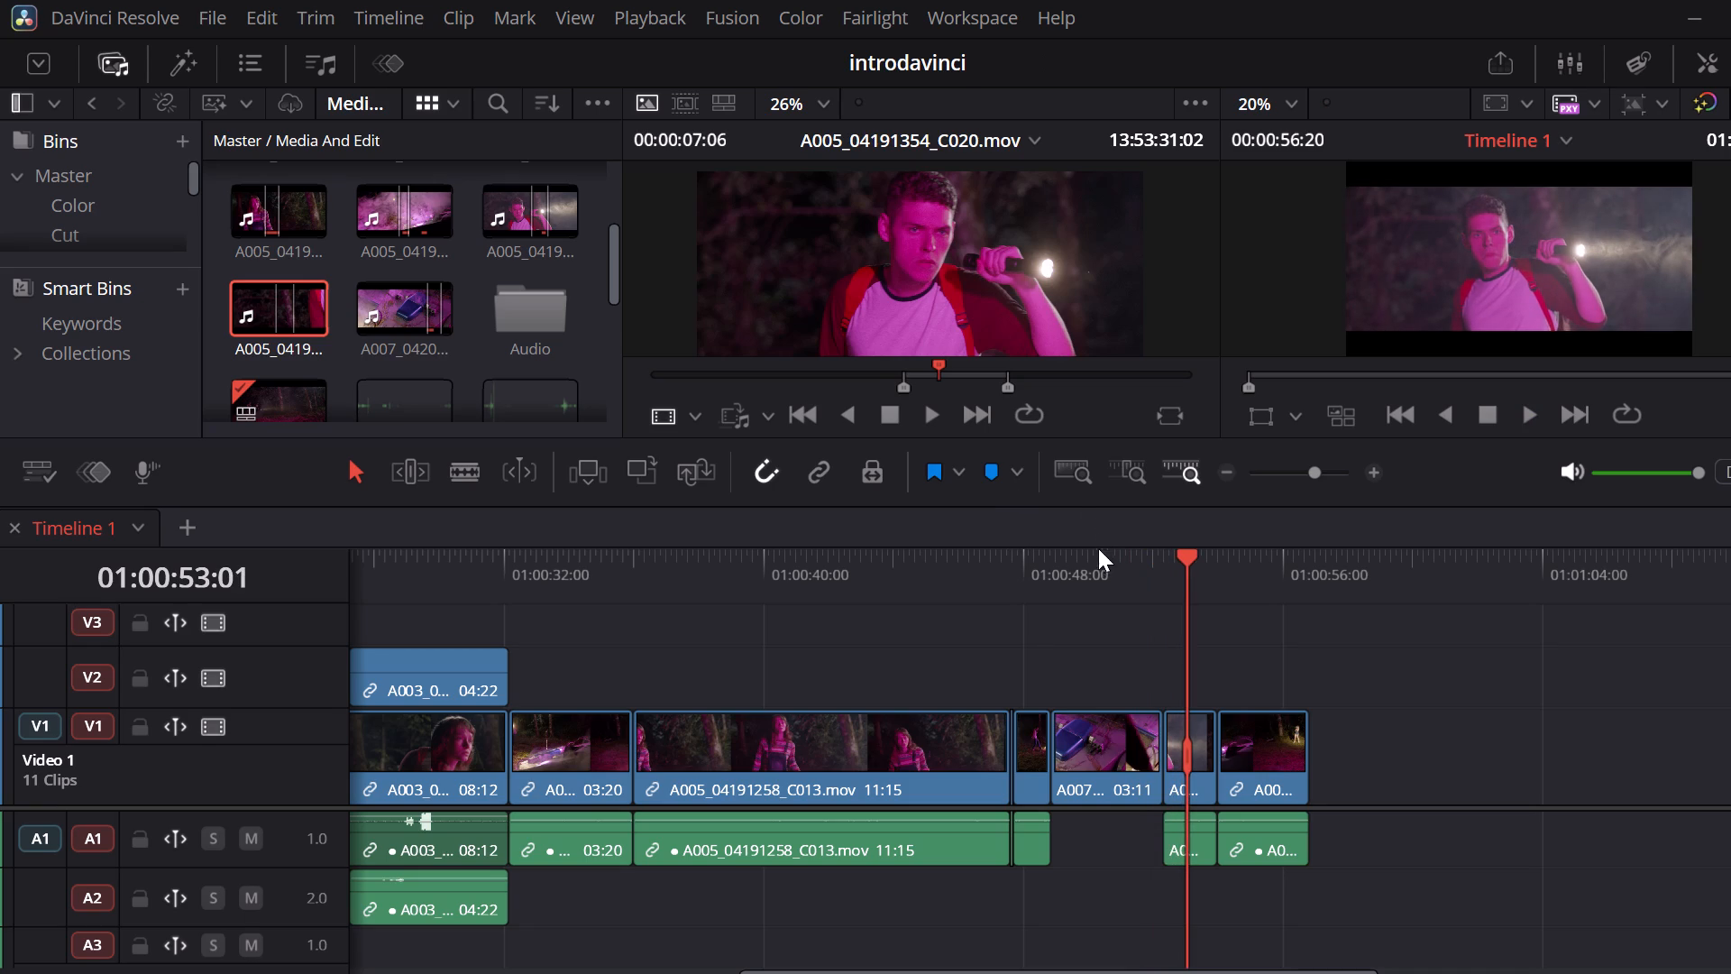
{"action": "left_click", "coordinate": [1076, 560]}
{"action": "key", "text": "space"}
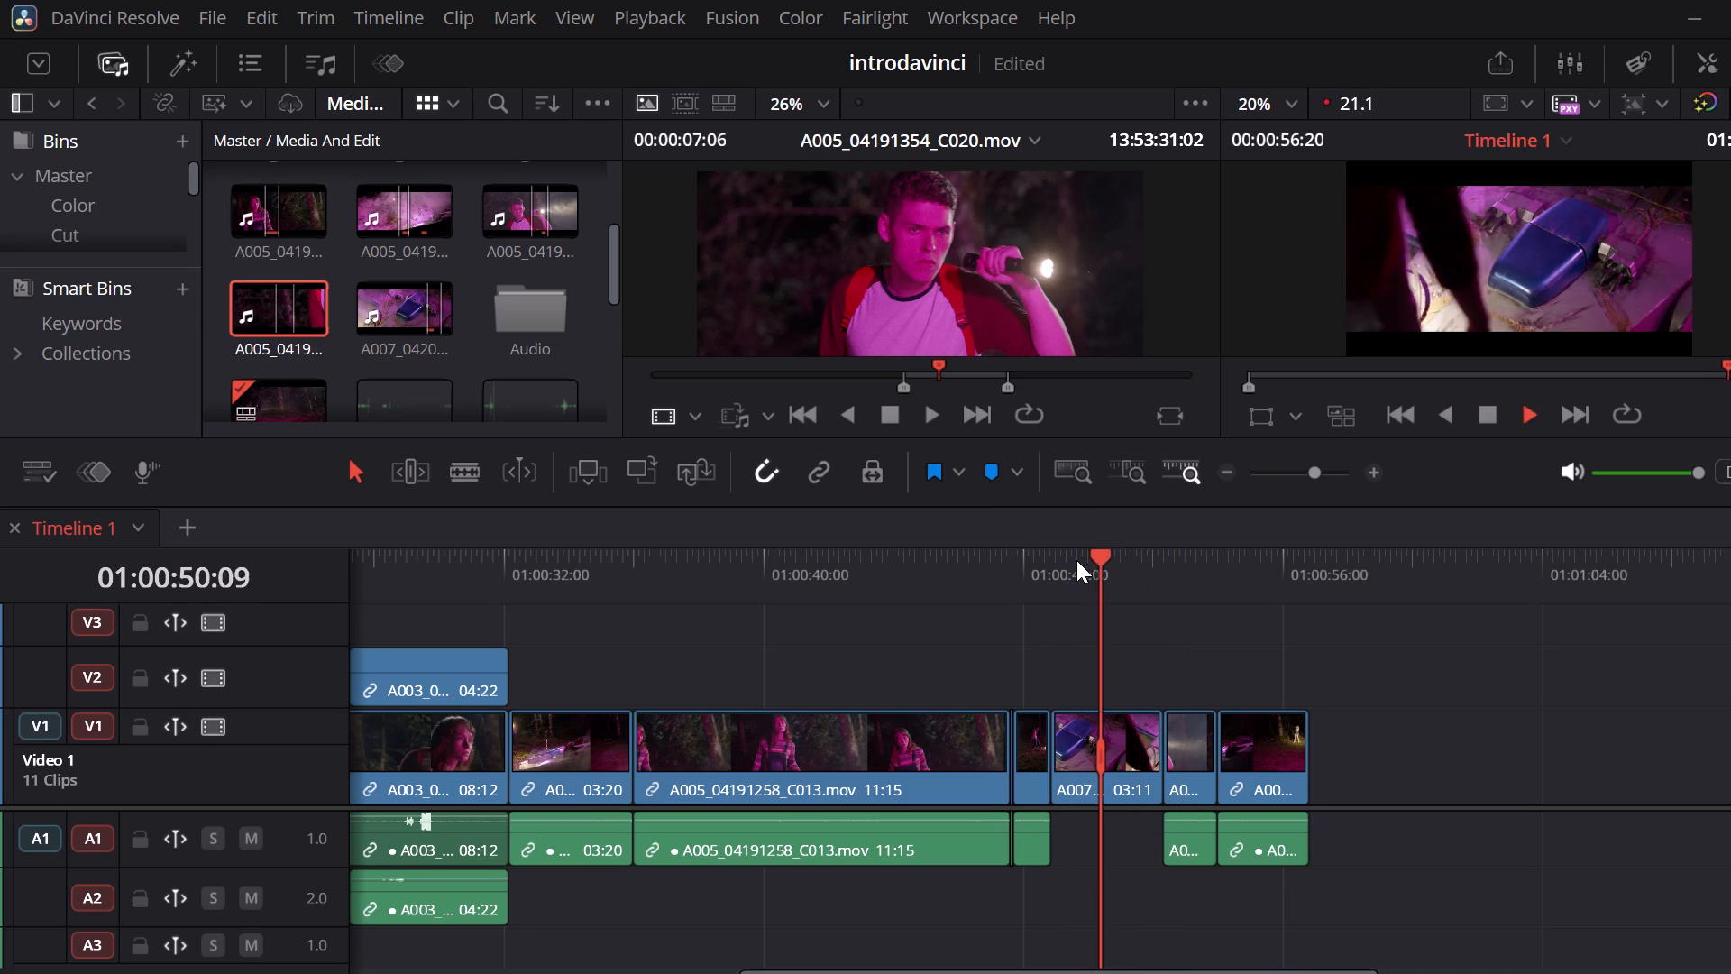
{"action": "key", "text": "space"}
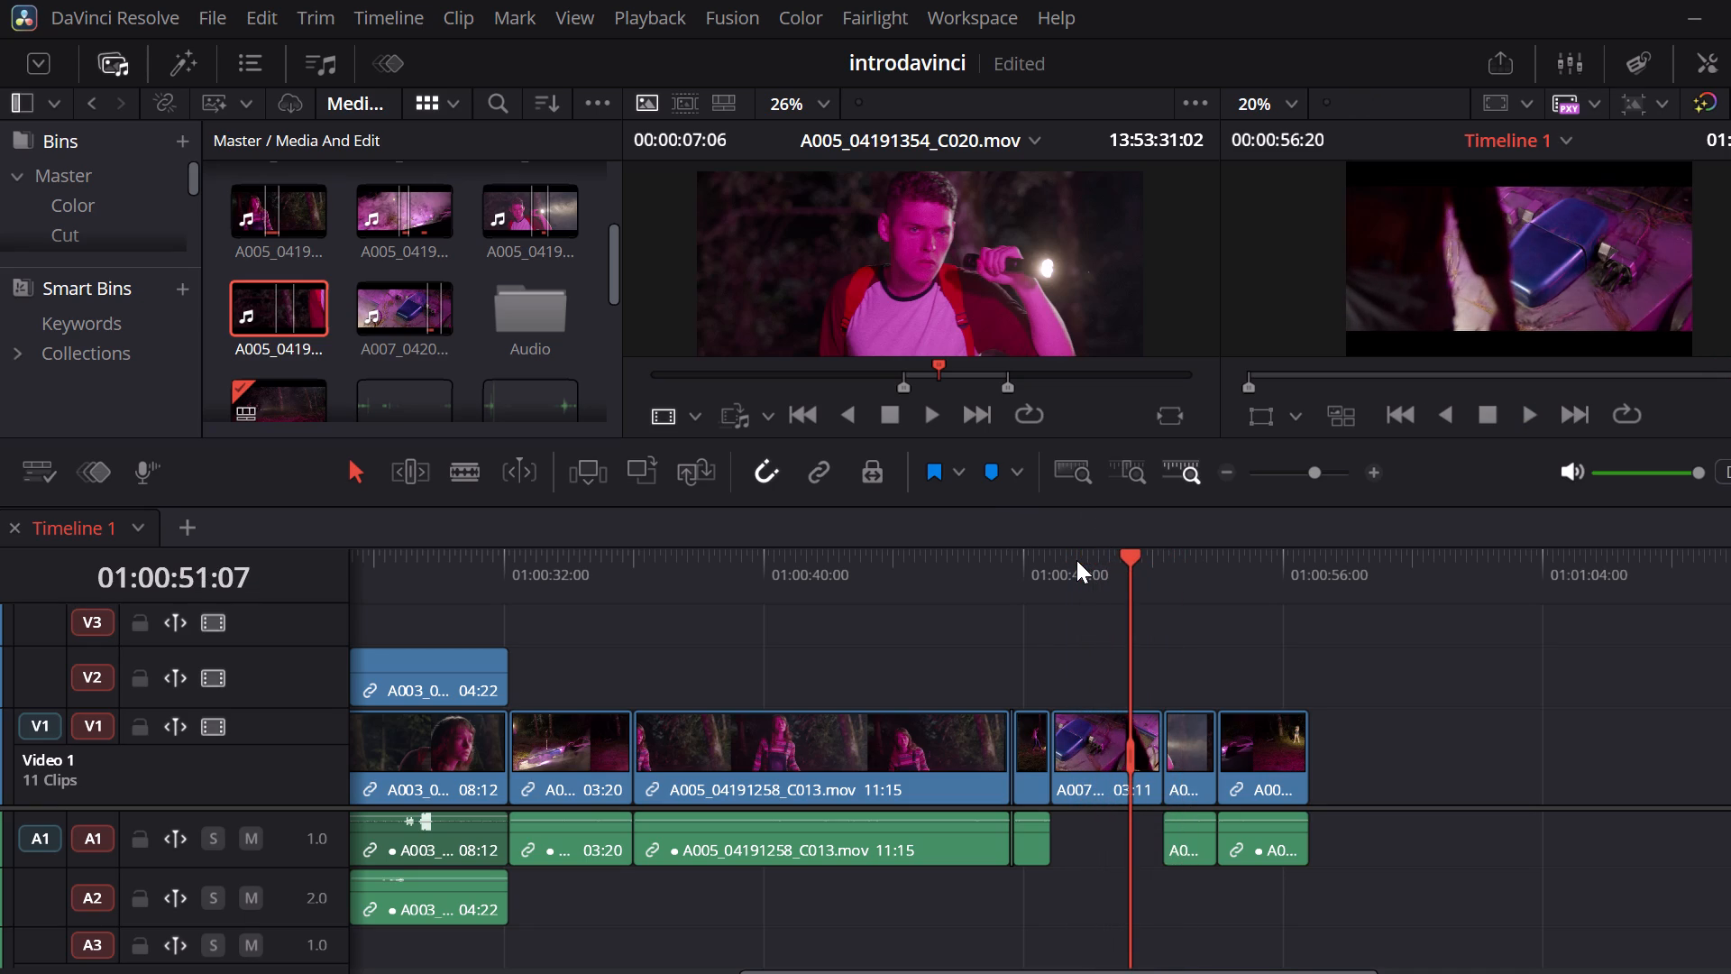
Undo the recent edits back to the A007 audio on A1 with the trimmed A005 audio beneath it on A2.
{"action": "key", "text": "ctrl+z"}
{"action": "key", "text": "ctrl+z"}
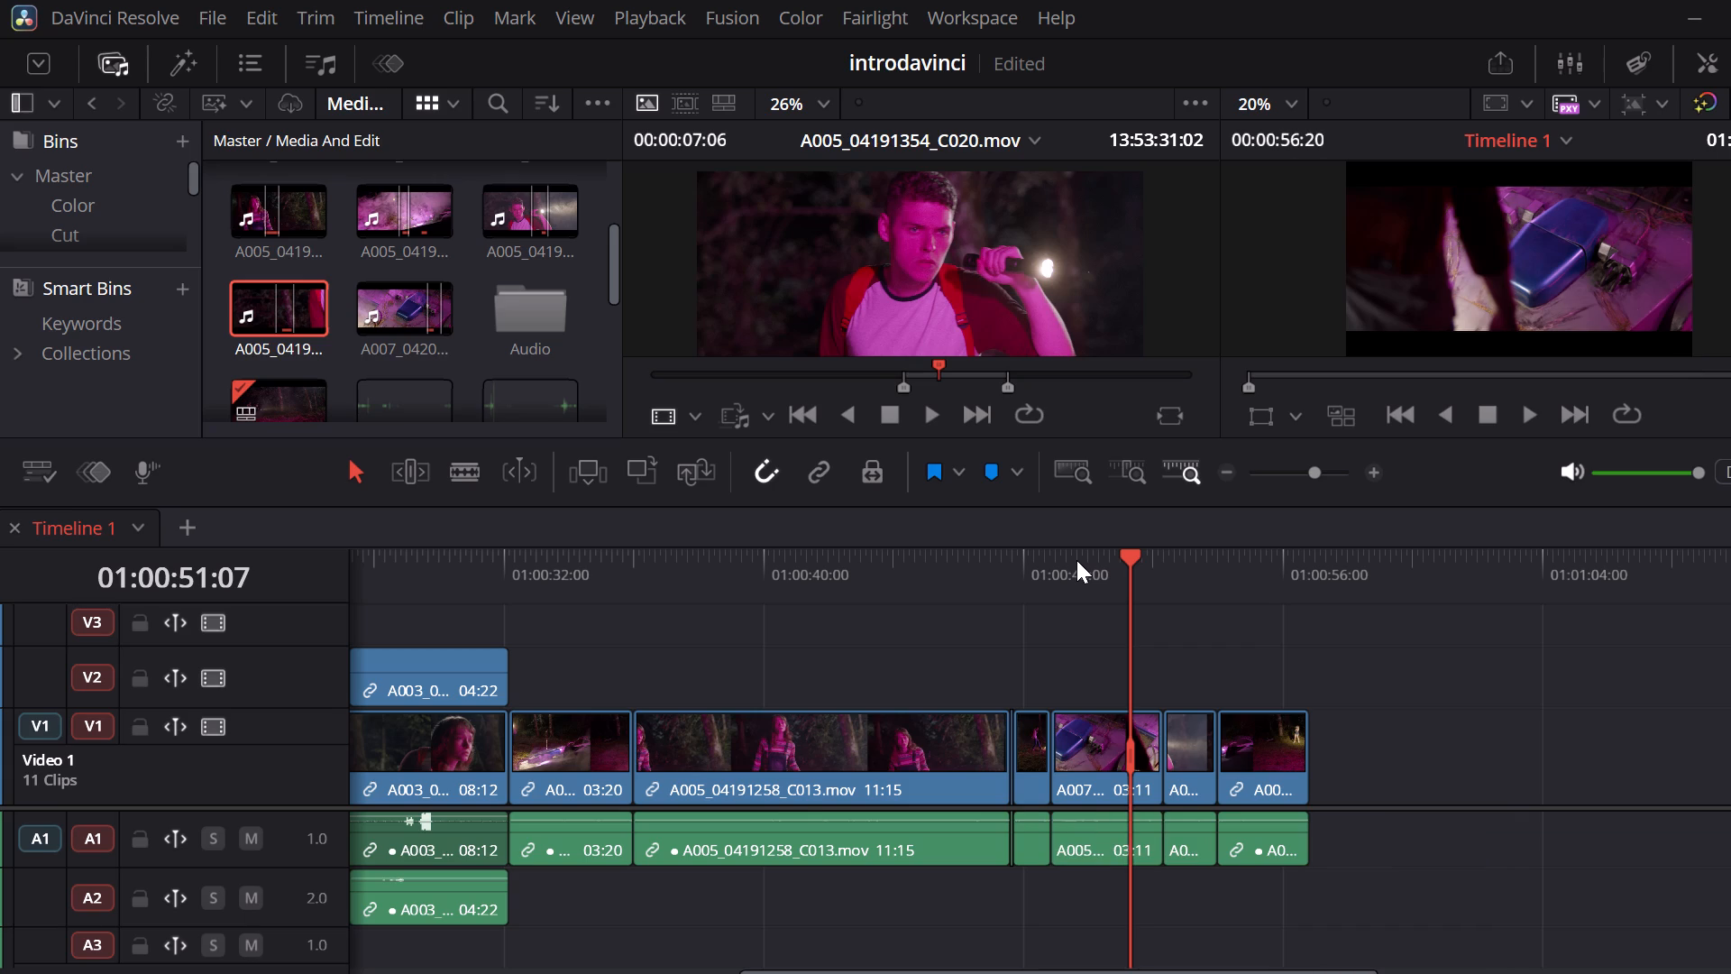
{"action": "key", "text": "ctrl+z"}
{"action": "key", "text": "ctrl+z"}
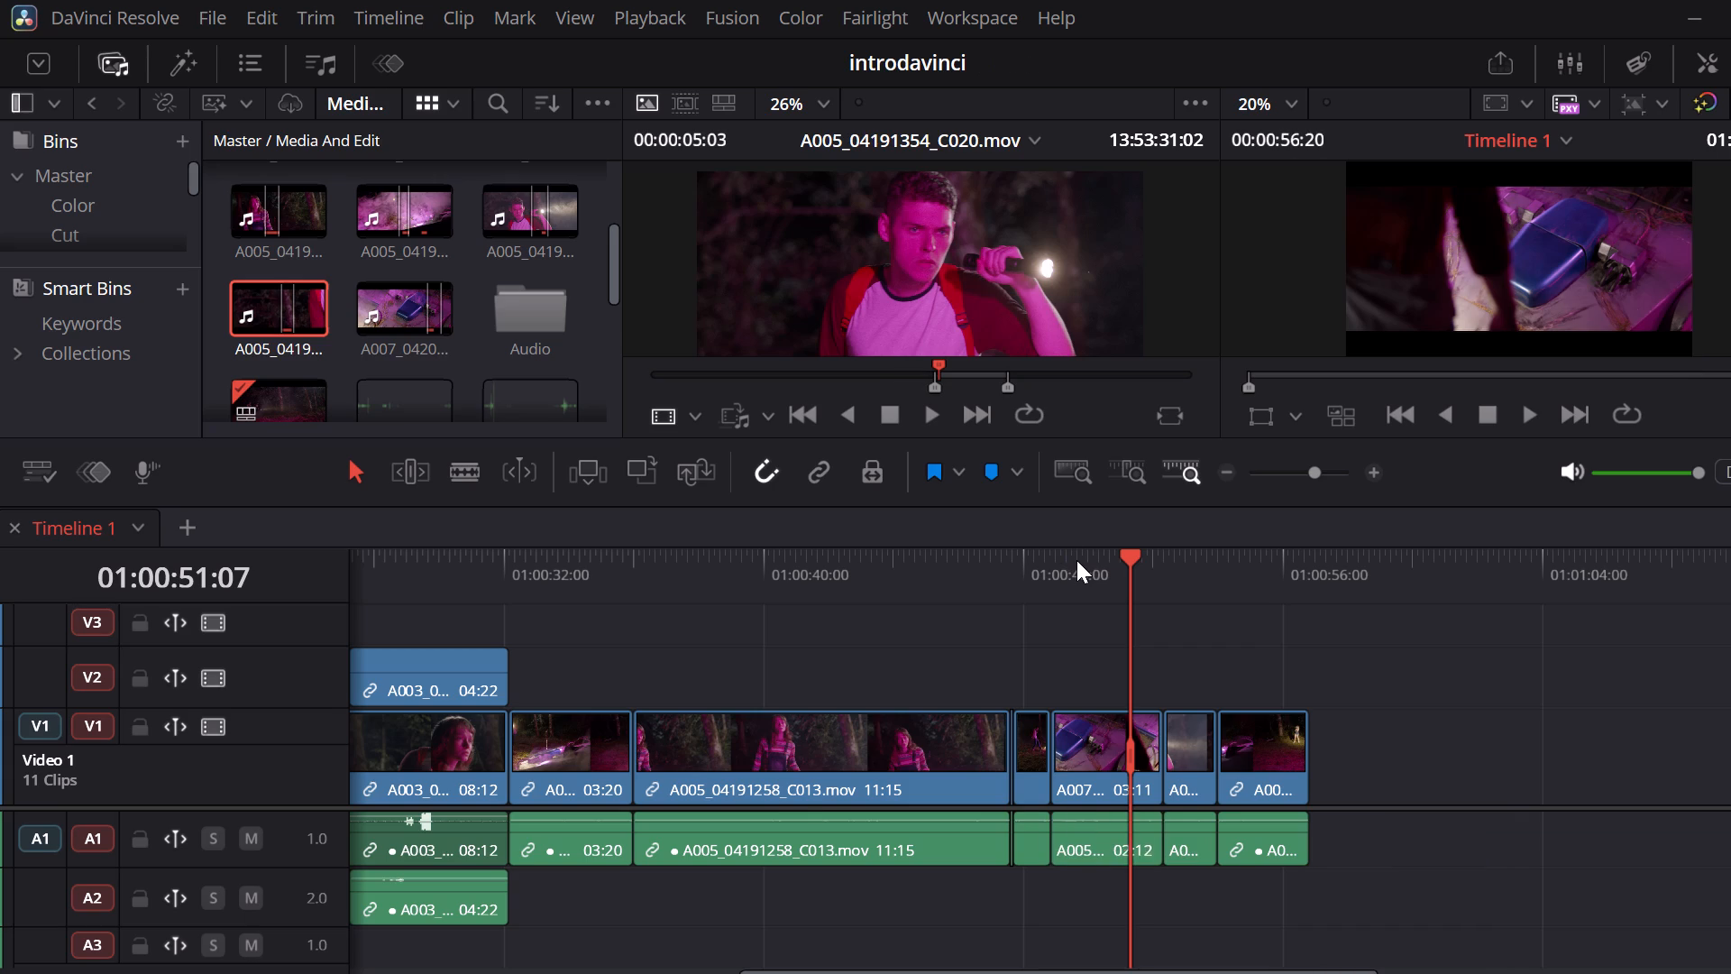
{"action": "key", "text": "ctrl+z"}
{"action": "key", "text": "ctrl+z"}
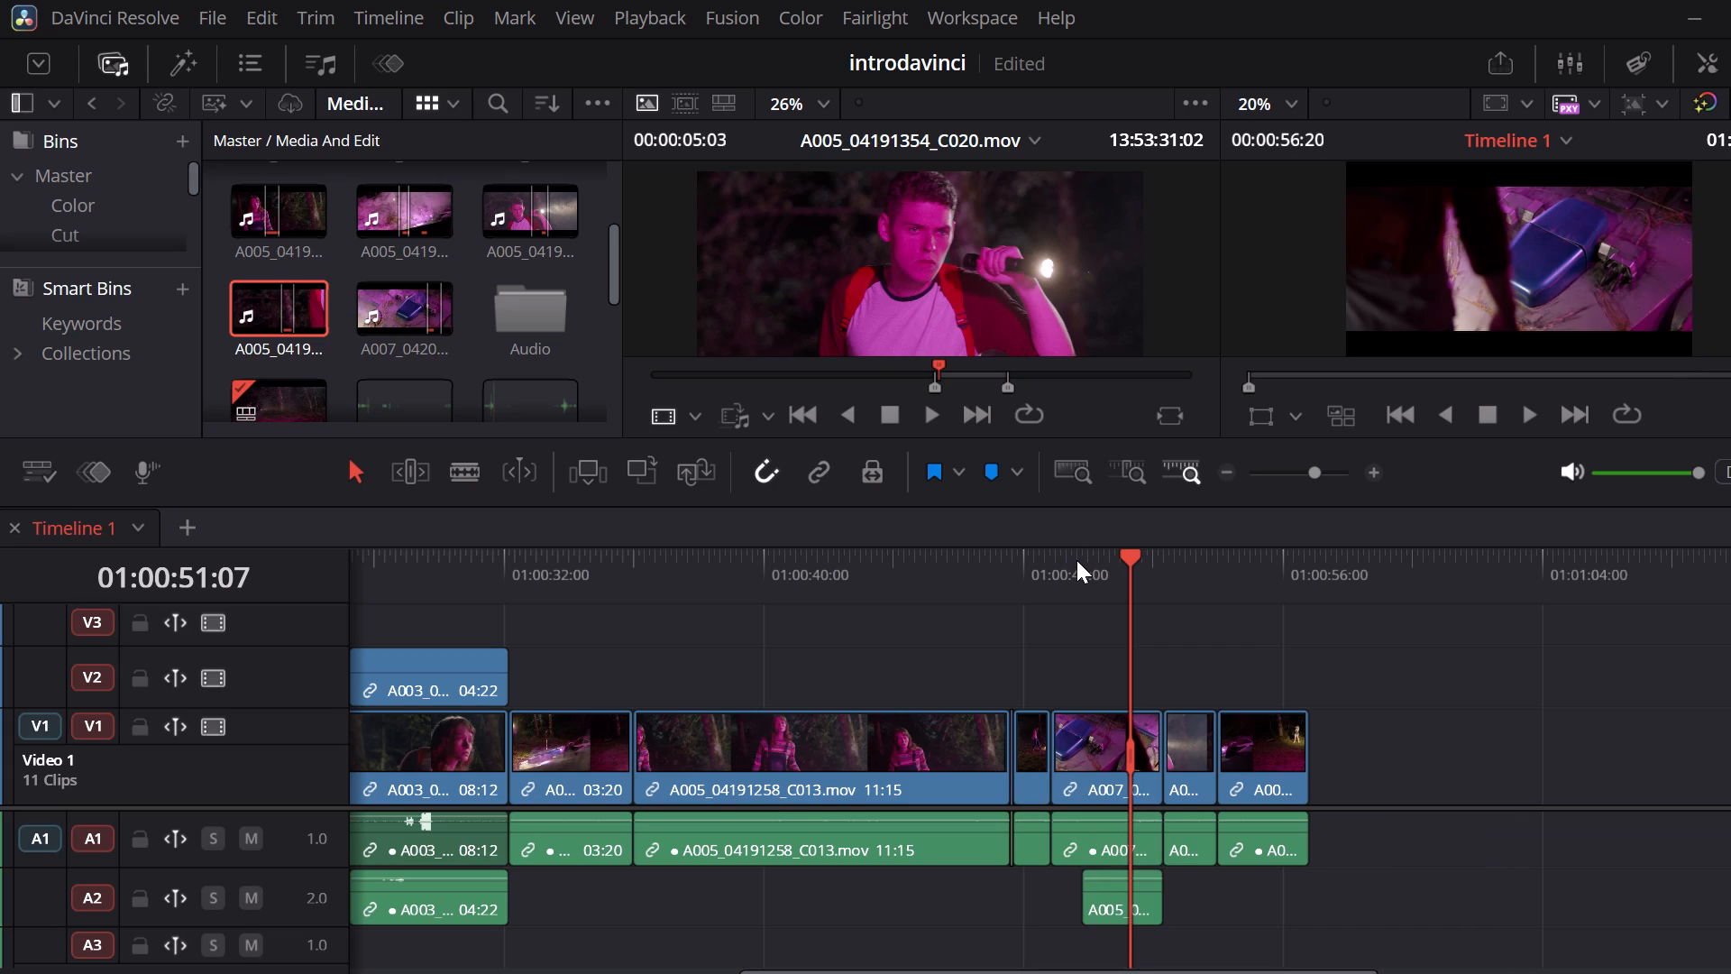
Select the A007 audio on A1, play the section from about 01:00:48, and step back before the clip's end to replay it.
{"action": "left_click", "coordinate": [1095, 840]}
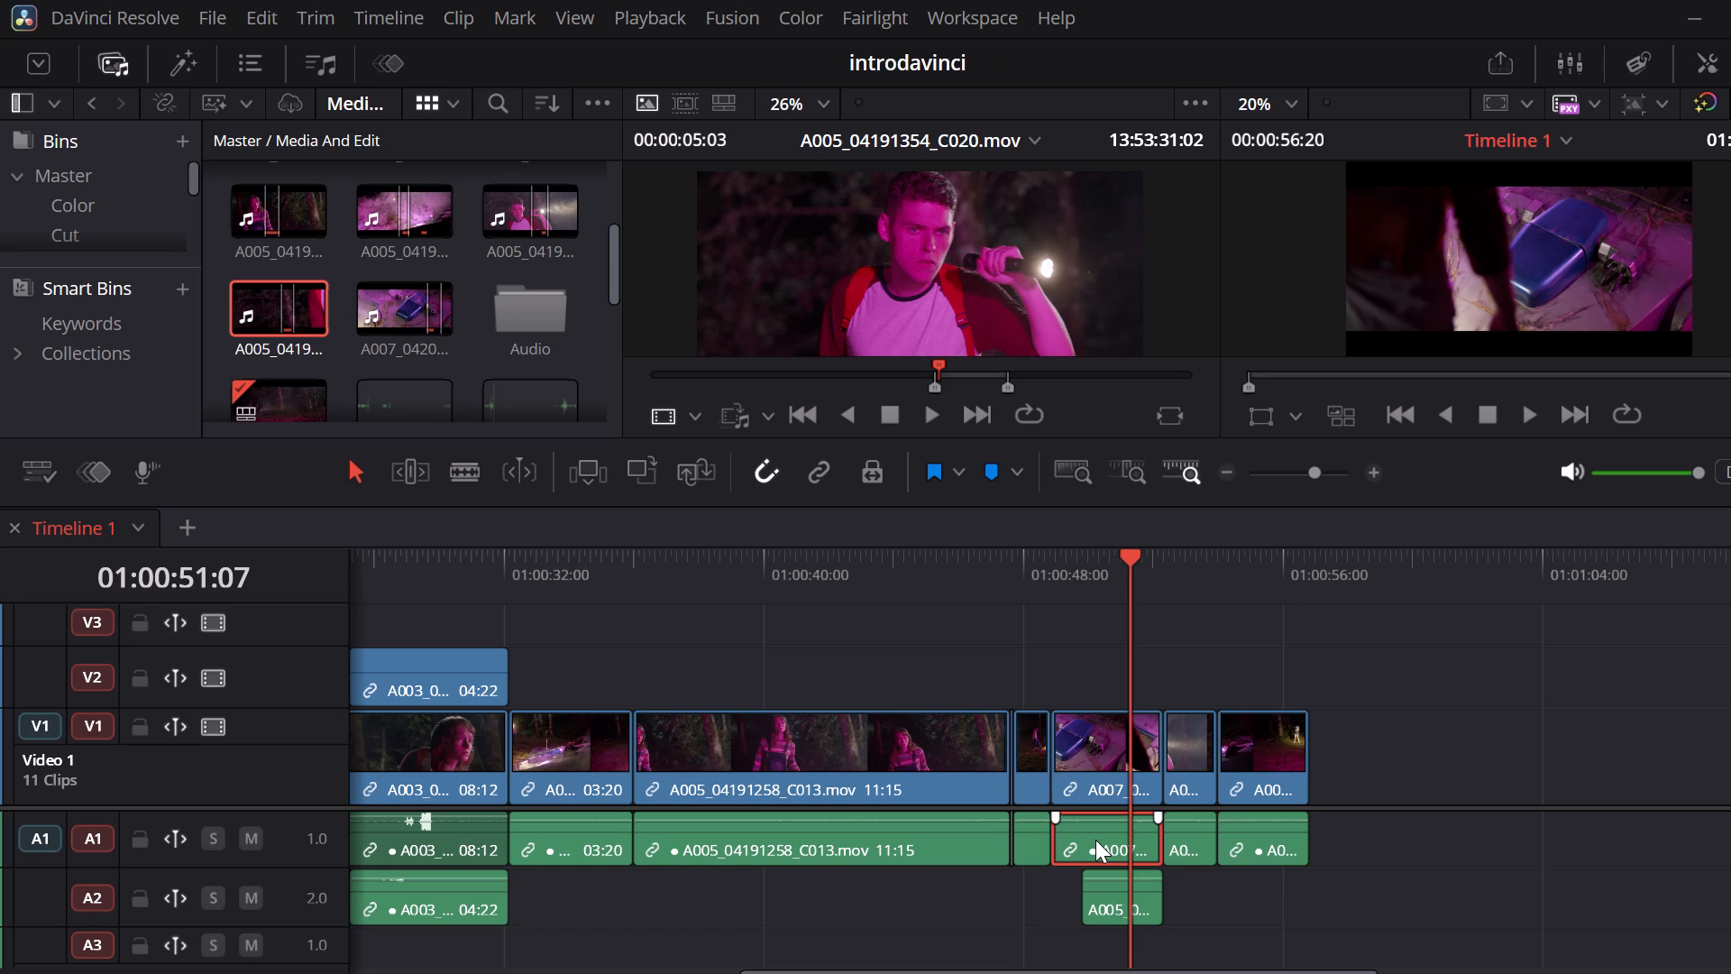
{"action": "left_click", "coordinate": [1034, 570]}
{"action": "key", "text": "space"}
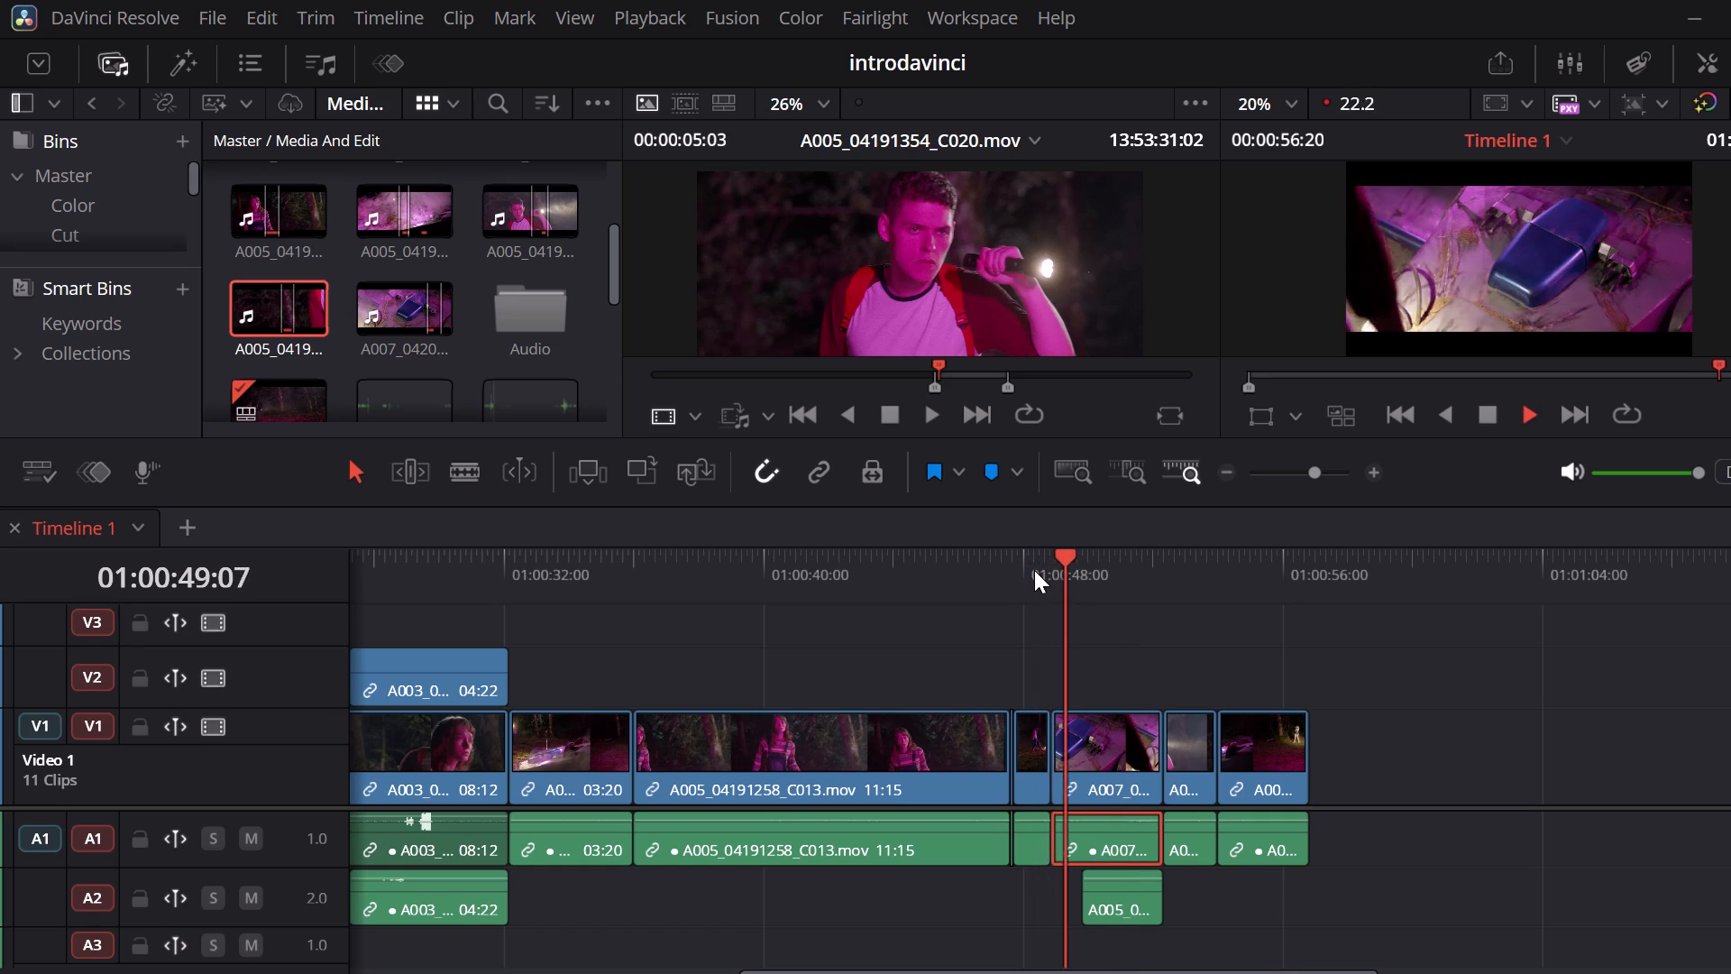
{"action": "key", "text": "space"}
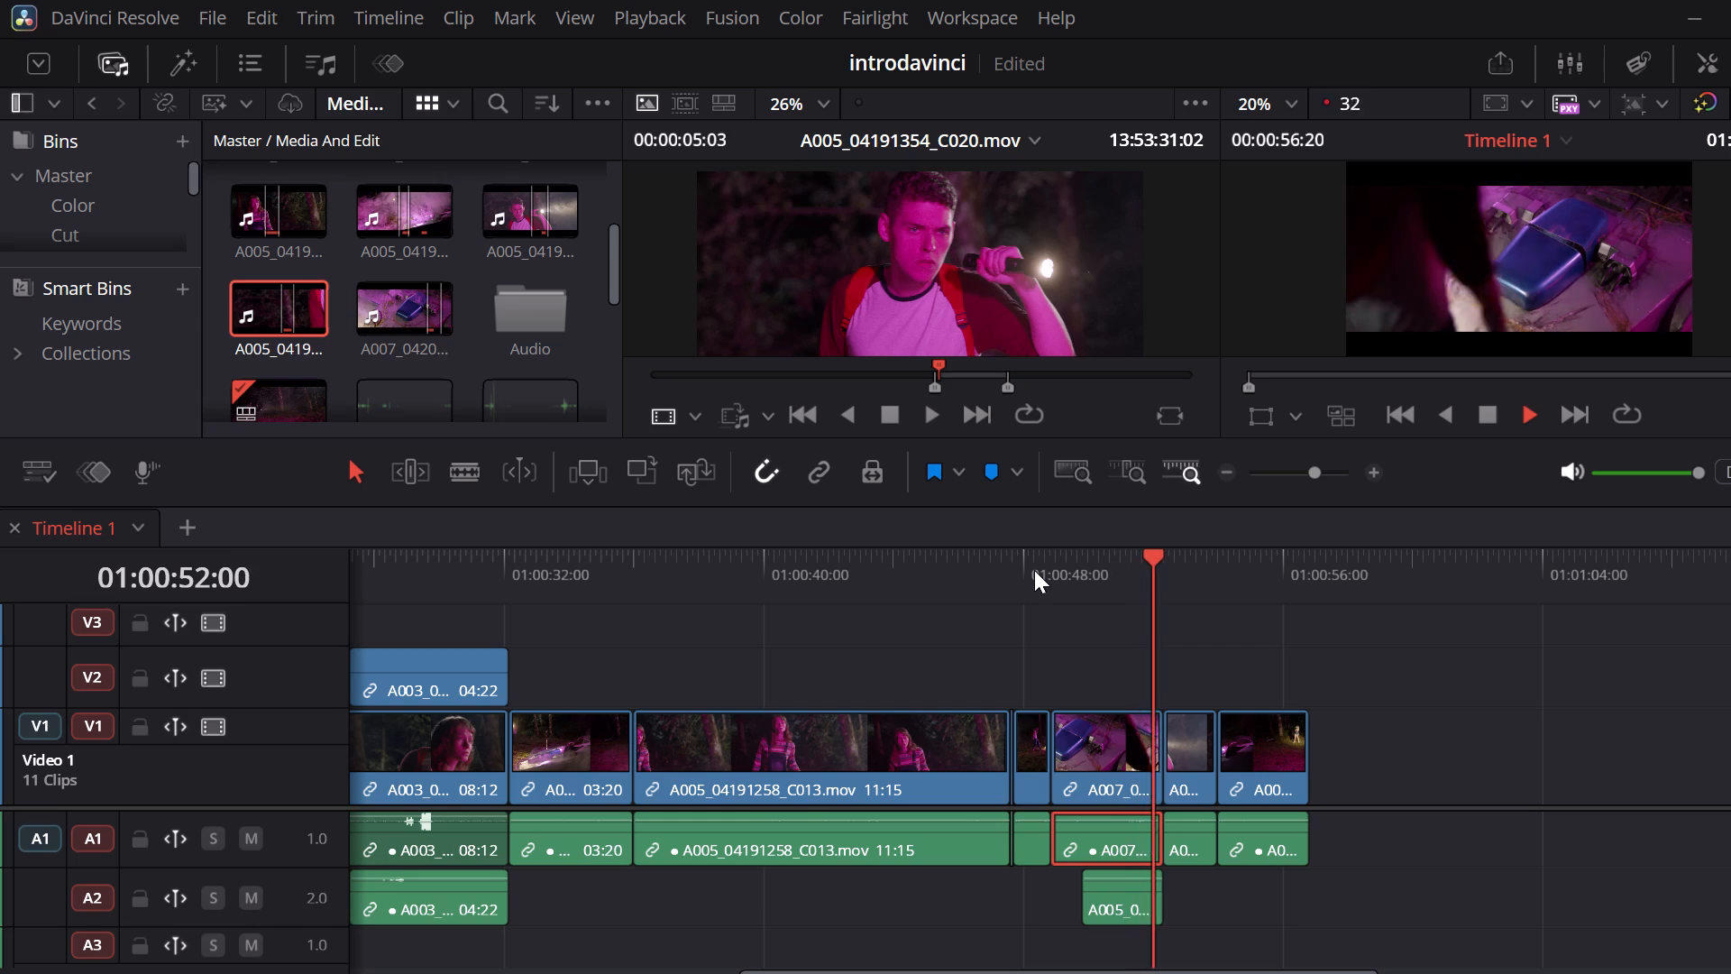
{"action": "key", "text": "Left"}
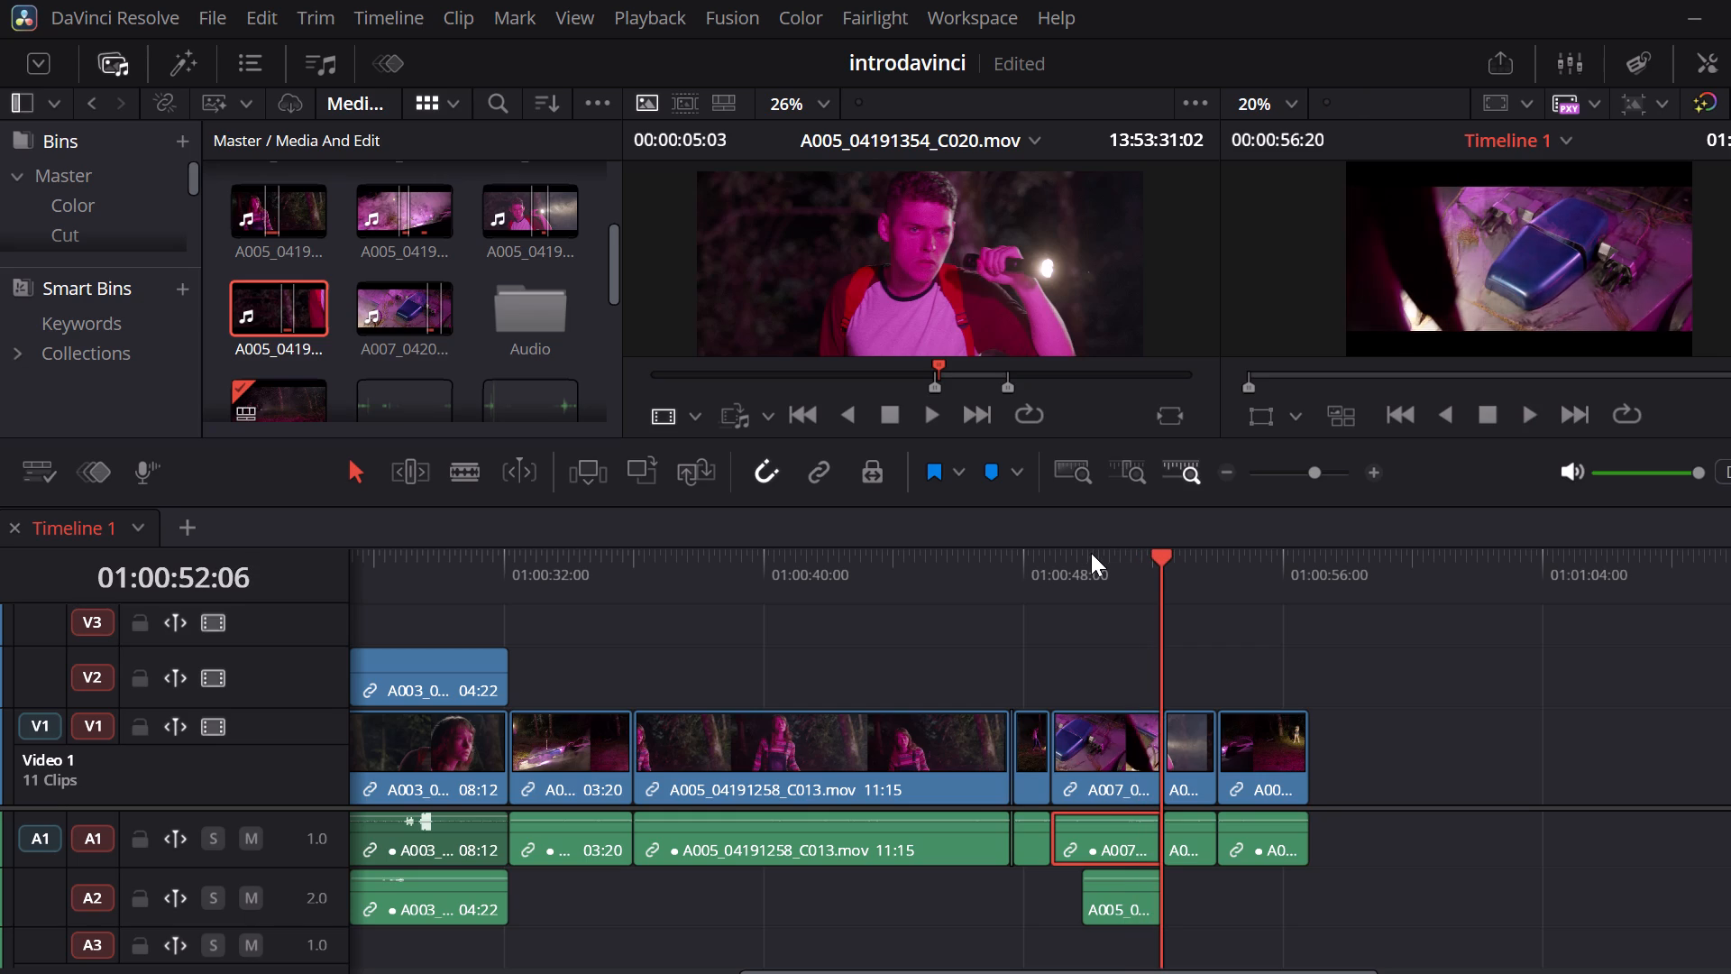
{"action": "key", "text": "Left"}
{"action": "key", "text": "Left"}
{"action": "key", "text": "Left"}
{"action": "key", "text": "Left"}
{"action": "key", "text": "Left"}
{"action": "key", "text": "Left"}
{"action": "key", "text": "Left"}
{"action": "key", "text": "Left"}
{"action": "key", "text": "Left"}
{"action": "key", "text": "Left"}
{"action": "key", "text": "Left"}
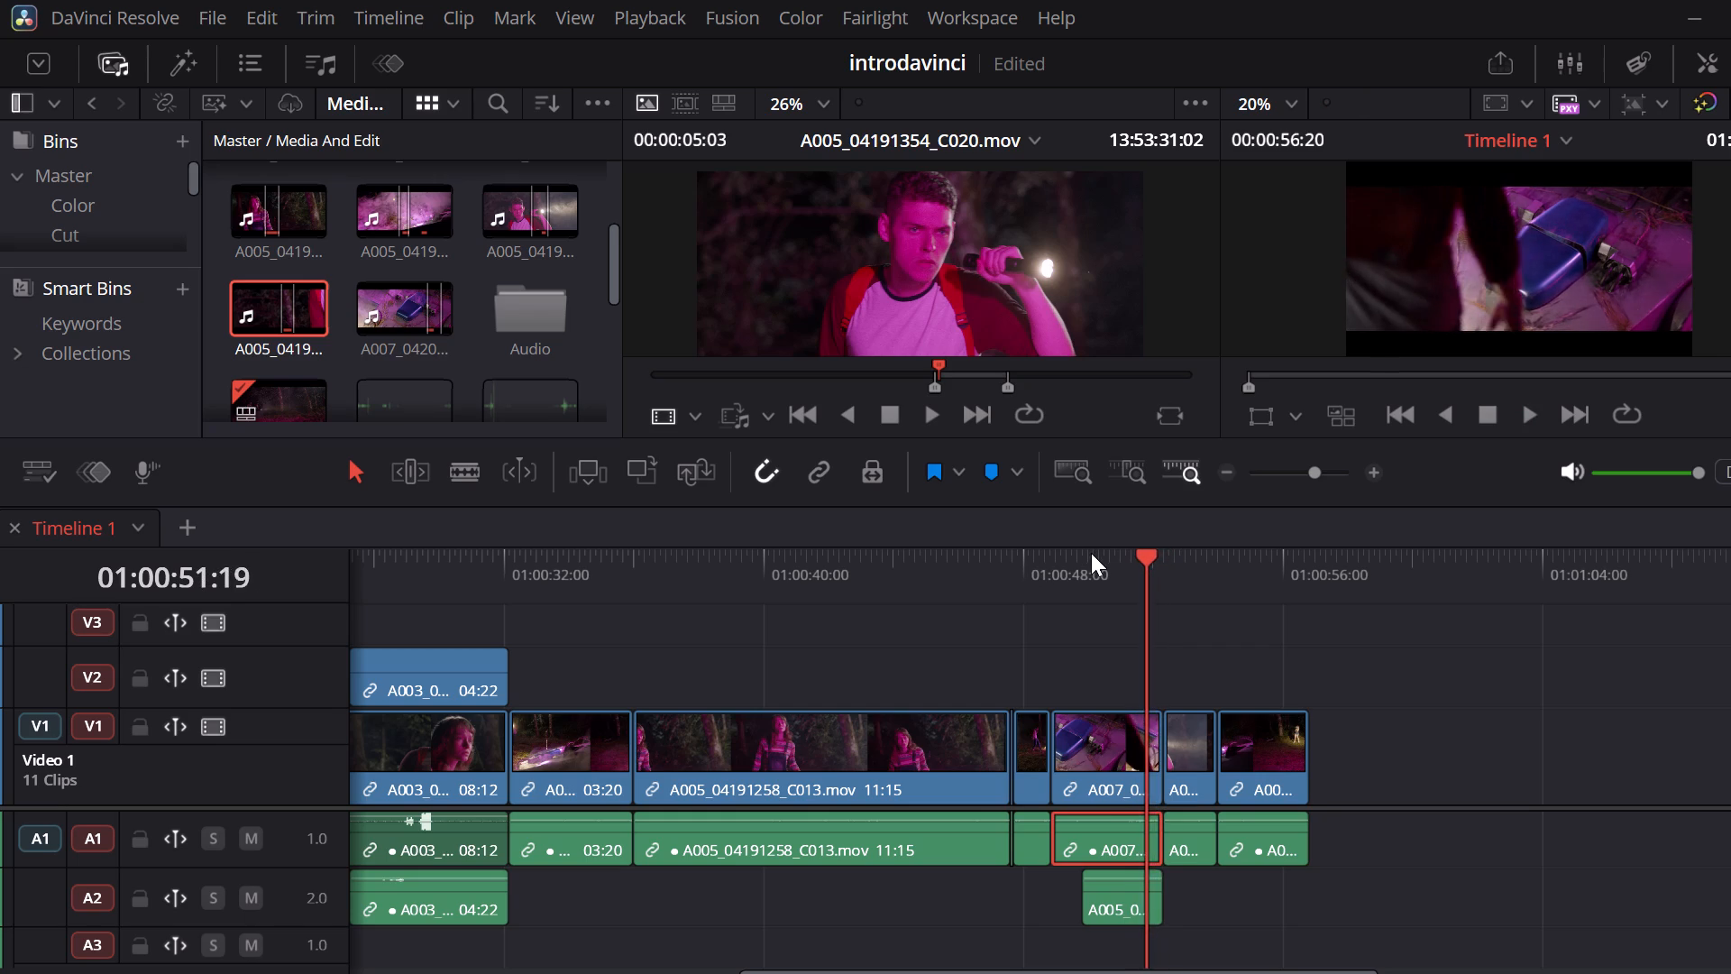
{"action": "key", "text": "Left"}
{"action": "key", "text": "space"}
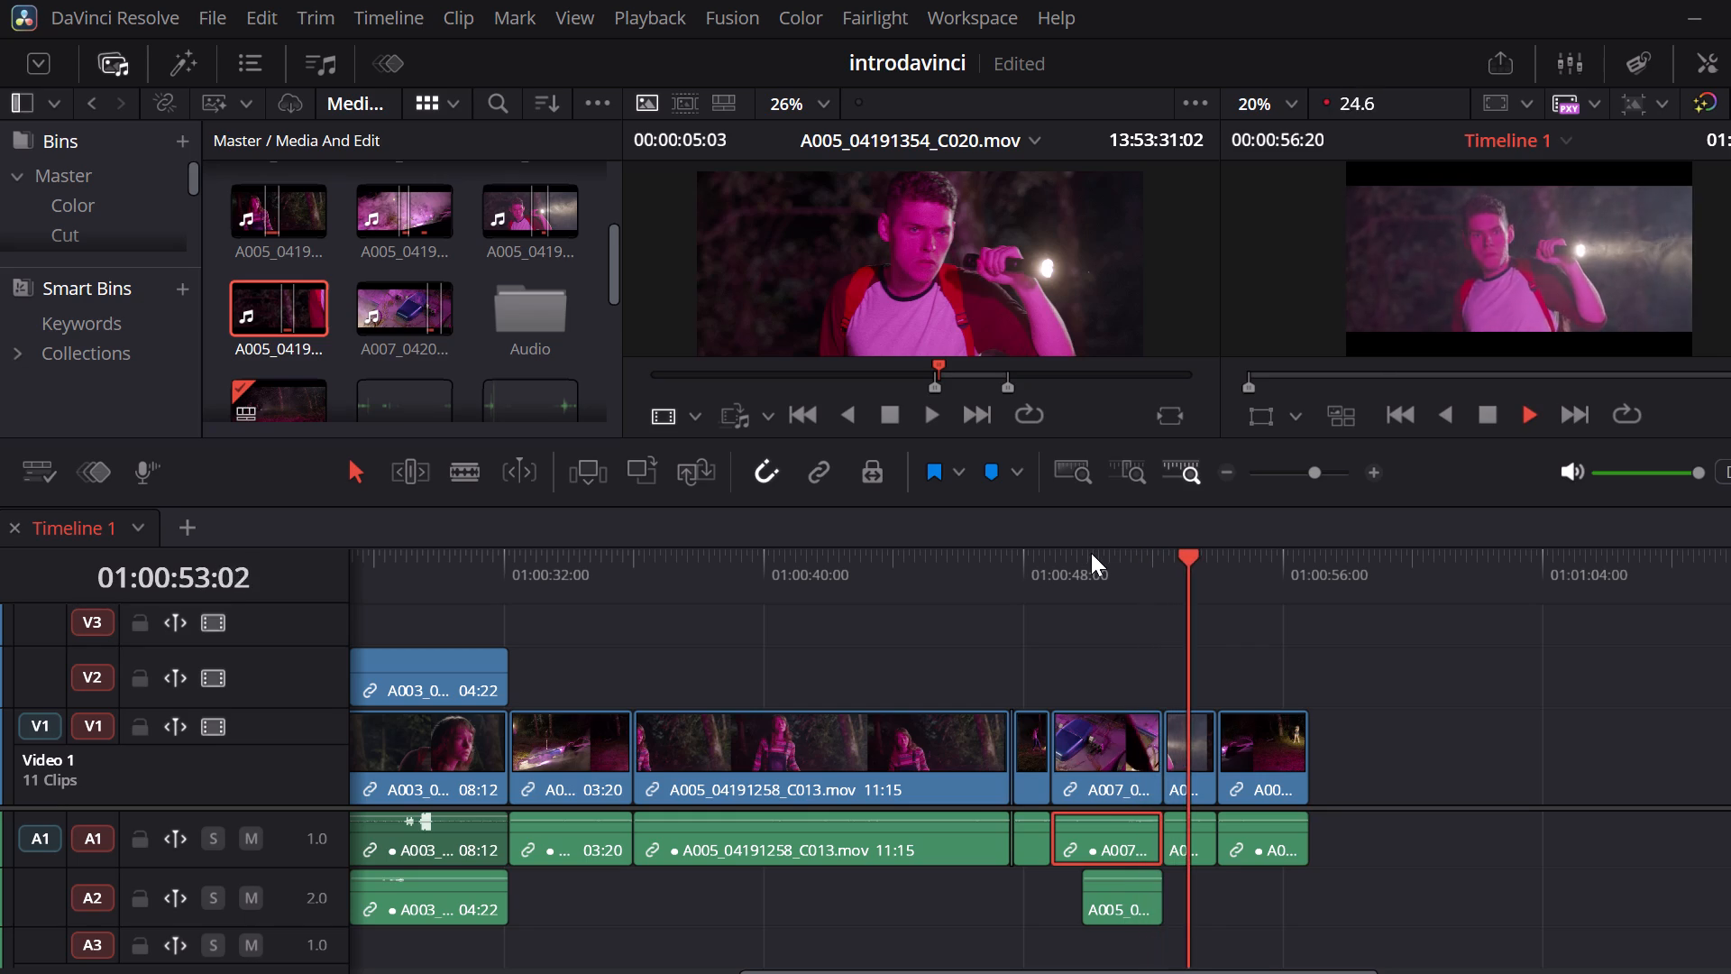
Play back and forth through the A007 clip to examine its audio, stepping back frame by frame to 01:00:51:17.
{"action": "key", "text": "Left"}
{"action": "key", "text": "Left"}
{"action": "key", "text": "Left"}
{"action": "key", "text": "Left"}
{"action": "key", "text": "Left"}
{"action": "key", "text": "Left"}
{"action": "key", "text": "Left"}
{"action": "key", "text": "Left"}
{"action": "key", "text": "Left"}
{"action": "key", "text": "Left"}
{"action": "key", "text": "Left"}
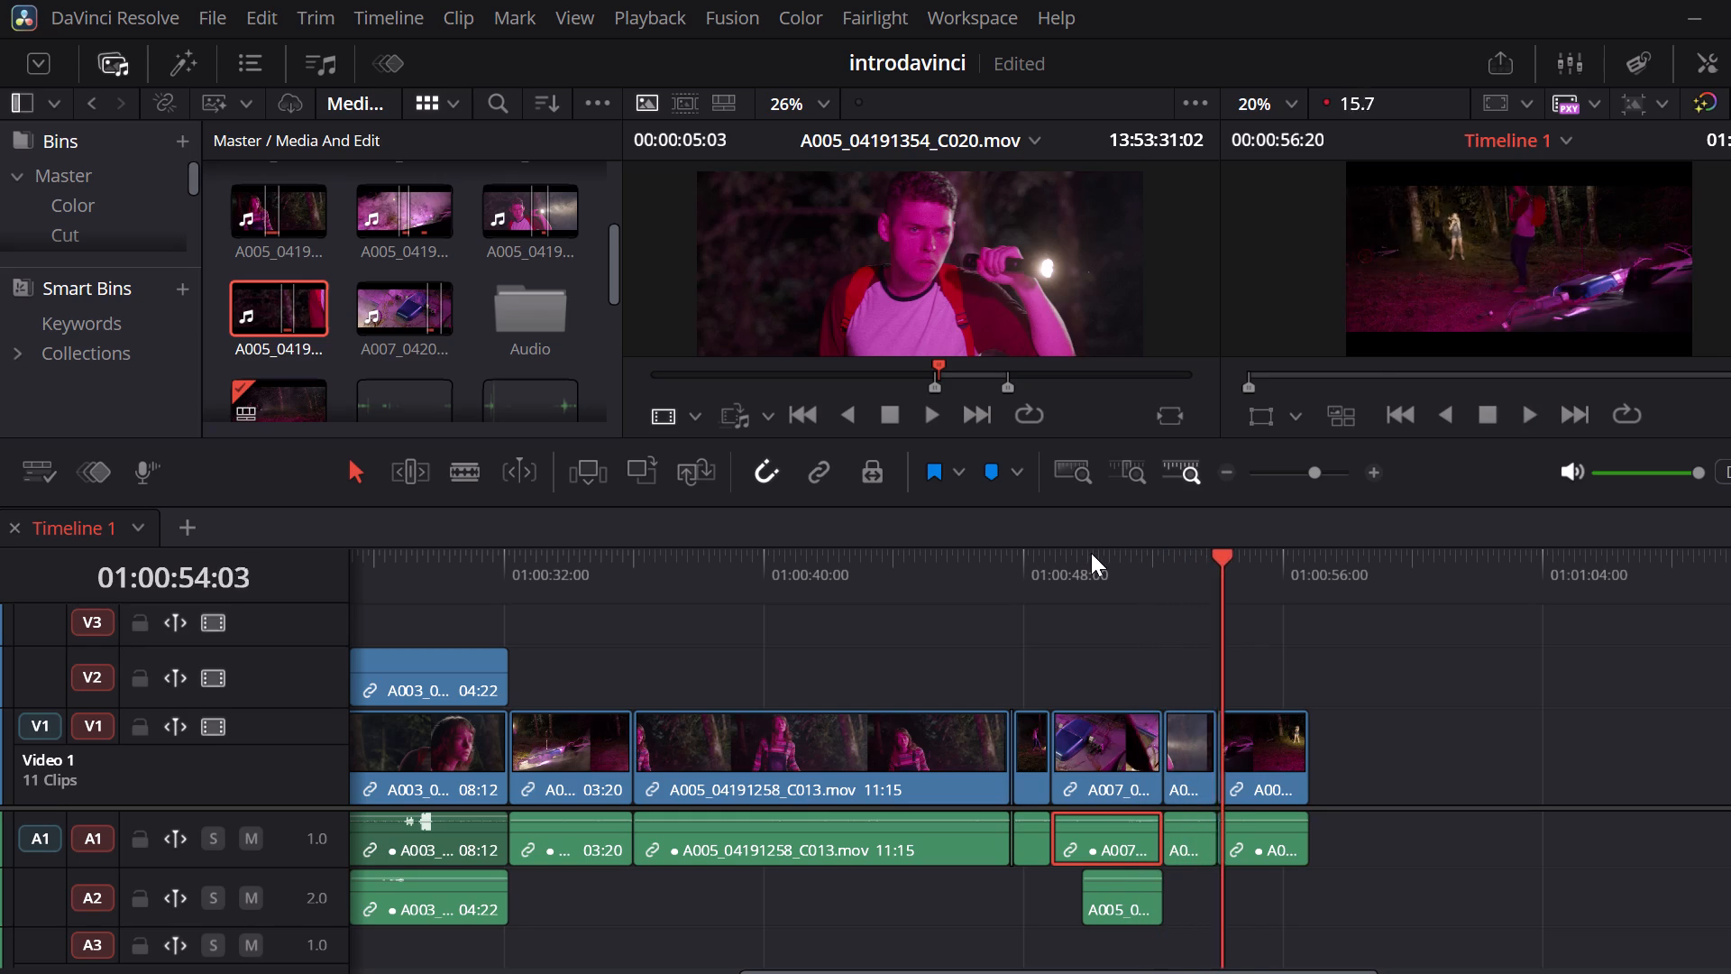
{"action": "key", "text": "j"}
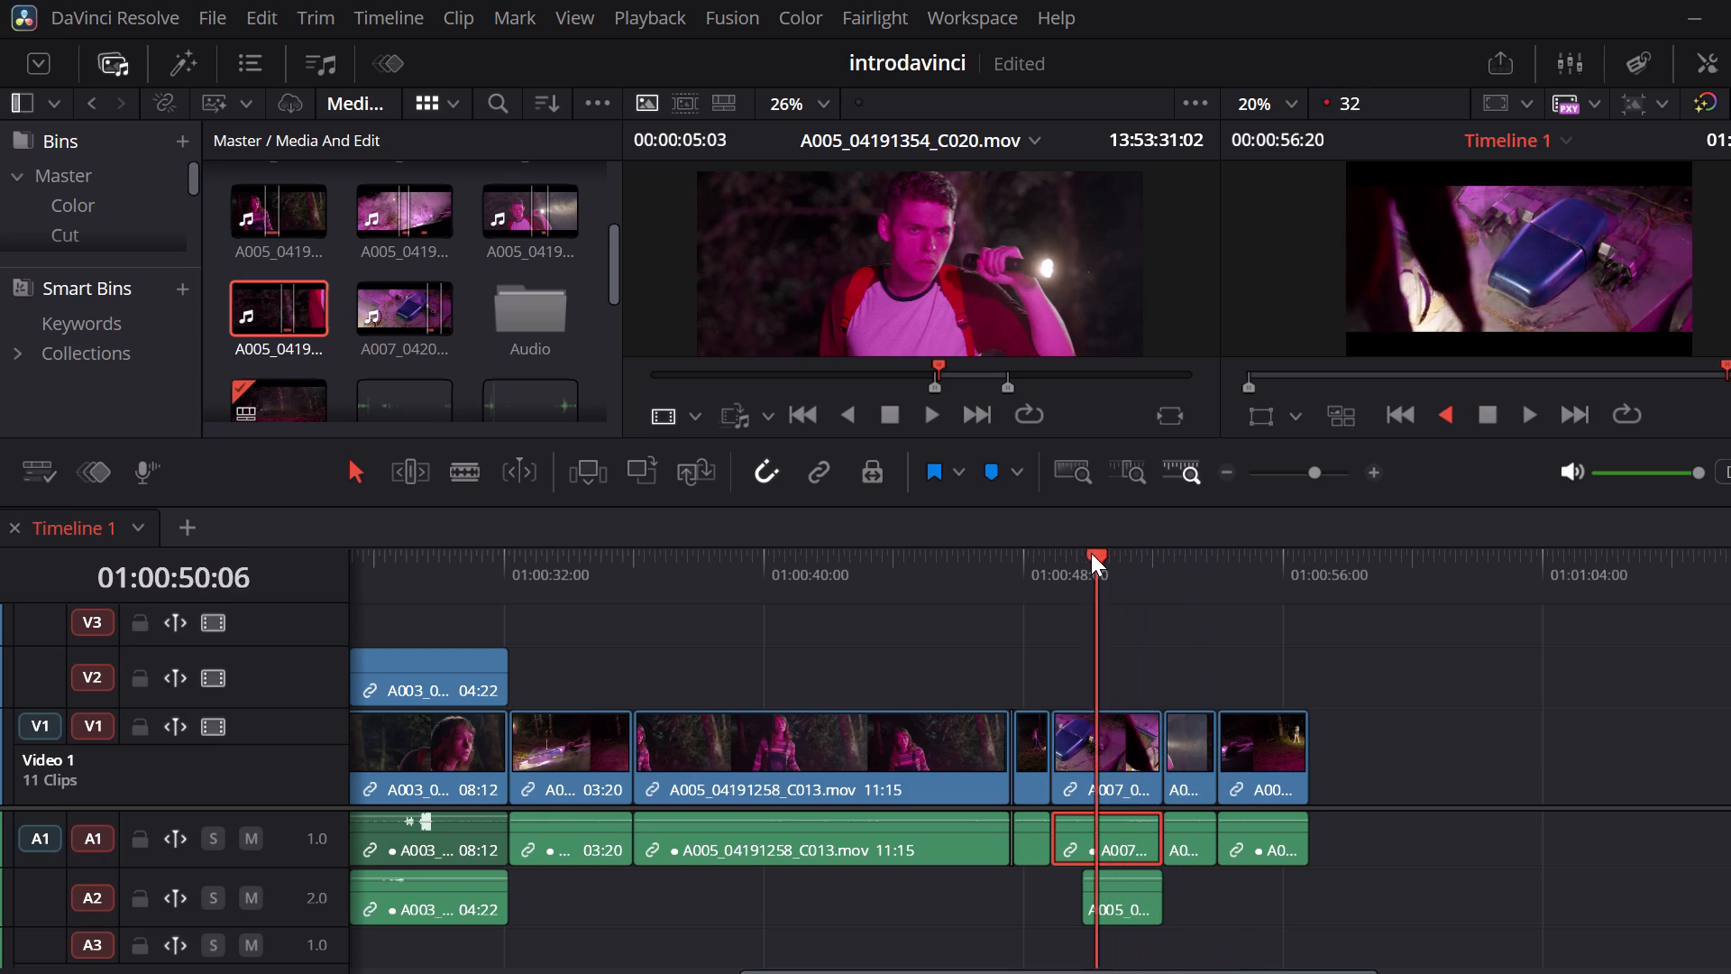
{"action": "key", "text": "space"}
{"action": "key", "text": "space"}
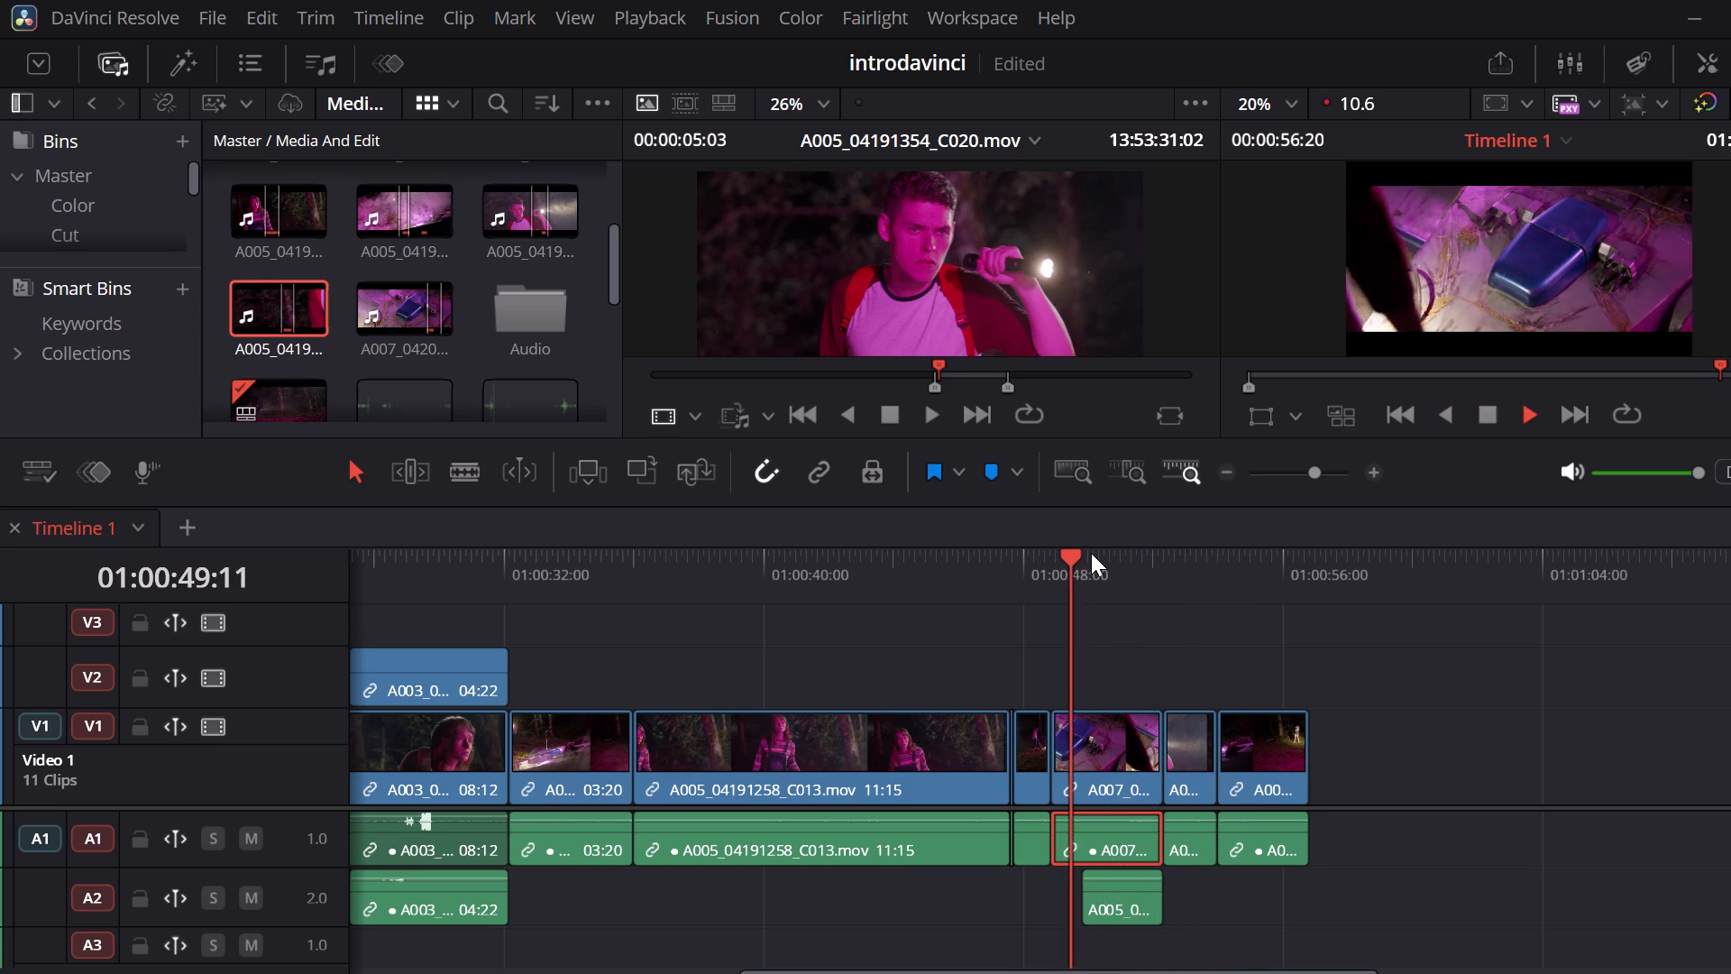
{"action": "key", "text": "space"}
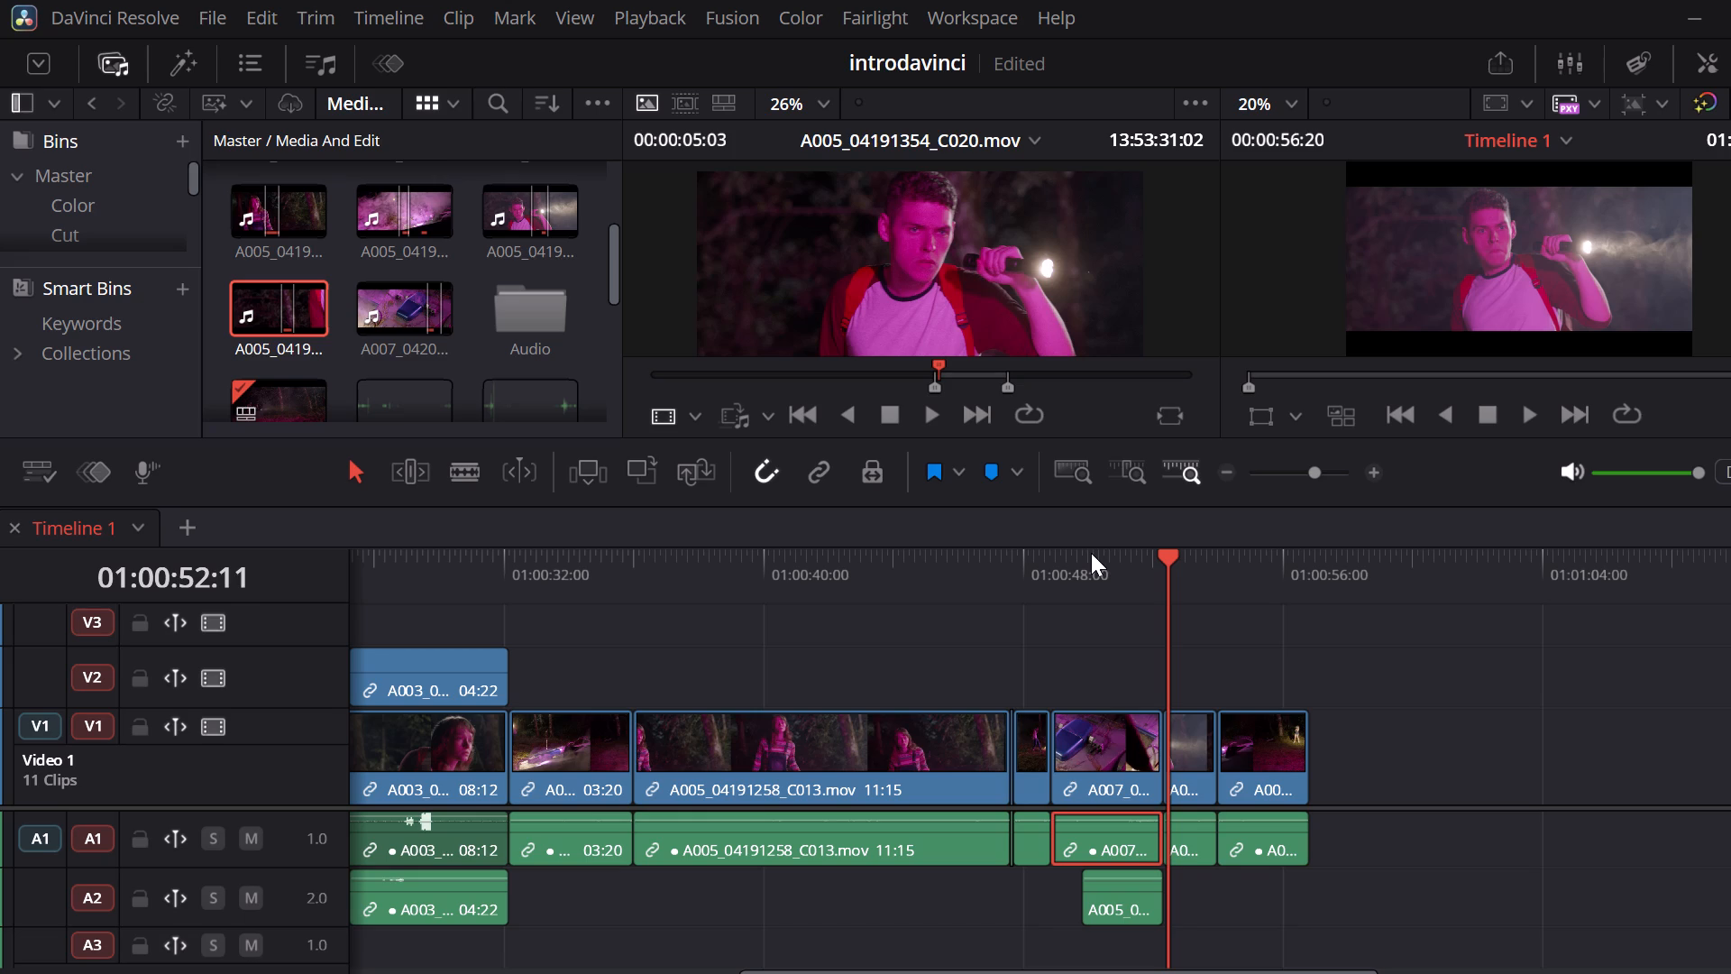
{"action": "key", "text": "j"}
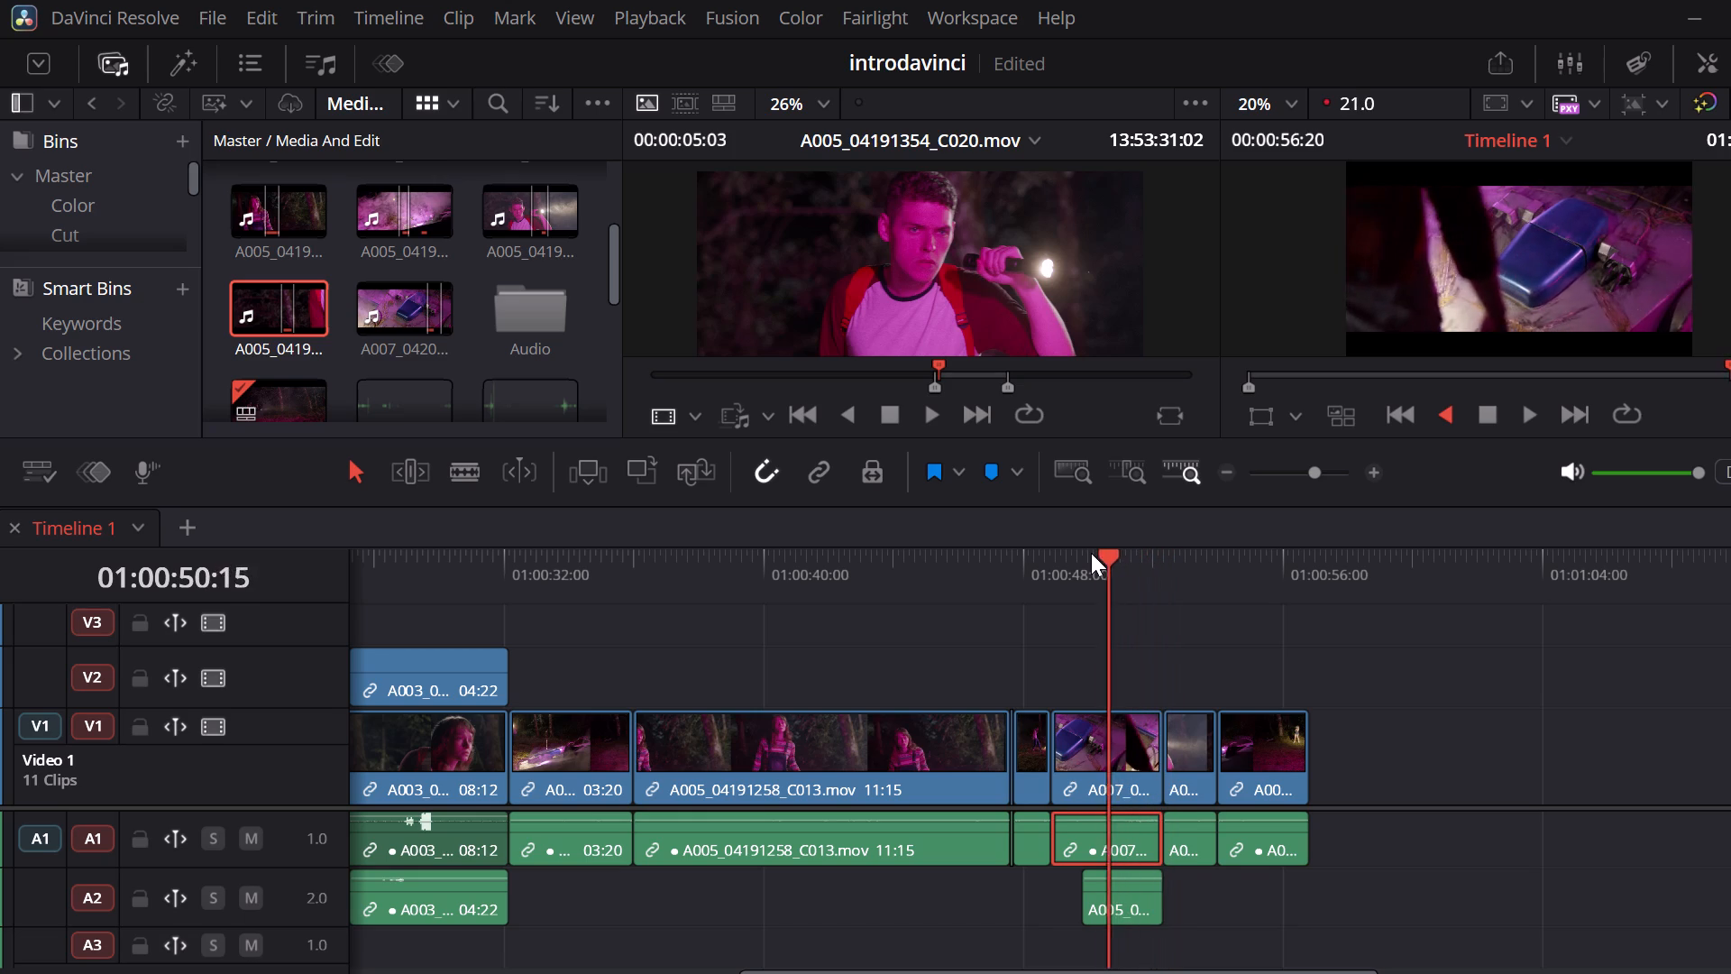
{"action": "key", "text": "space"}
{"action": "key", "text": "space"}
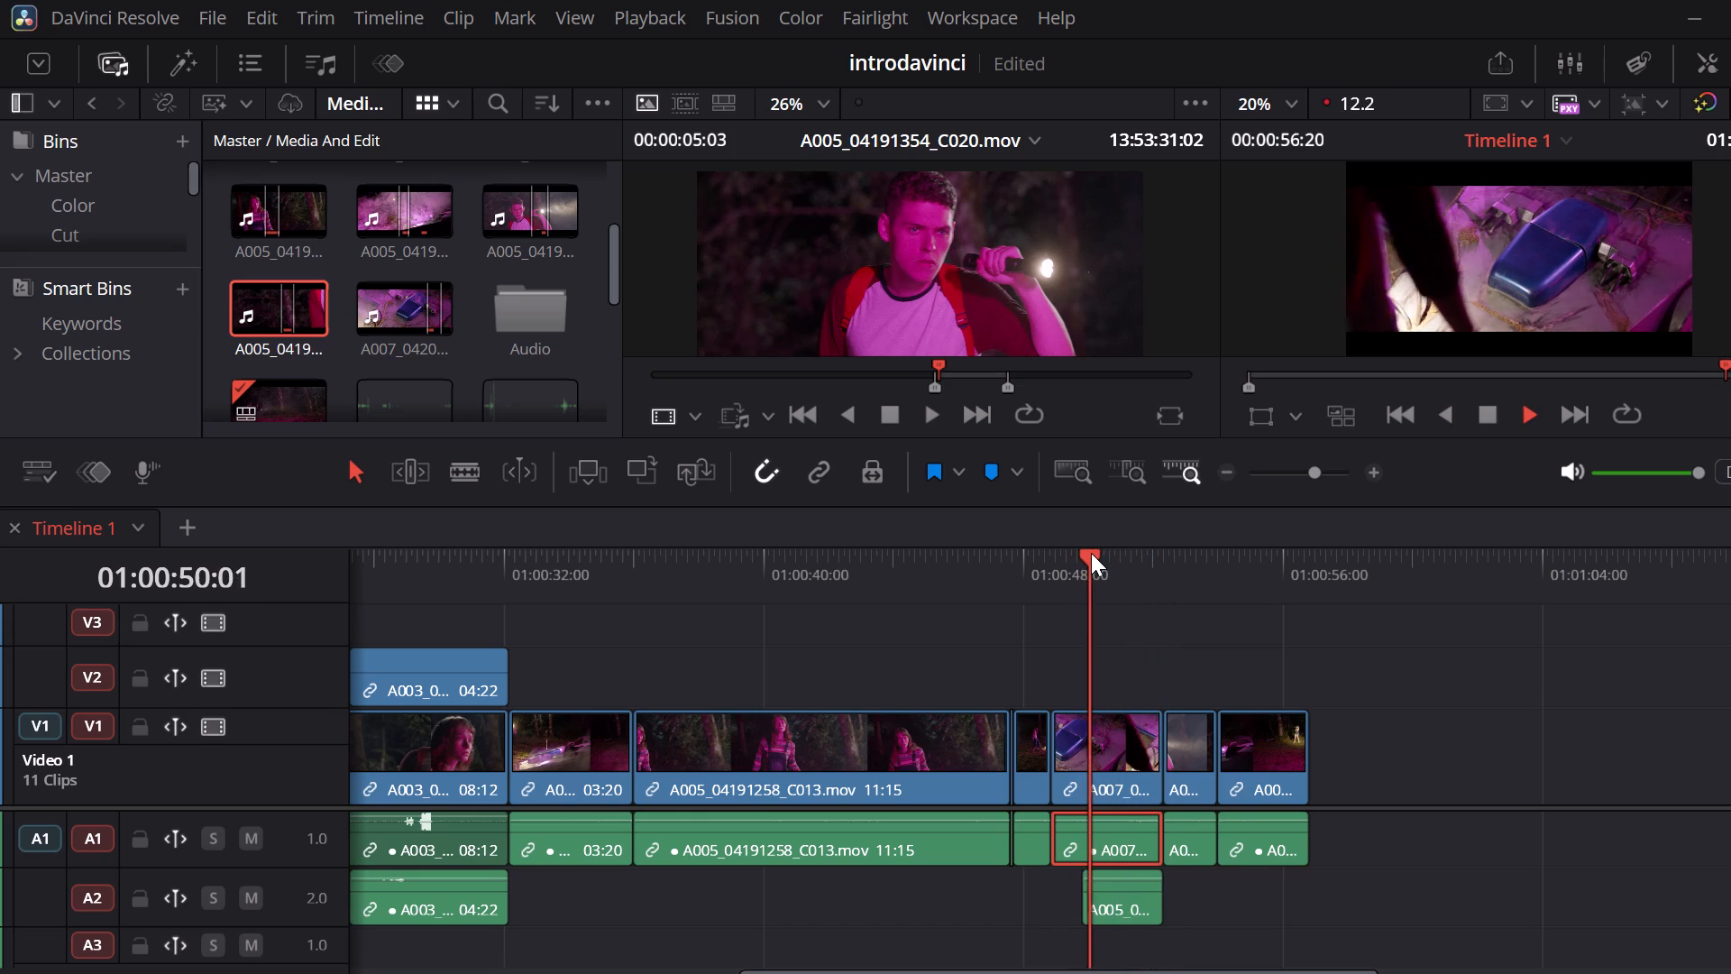
{"action": "key", "text": "space"}
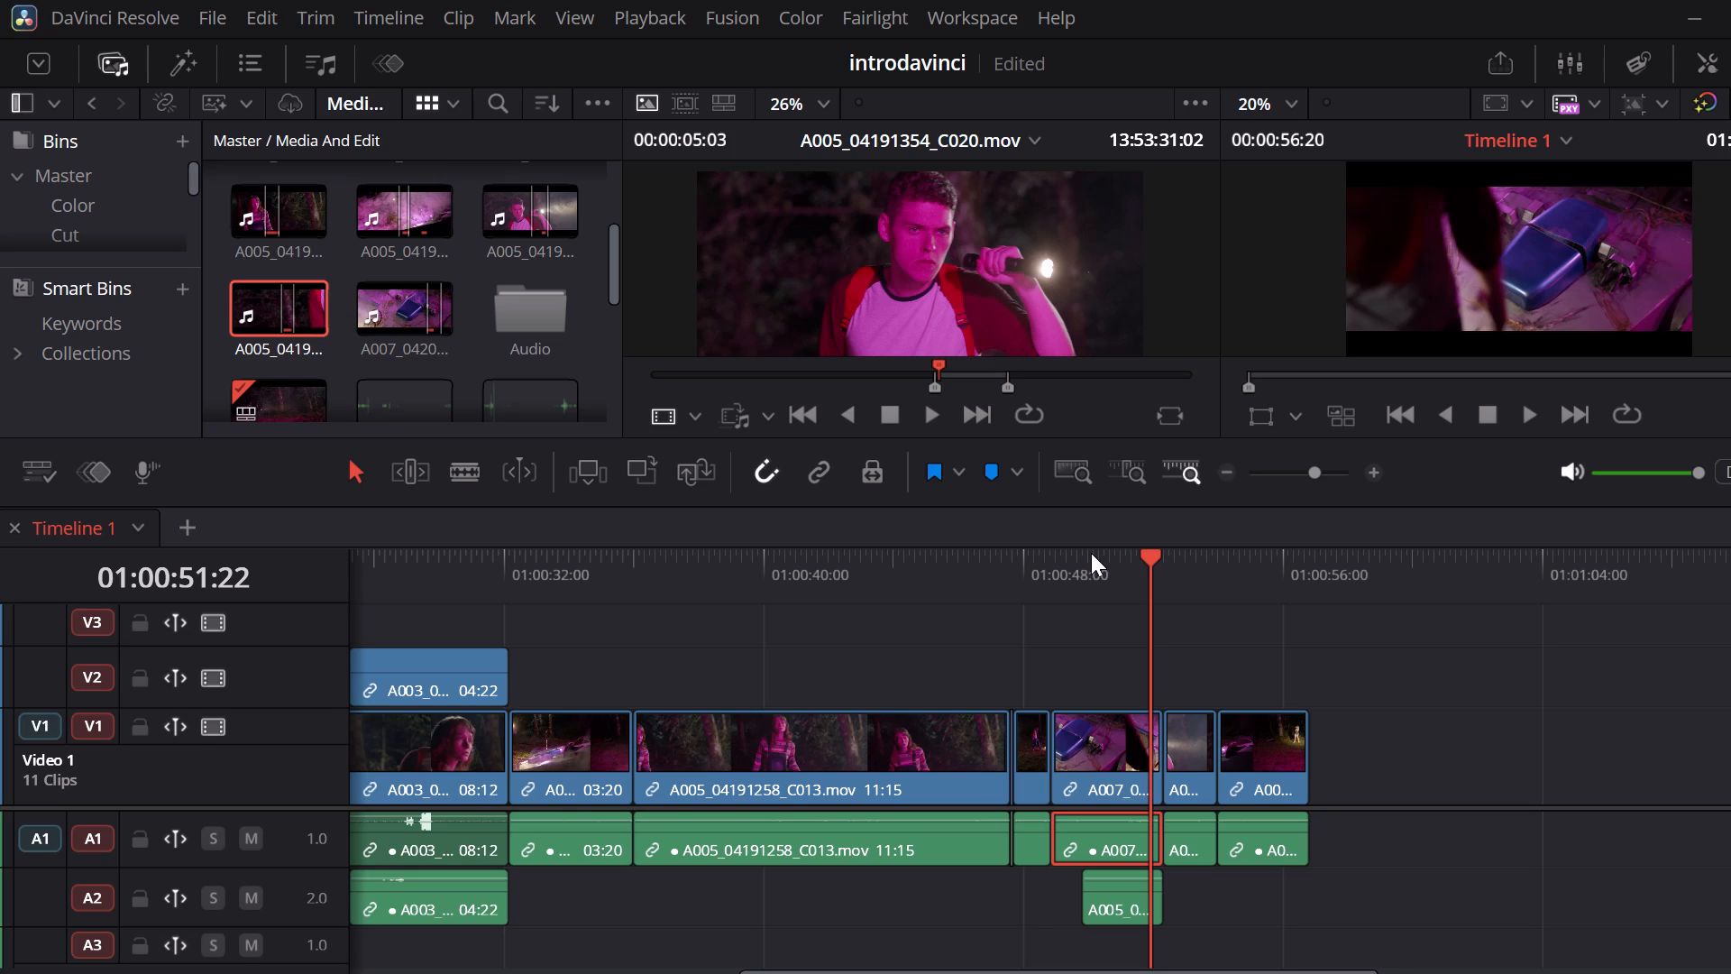
{"action": "key", "text": "Left"}
{"action": "key", "text": "Left"}
{"action": "key", "text": "Left"}
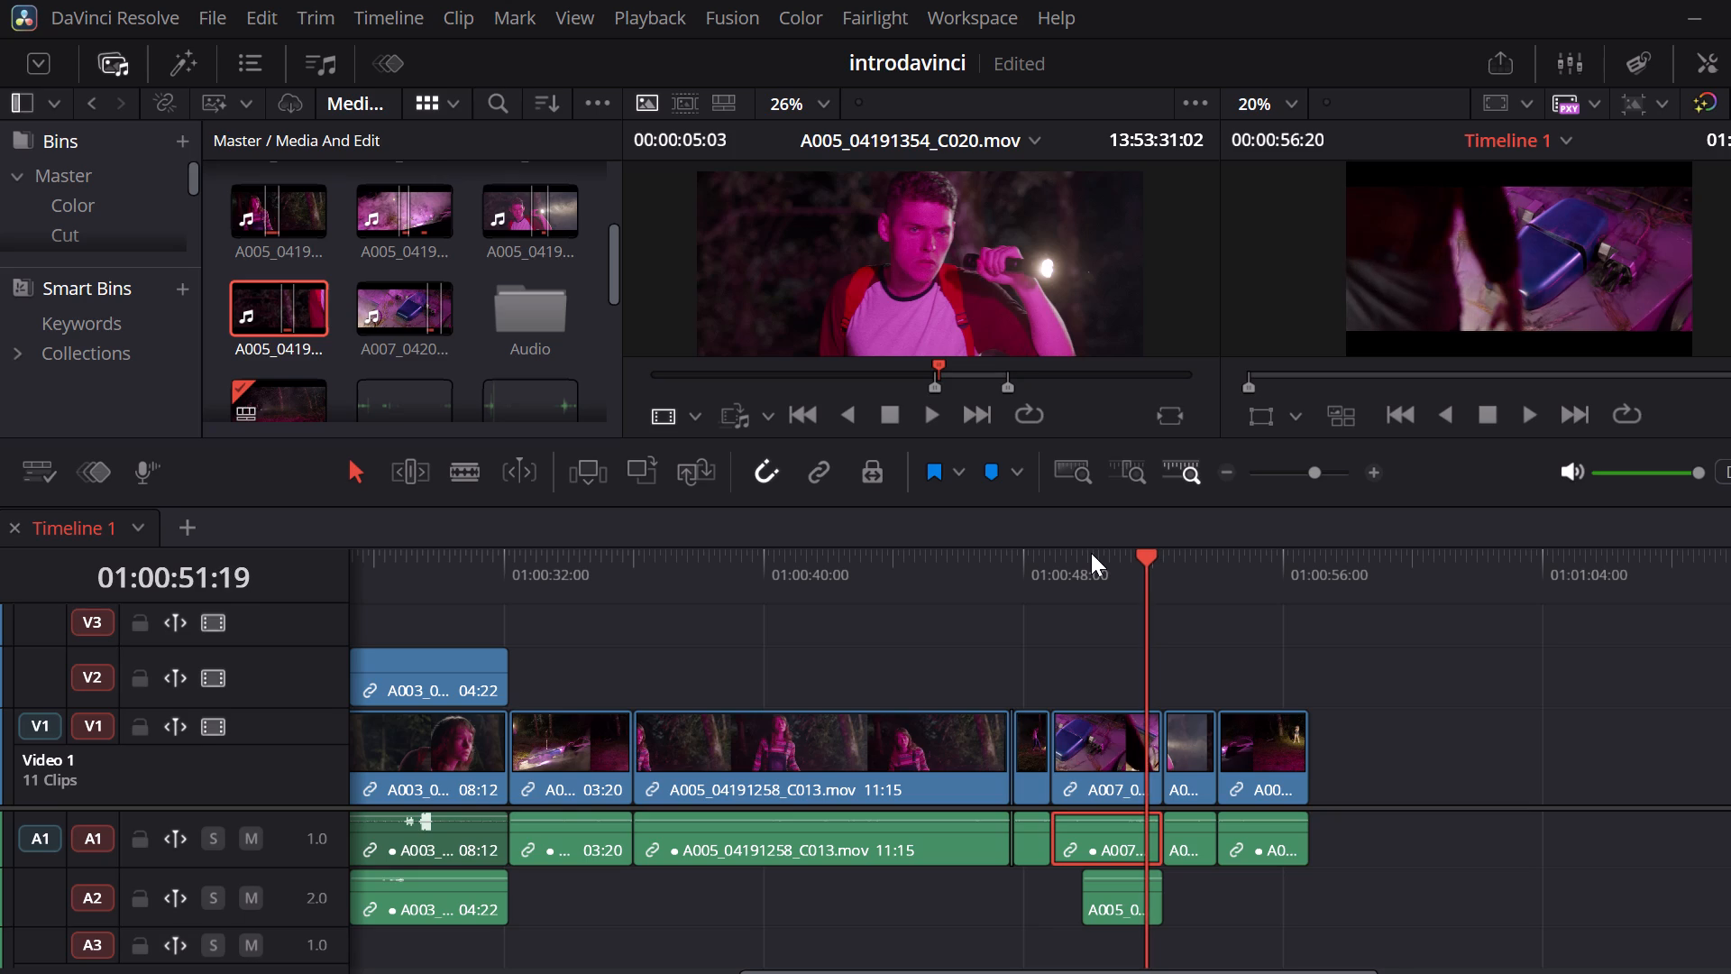
{"action": "key", "text": "Left"}
{"action": "key", "text": "Left"}
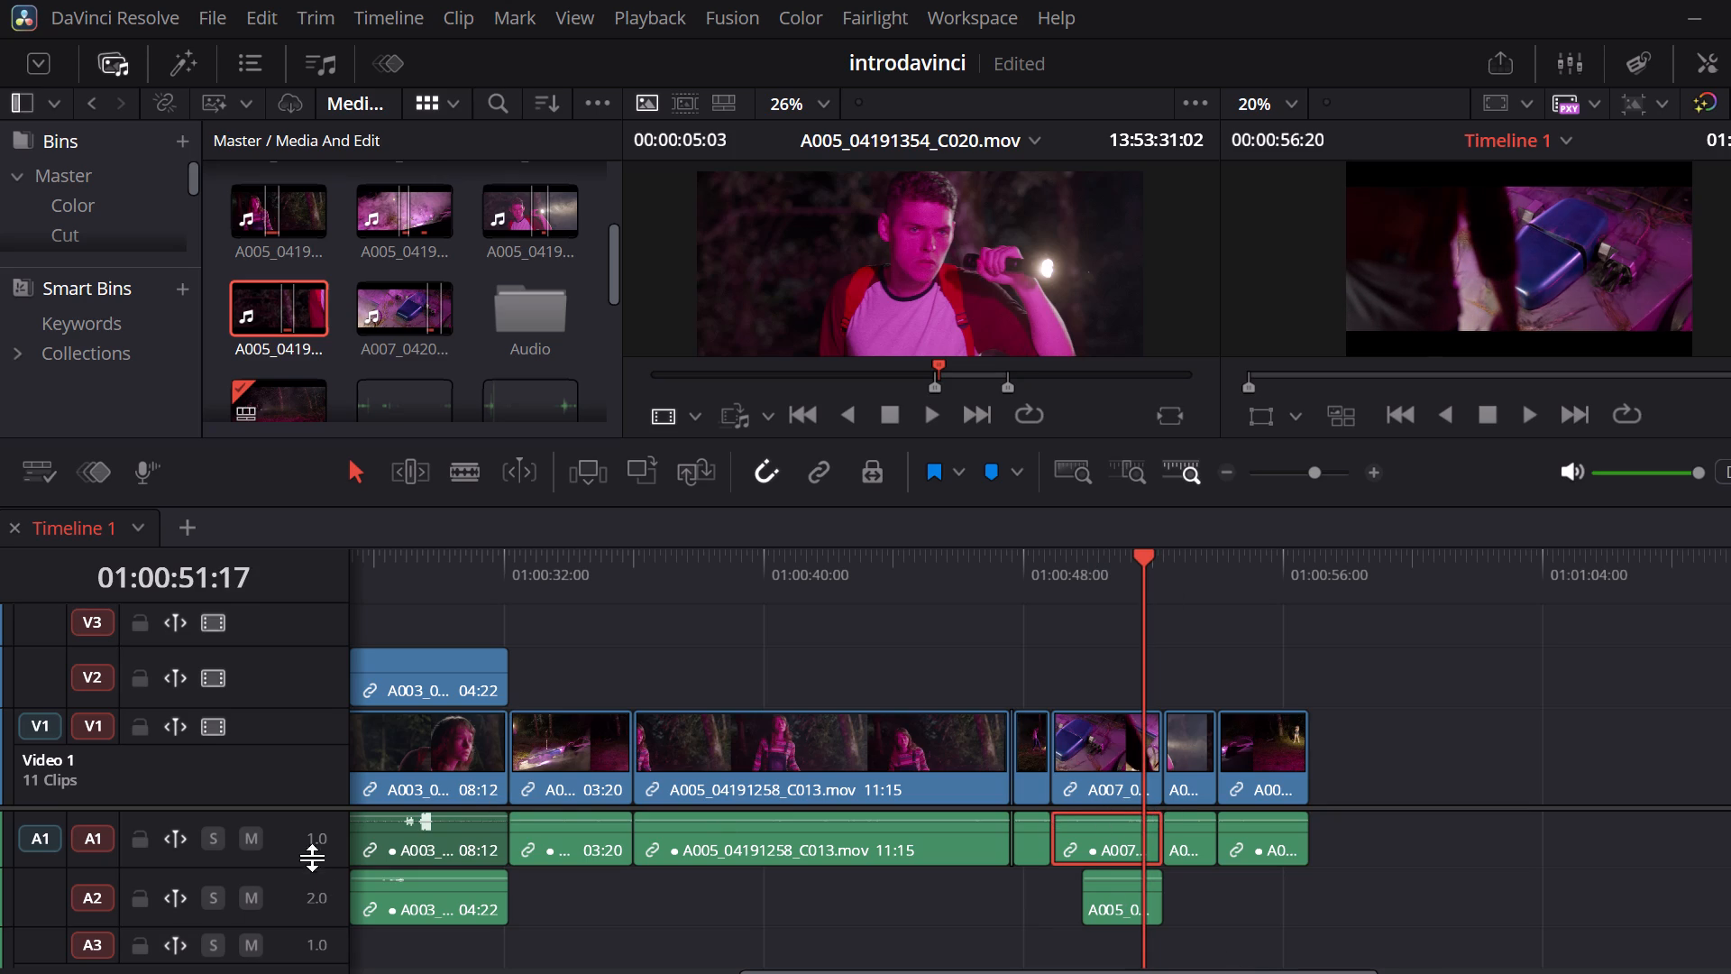
Enlarge audio track A1 to show the waveform and raise the A007 audio clip's volume to about 26 dB.
{"action": "left_click_drag", "start_coordinate": [302, 865], "coordinate": [309, 973]}
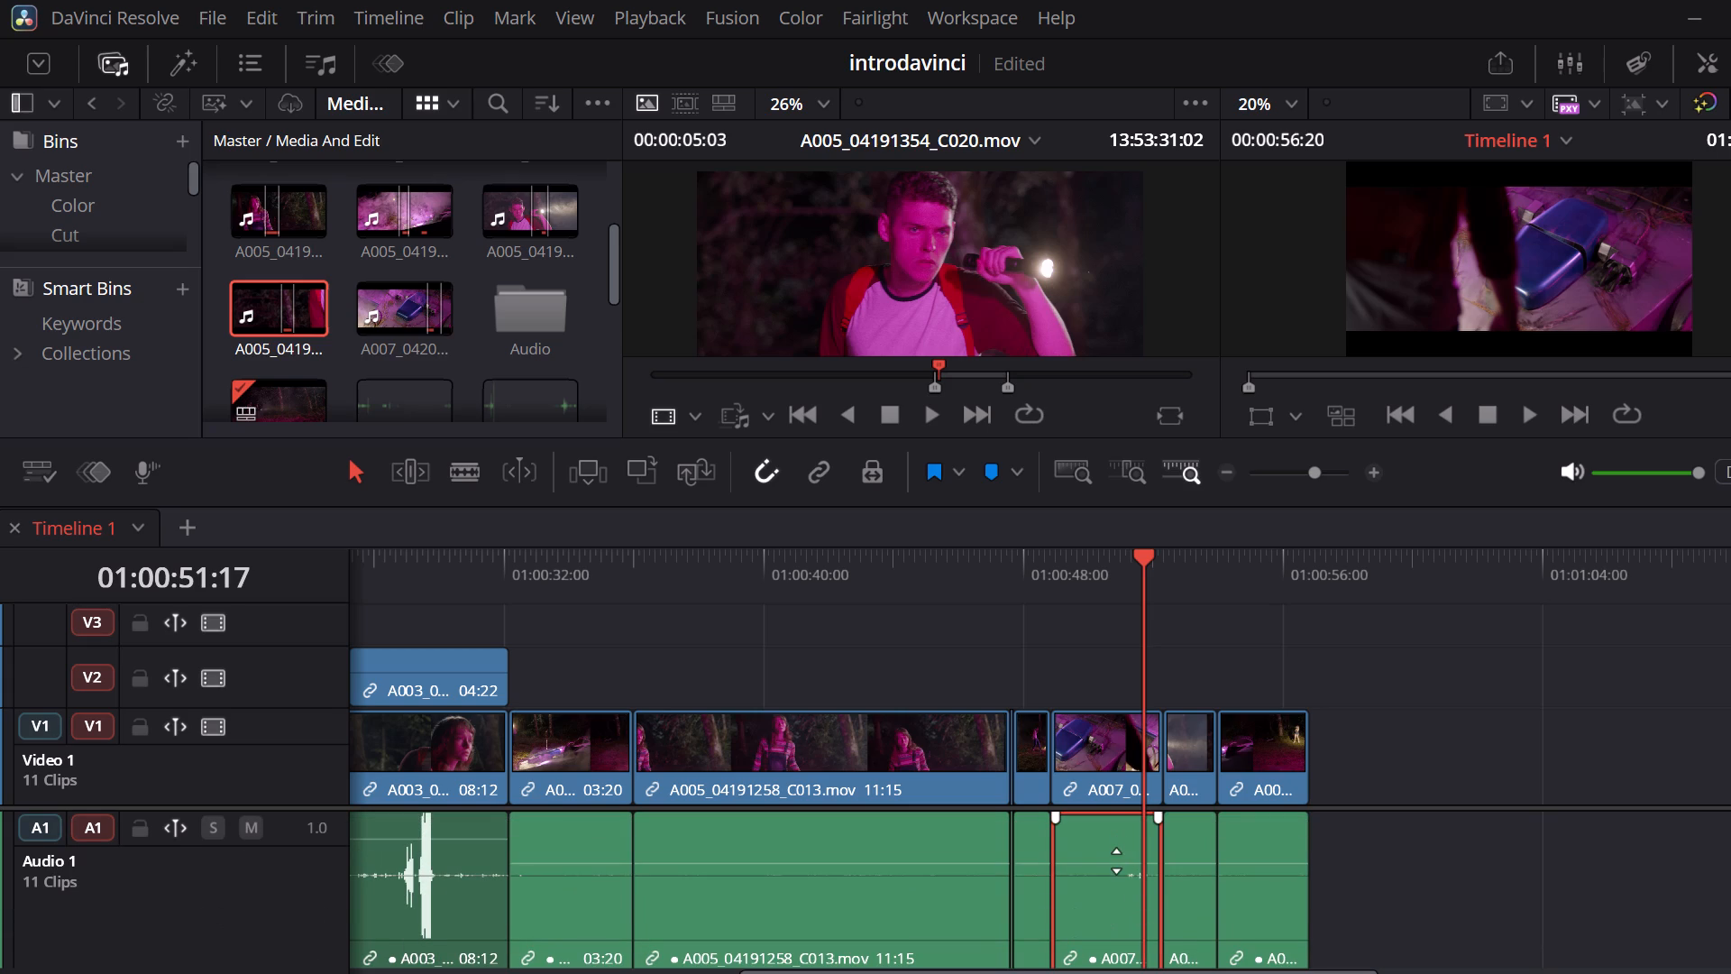
{"action": "left_click_drag", "start_coordinate": [1116, 860], "coordinate": [1111, 815]}
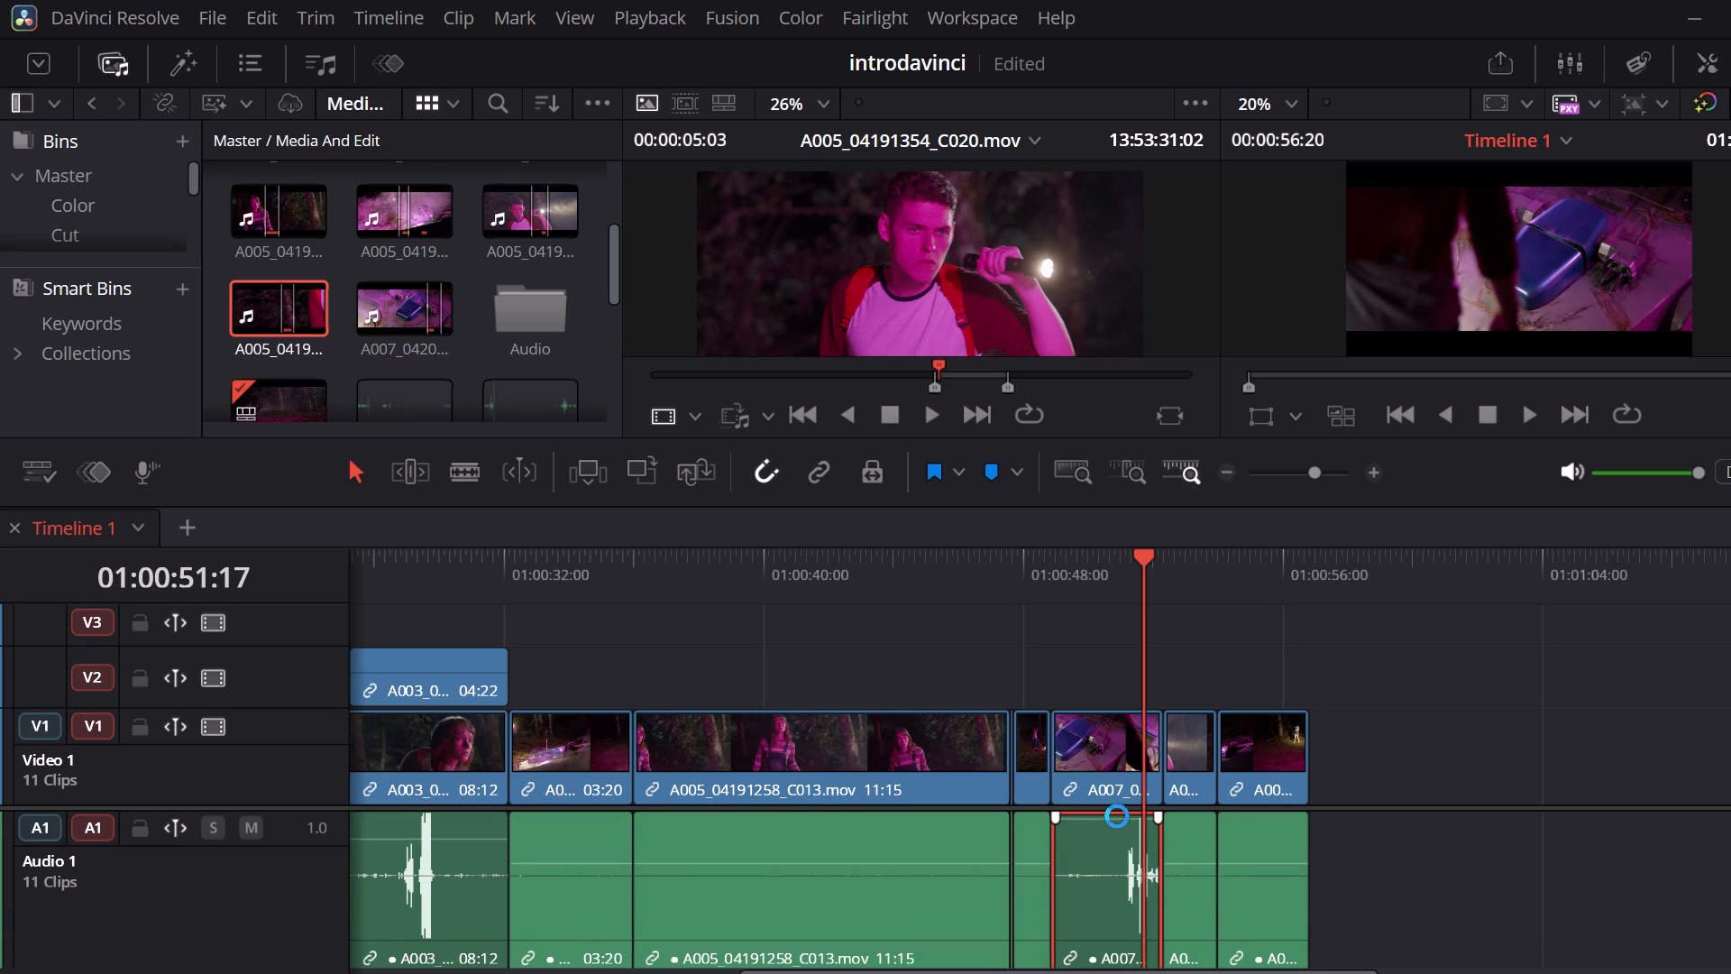
Play the boosted A007 audio from 01:00:50:09 to hear the sound near the clip's end.
{"action": "left_click", "coordinate": [1100, 568]}
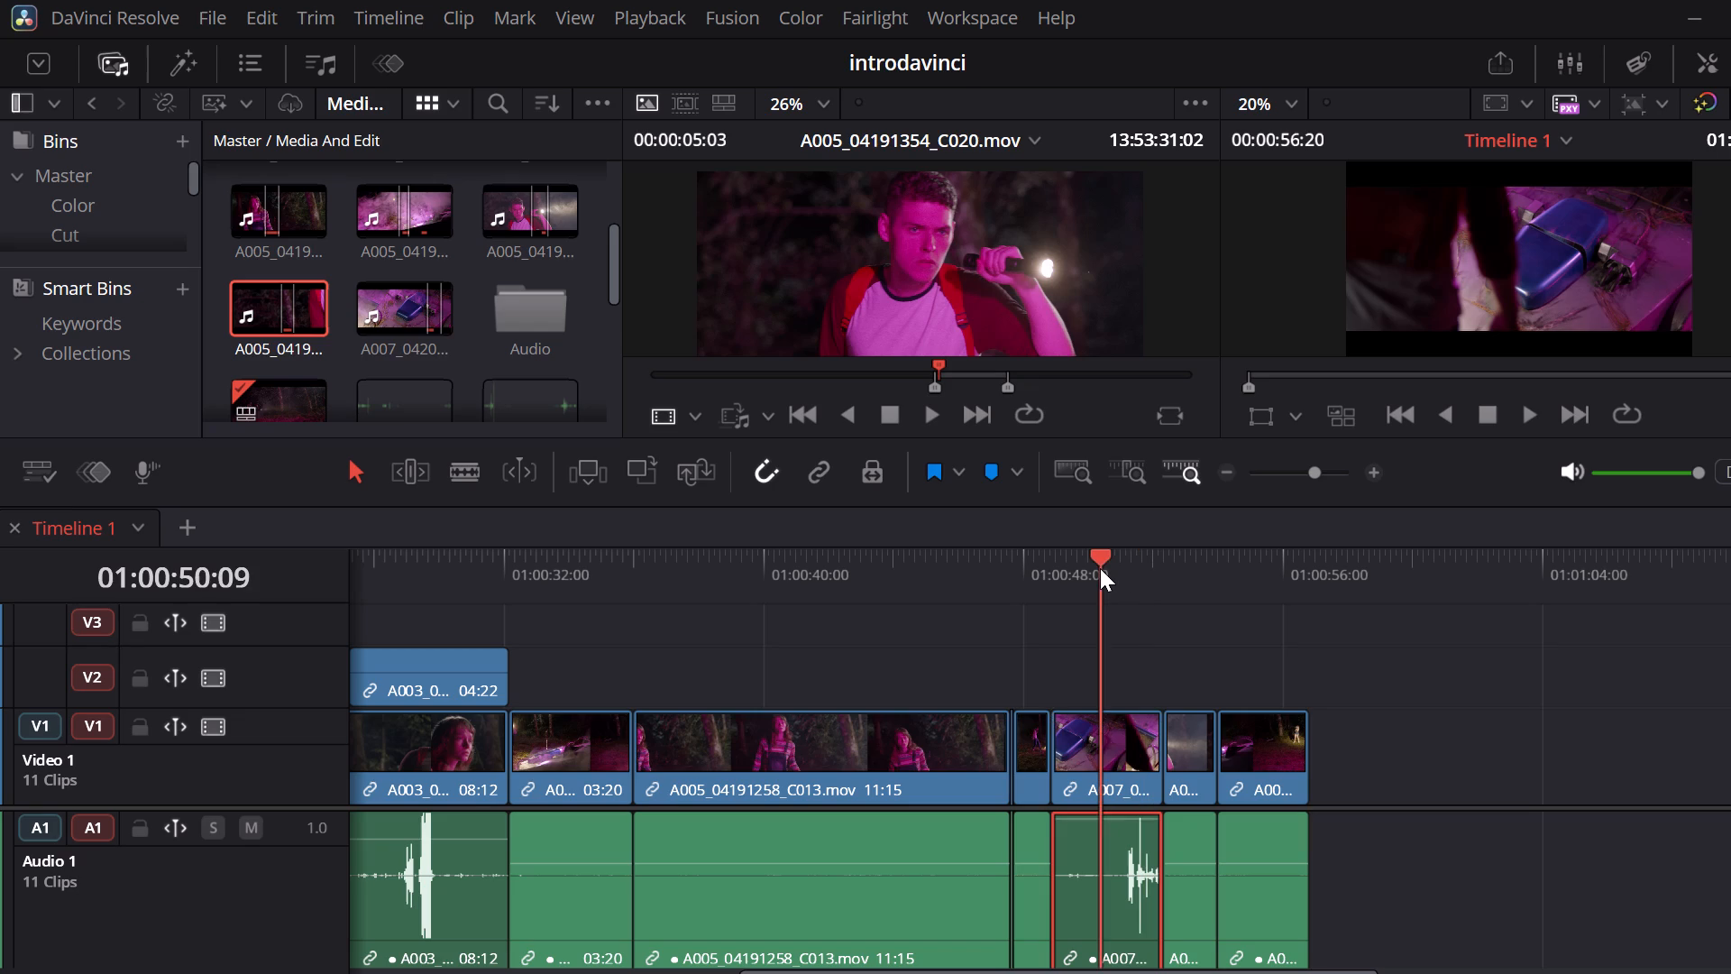
{"action": "key", "text": "space"}
{"action": "key", "text": "space"}
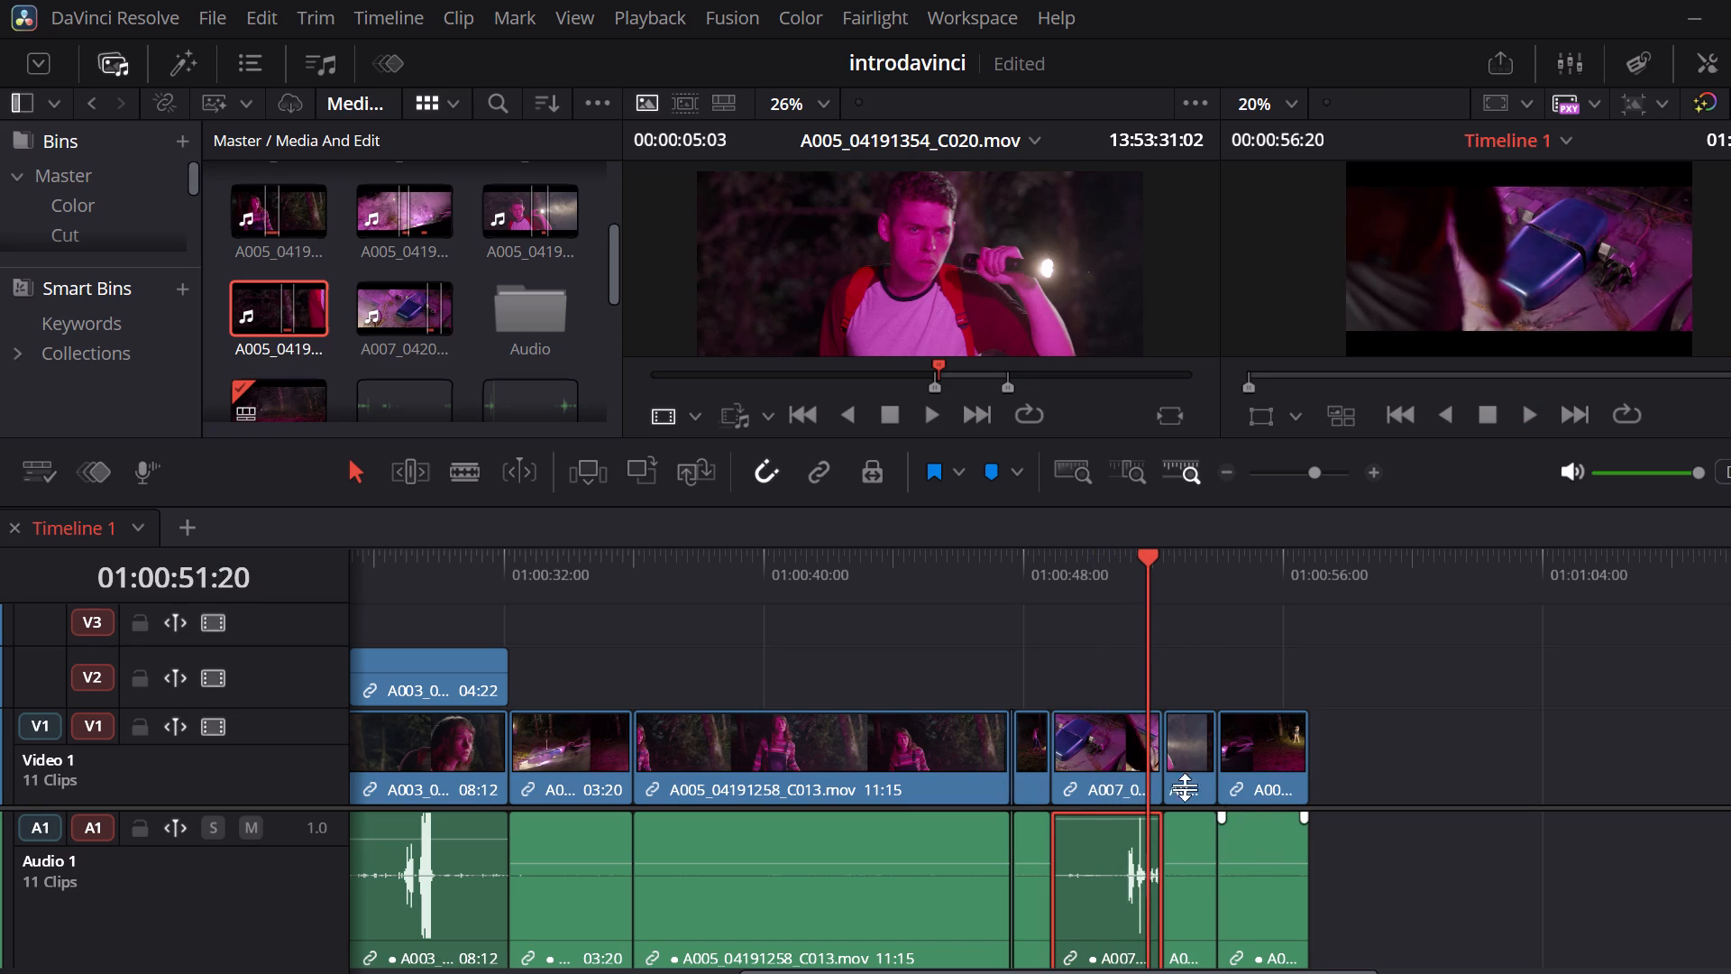
Examine the enlarged A007 waveform between 01:00:51:04 and 01:00:51:12, locating the start and end of its first loud burst.
{"action": "left_click", "coordinate": [1322, 471]}
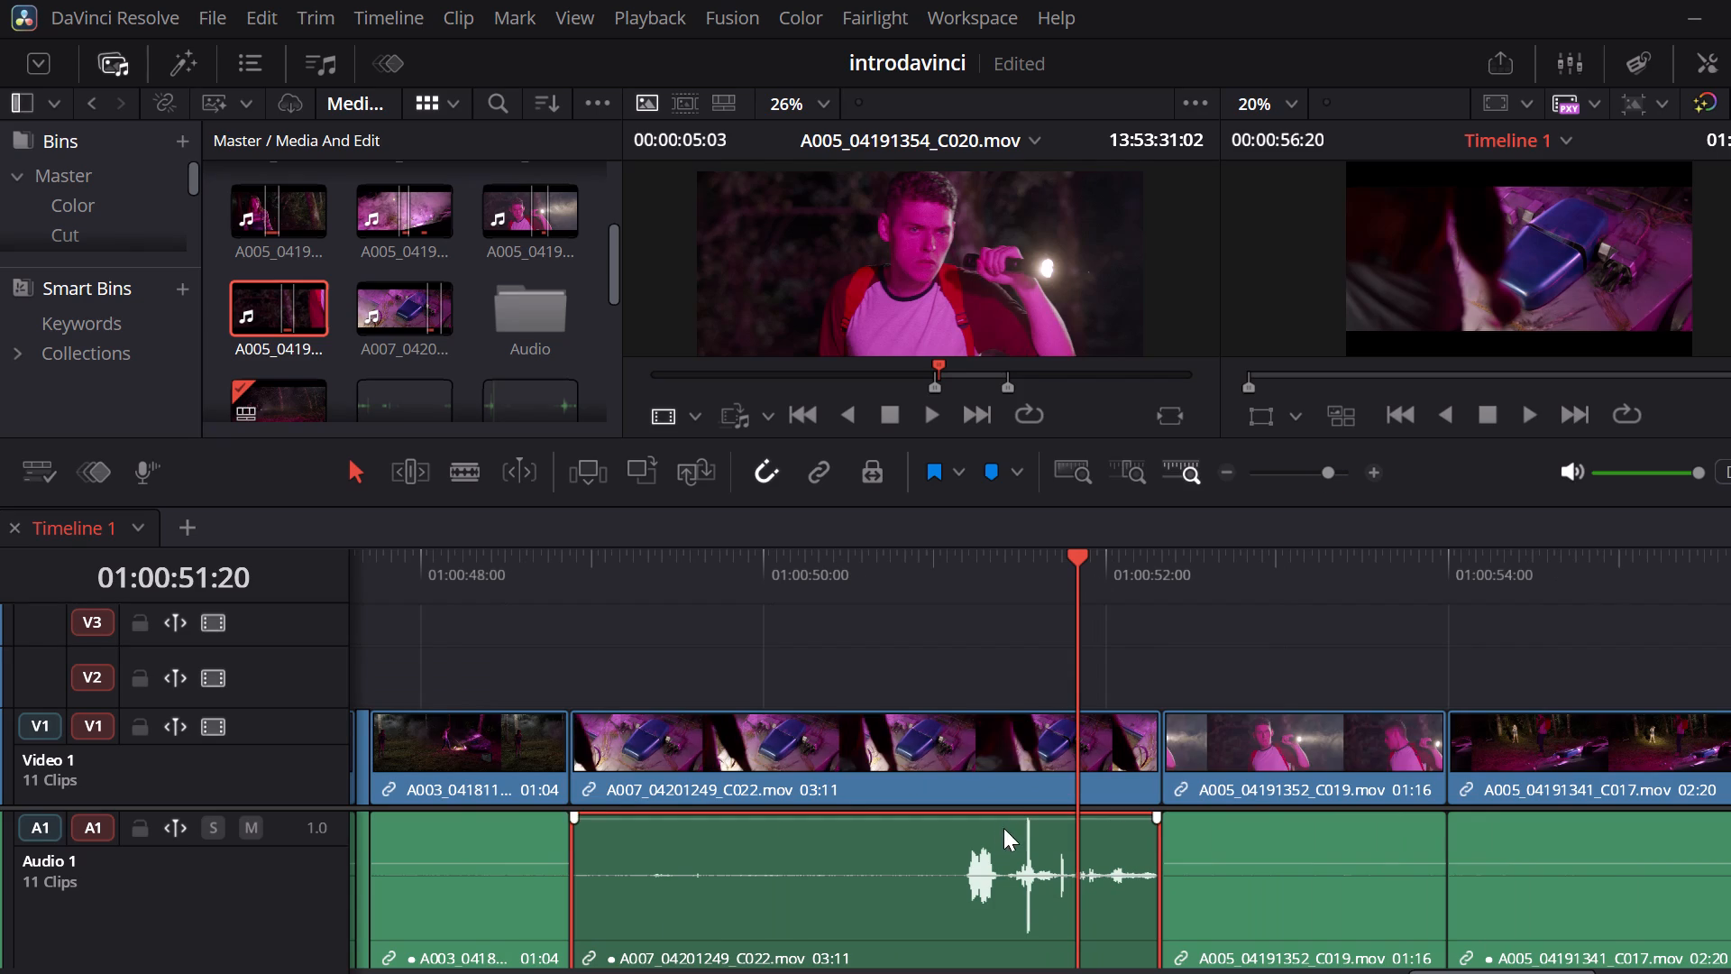
{"action": "left_click", "coordinate": [960, 565]}
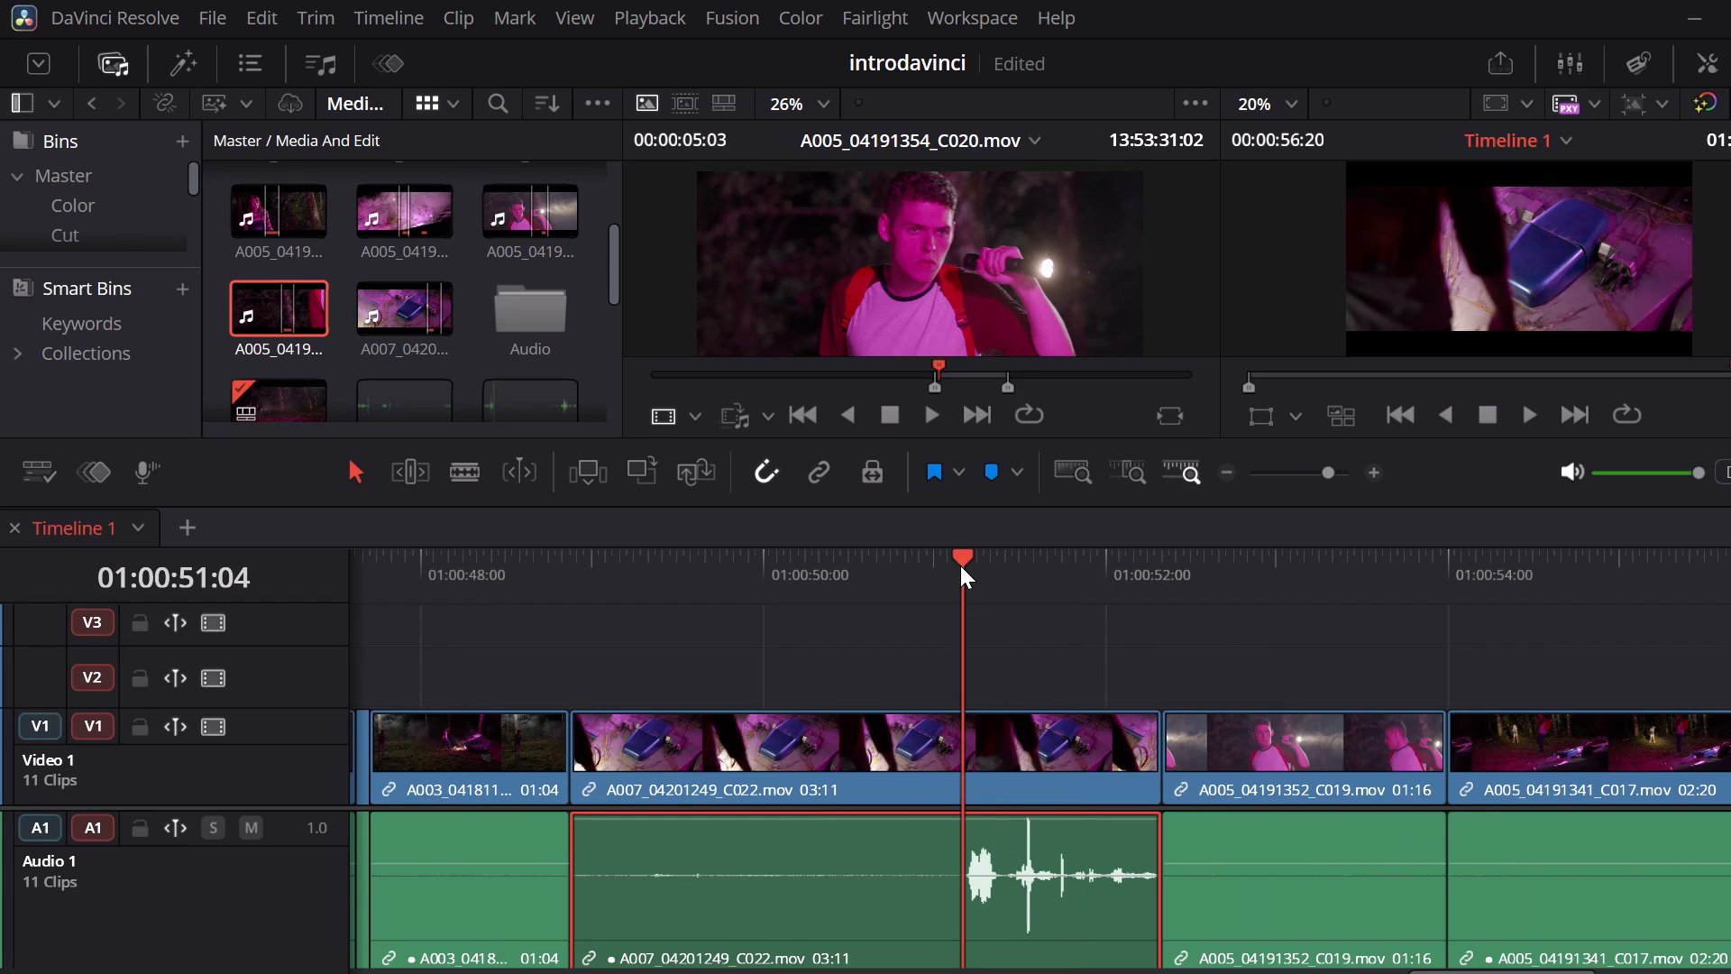
{"action": "key", "text": "space"}
{"action": "key", "text": "space"}
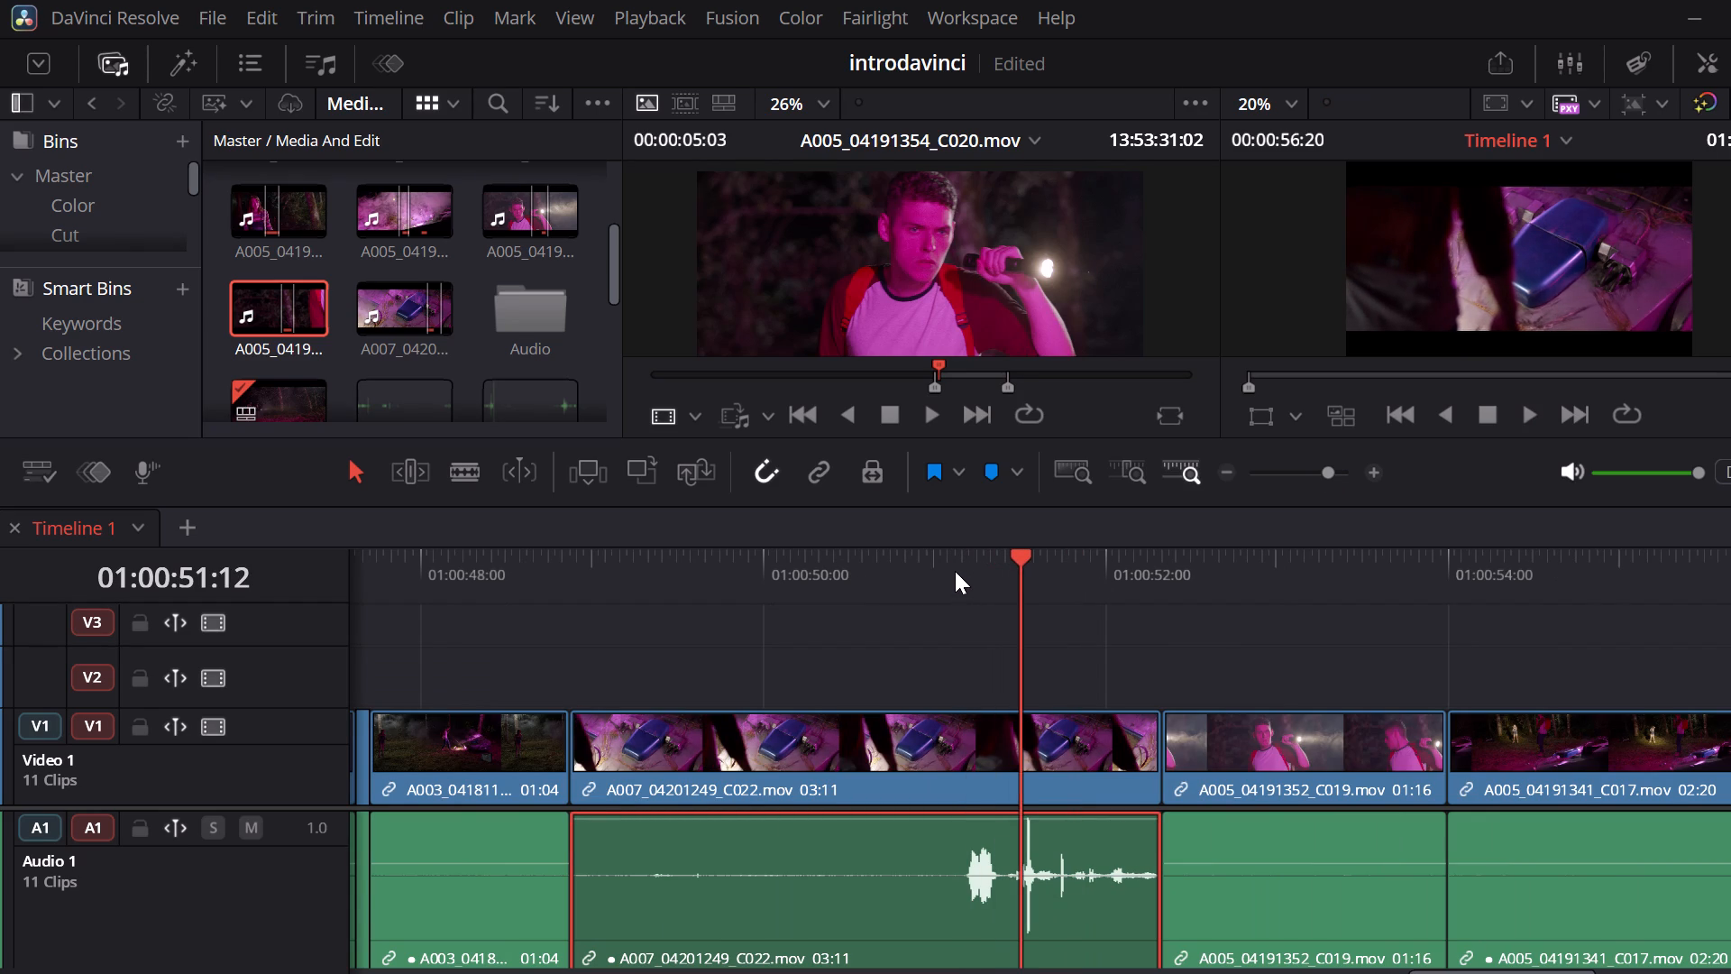
{"action": "left_click", "coordinate": [955, 571]}
{"action": "left_click", "coordinate": [969, 564]}
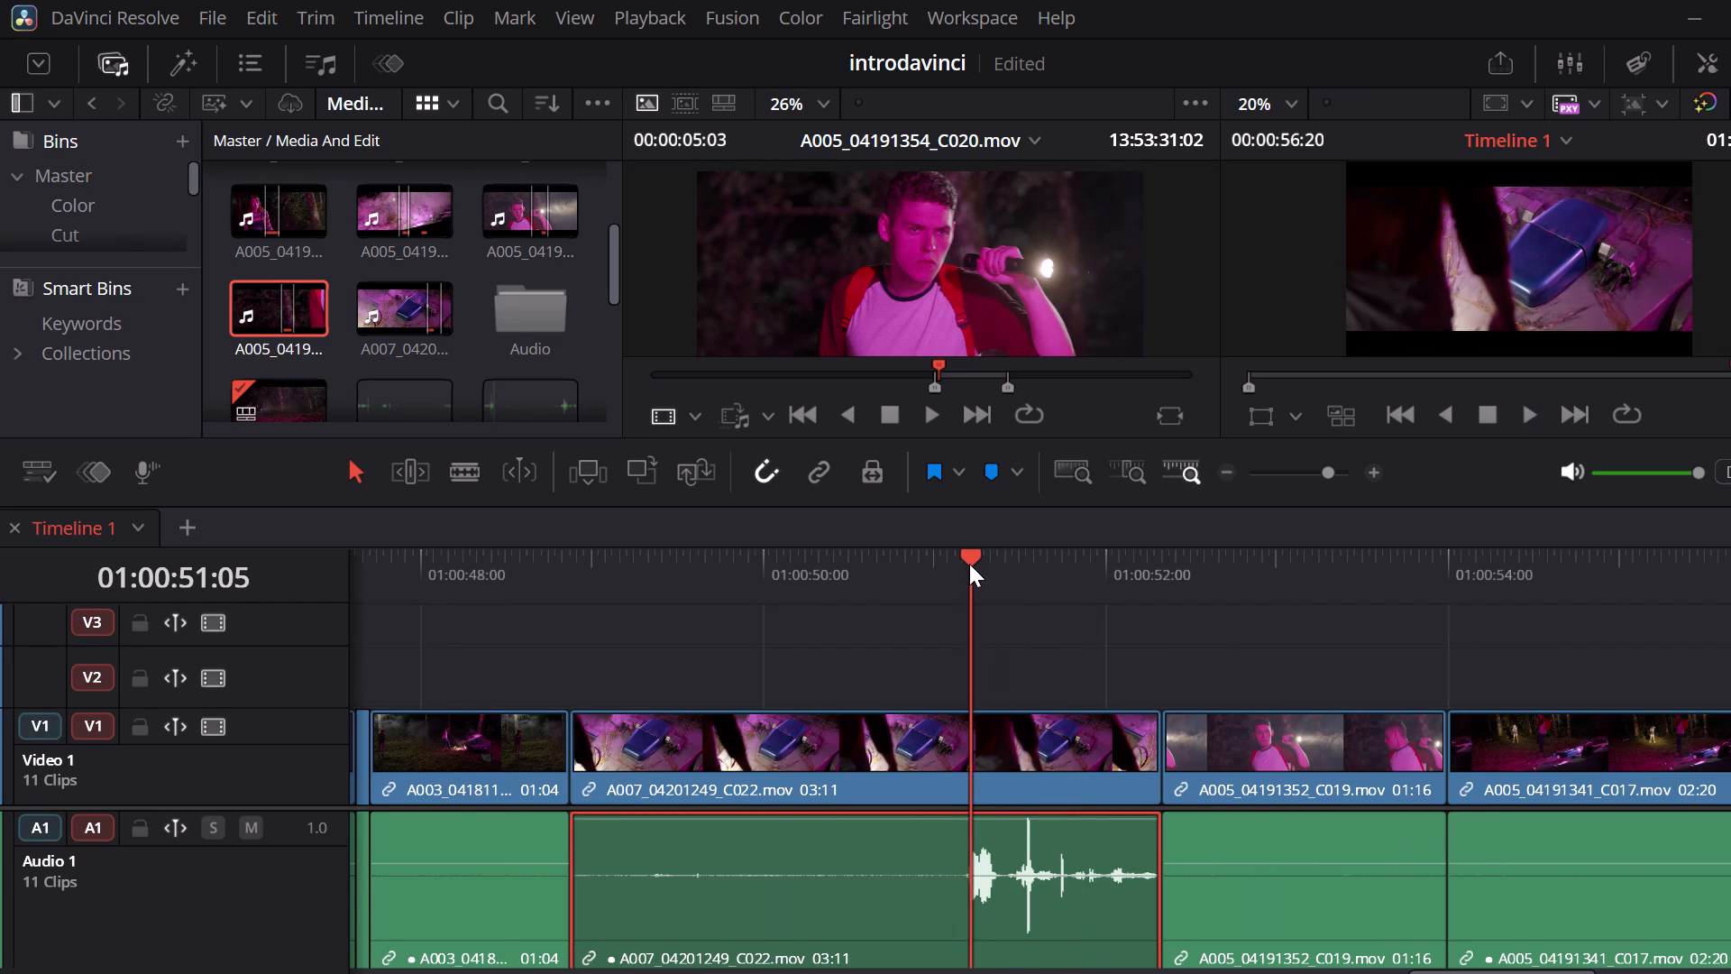
{"action": "left_click", "coordinate": [969, 564]}
{"action": "left_click", "coordinate": [980, 564]}
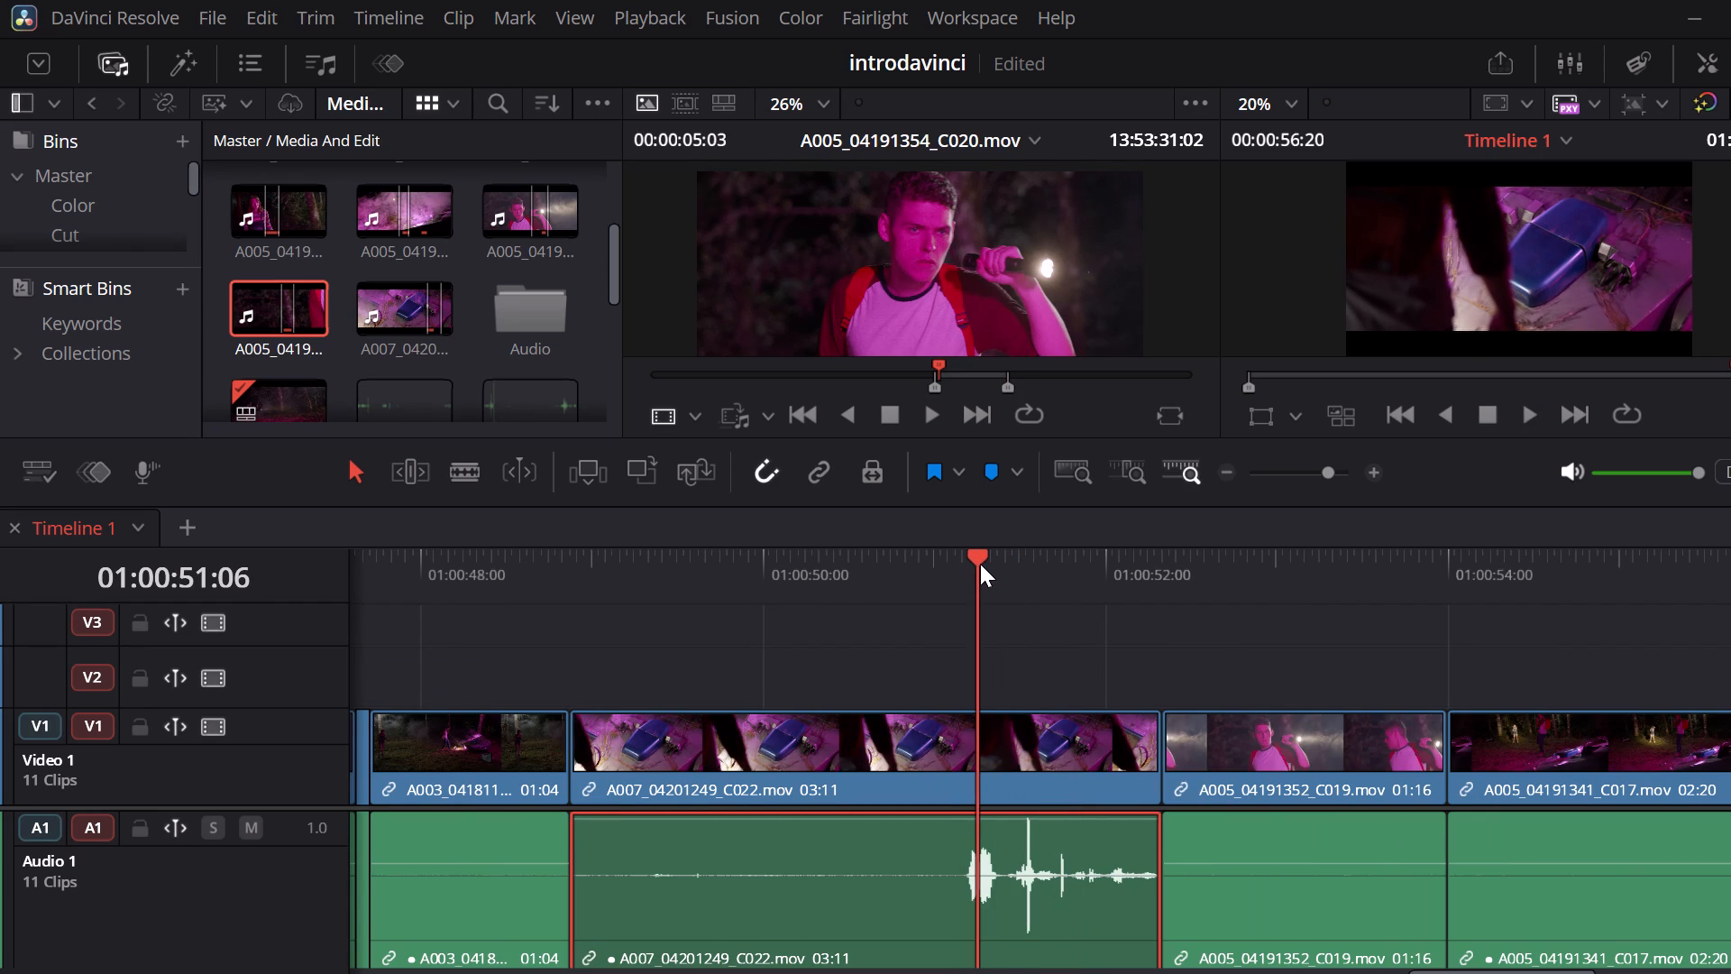
{"action": "left_click", "coordinate": [980, 564]}
{"action": "left_click", "coordinate": [995, 565]}
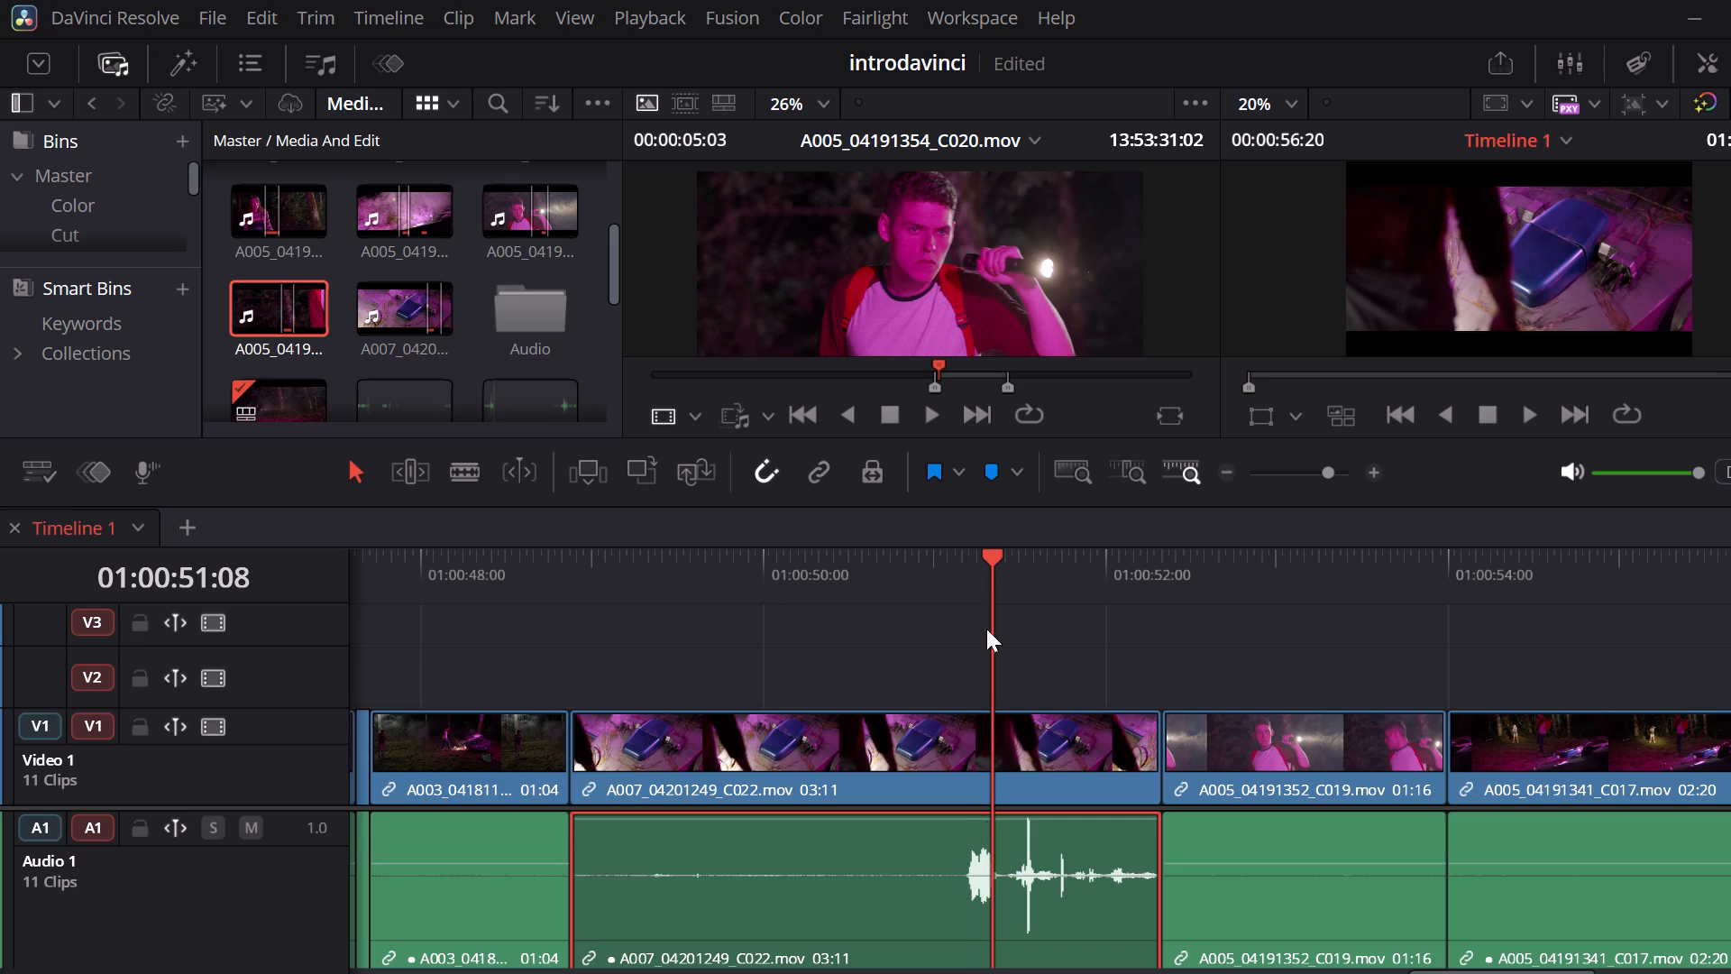
Pick the volume line of the A007 audio clip on A1, just before the waveform's first loud burst.
{"action": "left_click", "coordinate": [948, 816]}
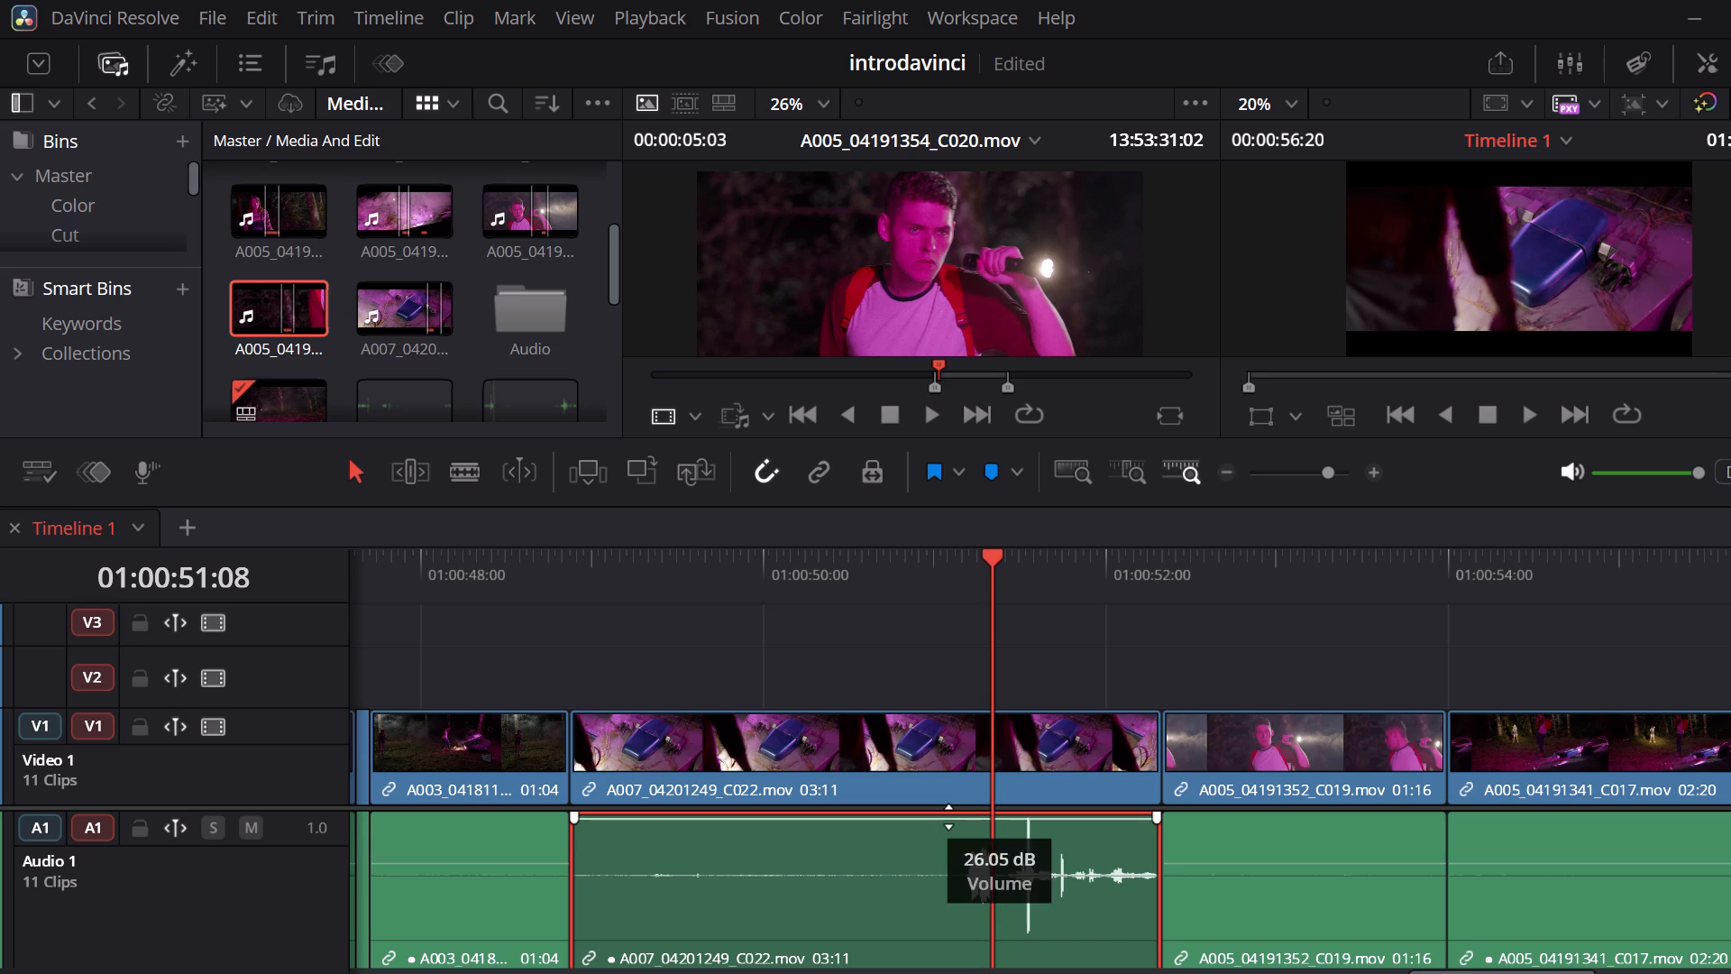
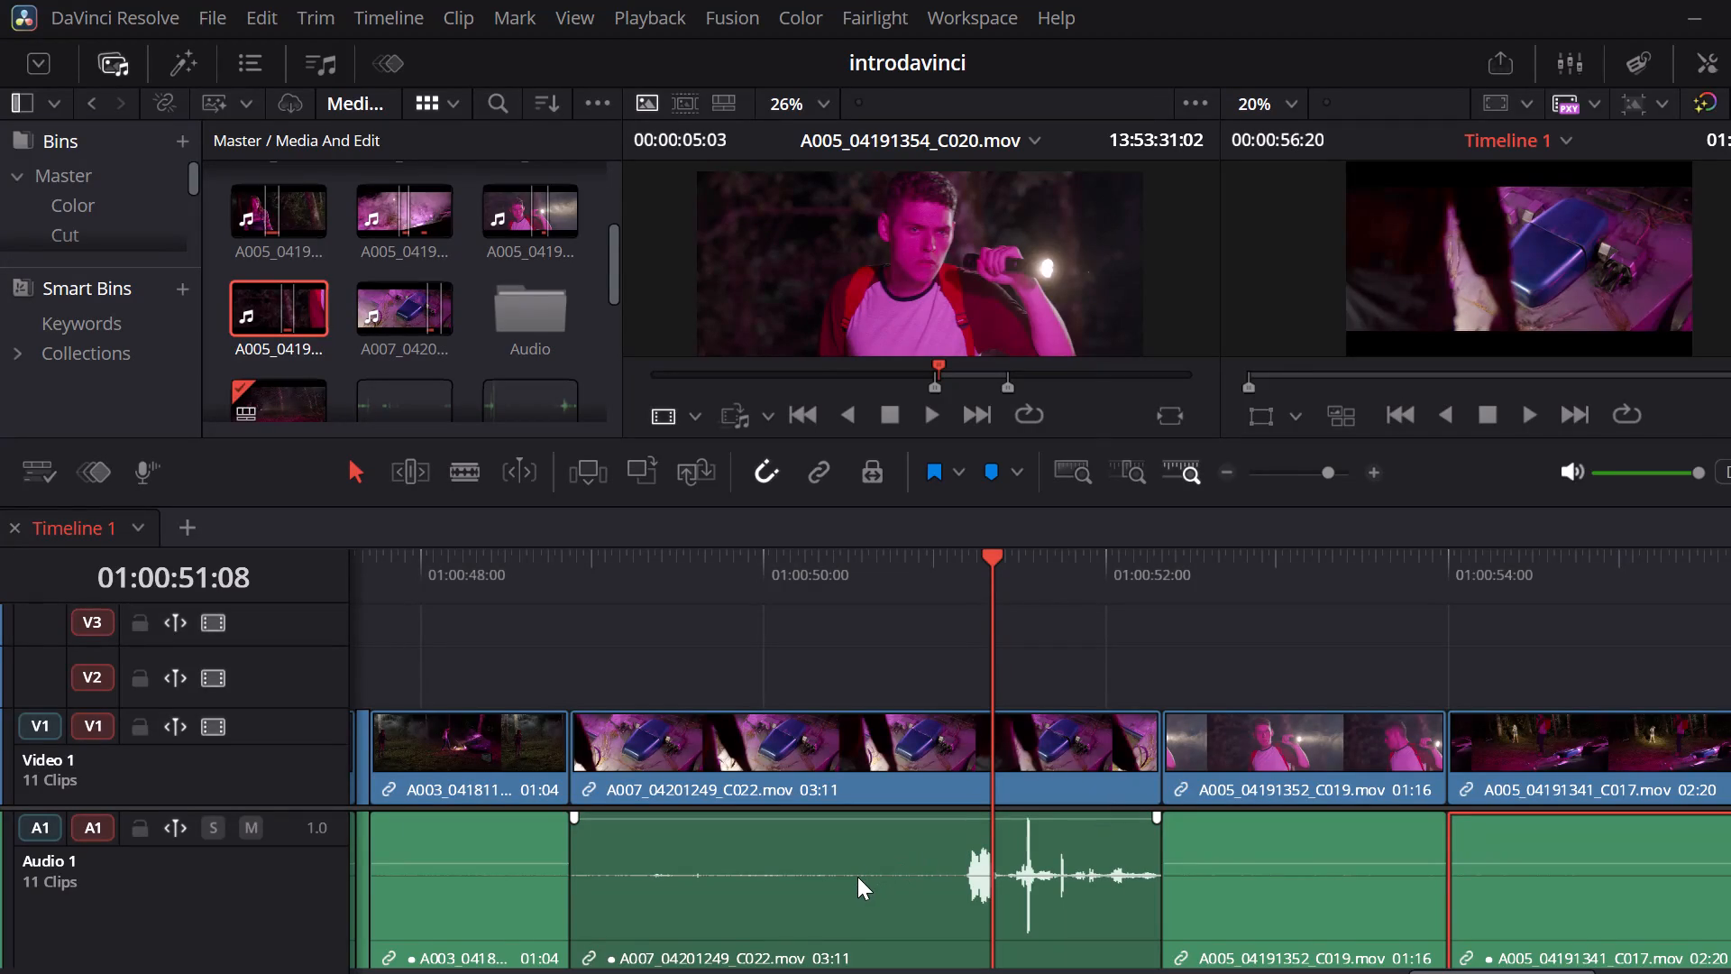
Lower the volume of the A007 audio clip on A1 to about 20.5 dB.
{"action": "left_click", "coordinate": [959, 829]}
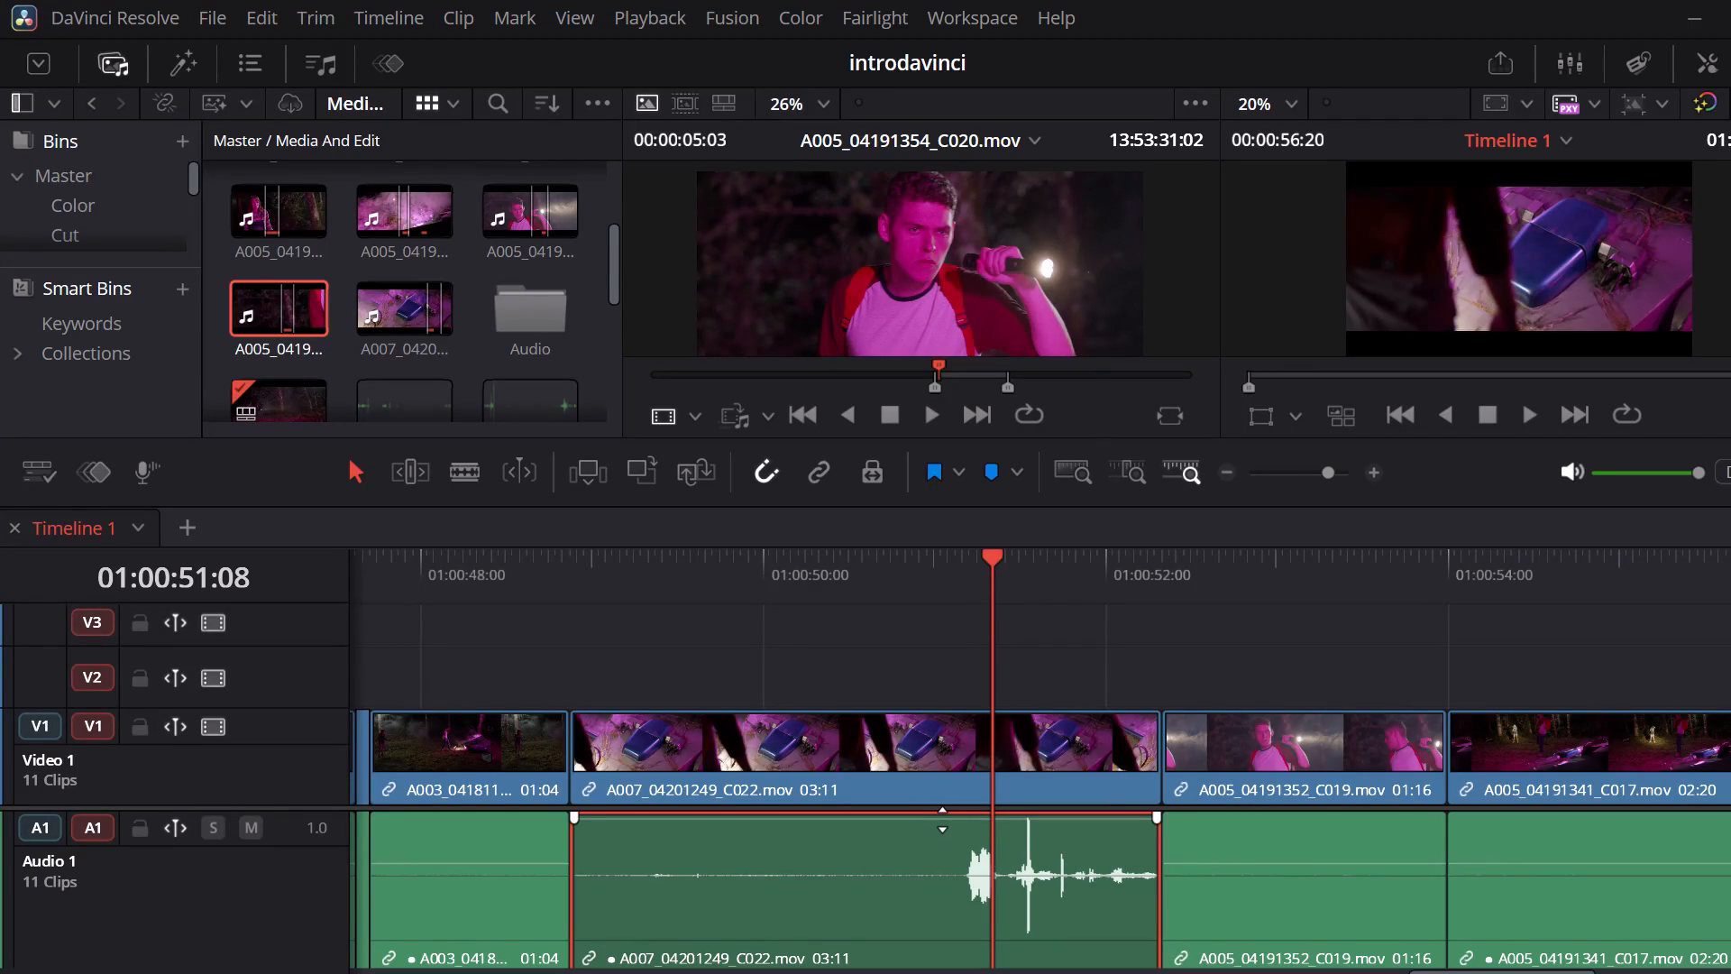
{"action": "left_click_drag", "start_coordinate": [942, 819], "coordinate": [946, 828]}
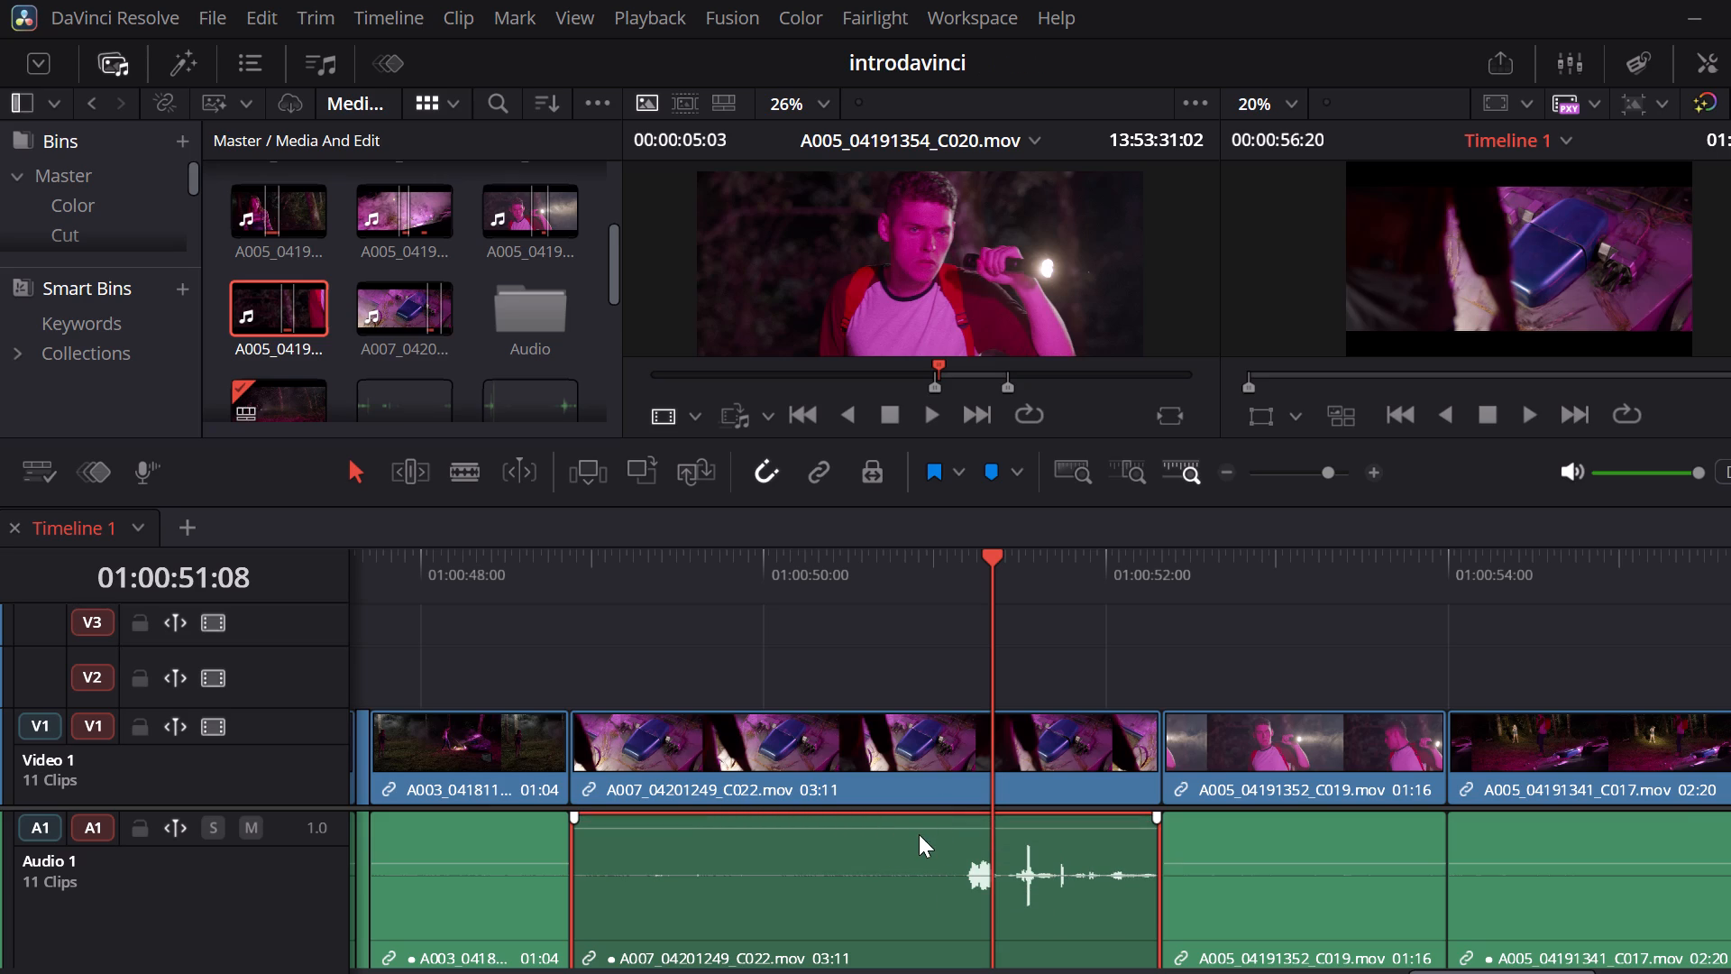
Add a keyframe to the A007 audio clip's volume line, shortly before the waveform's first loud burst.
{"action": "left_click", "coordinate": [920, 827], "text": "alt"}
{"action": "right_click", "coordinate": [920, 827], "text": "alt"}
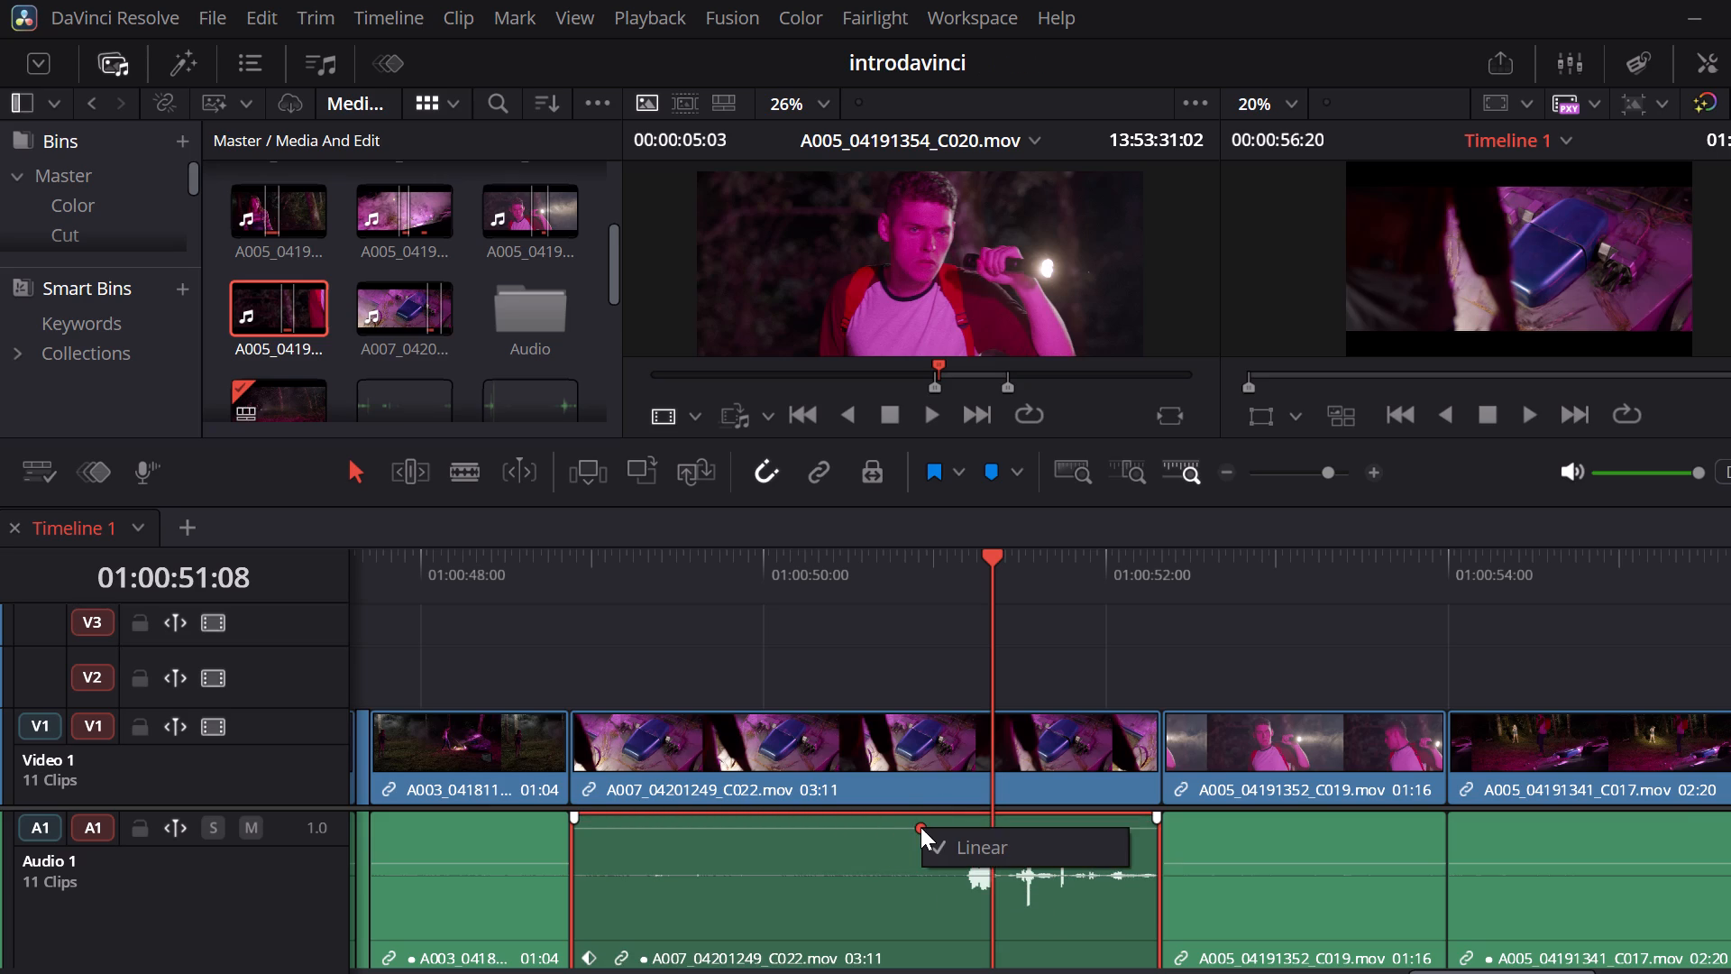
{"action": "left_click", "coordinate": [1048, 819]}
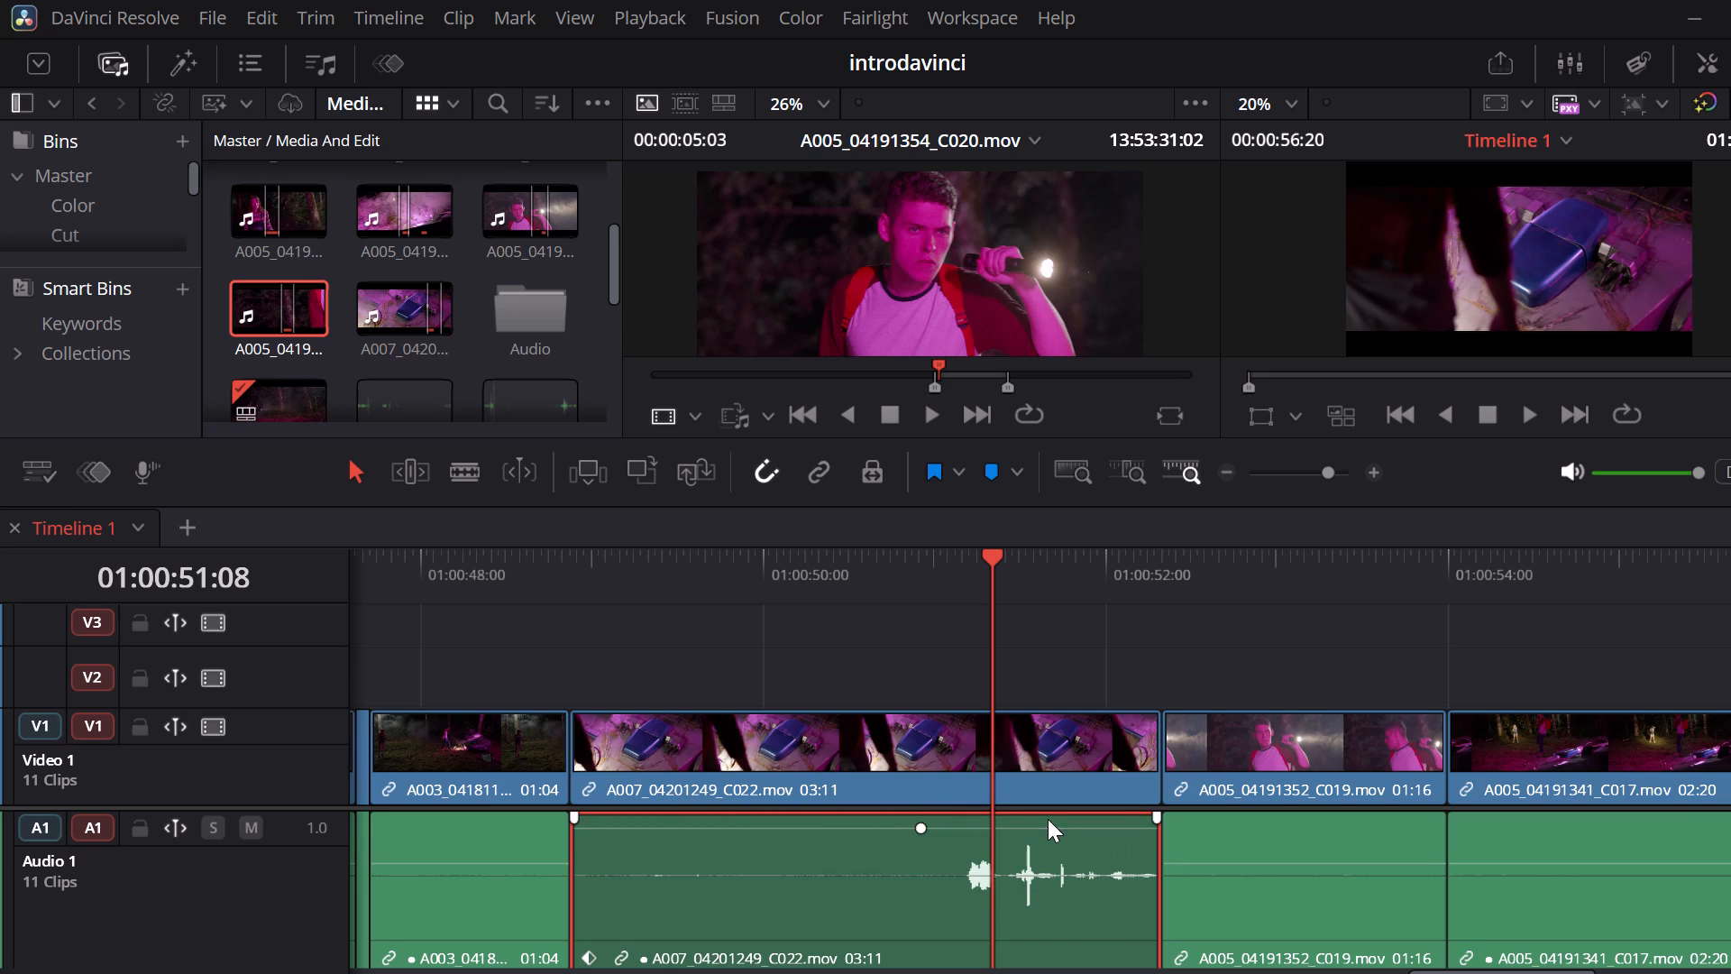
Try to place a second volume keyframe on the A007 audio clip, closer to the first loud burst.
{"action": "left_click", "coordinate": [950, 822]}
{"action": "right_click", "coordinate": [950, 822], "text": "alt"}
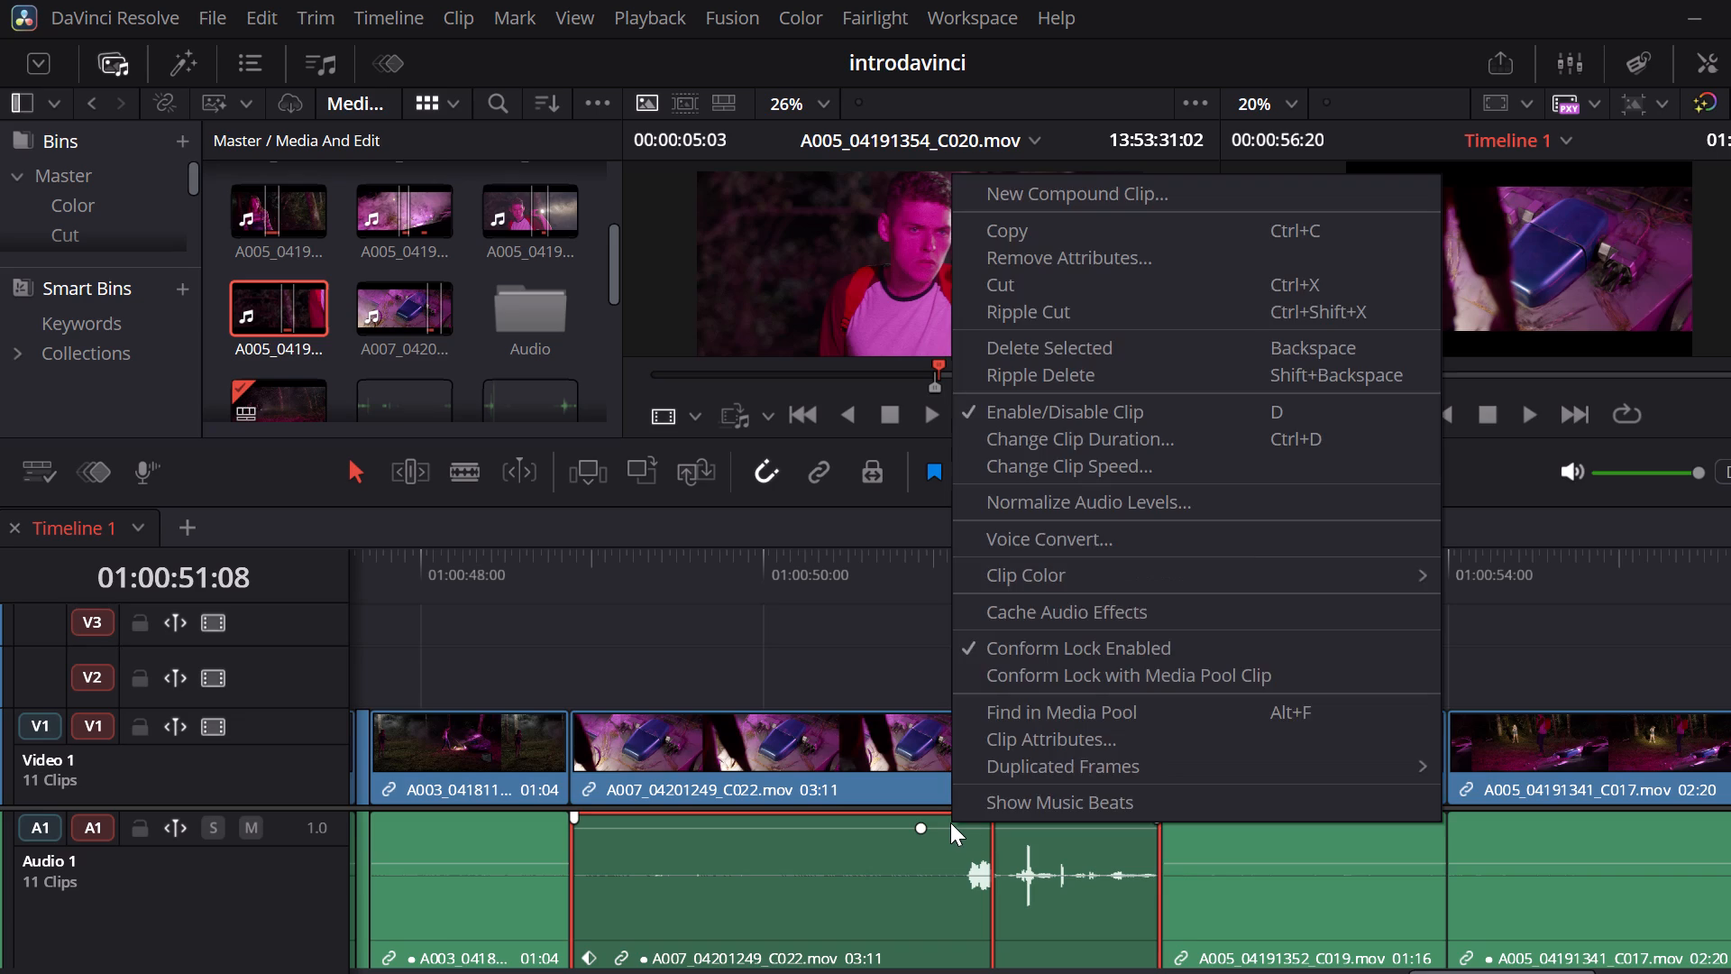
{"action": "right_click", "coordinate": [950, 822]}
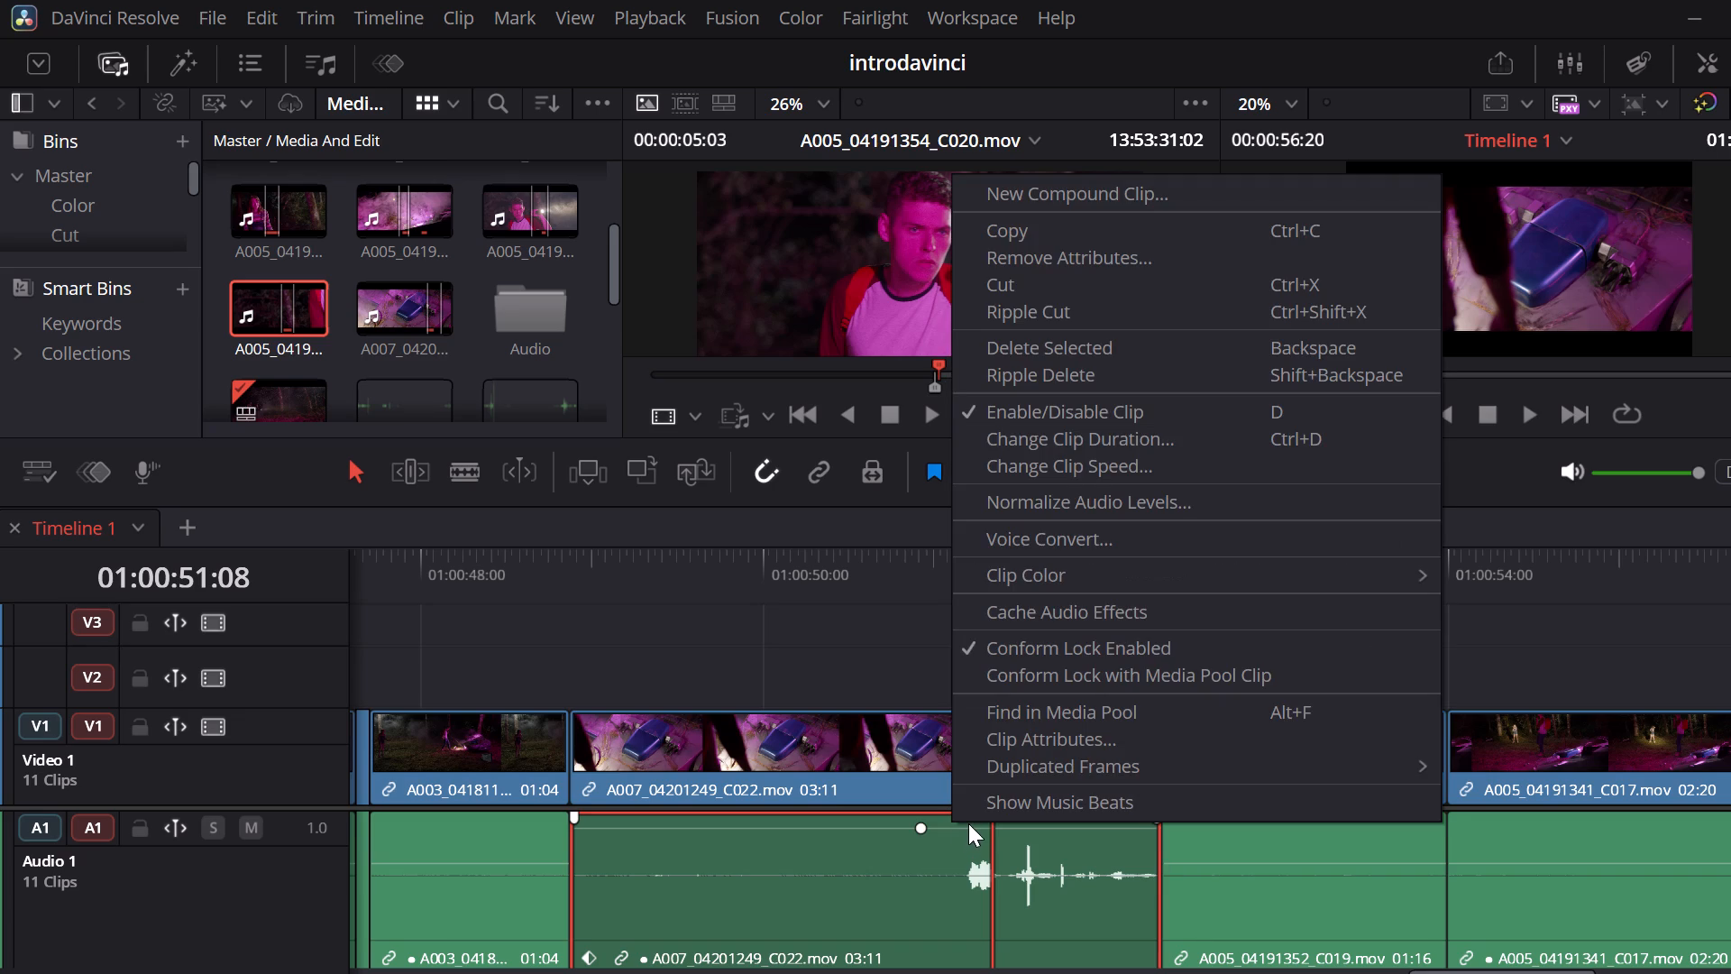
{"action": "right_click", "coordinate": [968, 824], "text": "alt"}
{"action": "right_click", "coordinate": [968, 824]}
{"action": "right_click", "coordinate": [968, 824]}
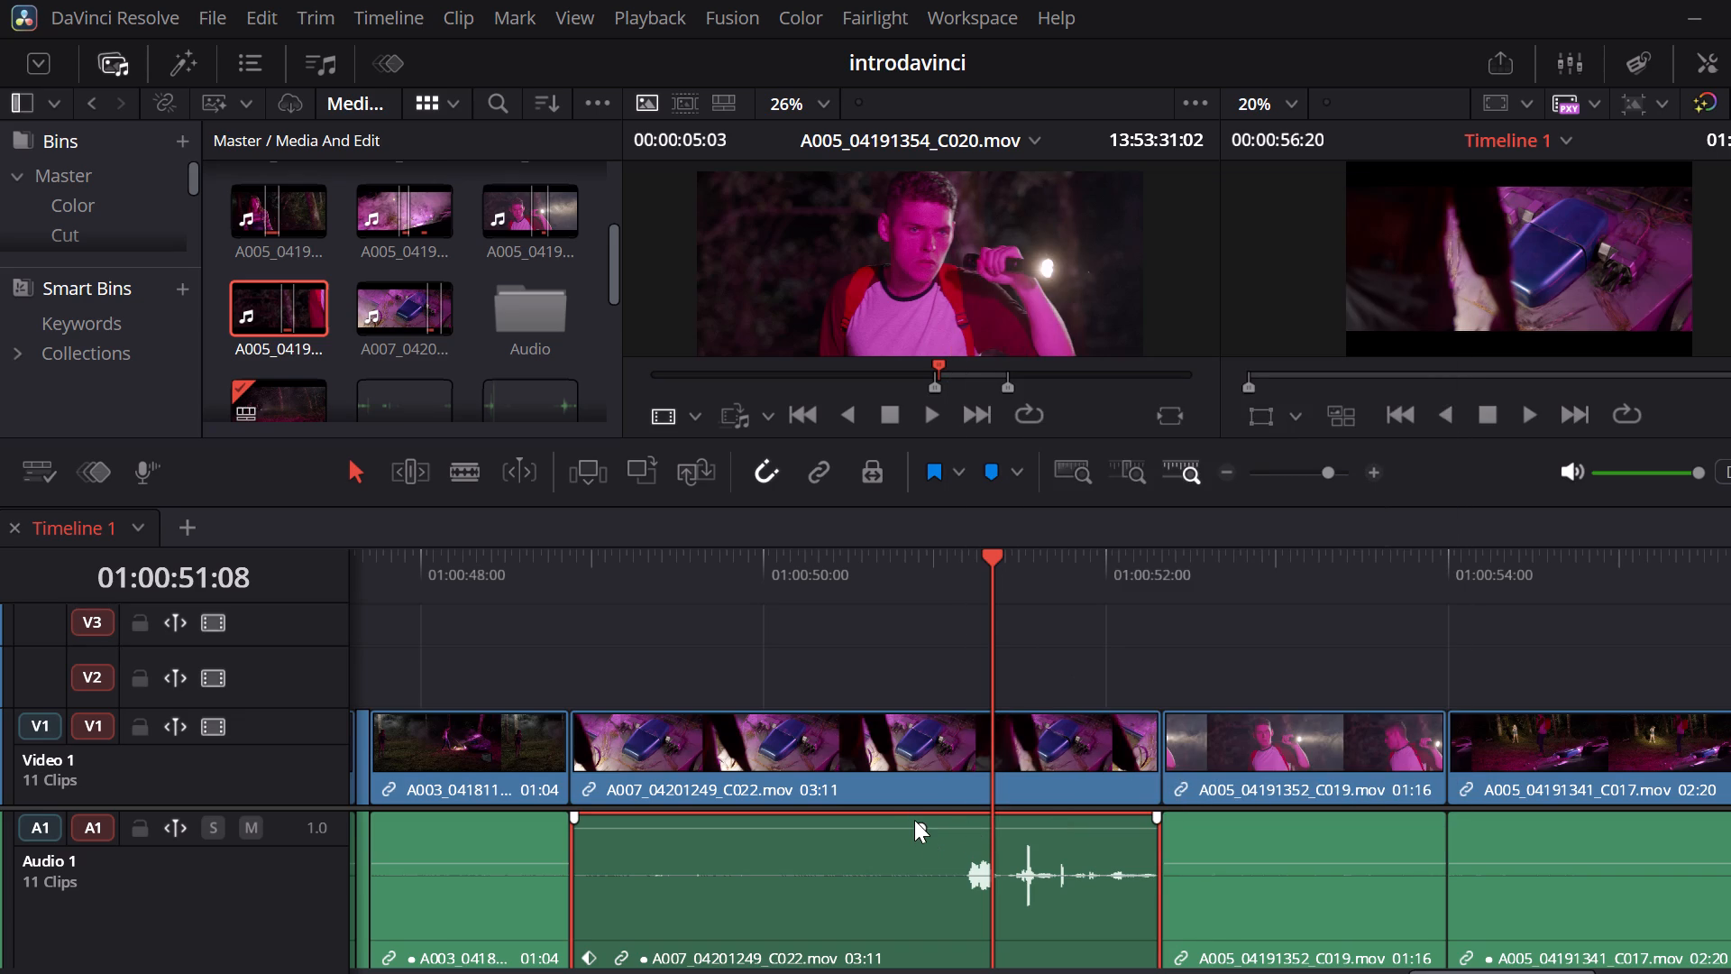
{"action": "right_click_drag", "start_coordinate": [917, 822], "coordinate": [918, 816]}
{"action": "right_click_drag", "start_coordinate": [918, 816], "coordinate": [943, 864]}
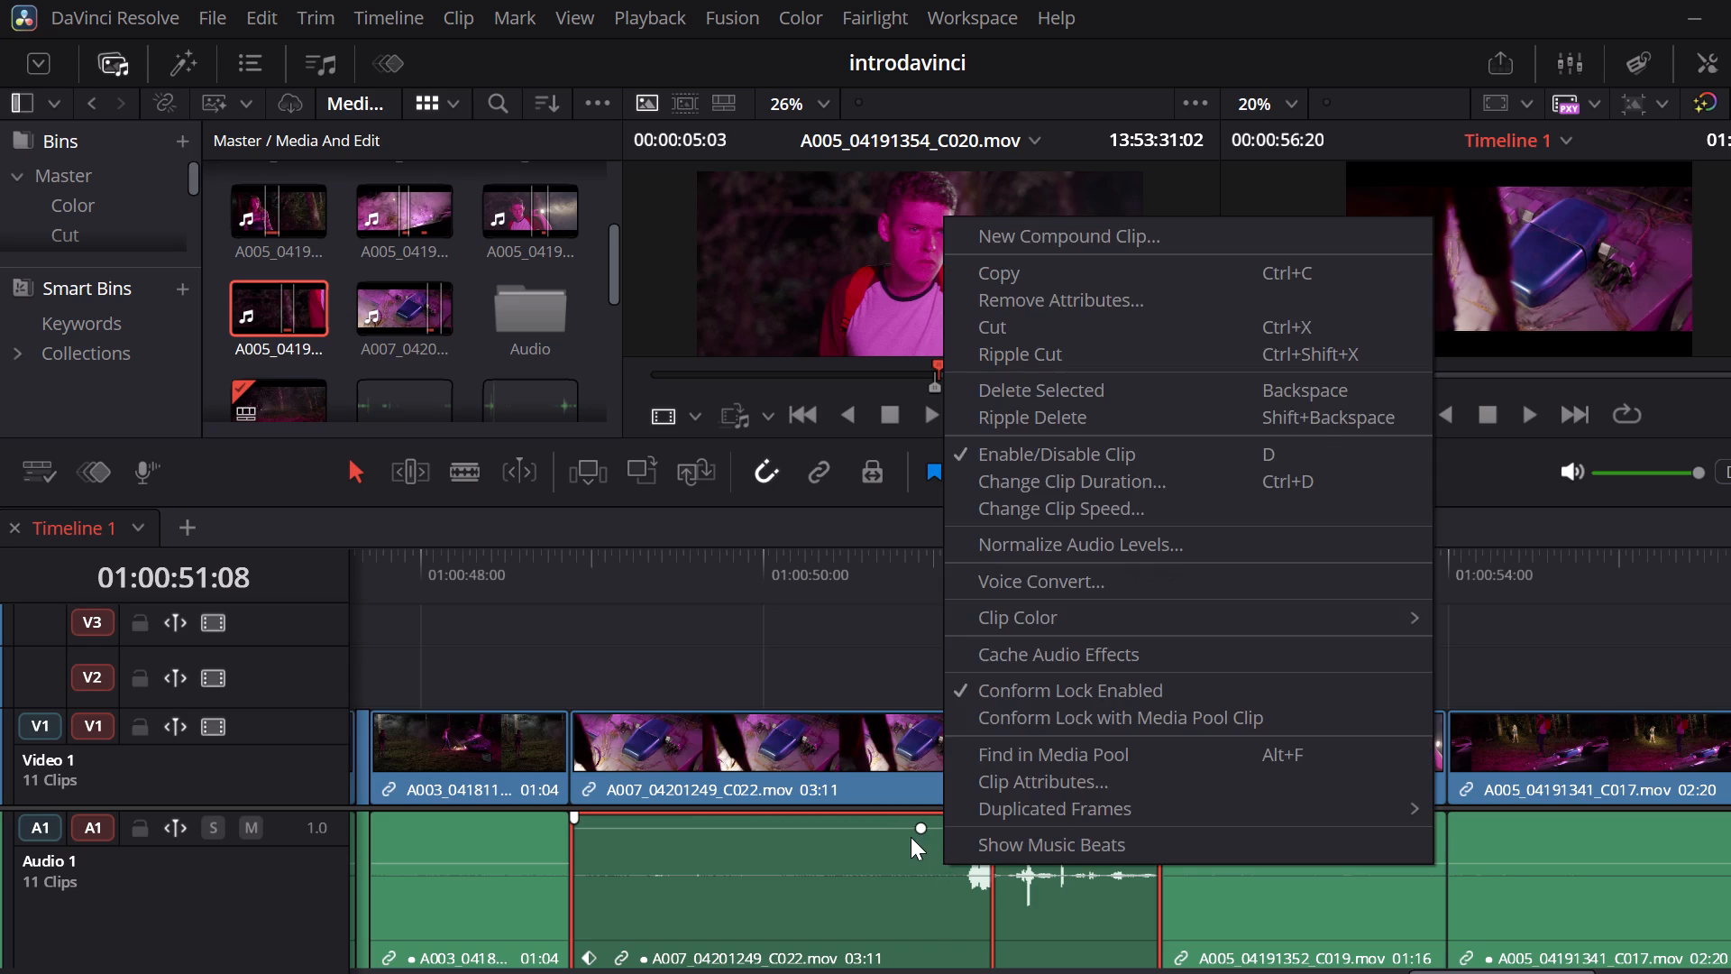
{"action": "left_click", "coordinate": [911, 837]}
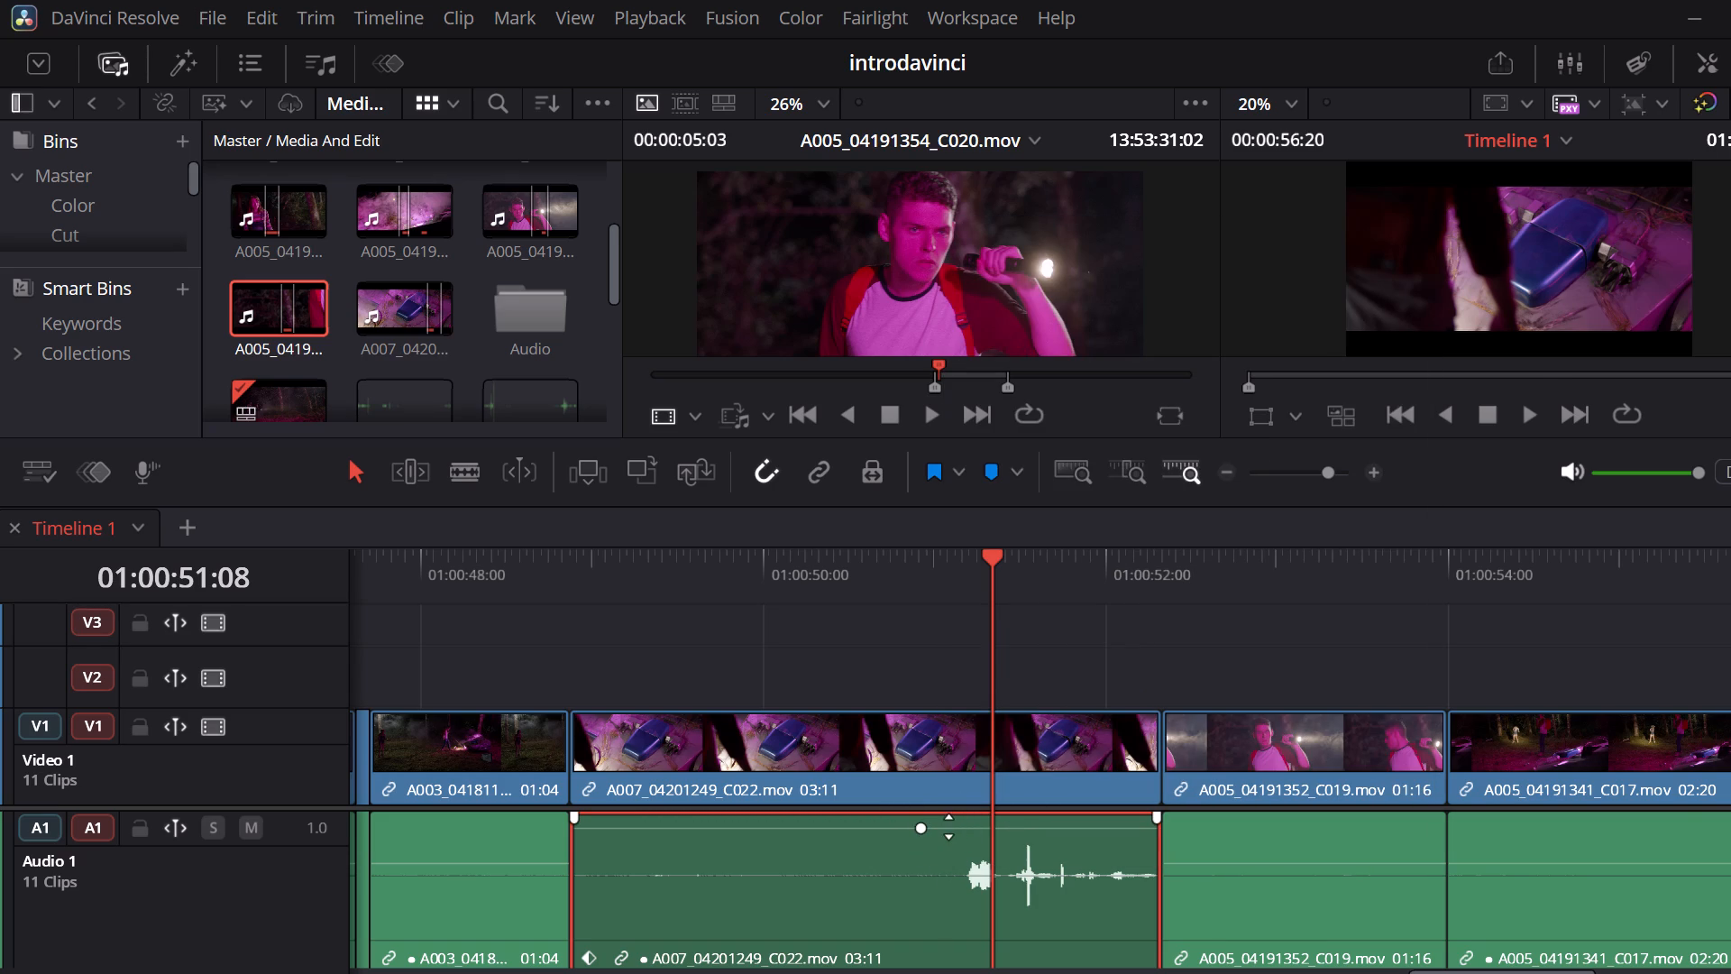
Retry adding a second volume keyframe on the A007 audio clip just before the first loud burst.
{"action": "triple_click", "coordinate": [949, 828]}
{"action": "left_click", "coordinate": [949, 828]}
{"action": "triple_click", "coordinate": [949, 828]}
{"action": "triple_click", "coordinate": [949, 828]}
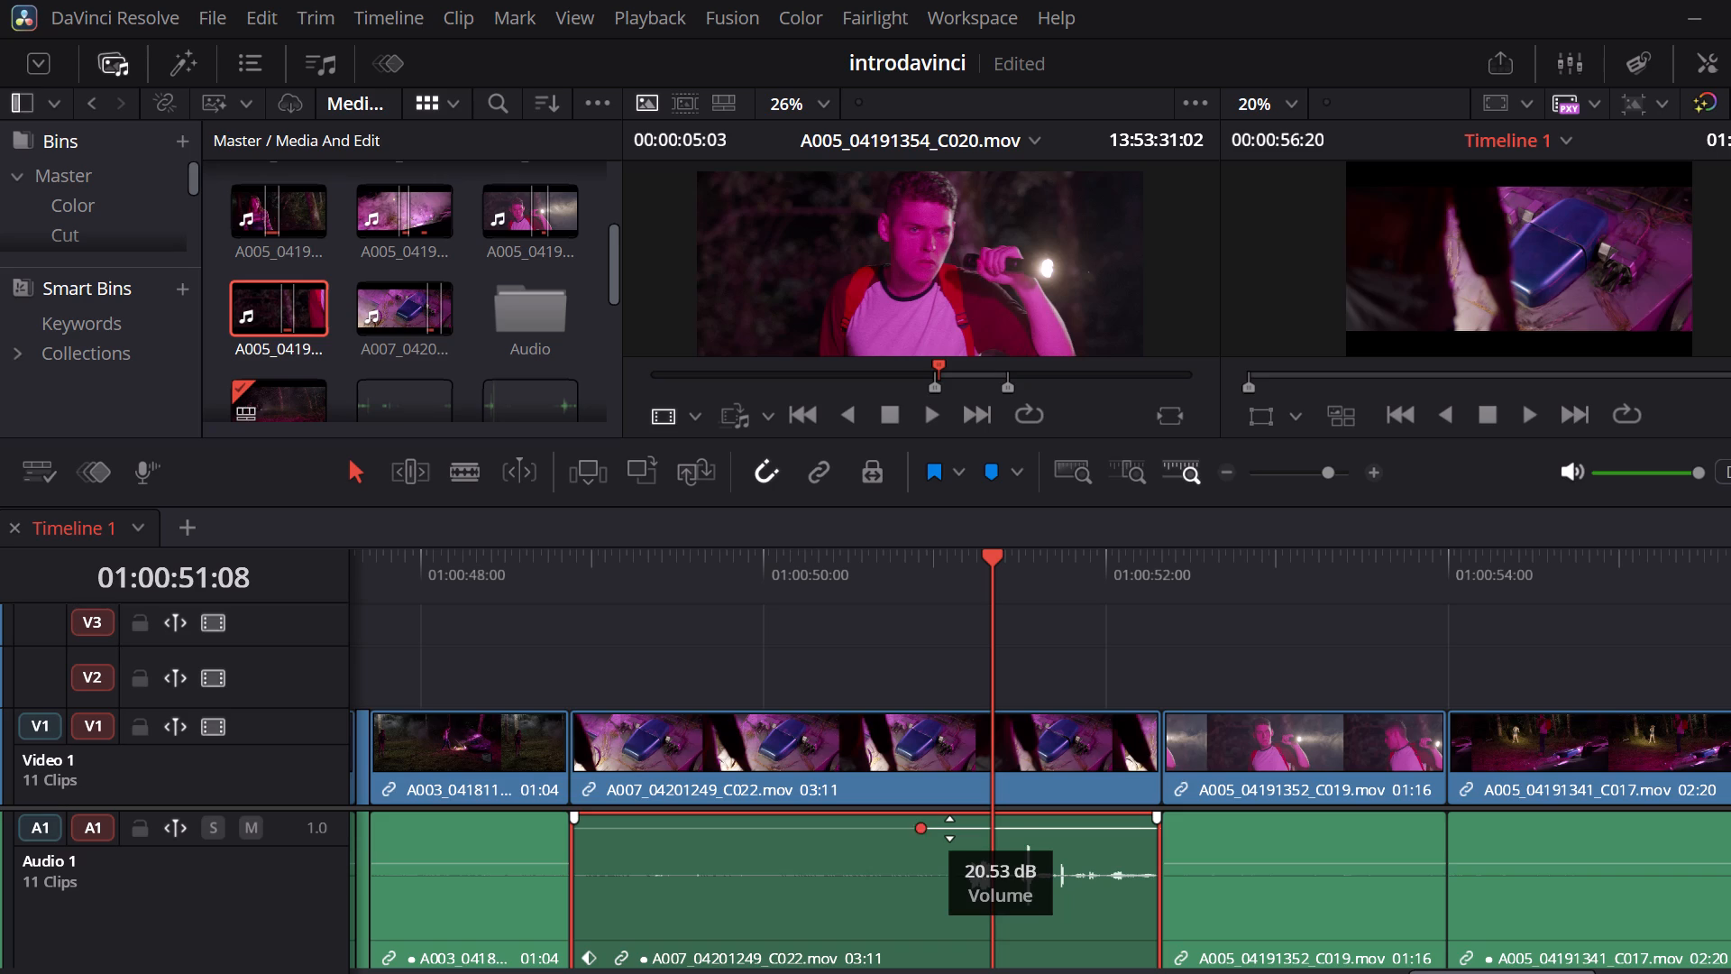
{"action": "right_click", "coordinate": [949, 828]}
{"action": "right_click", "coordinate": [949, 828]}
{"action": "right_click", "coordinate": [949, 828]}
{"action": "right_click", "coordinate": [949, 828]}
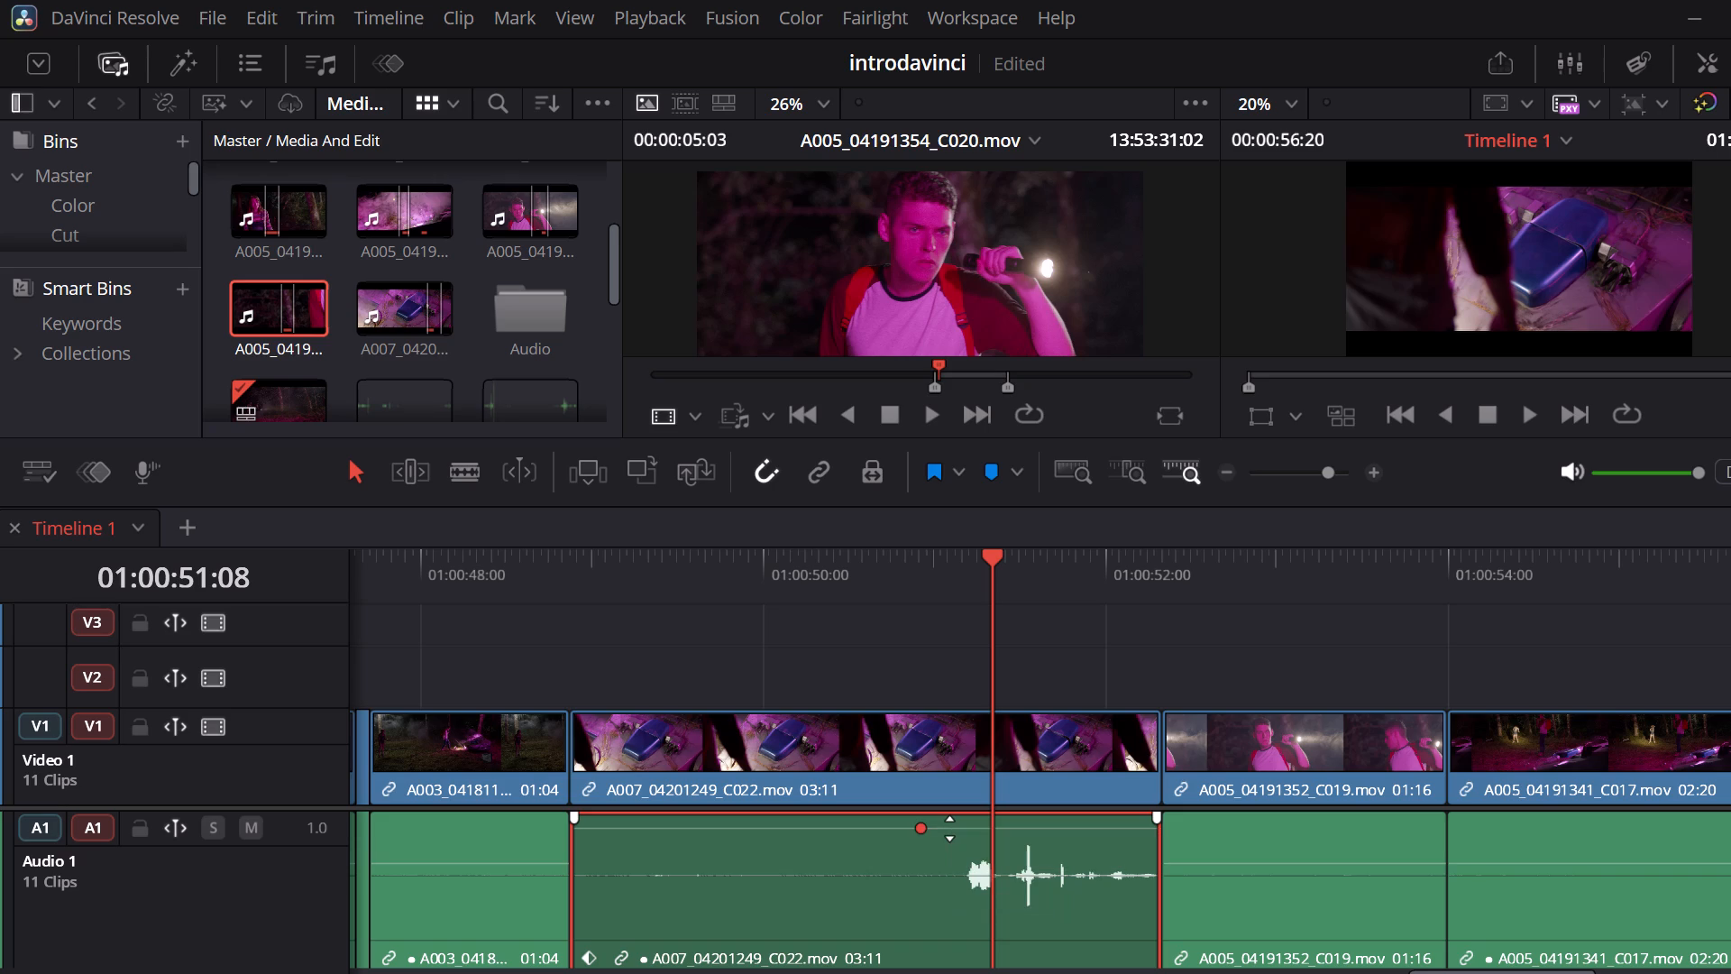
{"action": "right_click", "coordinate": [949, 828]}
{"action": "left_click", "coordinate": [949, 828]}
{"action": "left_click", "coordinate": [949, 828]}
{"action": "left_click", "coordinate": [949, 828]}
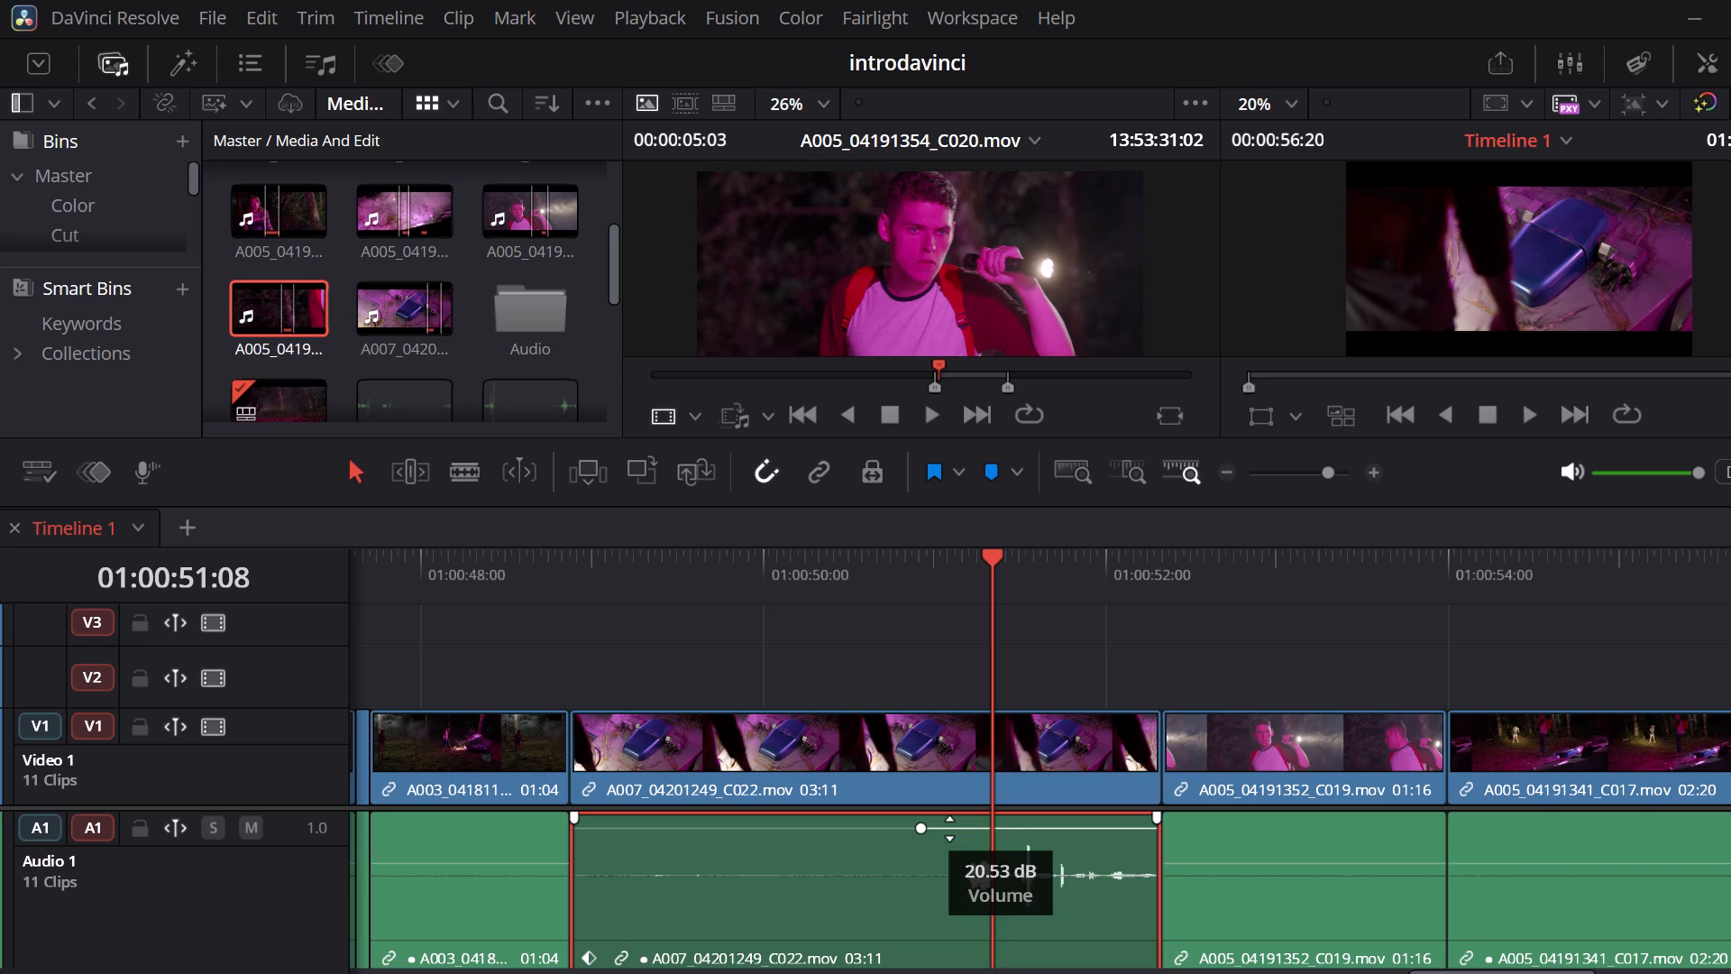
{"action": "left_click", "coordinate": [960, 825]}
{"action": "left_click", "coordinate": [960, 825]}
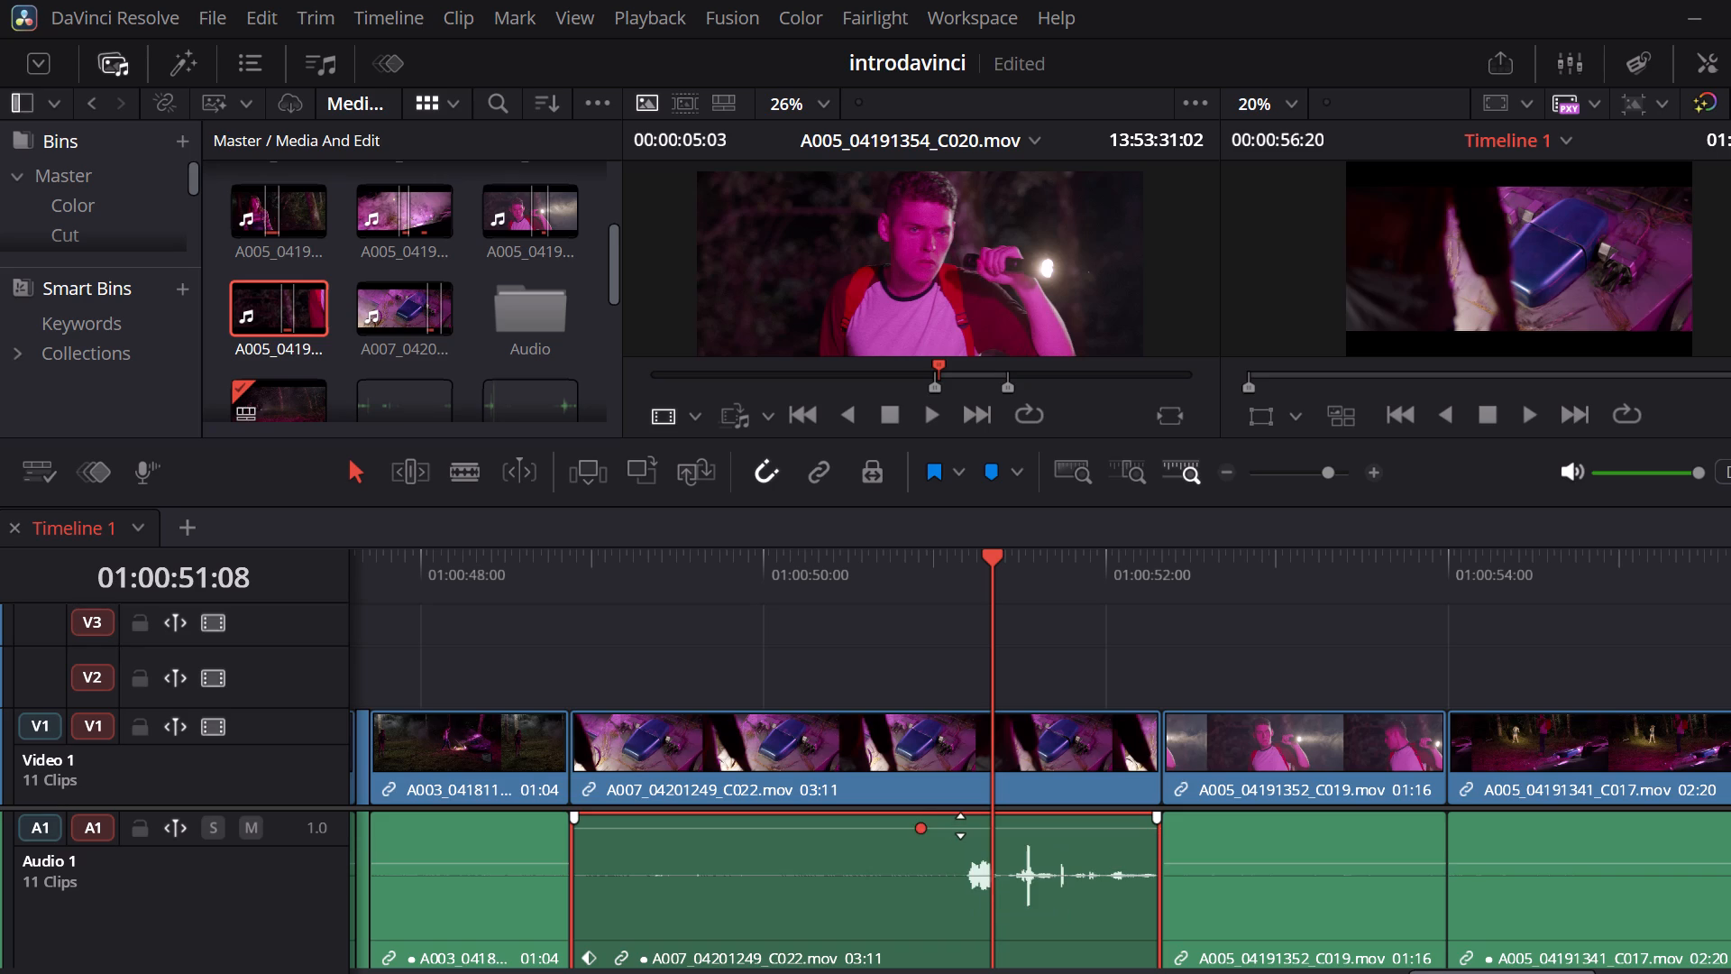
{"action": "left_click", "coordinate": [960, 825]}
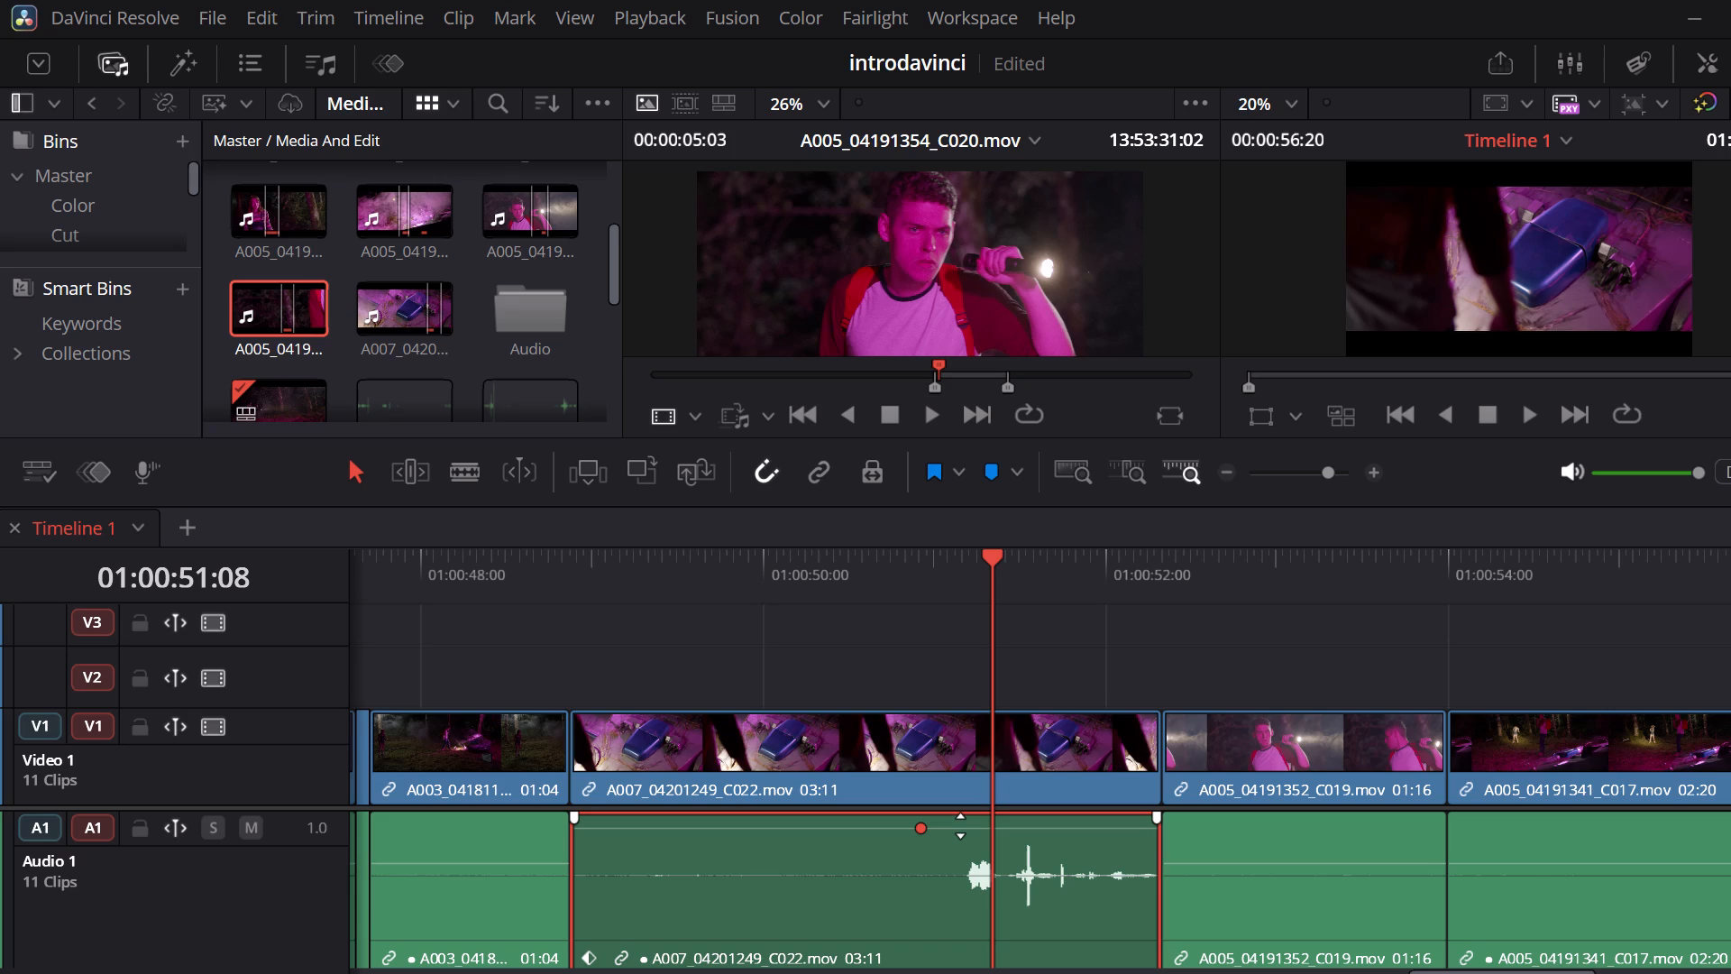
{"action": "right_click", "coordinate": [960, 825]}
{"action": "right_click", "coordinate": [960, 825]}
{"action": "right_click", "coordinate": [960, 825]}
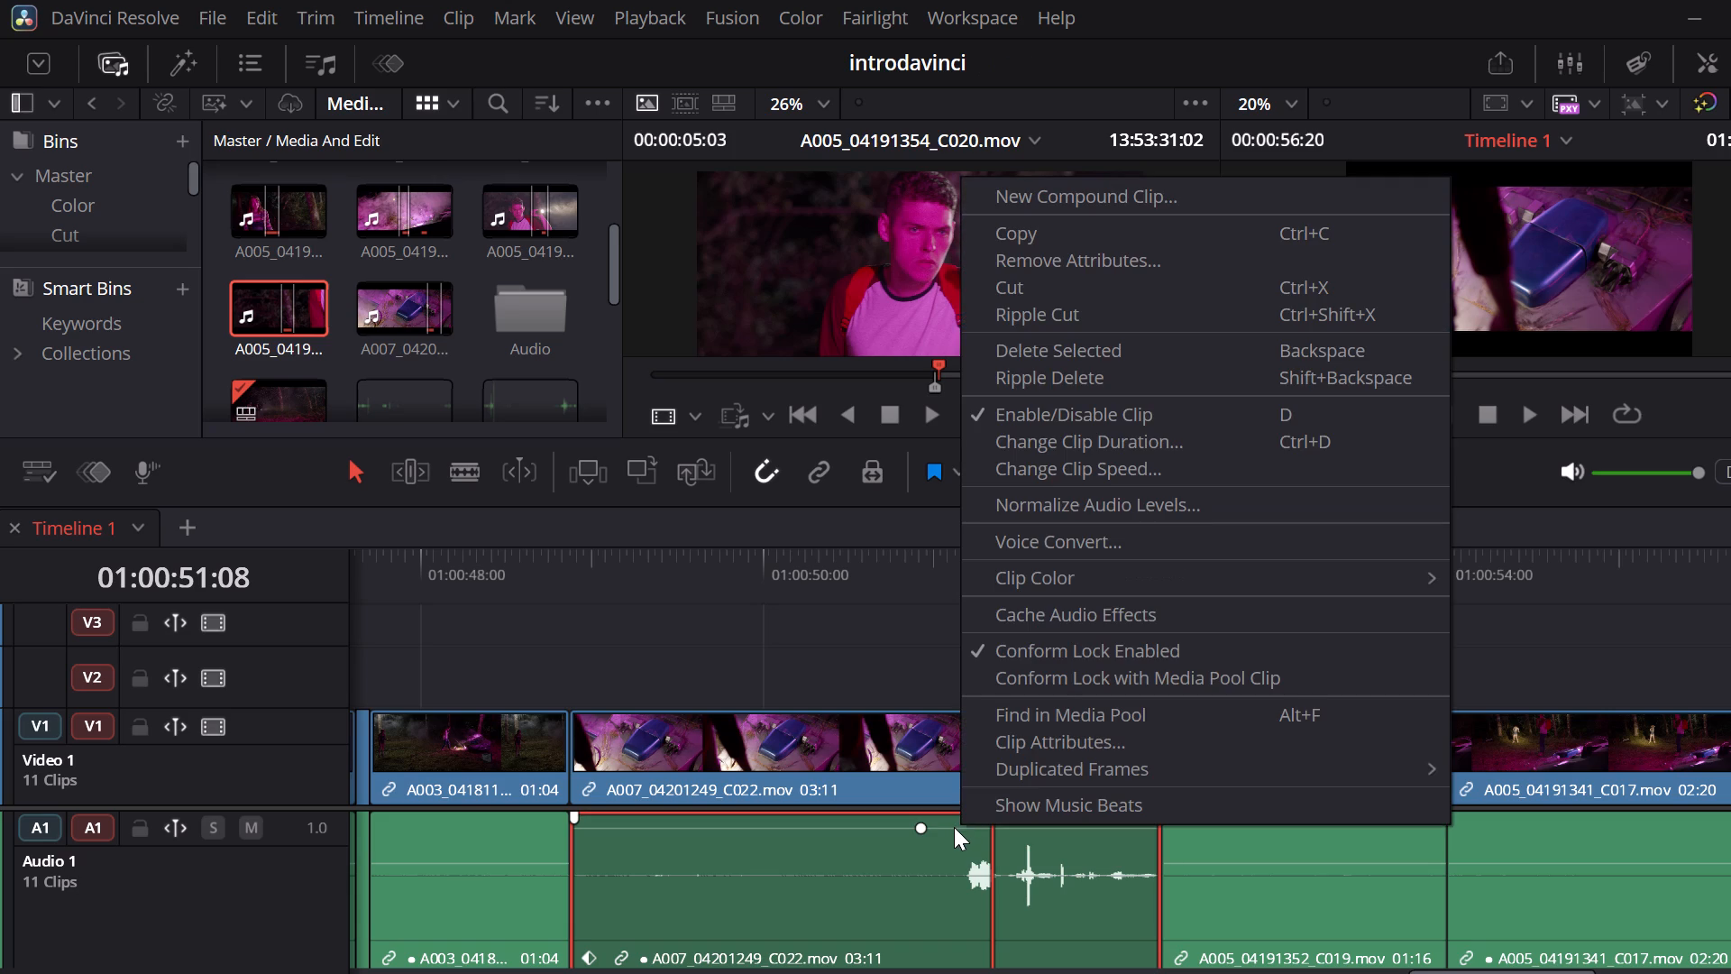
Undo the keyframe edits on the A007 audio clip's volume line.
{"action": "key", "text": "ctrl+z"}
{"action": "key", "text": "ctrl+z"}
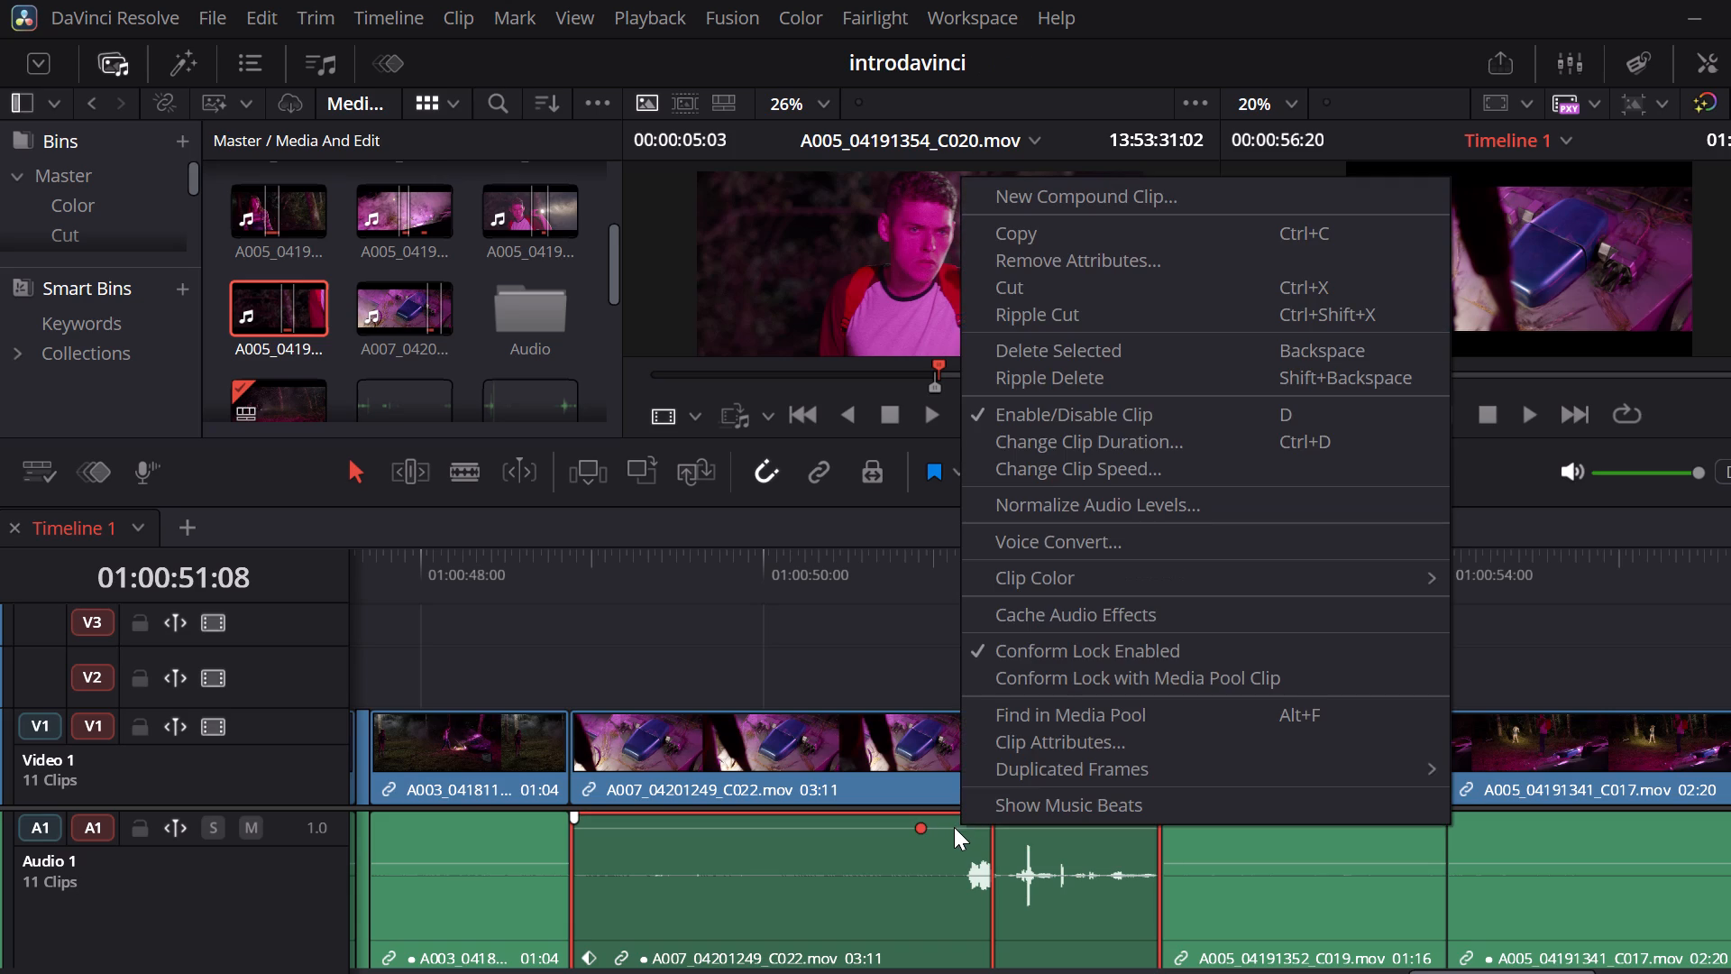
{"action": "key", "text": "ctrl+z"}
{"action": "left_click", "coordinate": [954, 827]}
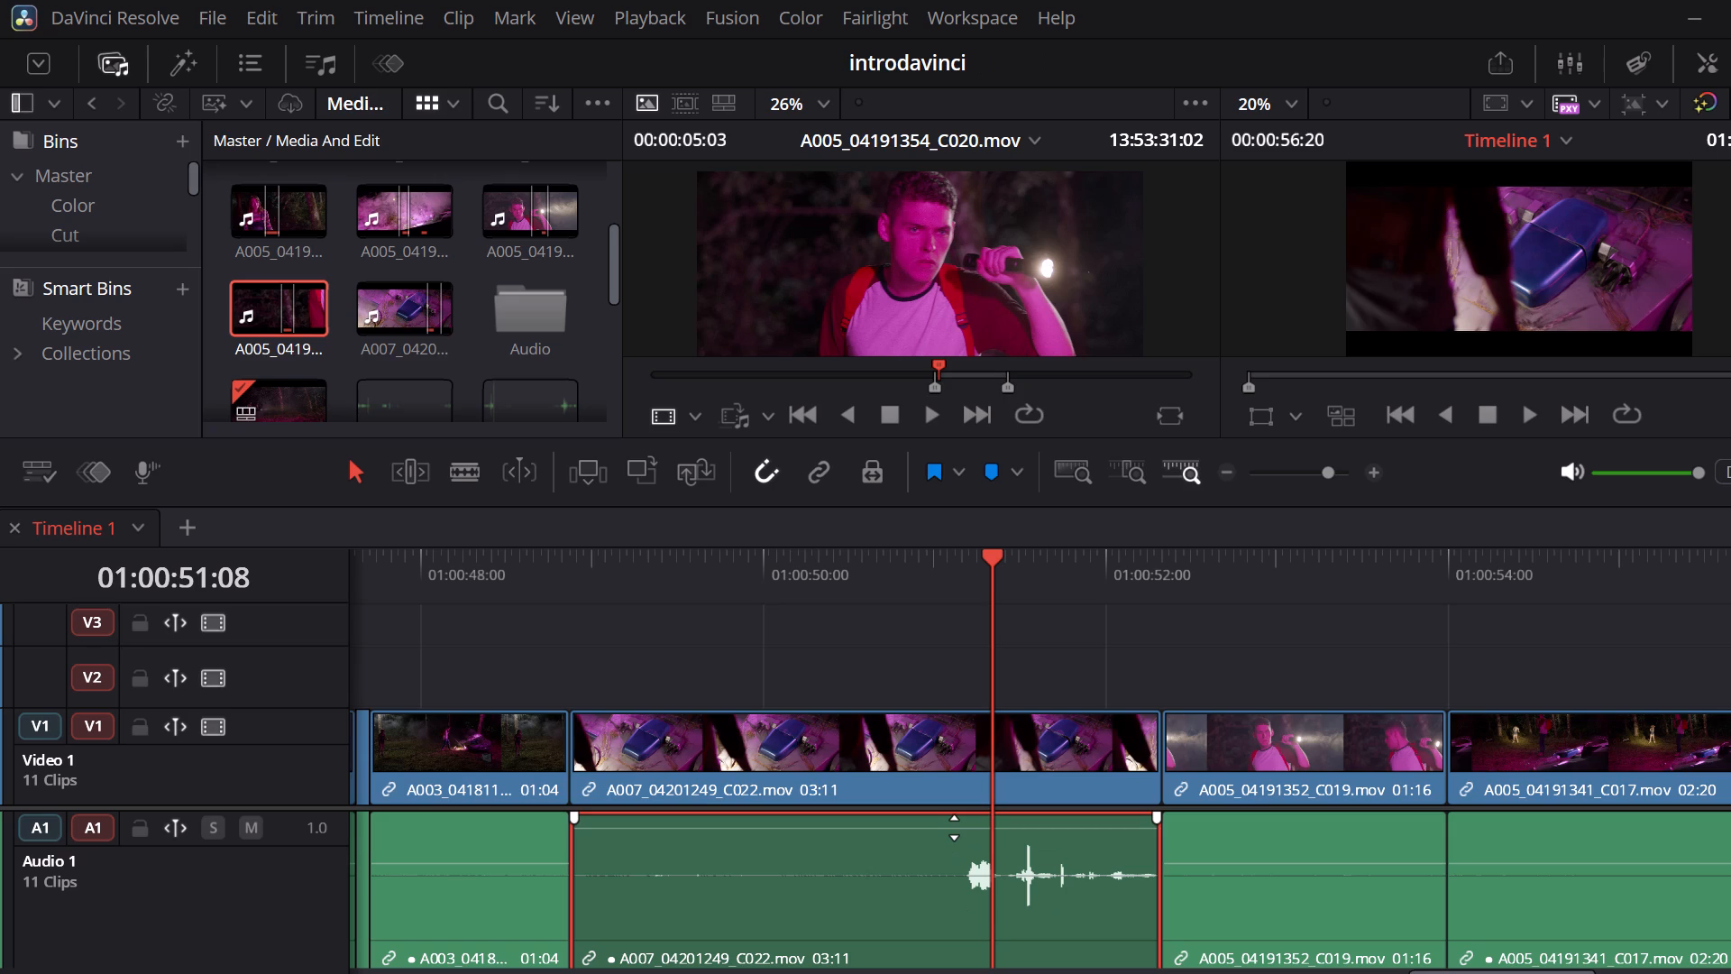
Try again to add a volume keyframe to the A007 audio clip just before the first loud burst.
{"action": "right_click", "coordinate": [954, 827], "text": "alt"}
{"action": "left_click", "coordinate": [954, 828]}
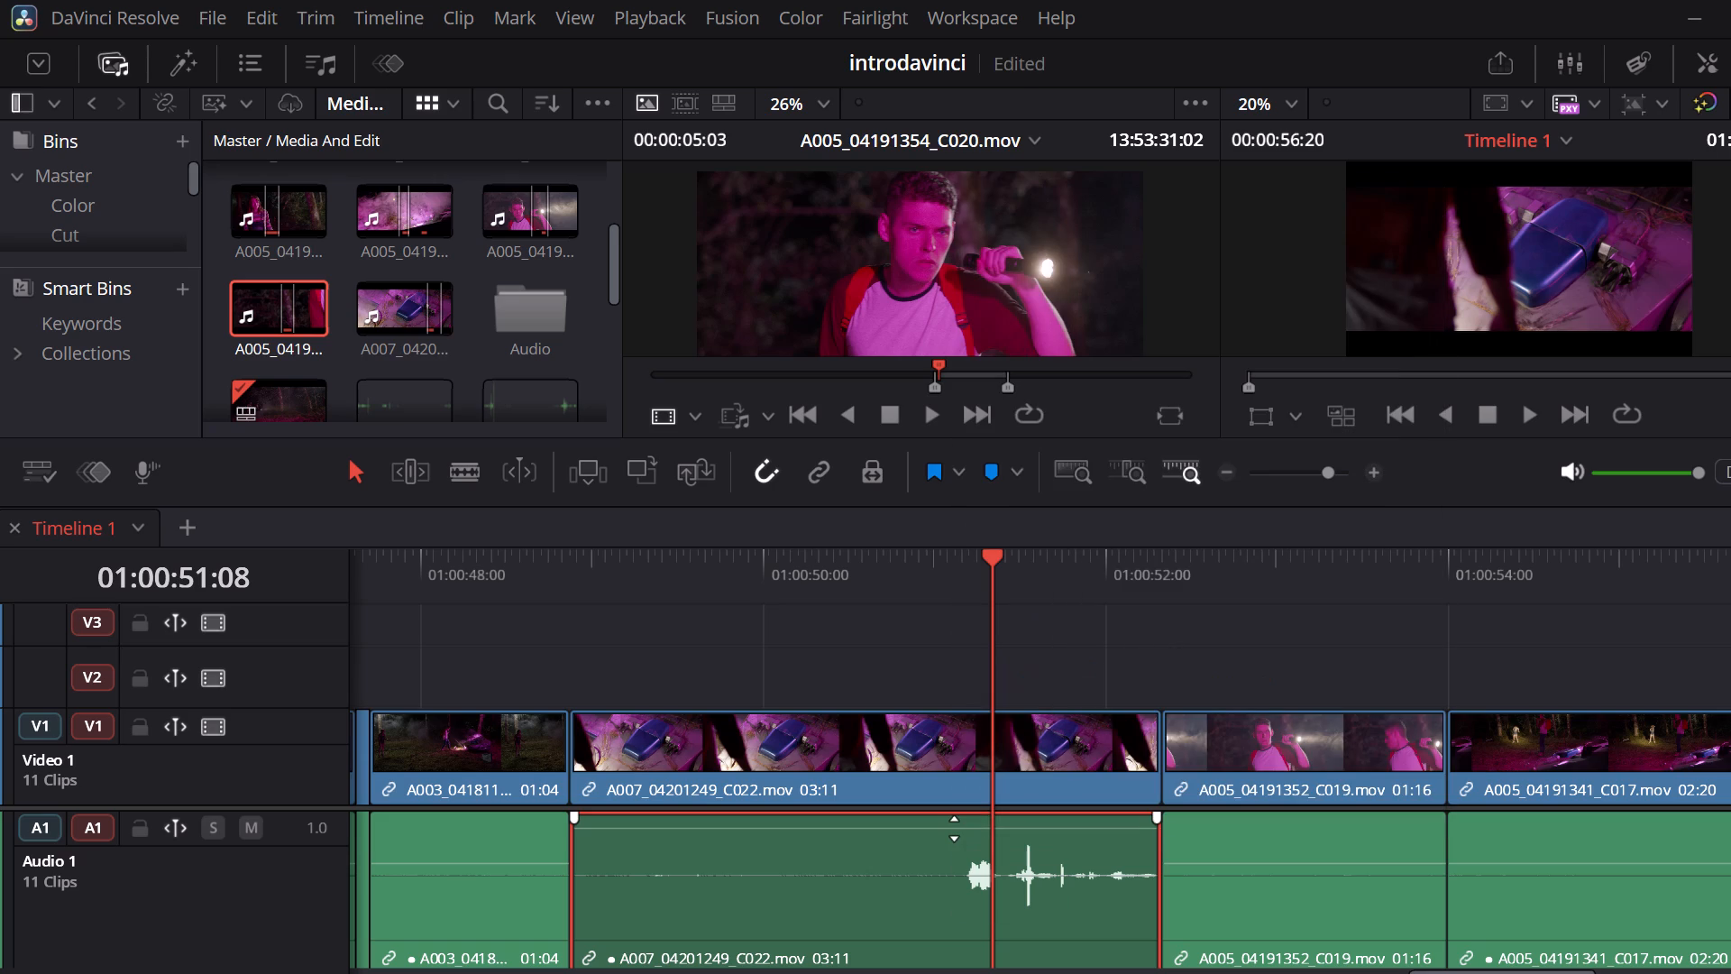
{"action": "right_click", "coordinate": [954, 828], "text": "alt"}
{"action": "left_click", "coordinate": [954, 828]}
Raise the A007 audio clip's volume line slightly.
{"action": "left_click", "coordinate": [950, 829]}
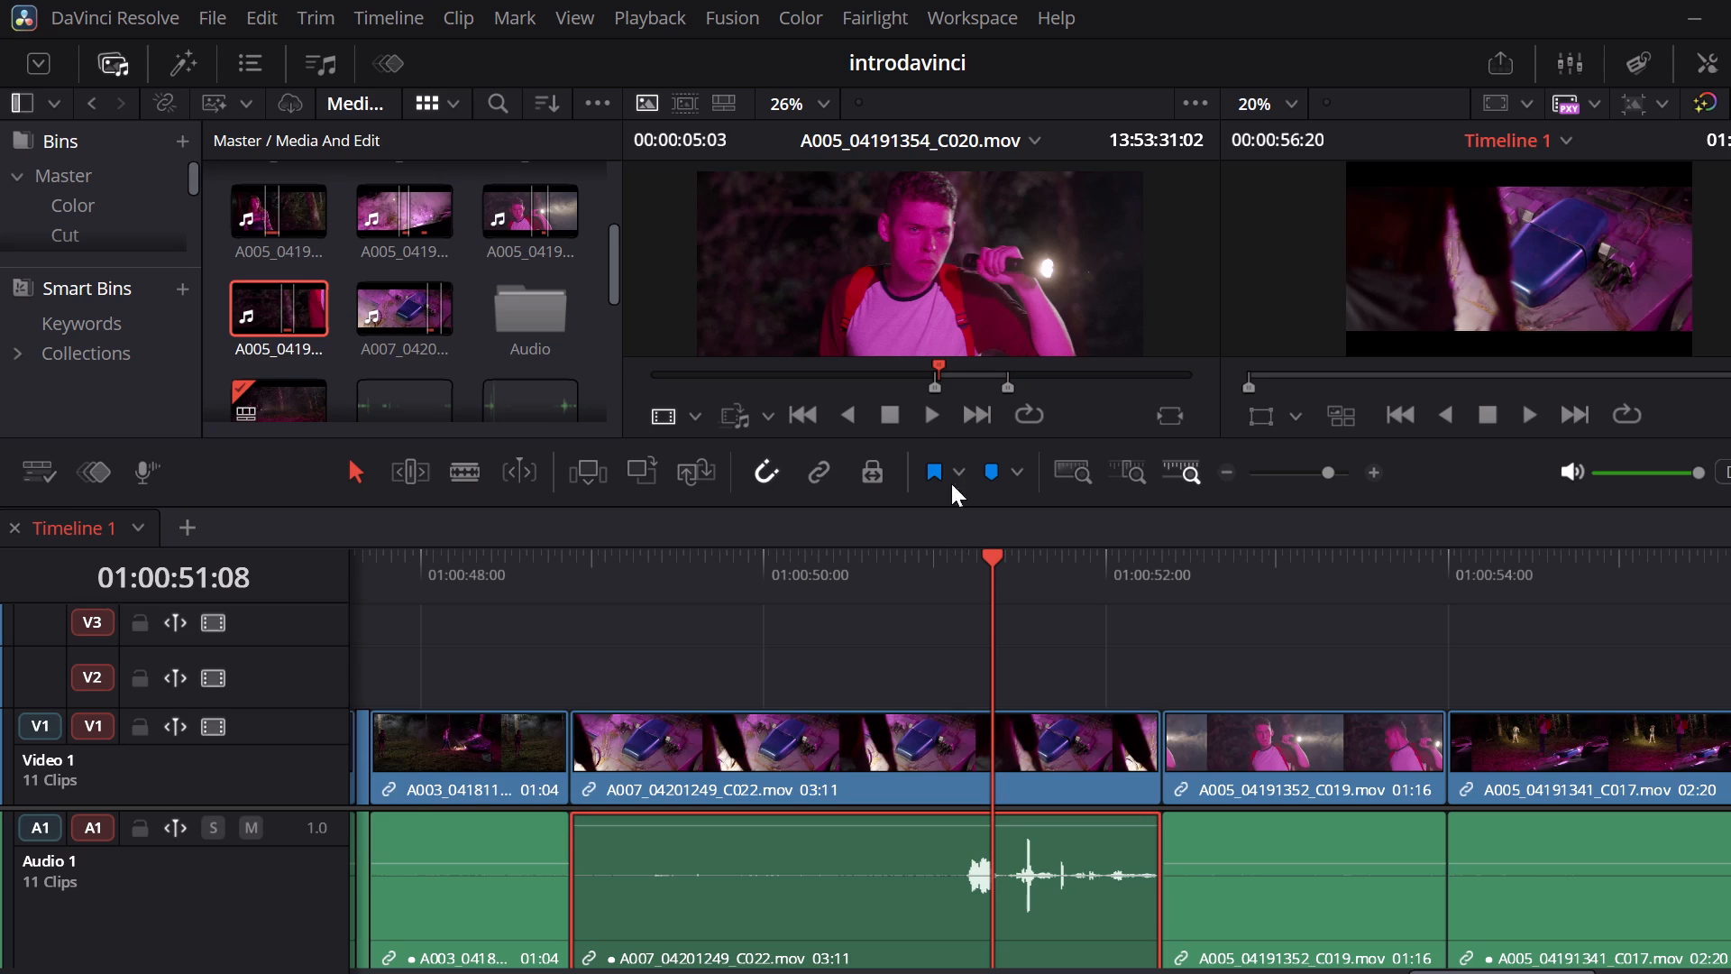
Play Timeline 1 from 01:00:51:08 to hear the A007 clip's remaining audio.
{"action": "key", "text": "space"}
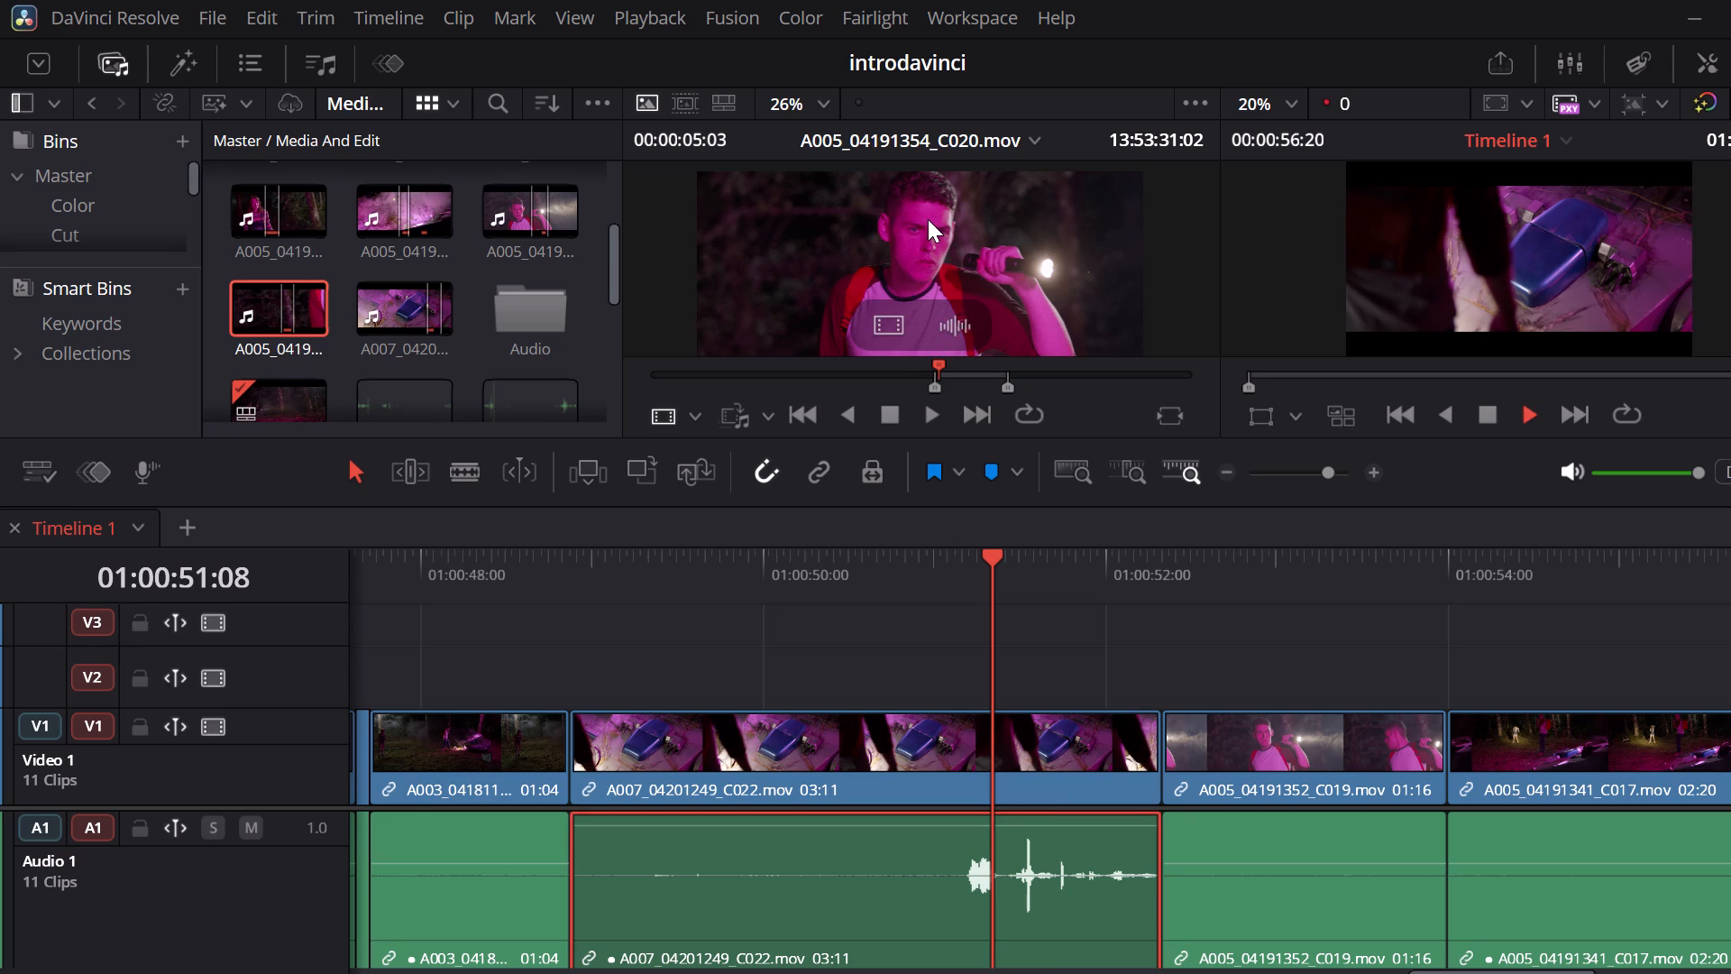
{"action": "key", "text": "space"}
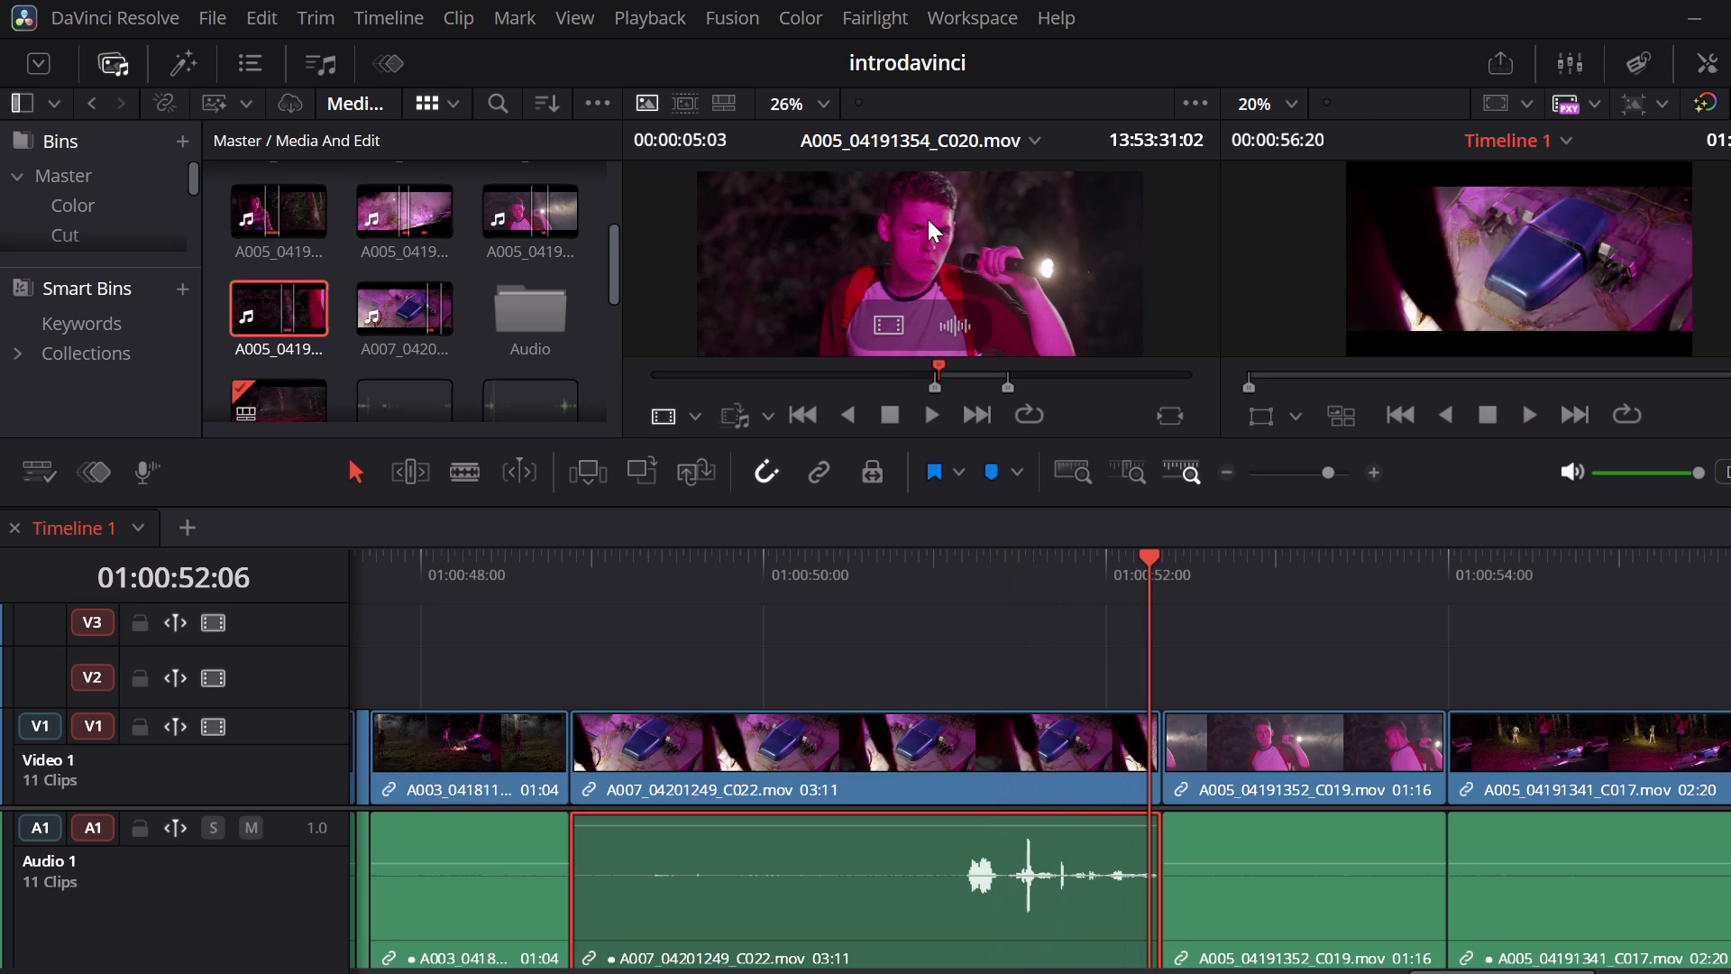
Preview source clip A005_04191354_C020.mov from its In point and mark a new Out point at 13:53:32:15.
{"action": "left_click", "coordinate": [886, 275]}
{"action": "key", "text": "space"}
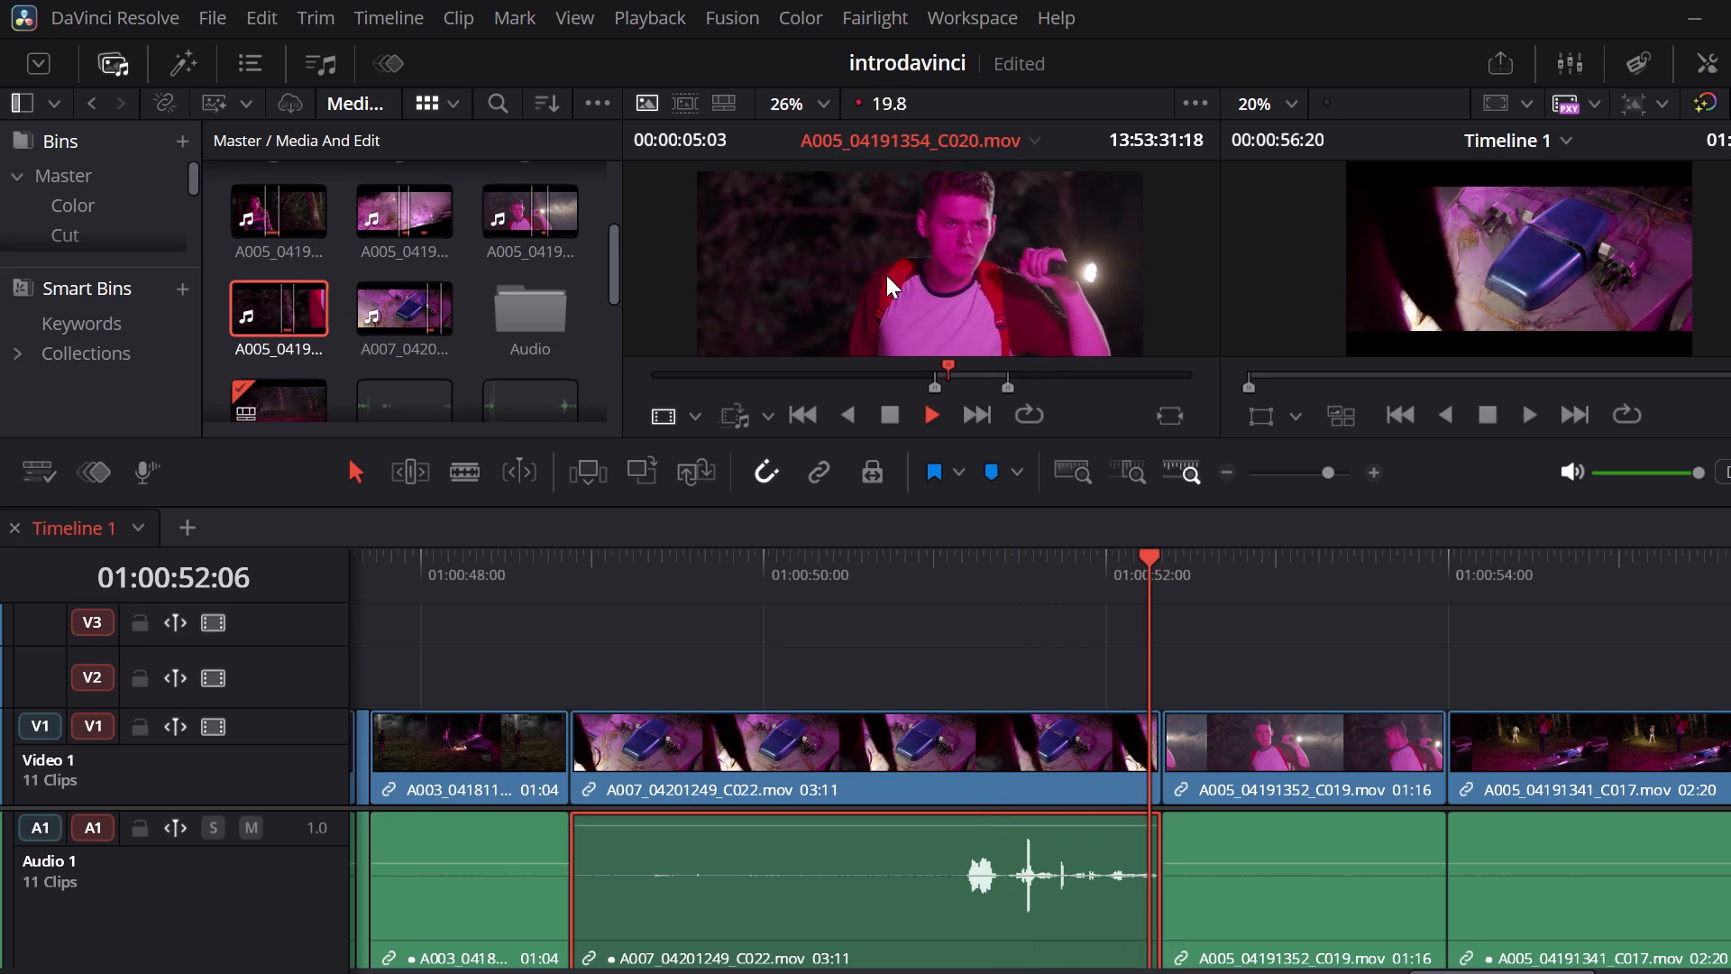
{"action": "key", "text": "space"}
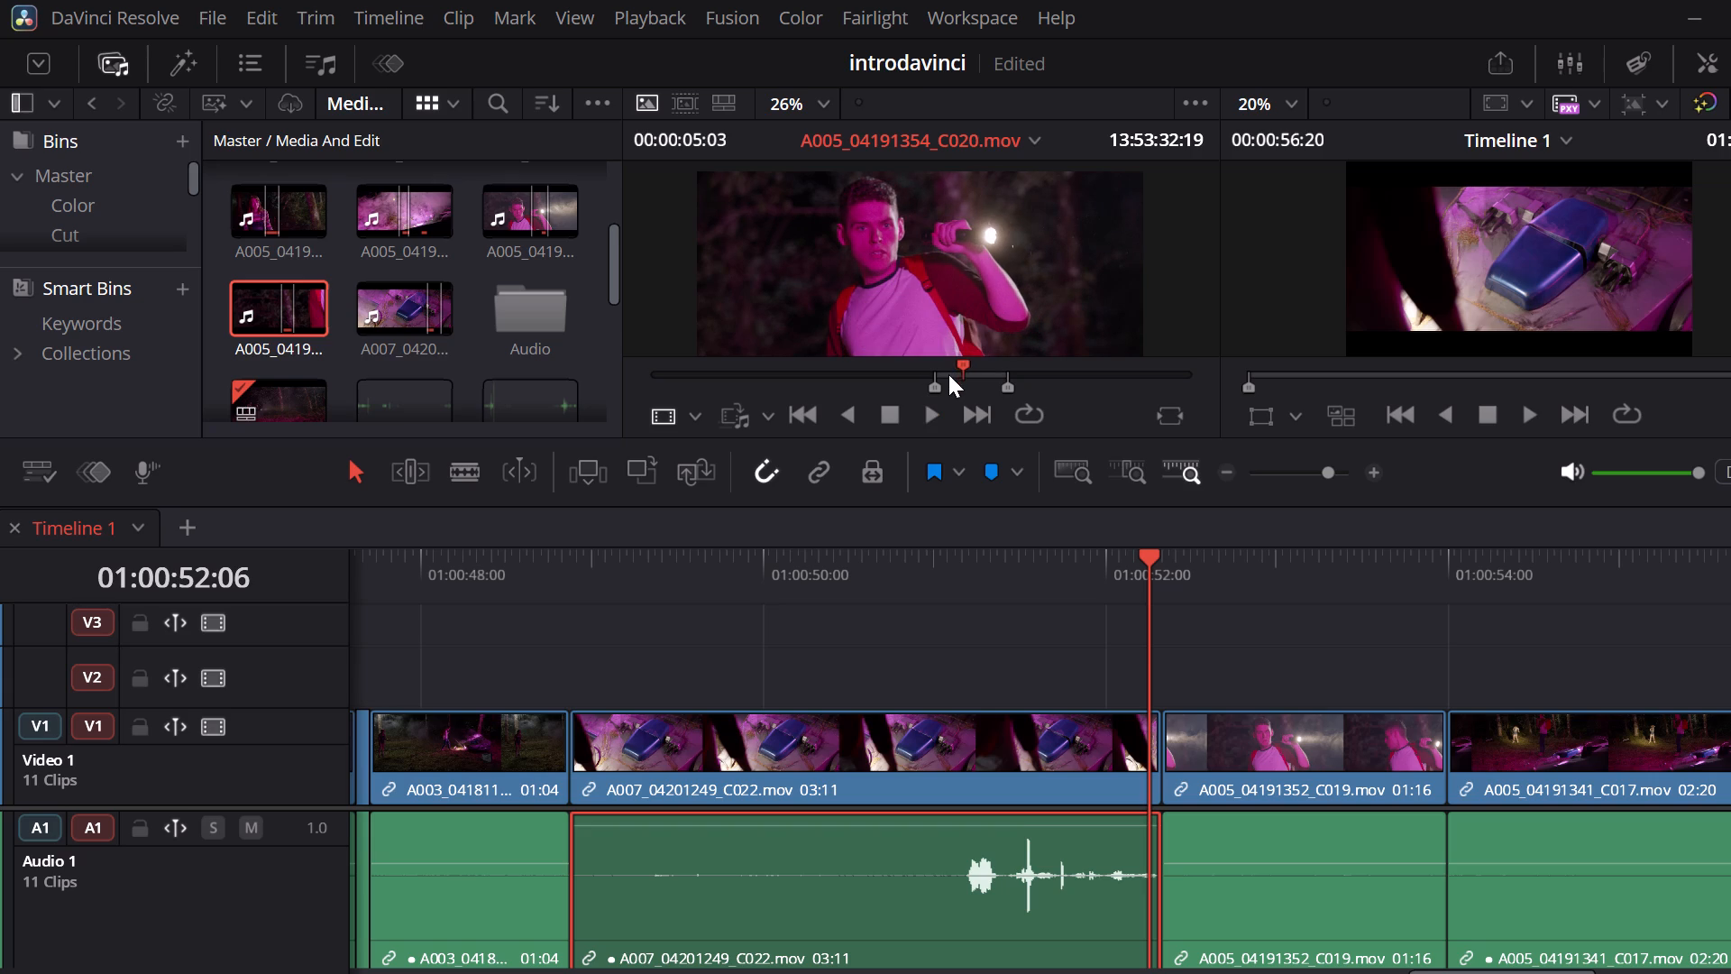
{"action": "left_click", "coordinate": [932, 365]}
{"action": "key", "text": "space"}
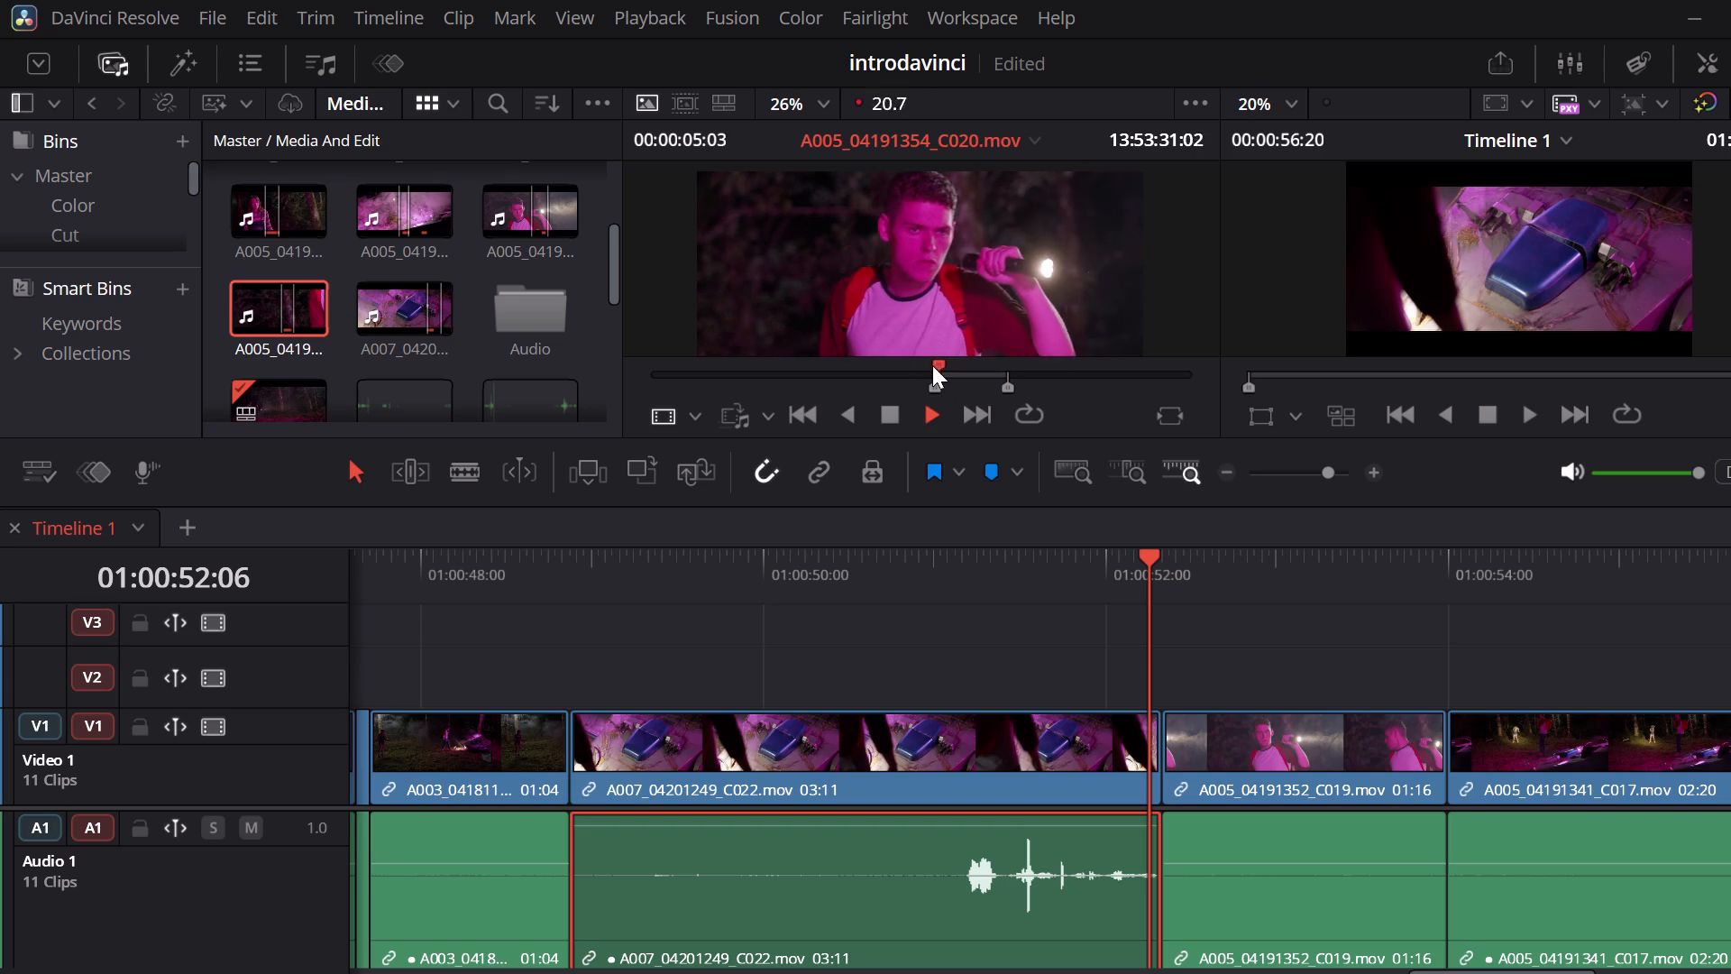
{"action": "key", "text": "space"}
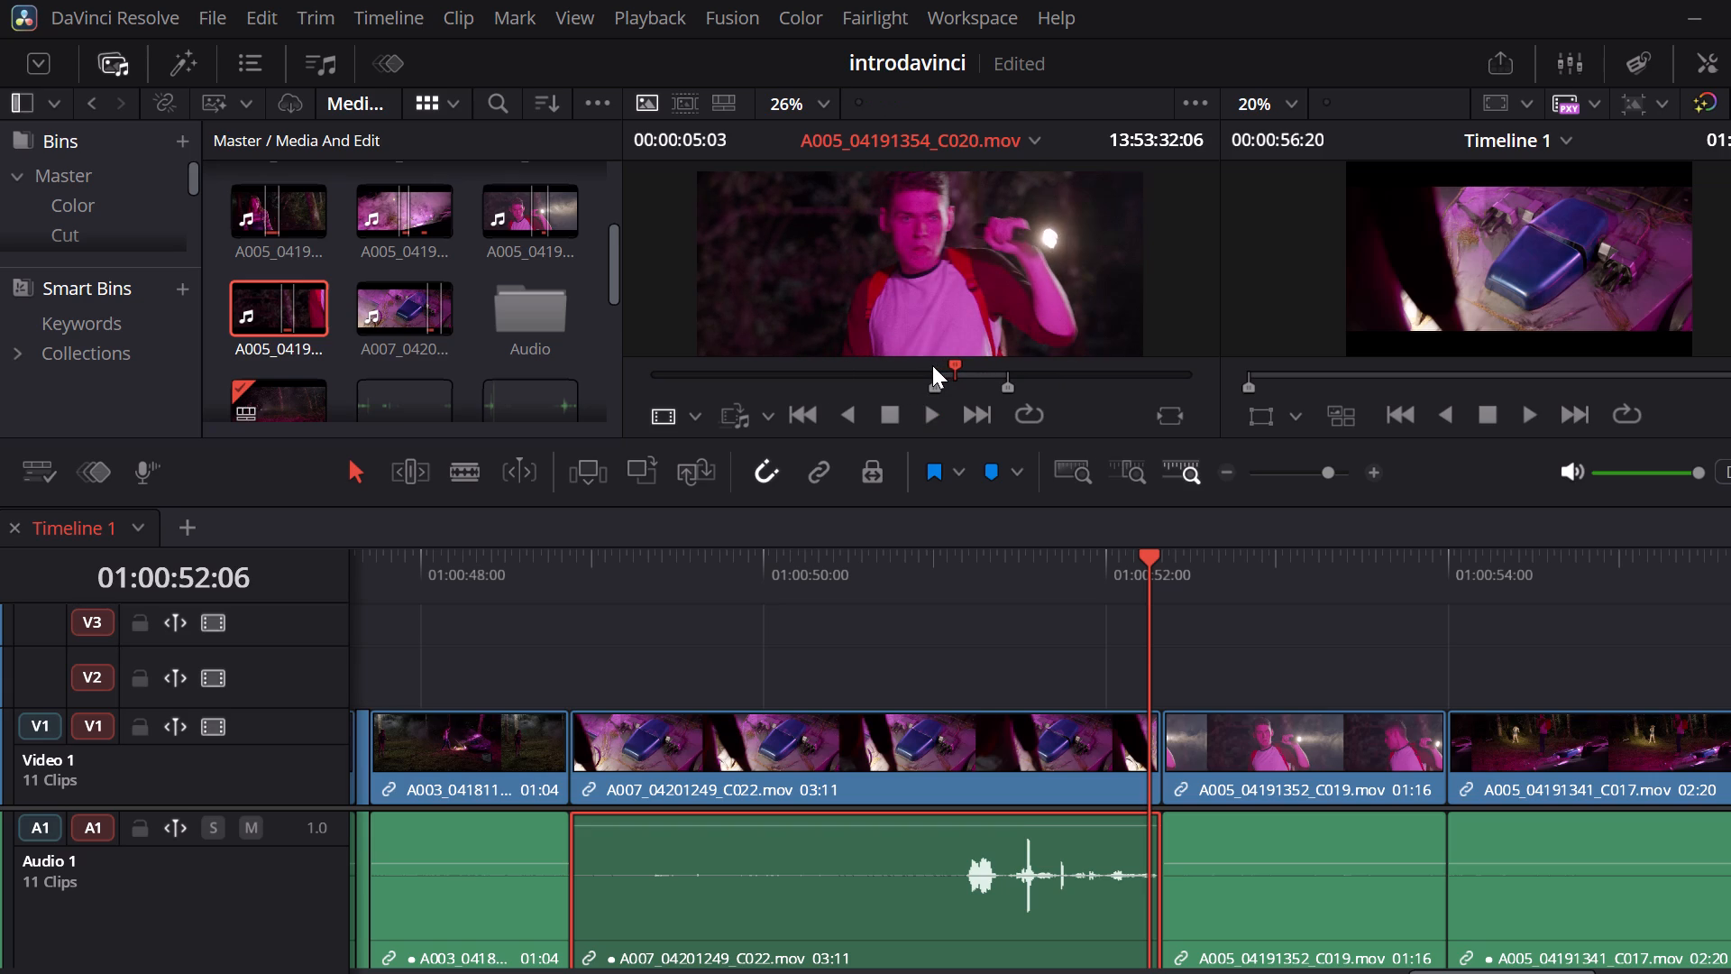
{"action": "key", "text": "space"}
{"action": "key", "text": "space"}
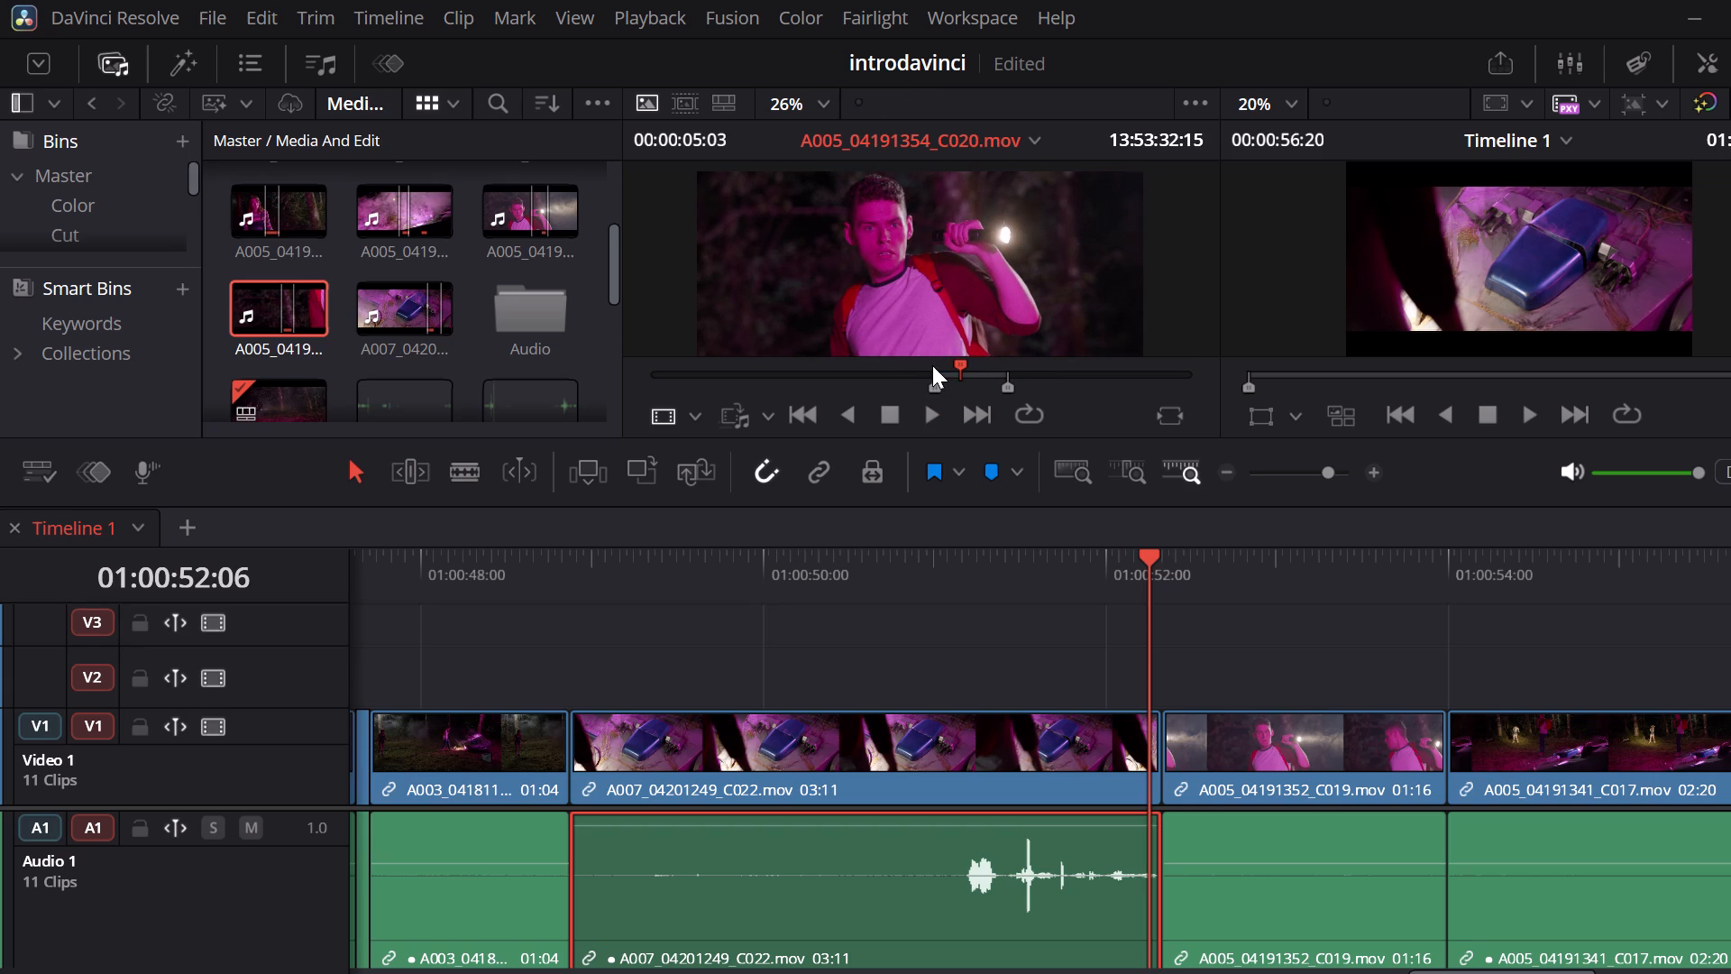
{"action": "key", "text": "o"}
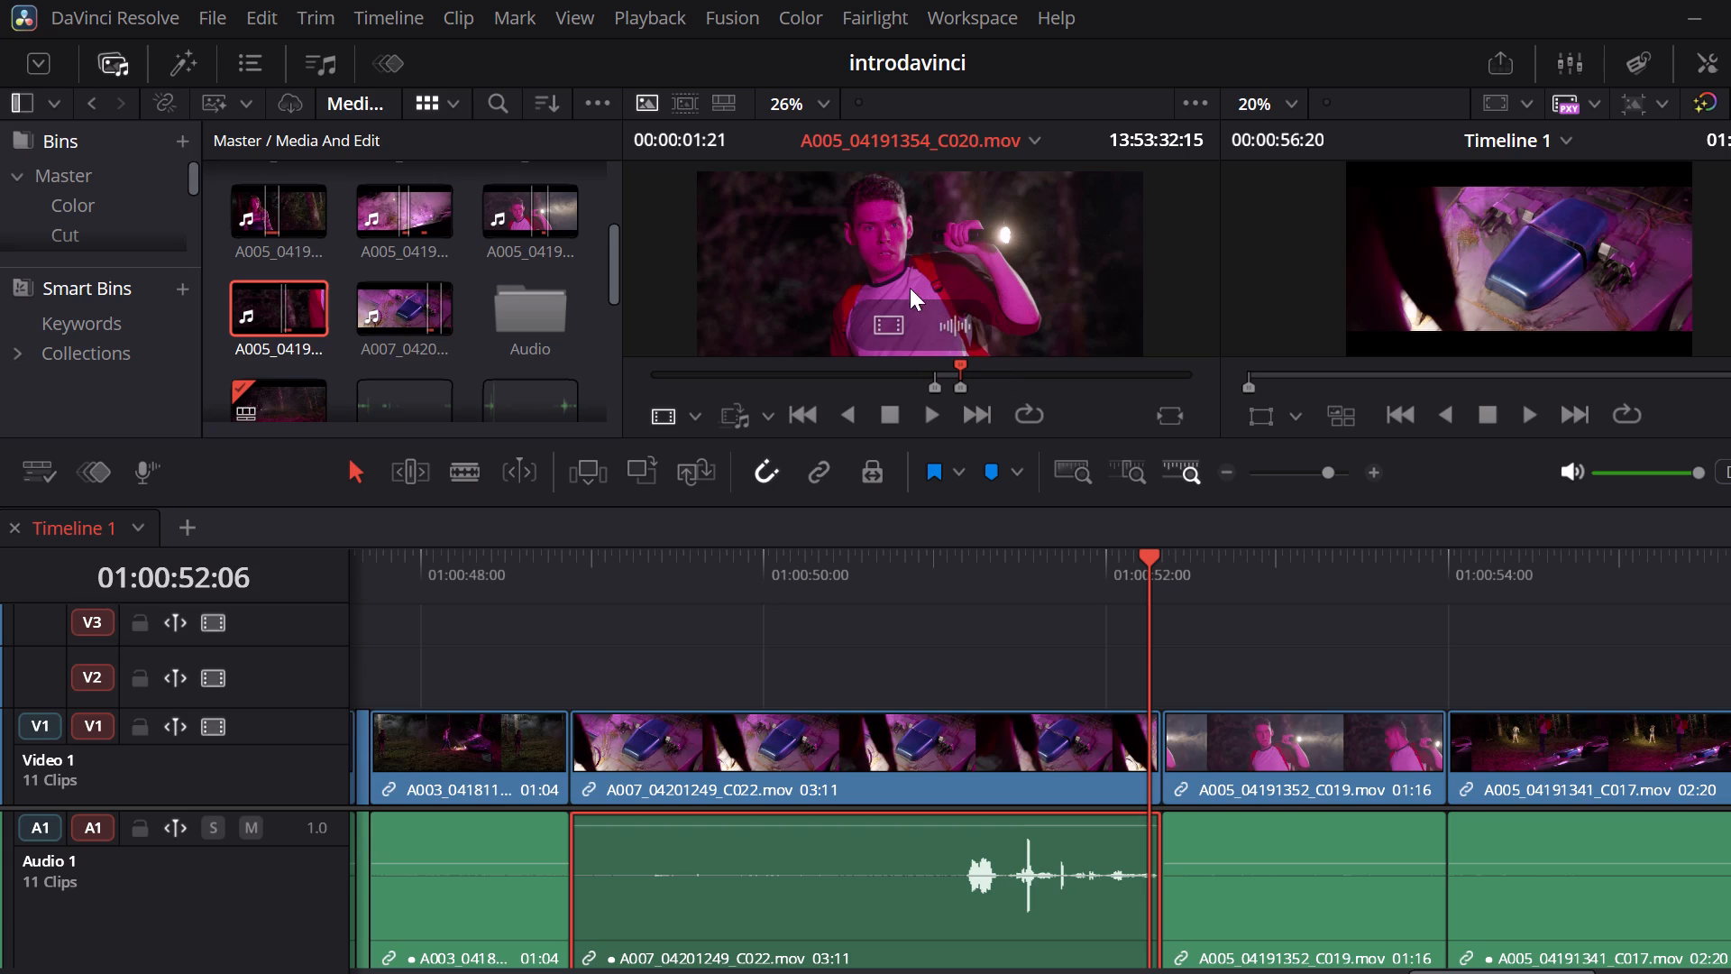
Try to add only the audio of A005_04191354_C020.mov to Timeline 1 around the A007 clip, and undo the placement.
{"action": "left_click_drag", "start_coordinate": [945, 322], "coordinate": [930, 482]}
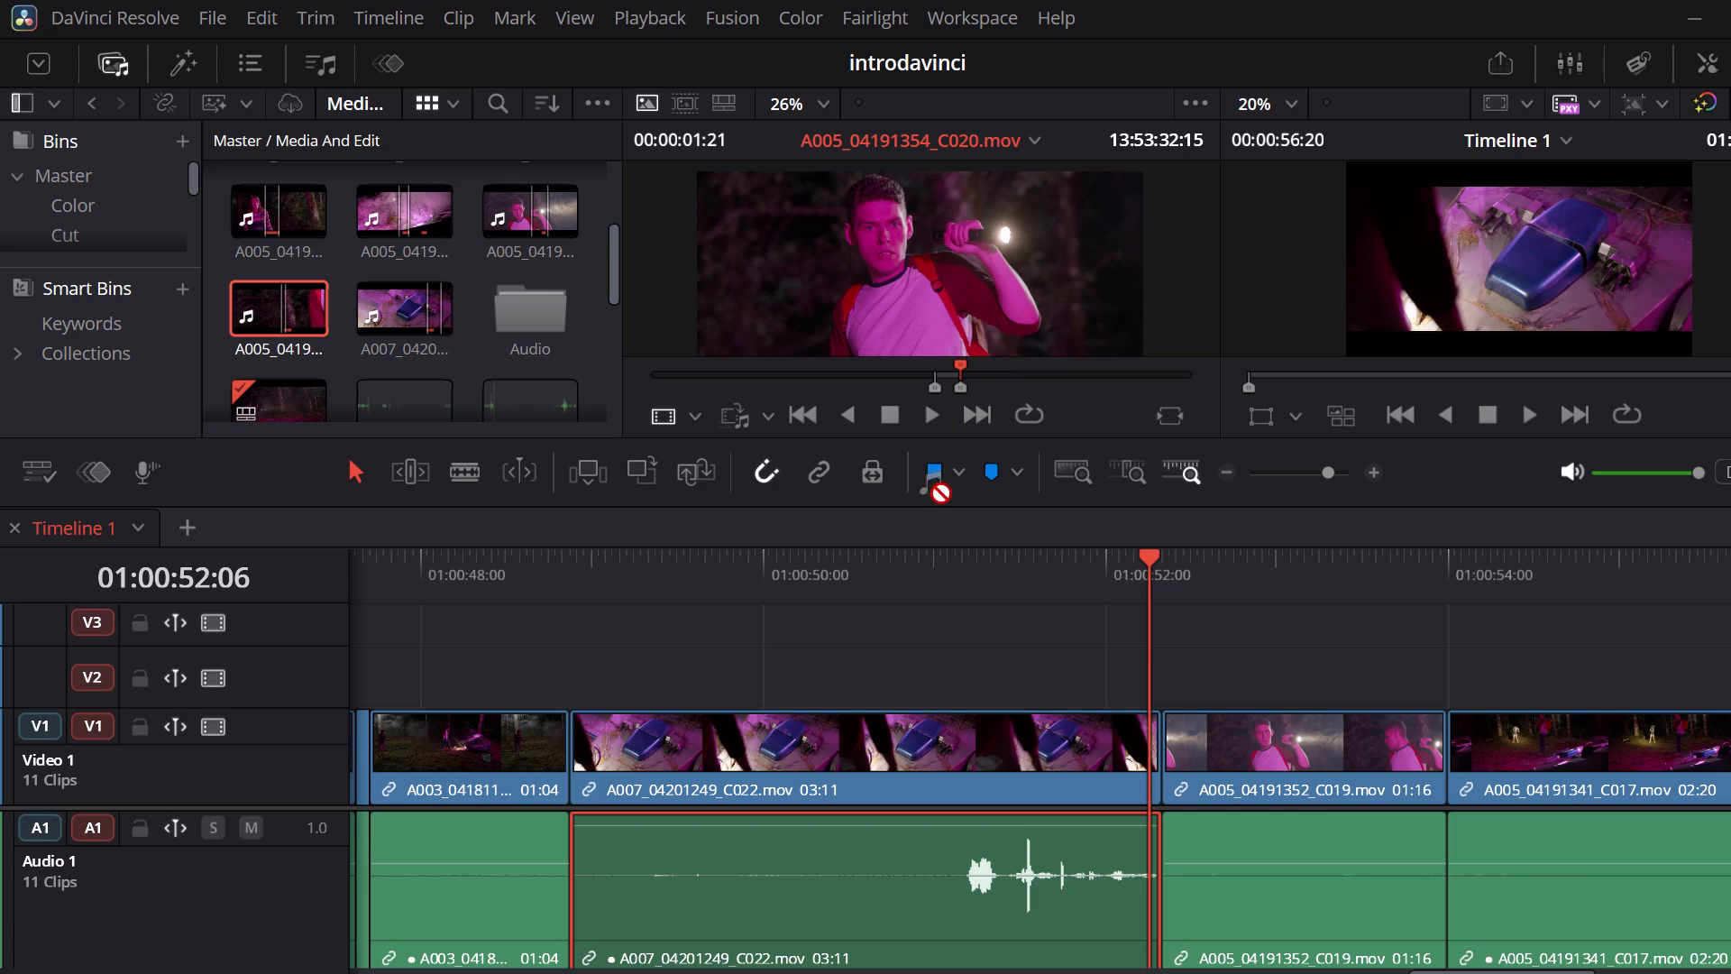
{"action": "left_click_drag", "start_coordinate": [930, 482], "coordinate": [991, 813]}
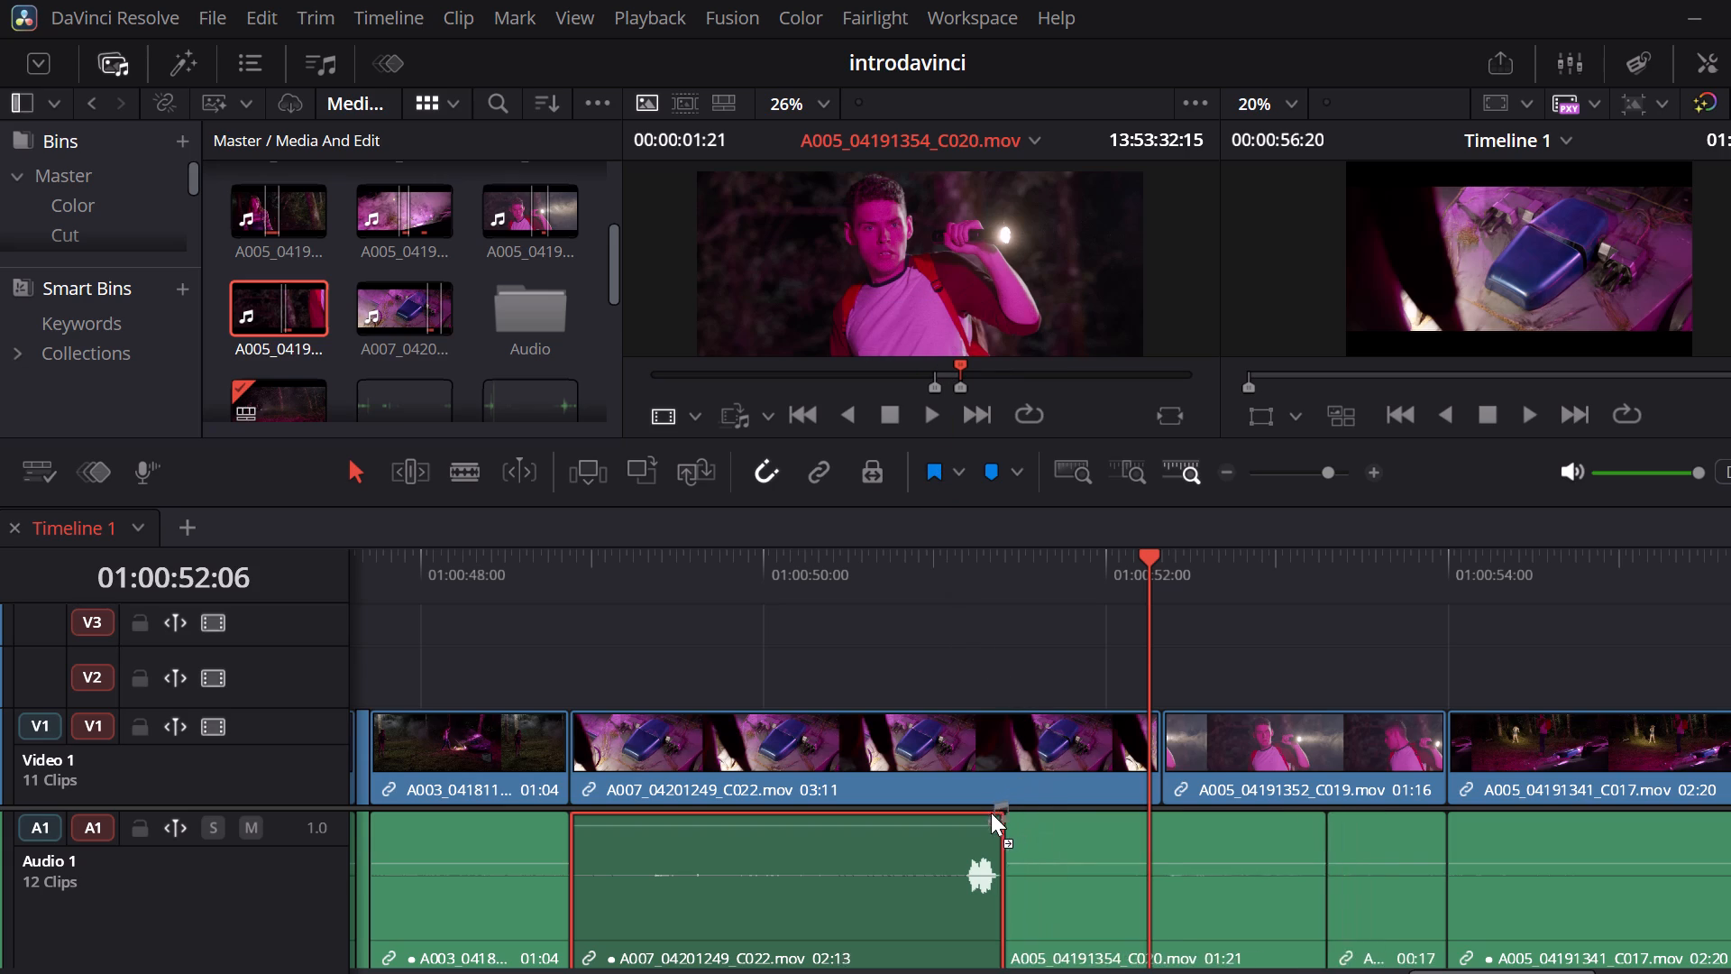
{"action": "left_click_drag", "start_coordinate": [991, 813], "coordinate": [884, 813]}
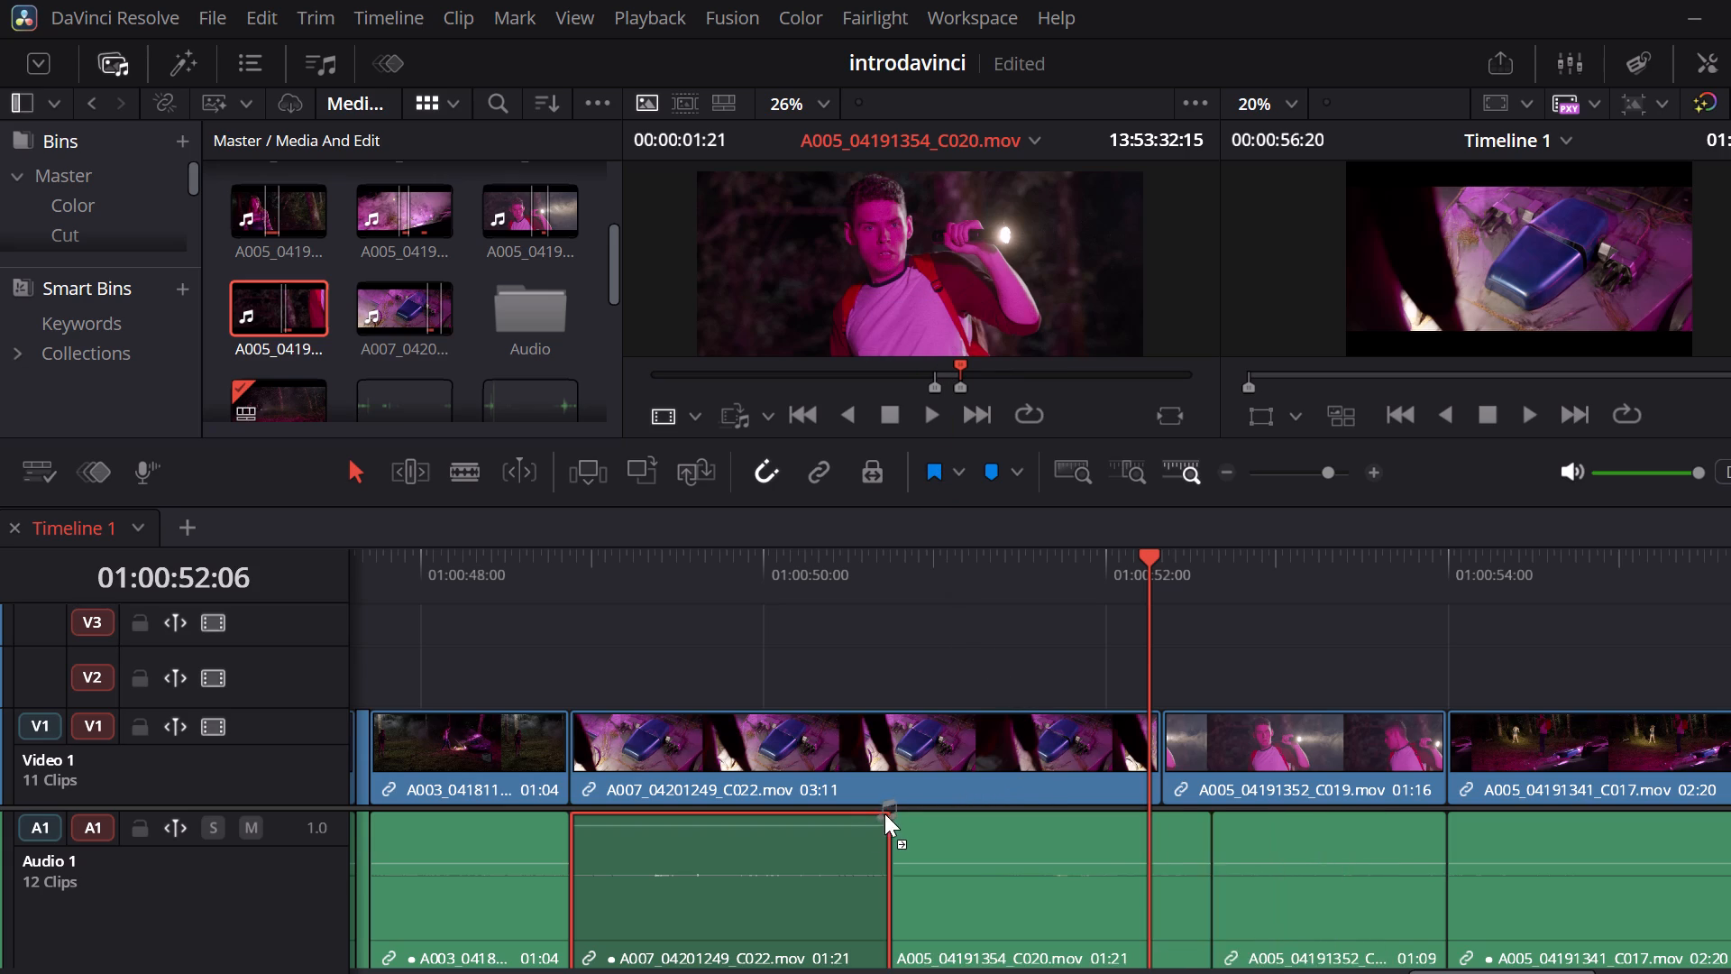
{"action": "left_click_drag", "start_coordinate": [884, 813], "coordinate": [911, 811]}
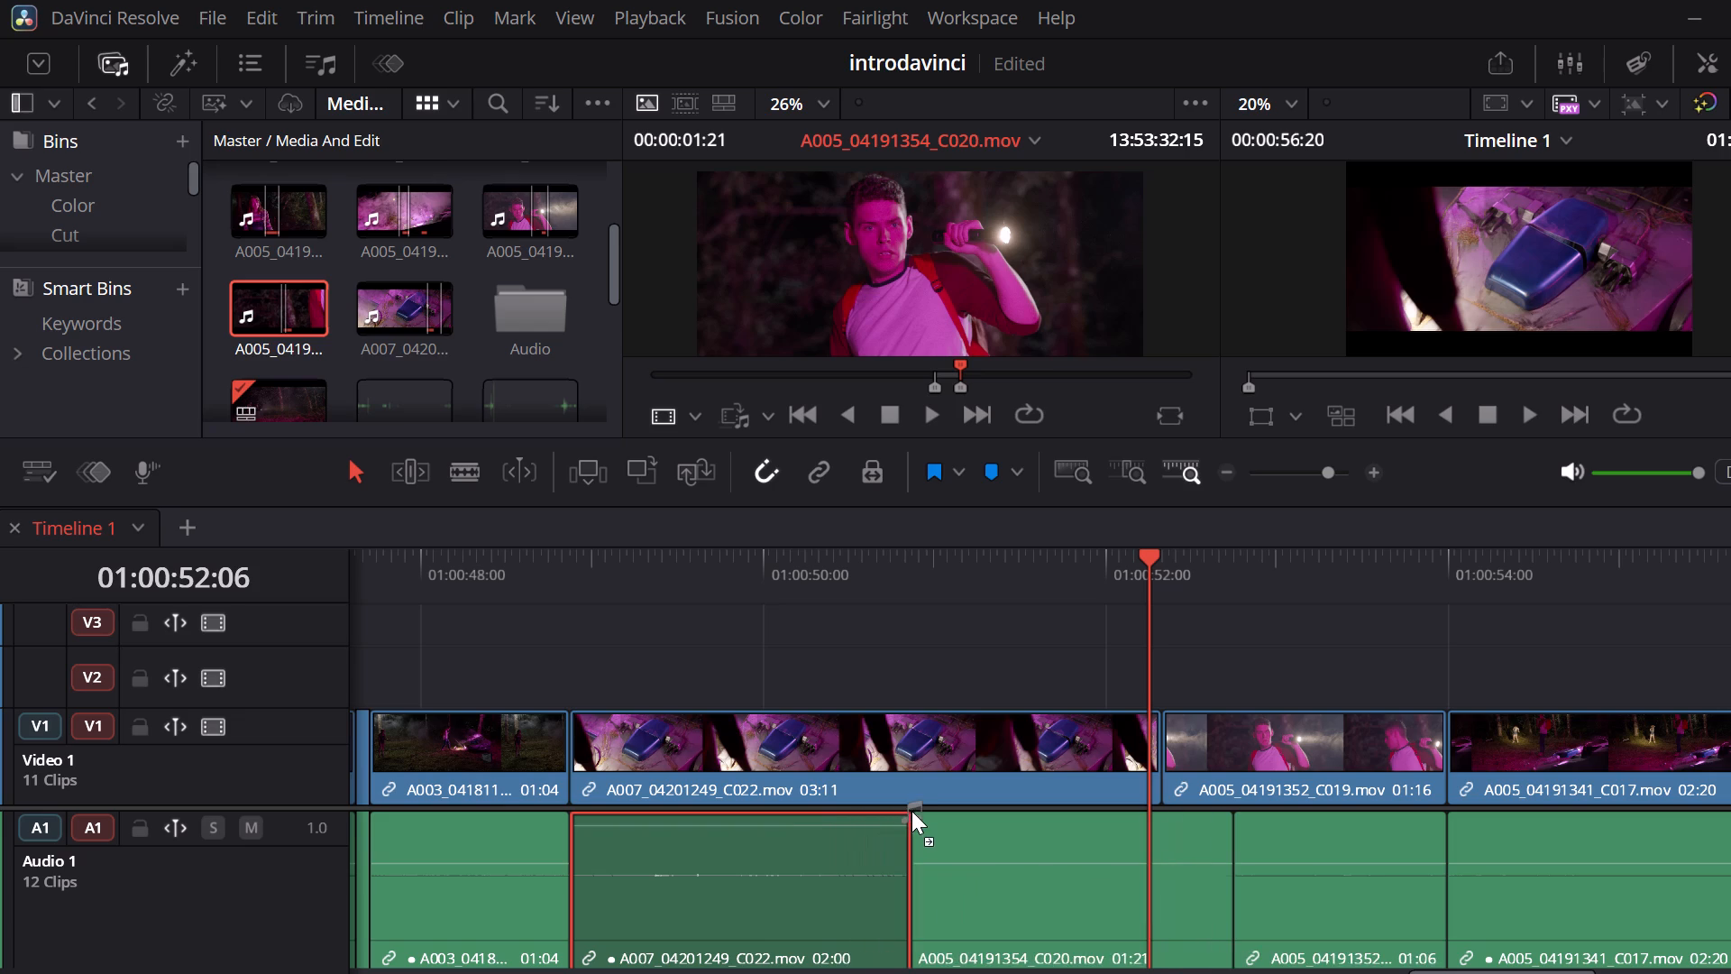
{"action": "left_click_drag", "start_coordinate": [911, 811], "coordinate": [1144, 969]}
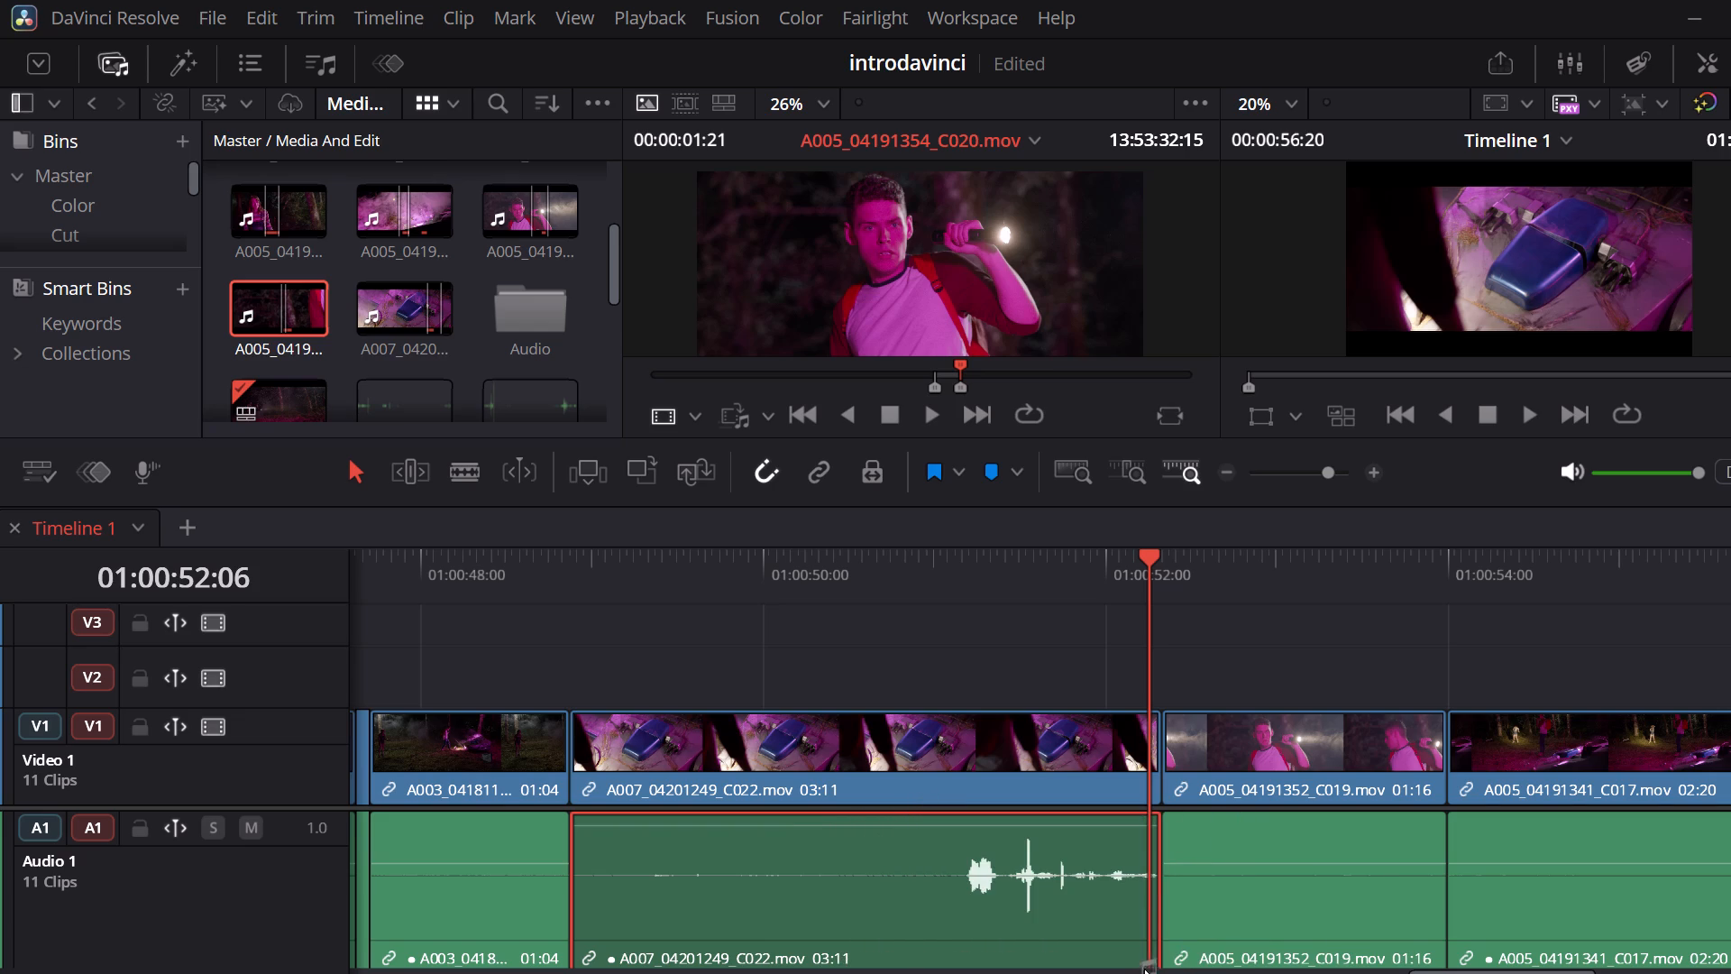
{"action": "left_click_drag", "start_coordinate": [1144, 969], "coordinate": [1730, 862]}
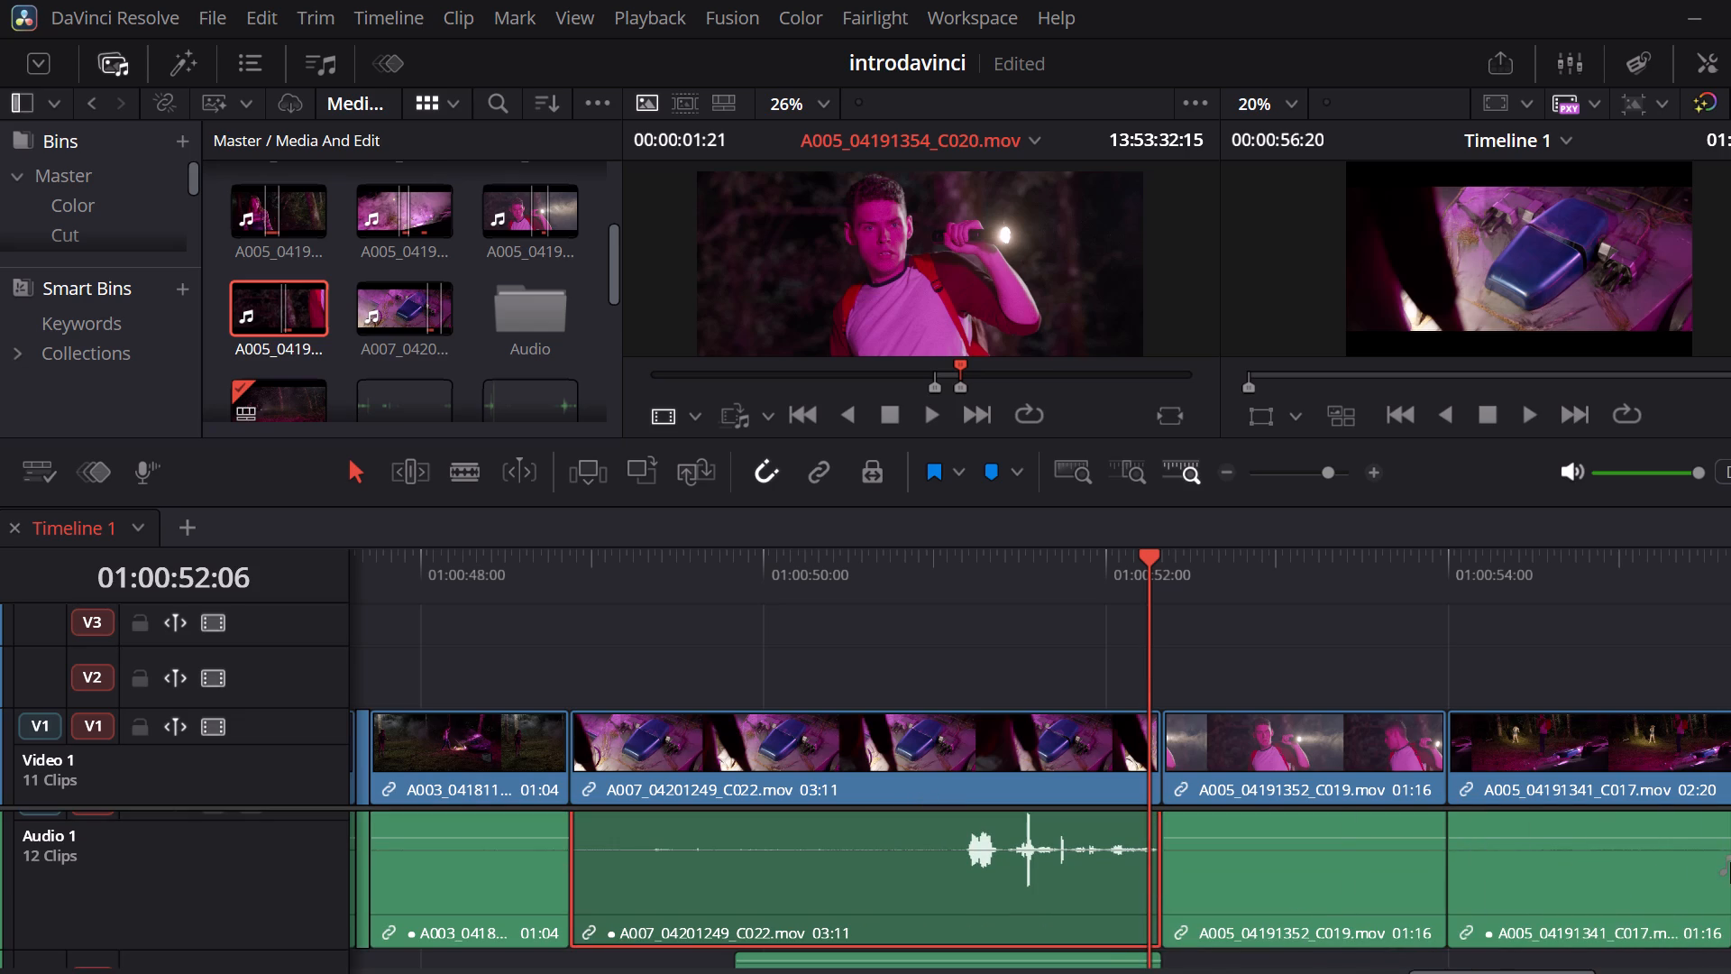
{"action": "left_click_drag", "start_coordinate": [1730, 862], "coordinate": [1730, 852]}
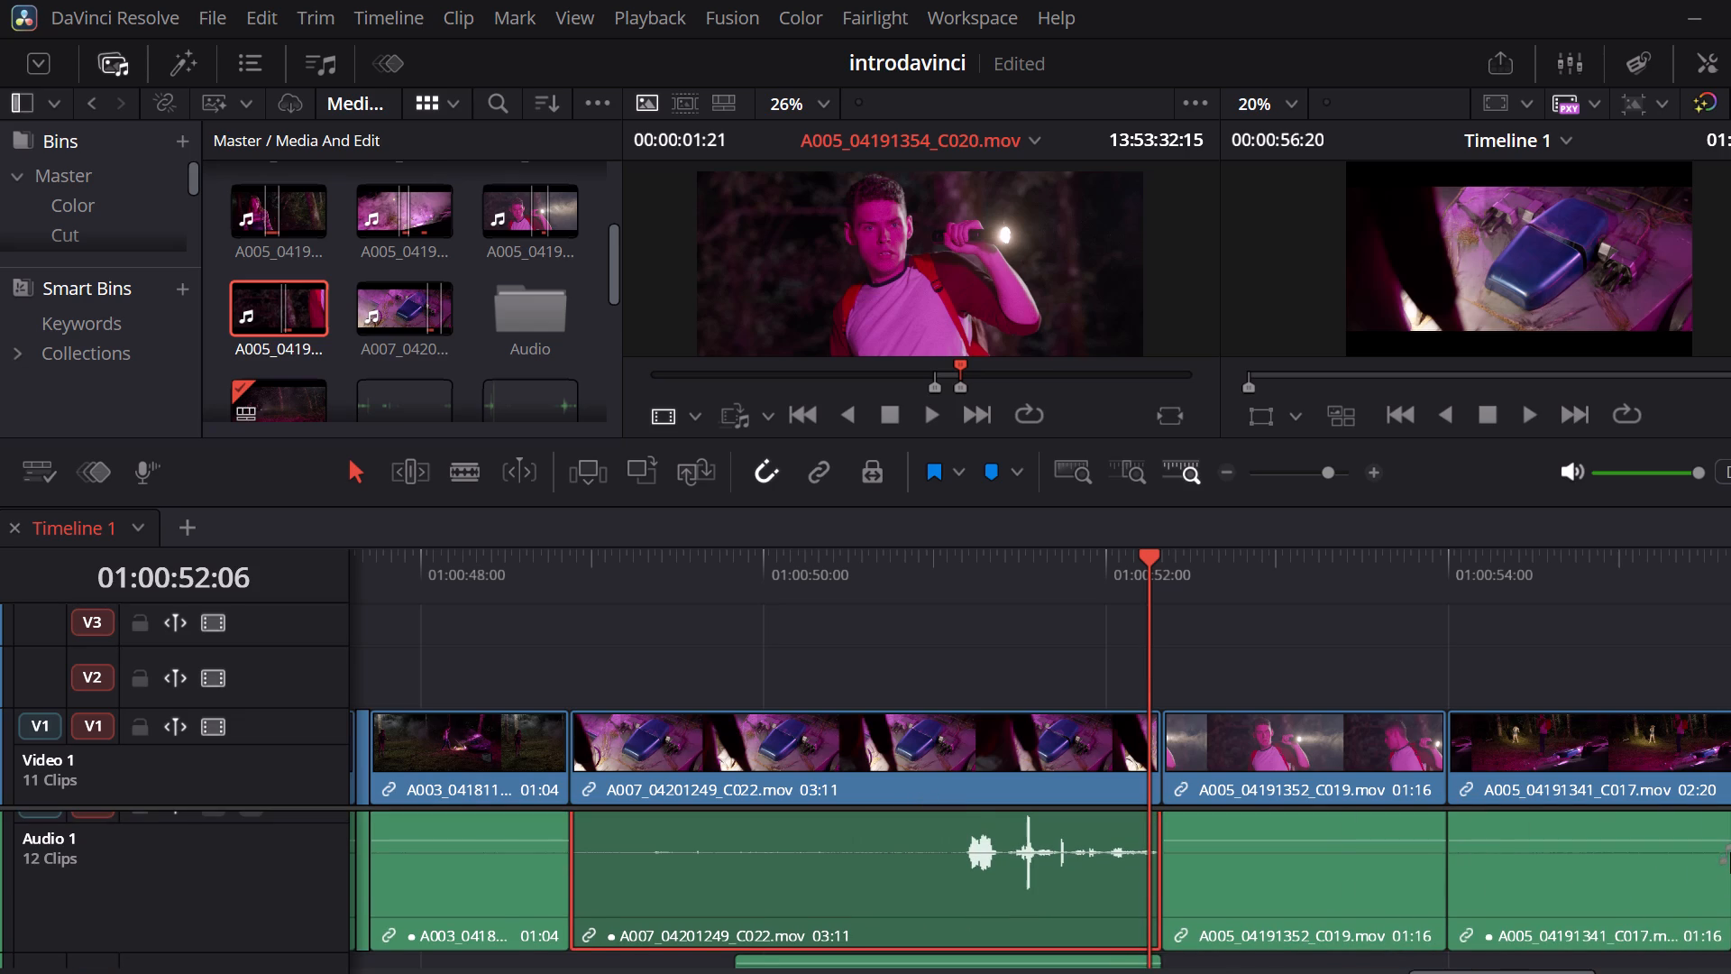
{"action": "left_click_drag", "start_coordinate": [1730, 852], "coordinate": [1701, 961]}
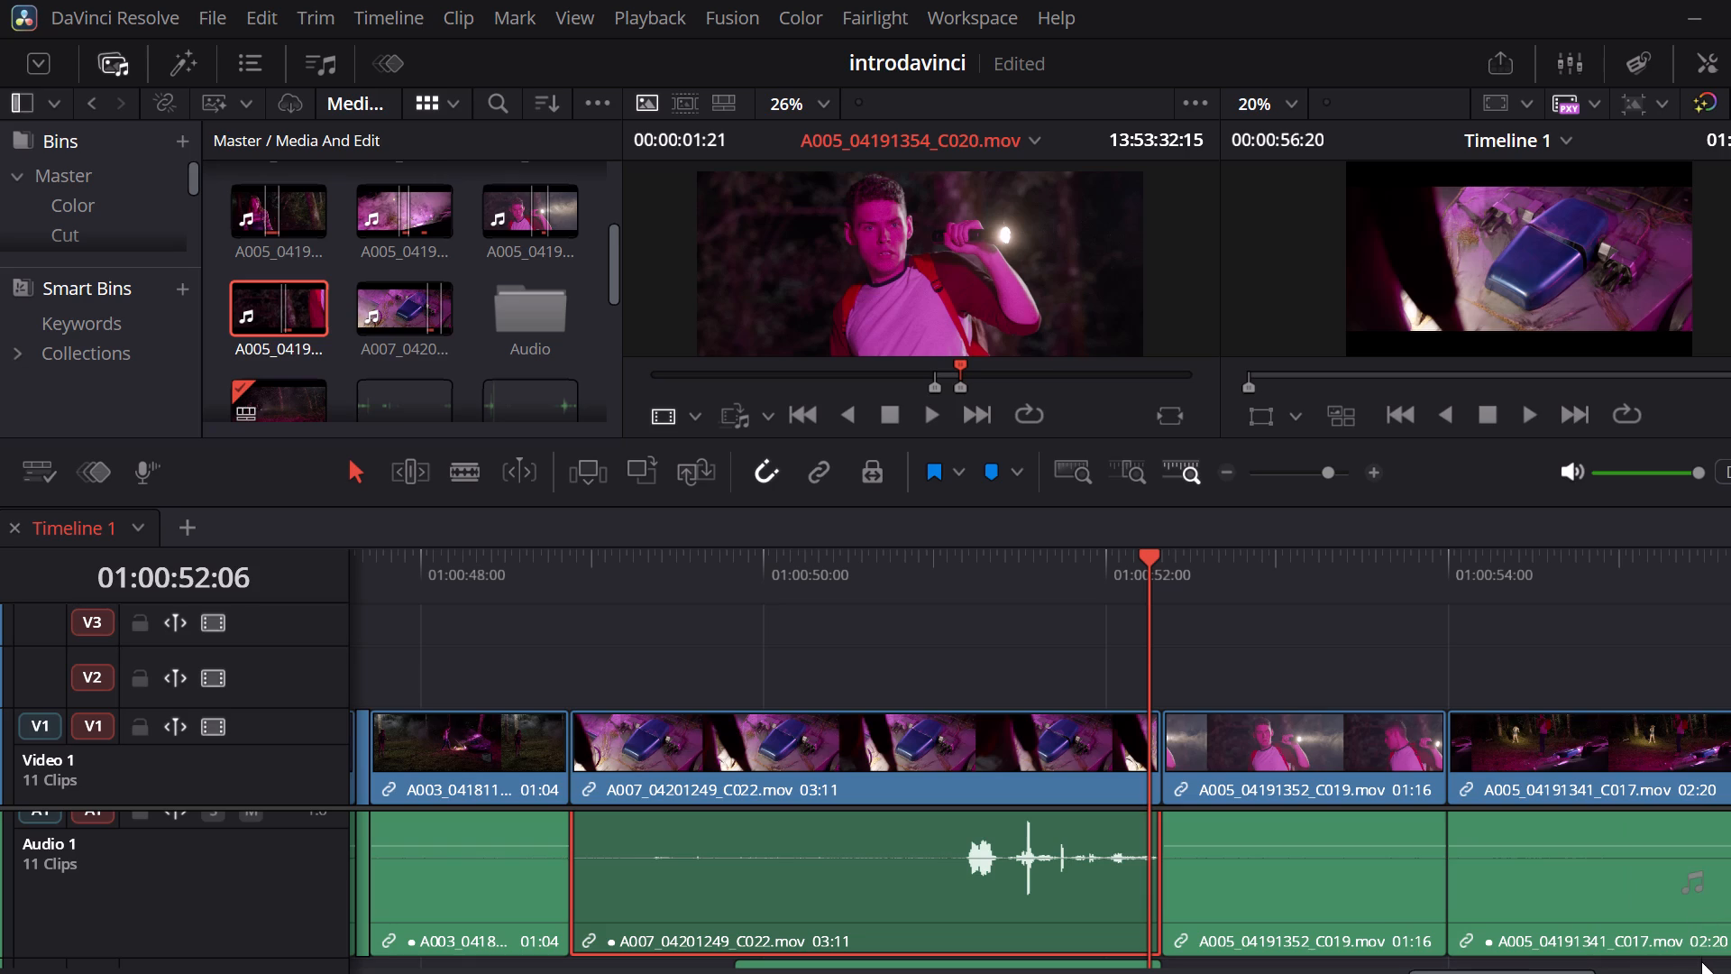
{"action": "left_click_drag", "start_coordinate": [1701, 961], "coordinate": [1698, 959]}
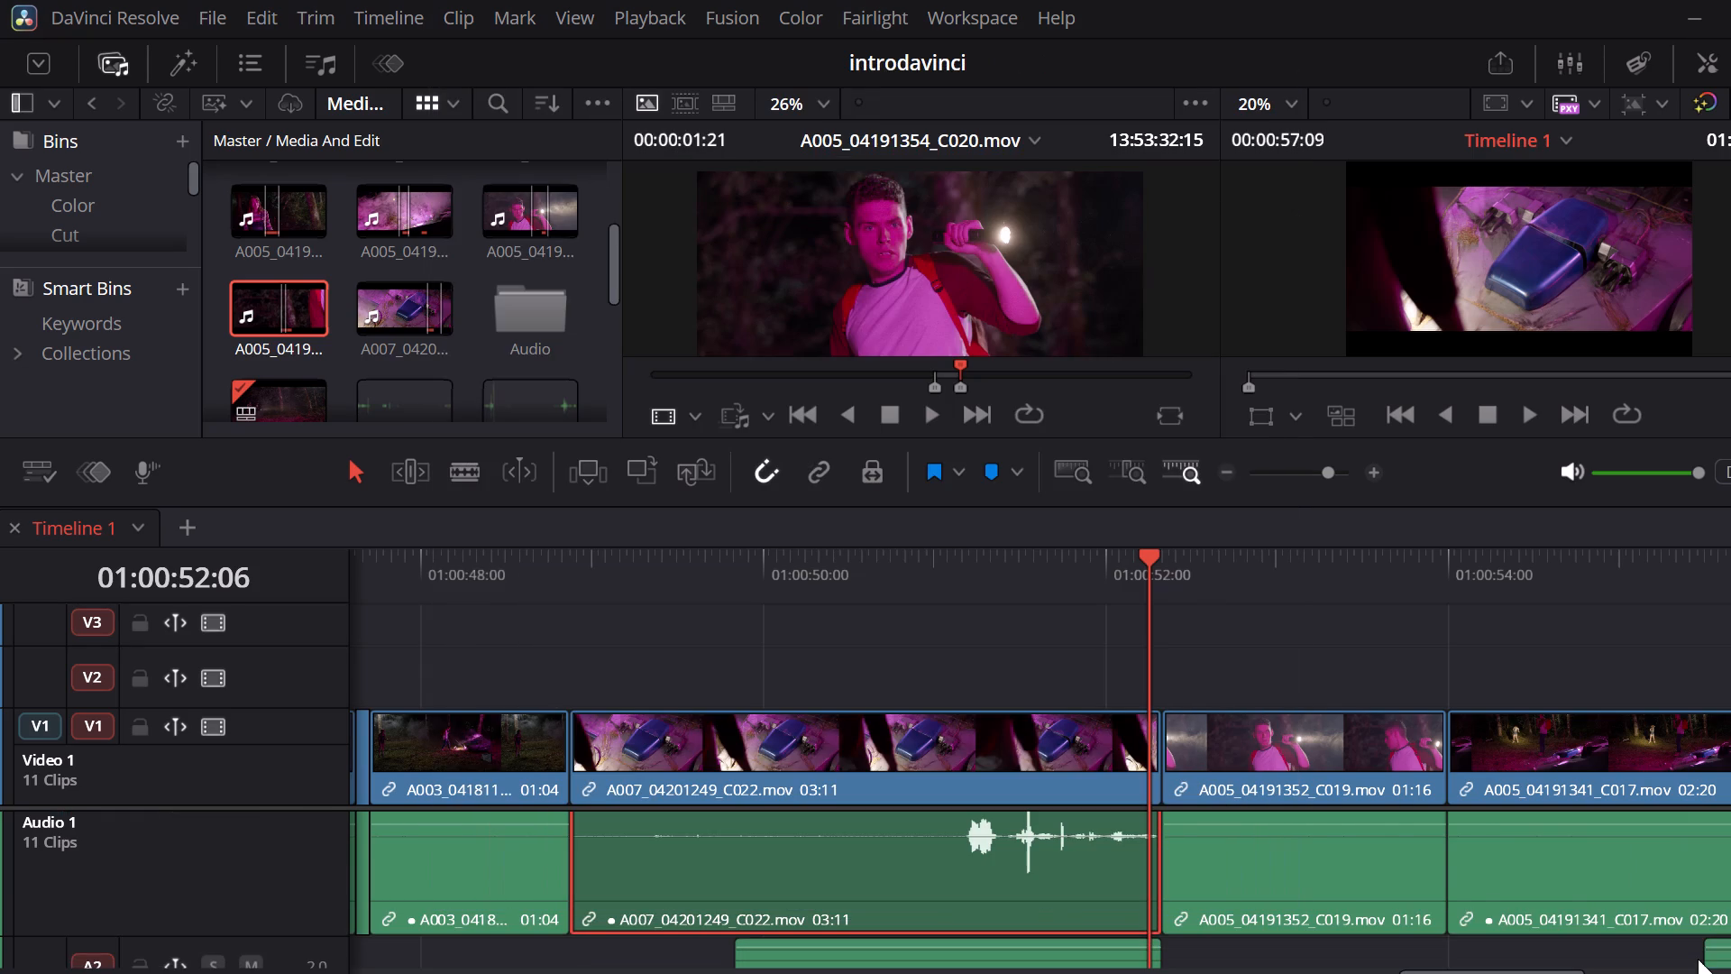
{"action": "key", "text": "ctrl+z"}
Place only the audio of A005_04191354_C020.mov on Audio 1 in the empty area after the last clip, starting at about 01:00:58:20.
{"action": "scroll", "coordinate": [1484, 859], "scroll_direction": "left", "scroll_amount": 5}
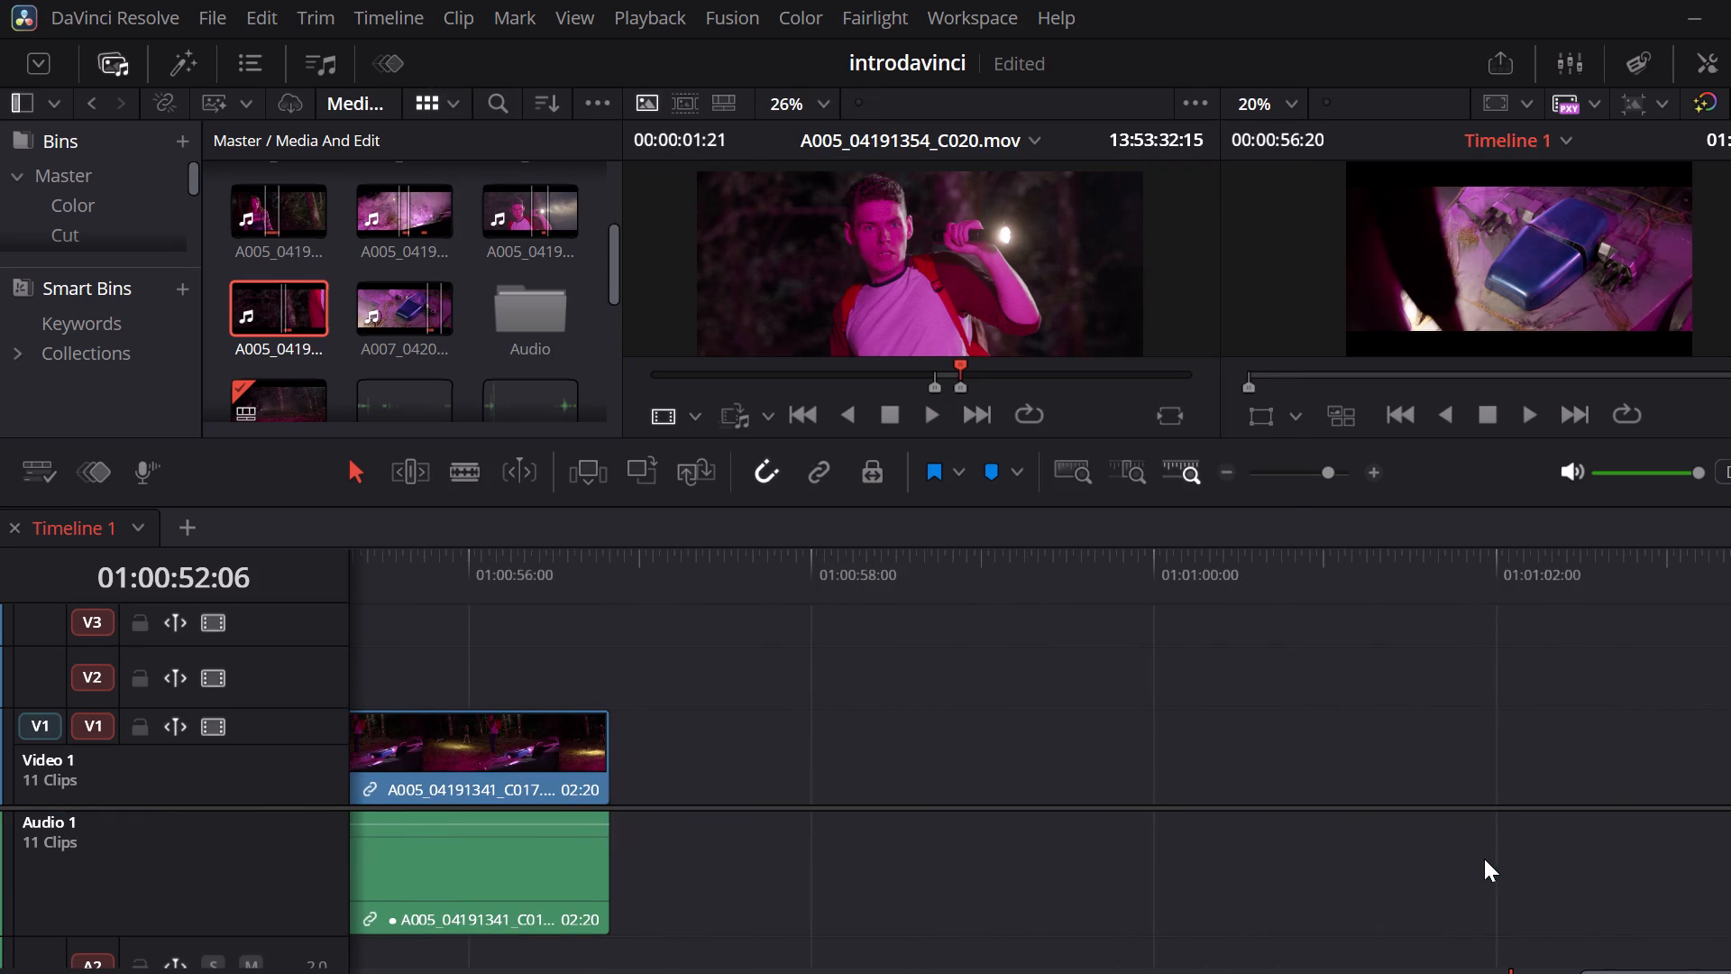
{"action": "left_click_drag", "start_coordinate": [896, 293], "coordinate": [1043, 593]}
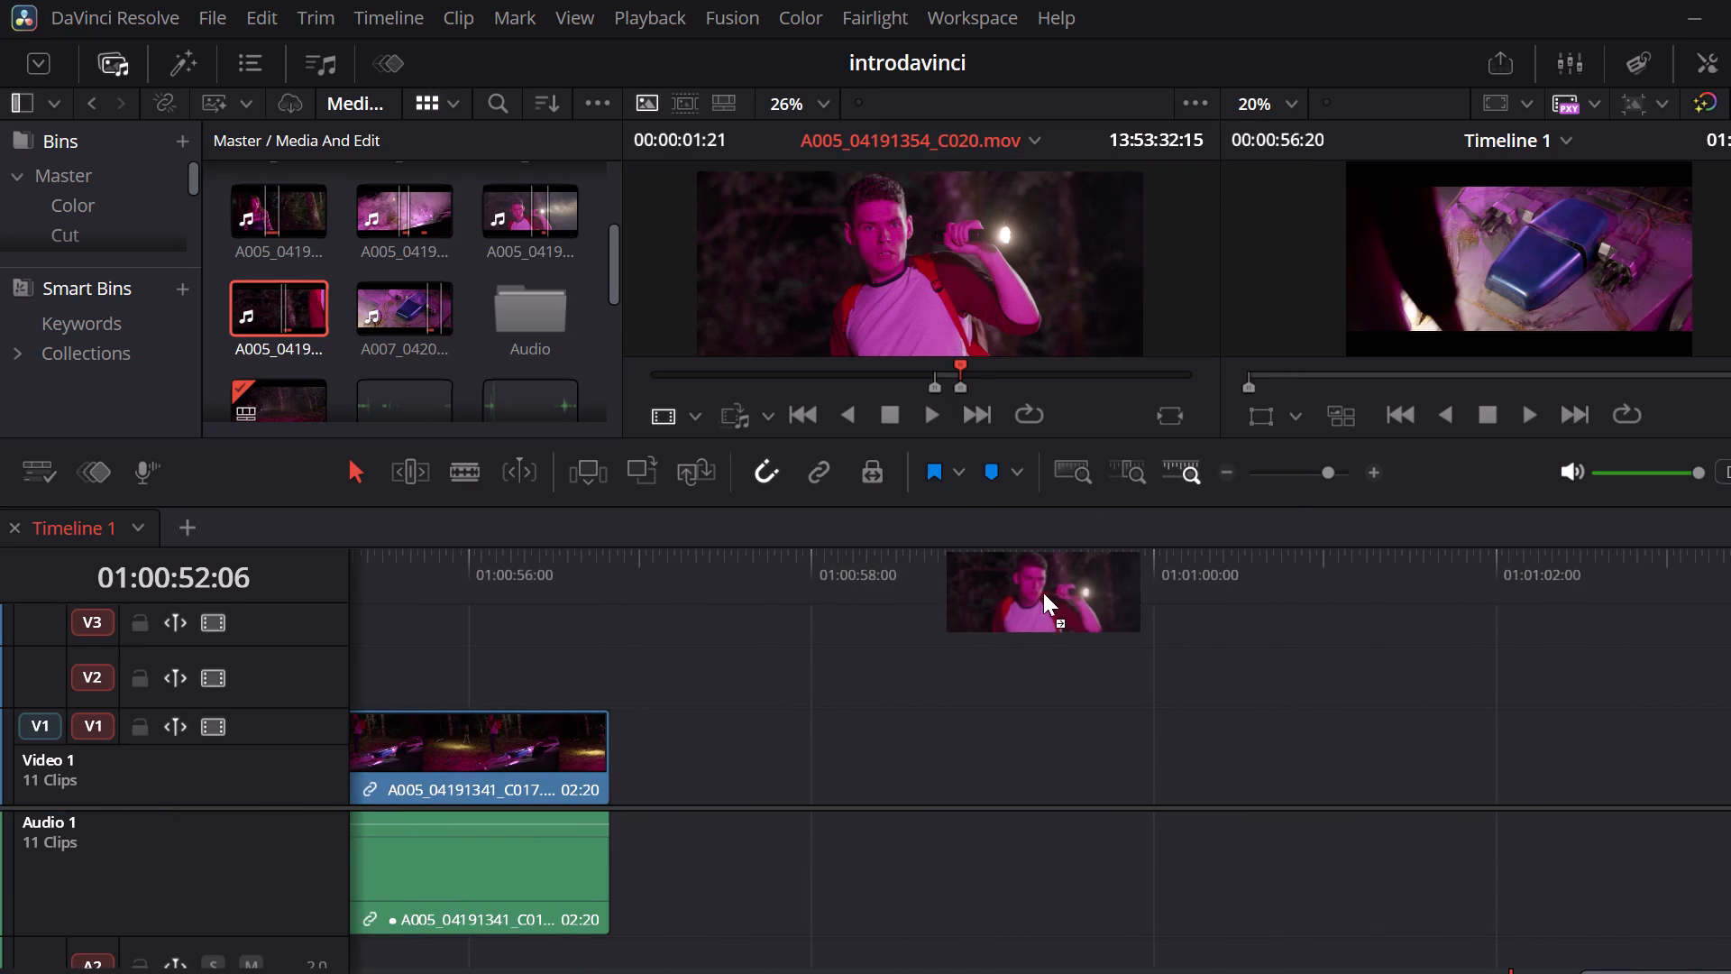
{"action": "left_click_drag", "start_coordinate": [1043, 593], "coordinate": [906, 278]}
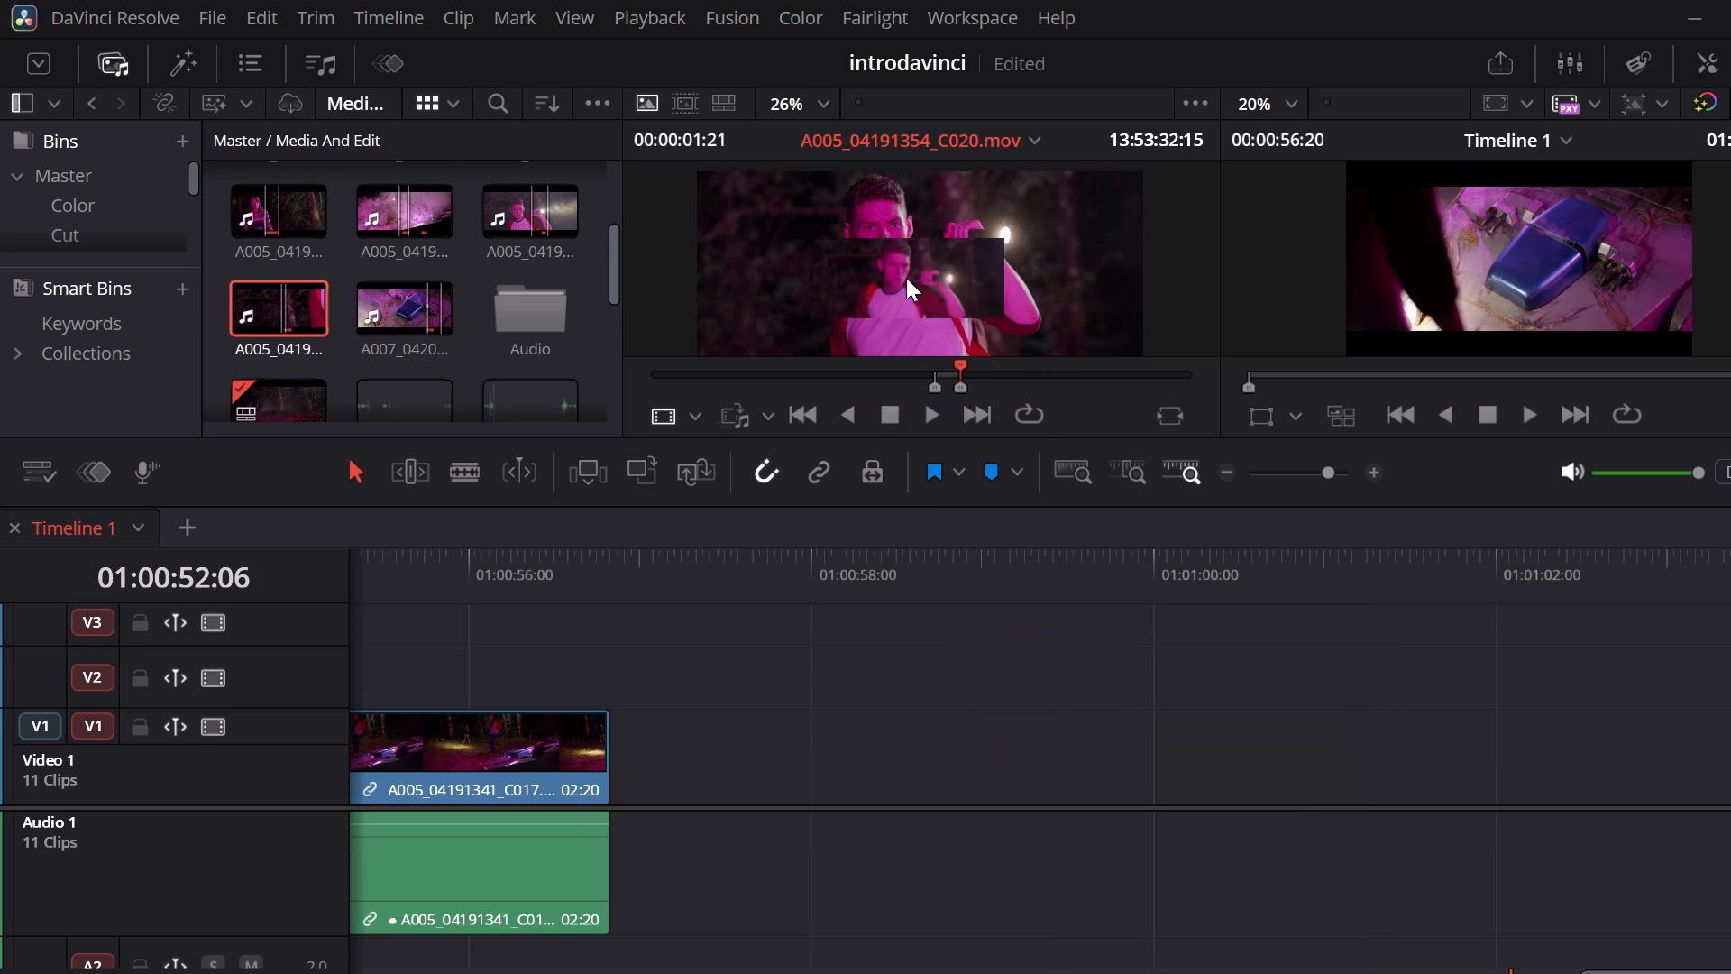
{"action": "left_click_drag", "start_coordinate": [935, 314], "coordinate": [1026, 861]}
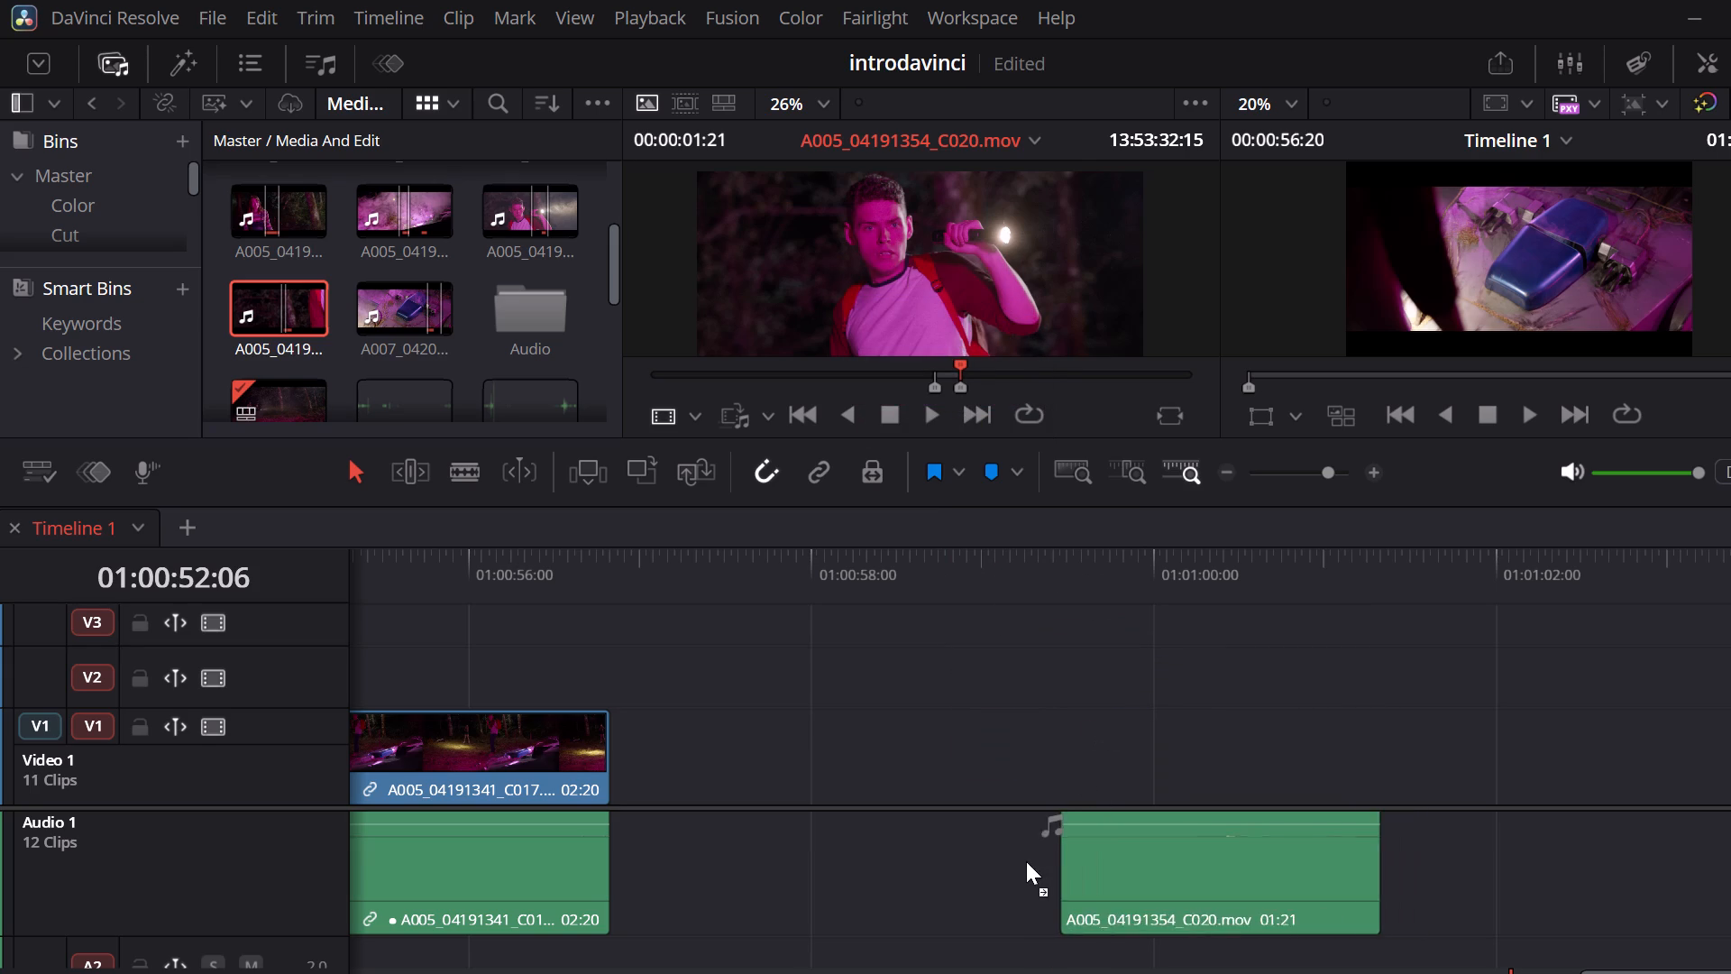
{"action": "left_click_drag", "start_coordinate": [1026, 861], "coordinate": [957, 856]}
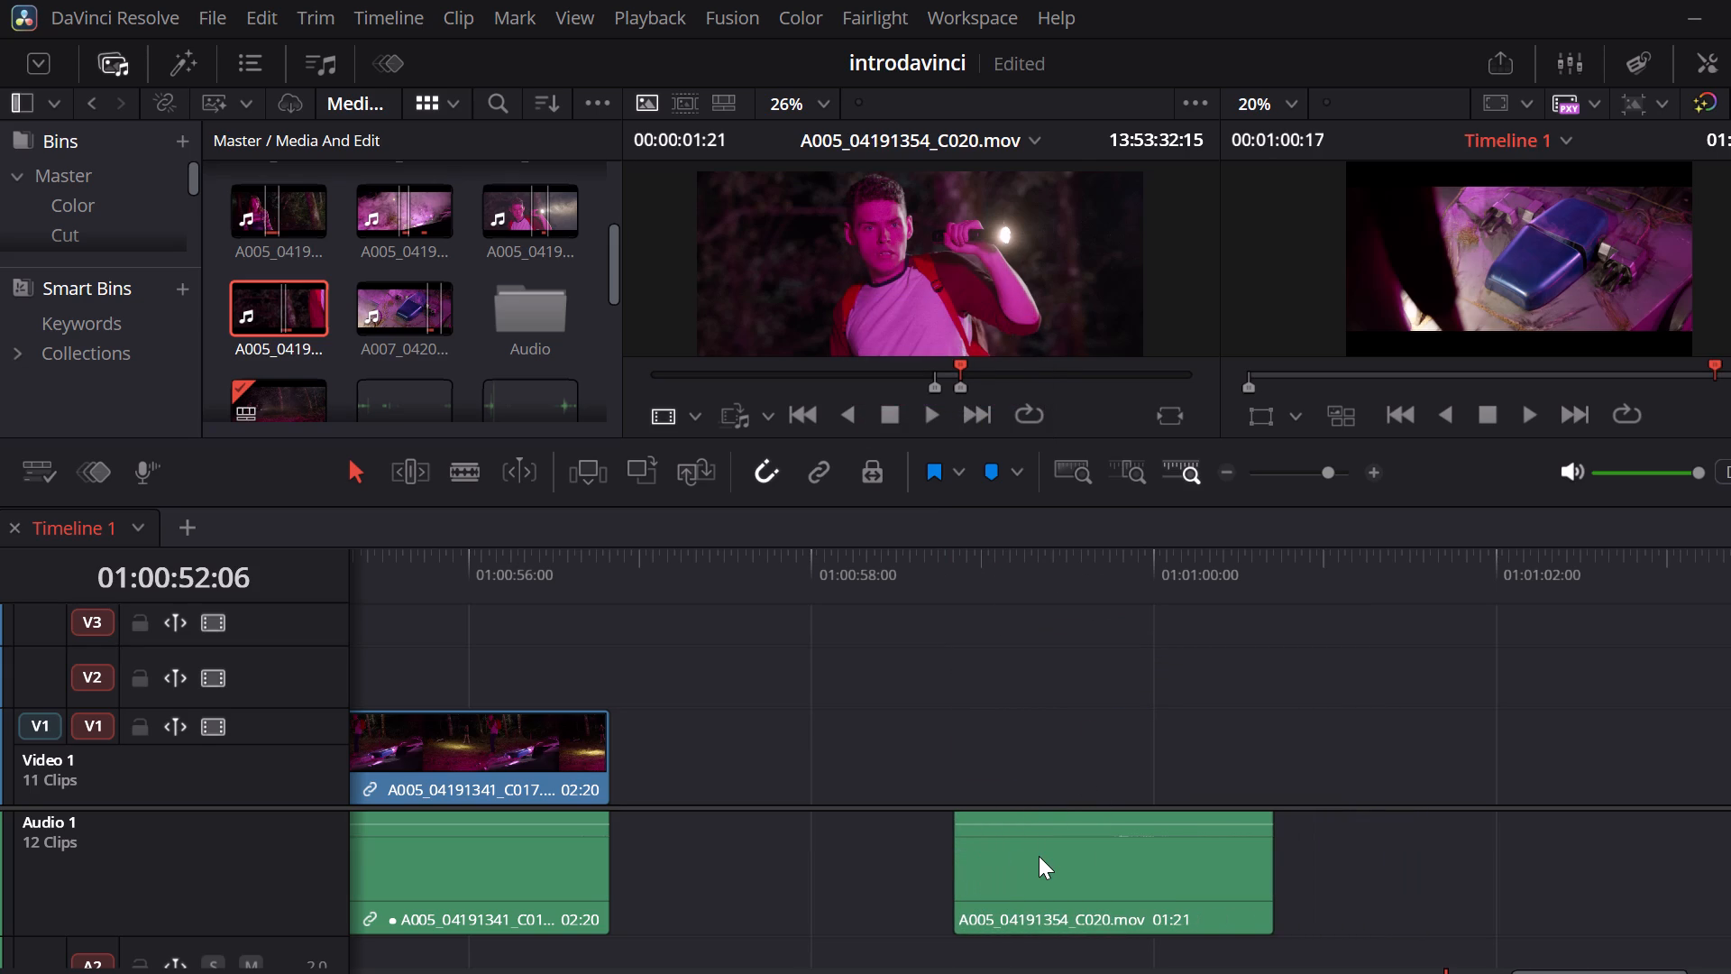
Play the newly placed A005_04191354_C020 audio clip from 01:00:59:07.
{"action": "key", "text": "space"}
{"action": "key", "text": "space"}
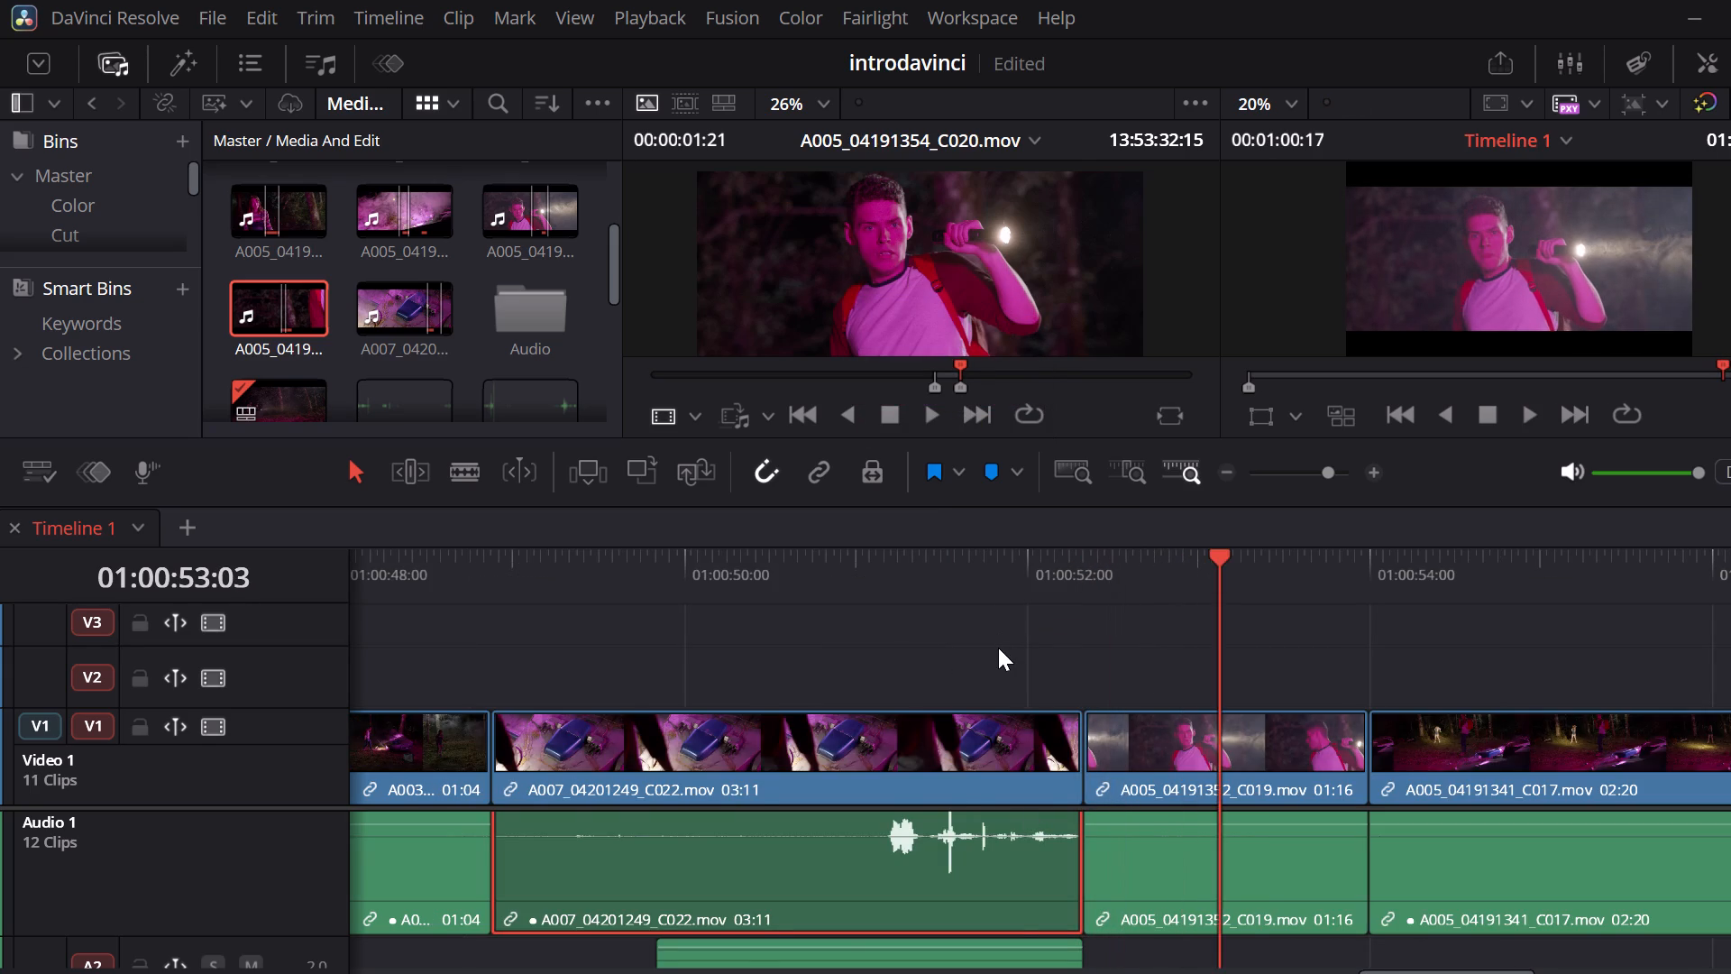
{"action": "scroll", "coordinate": [998, 648], "scroll_direction": "left", "scroll_amount": 17}
{"action": "scroll", "coordinate": [853, 616], "scroll_direction": "right", "scroll_amount": 2}
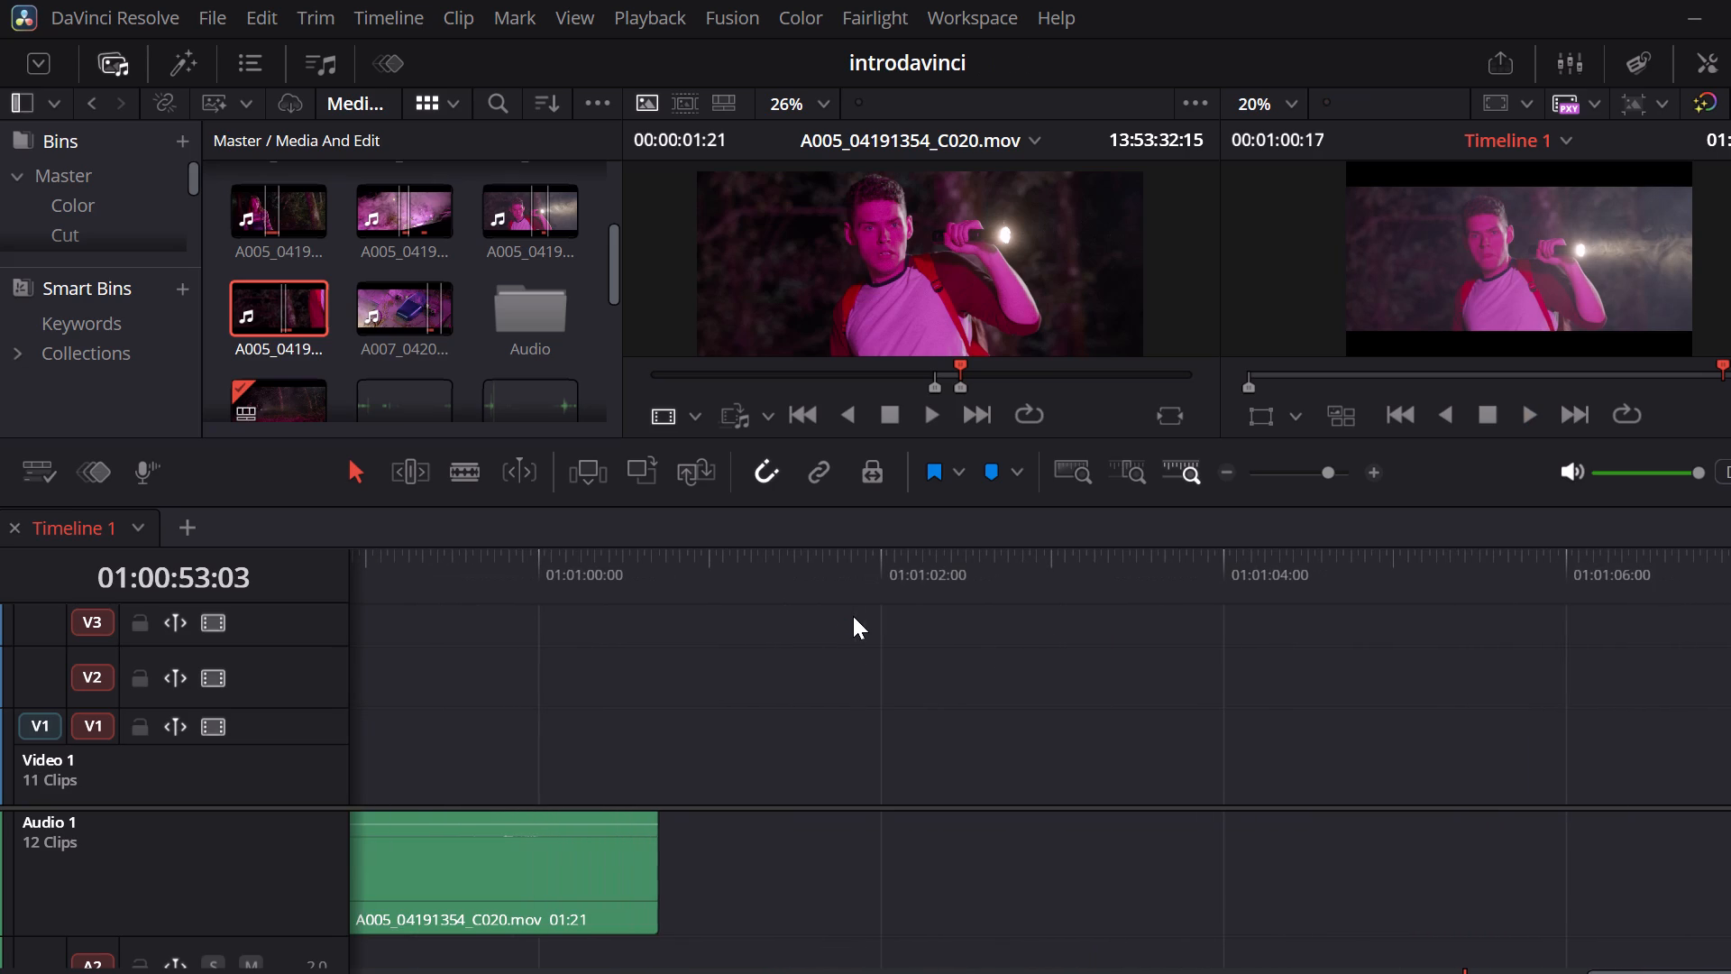
{"action": "left_click", "coordinate": [416, 585]}
{"action": "scroll", "coordinate": [416, 585], "scroll_direction": "right", "scroll_amount": 1}
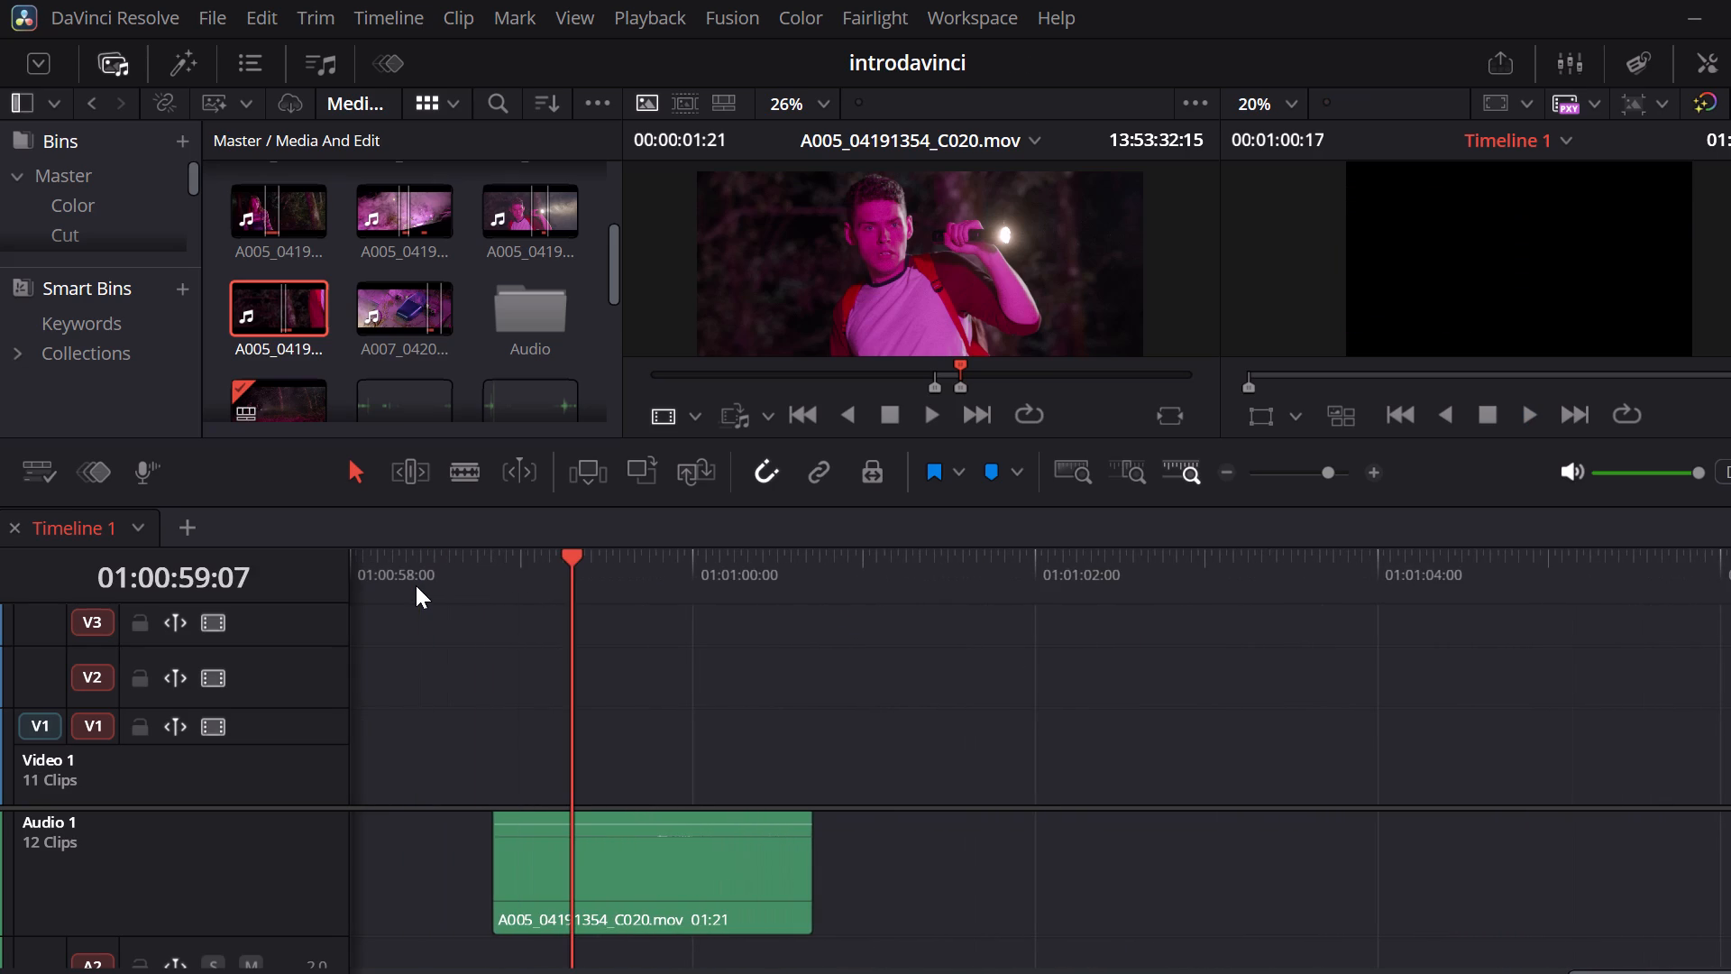
{"action": "key", "text": "space"}
{"action": "key", "text": "space"}
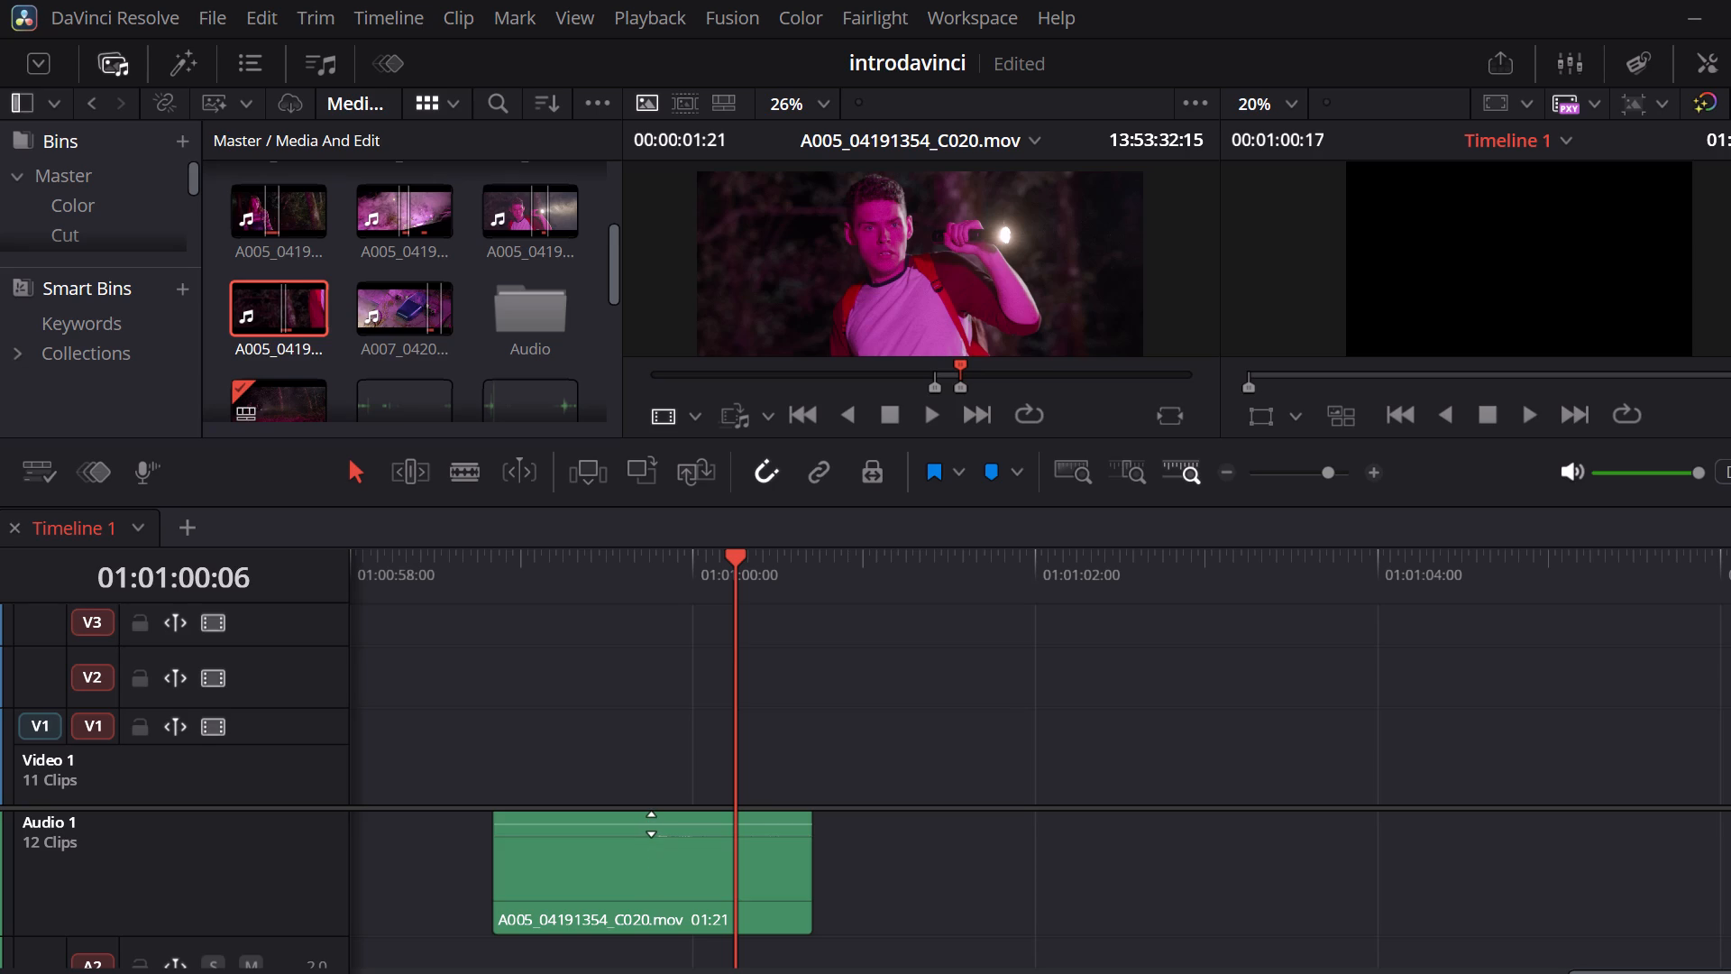
Raise the volume line of the A005_04191354_C020 audio clip strongly.
{"action": "left_click_drag", "start_coordinate": [651, 822], "coordinate": [660, 756]}
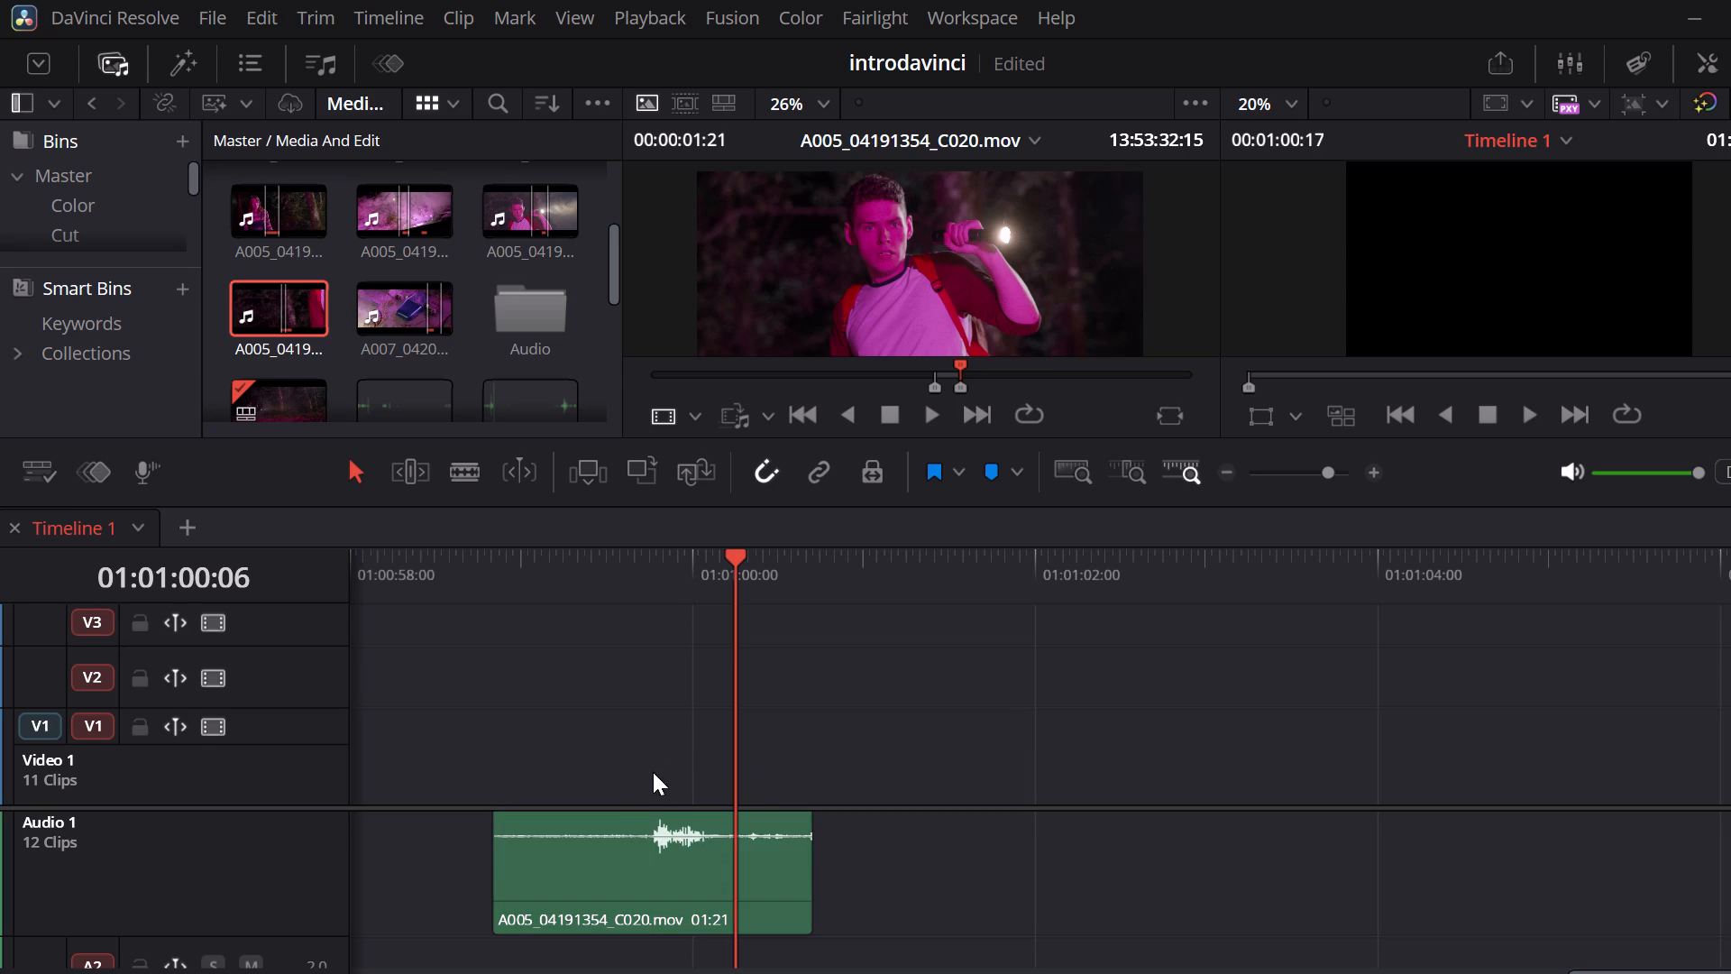
Listen through the A005_04191354_C020 audio clip and trim its start to 01:00:59:17, just before the loud burst.
{"action": "scroll", "coordinate": [613, 854], "scroll_direction": "up", "scroll_amount": 1}
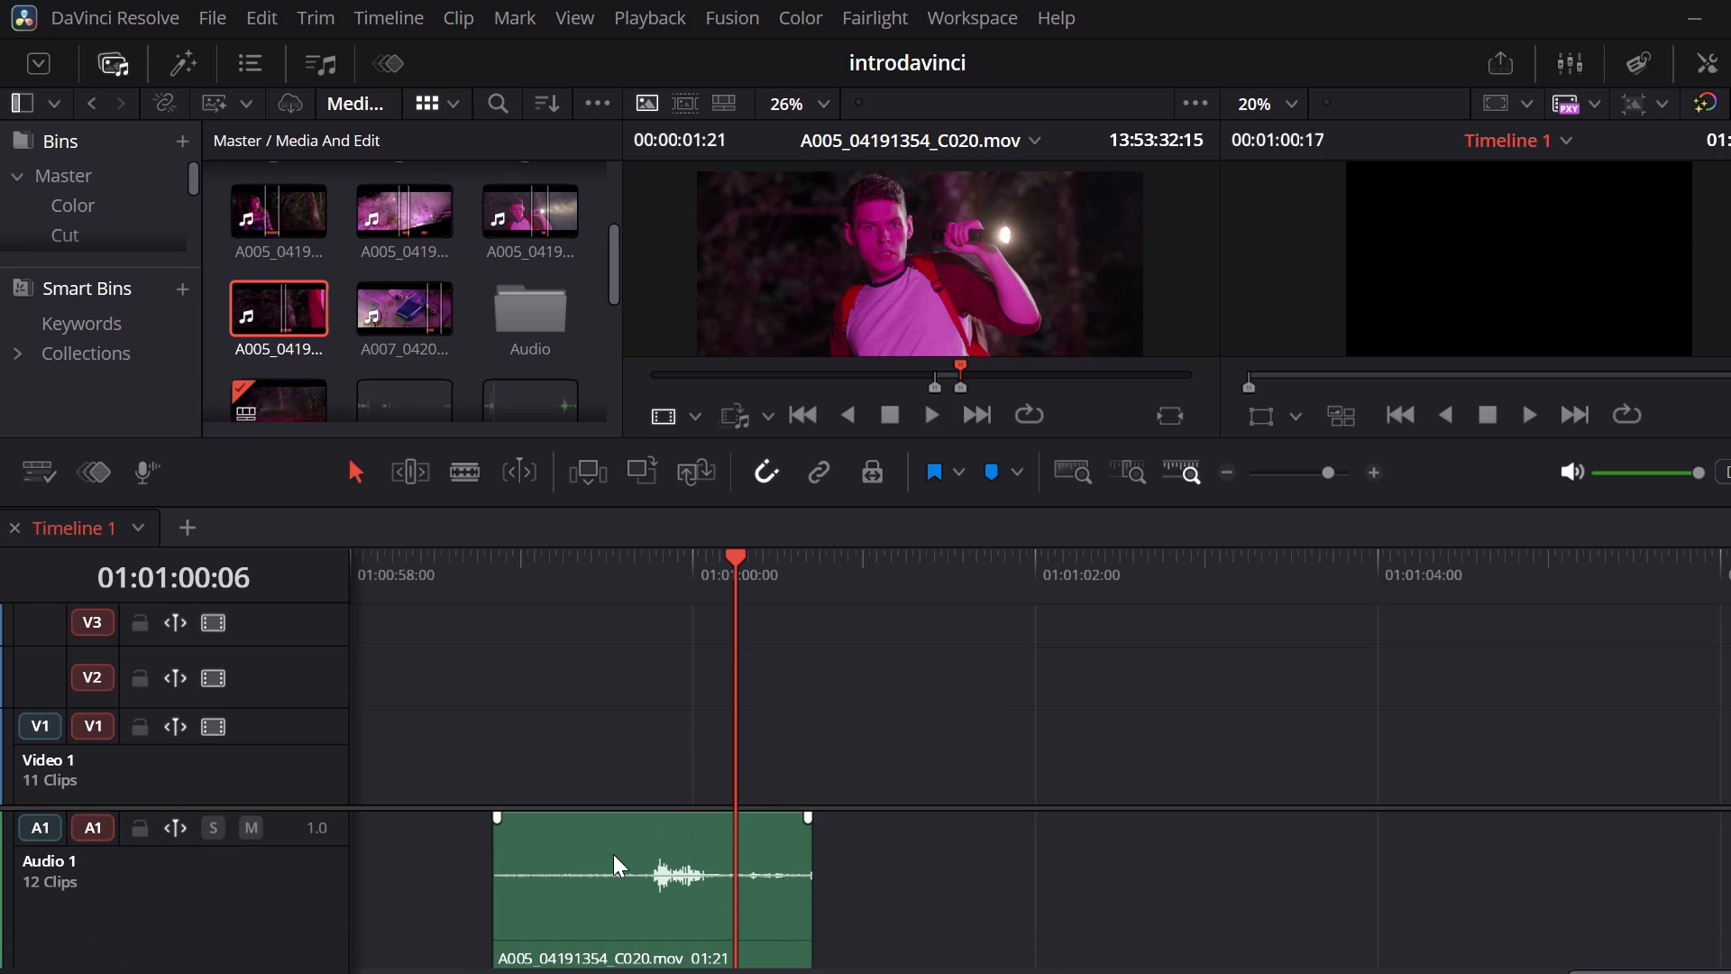
{"action": "left_click", "coordinate": [629, 821]}
{"action": "left_click", "coordinate": [631, 587]}
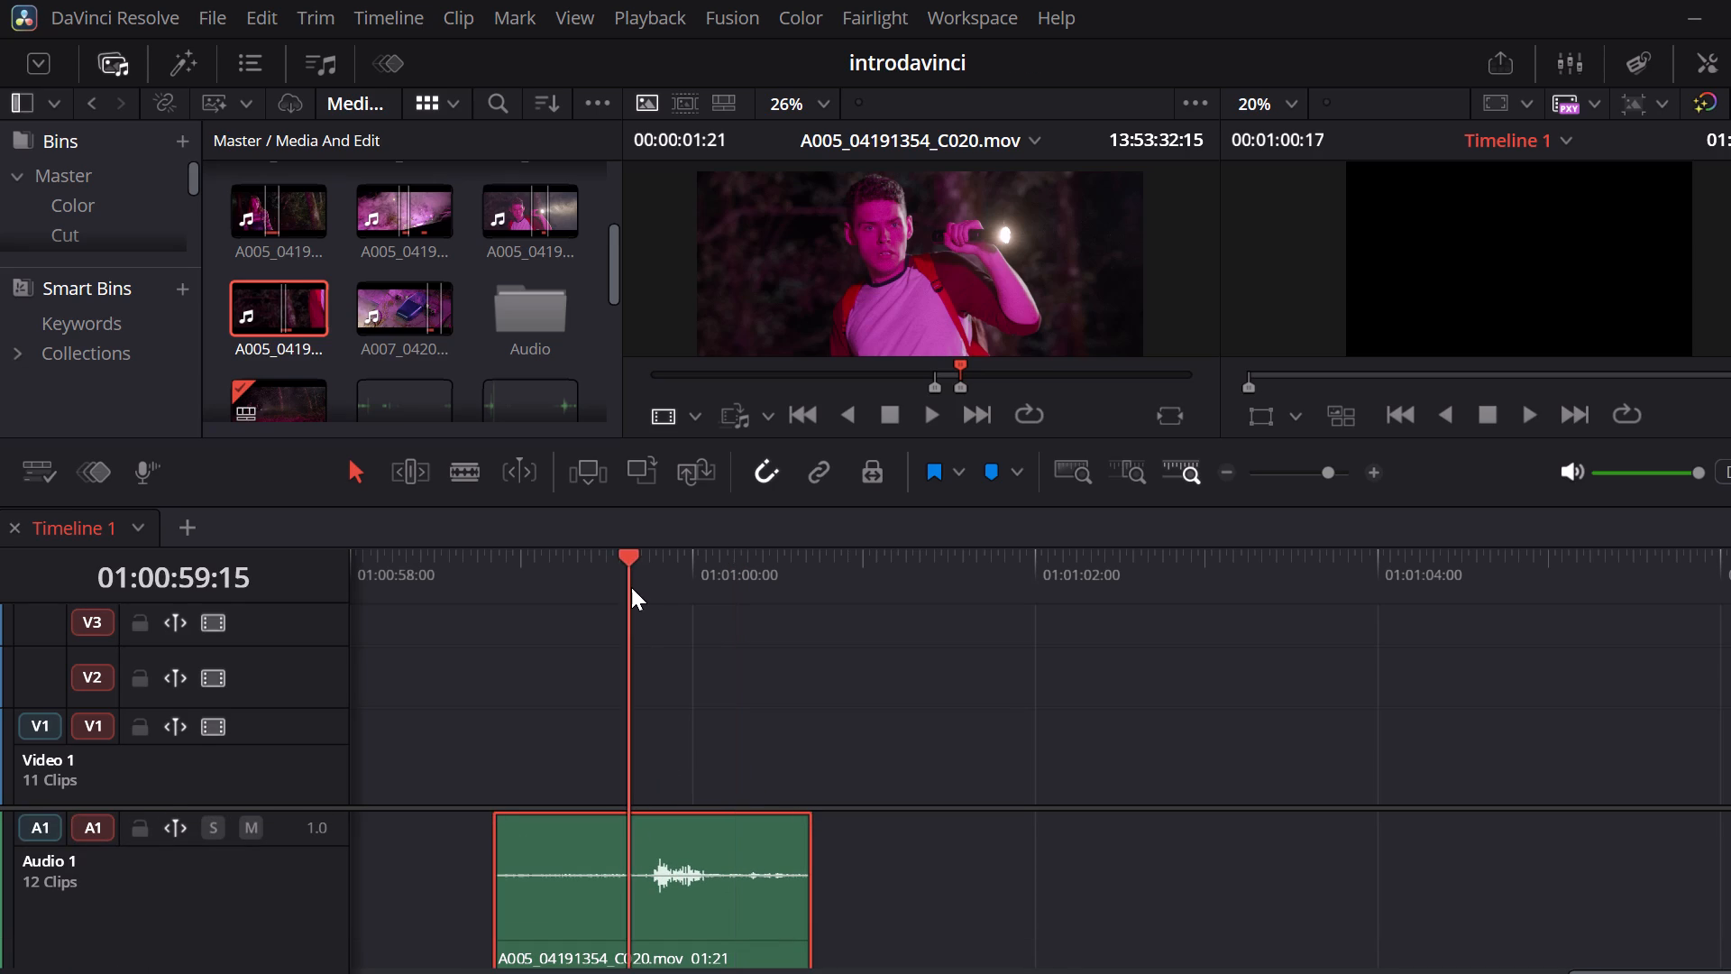
{"action": "key", "text": "space"}
{"action": "key", "text": "space"}
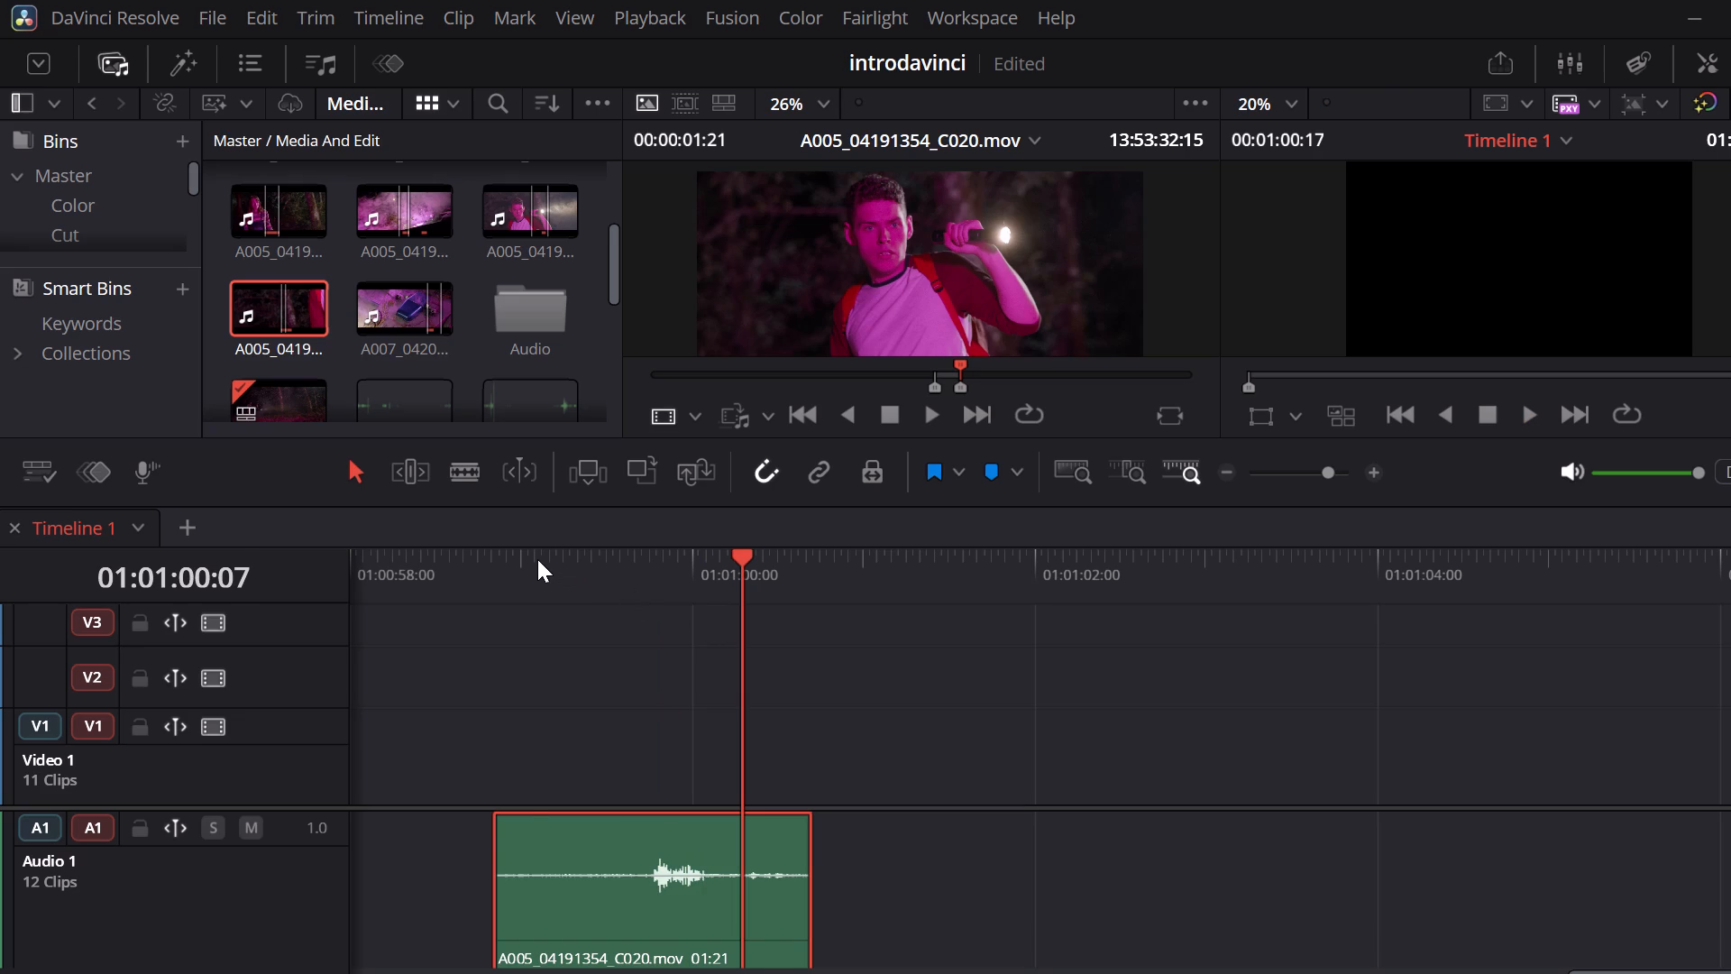
{"action": "left_click", "coordinate": [537, 559]}
{"action": "key", "text": "space"}
{"action": "key", "text": "space"}
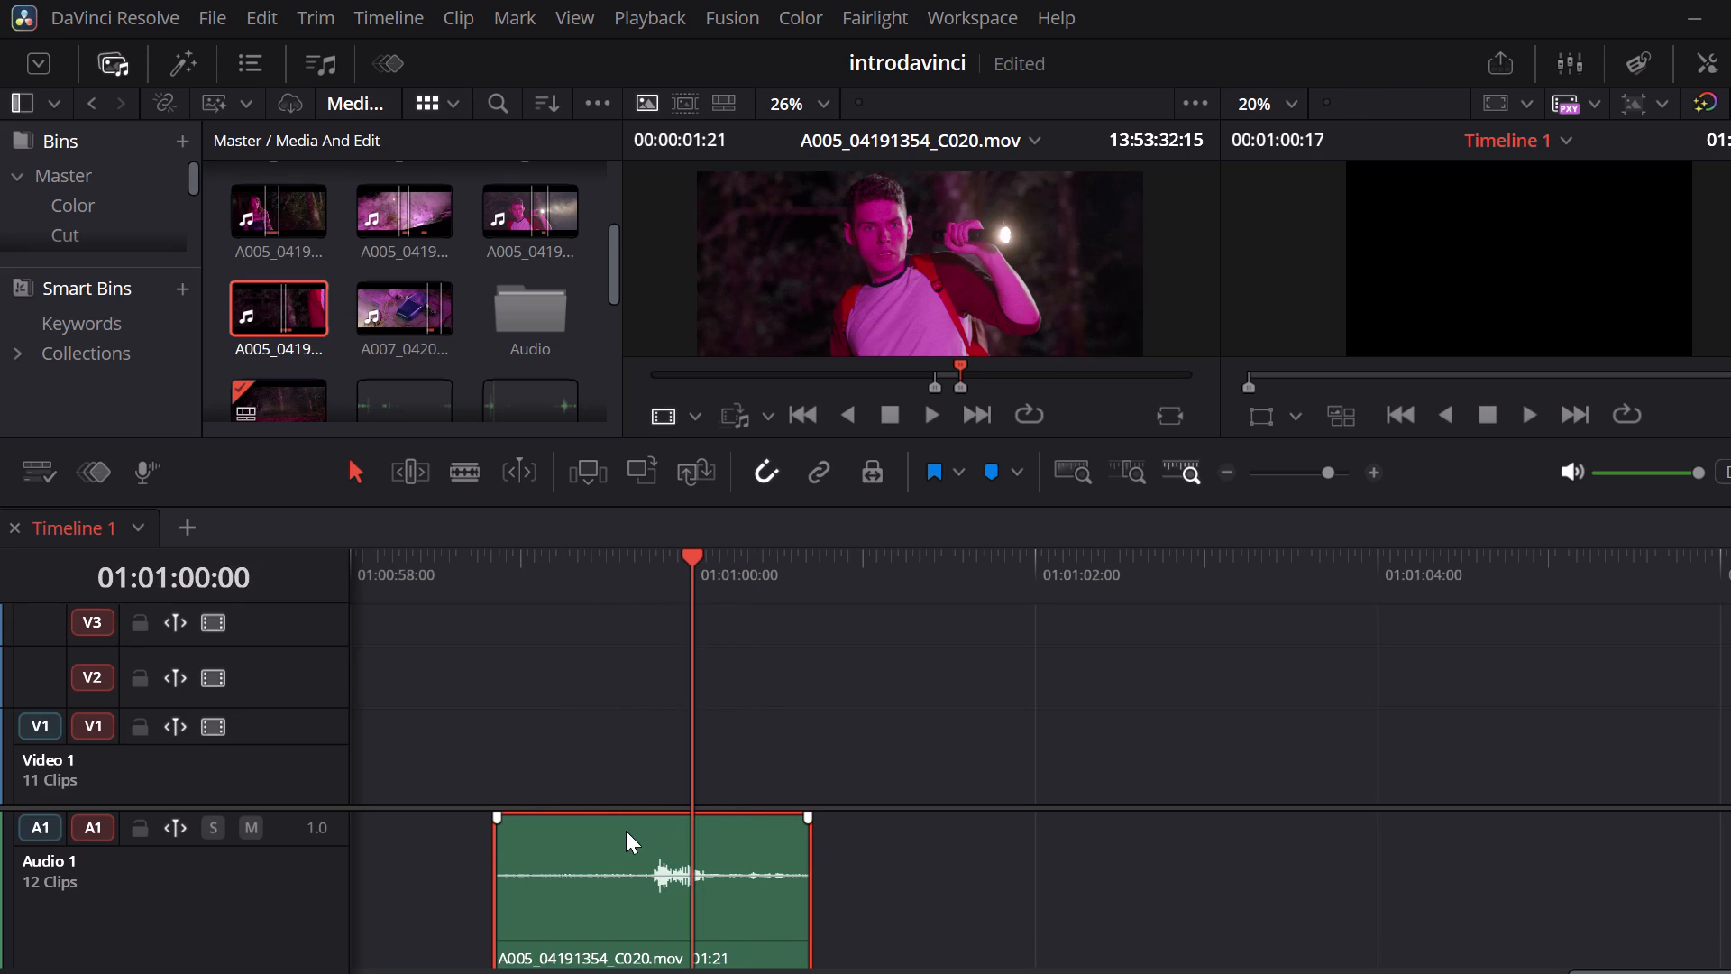
{"action": "left_click", "coordinate": [637, 870]}
{"action": "left_click", "coordinate": [624, 563]}
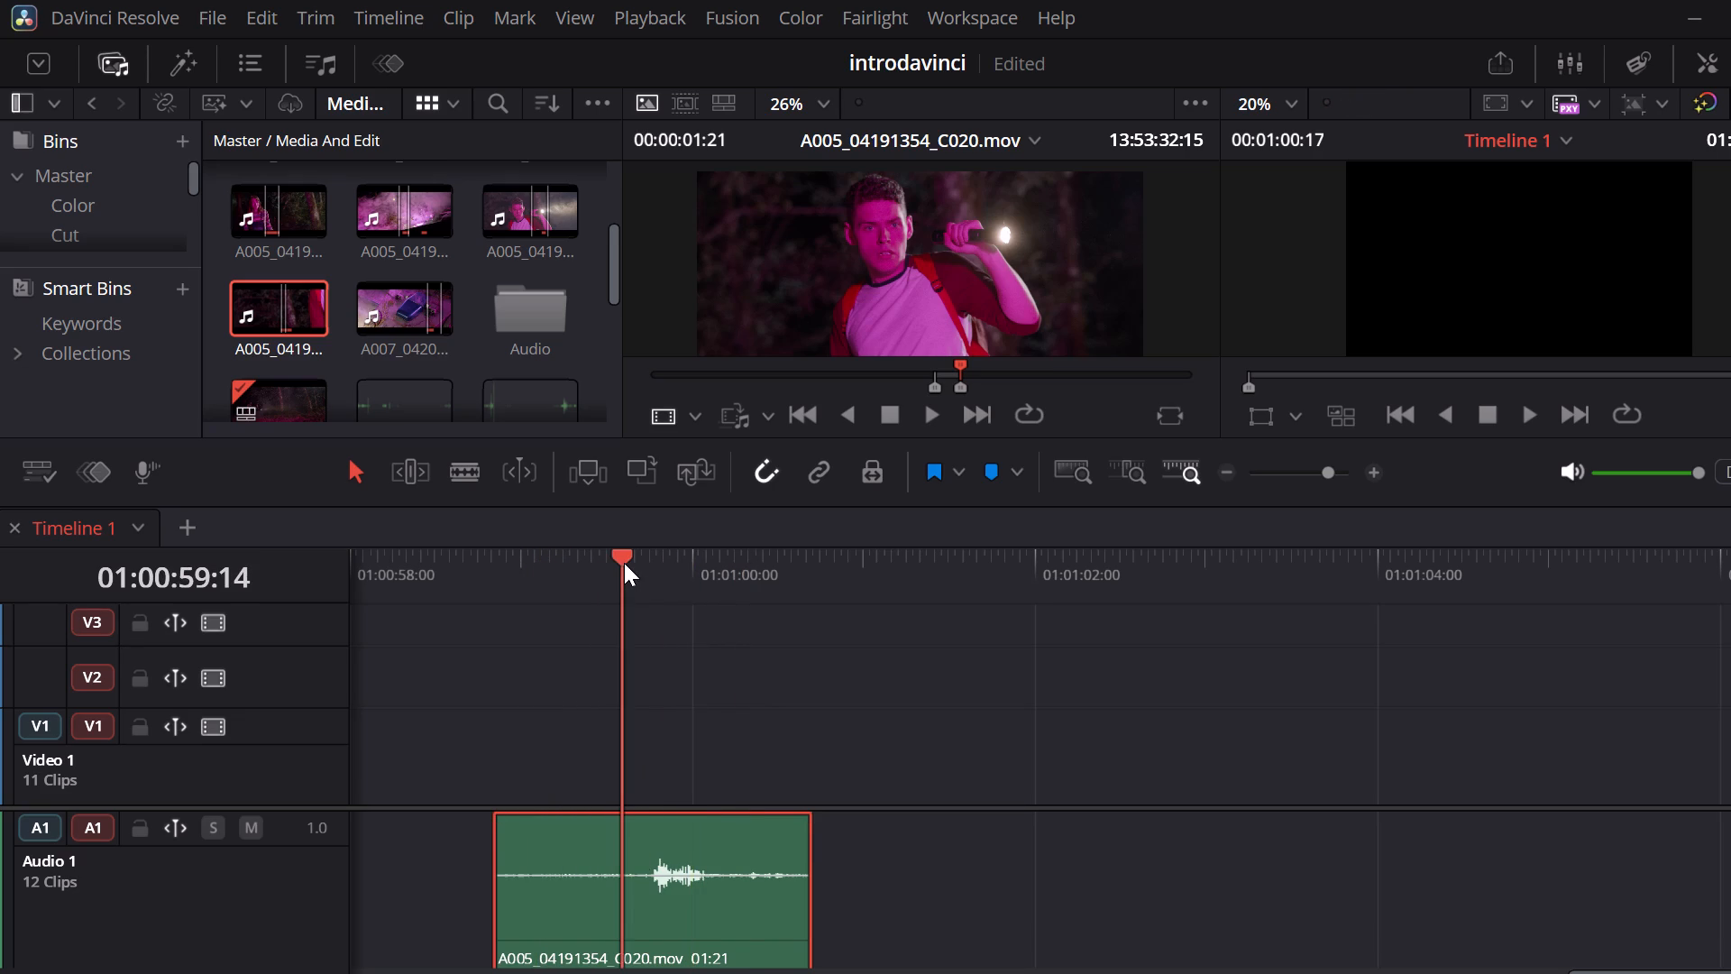
{"action": "left_click", "coordinate": [642, 558]}
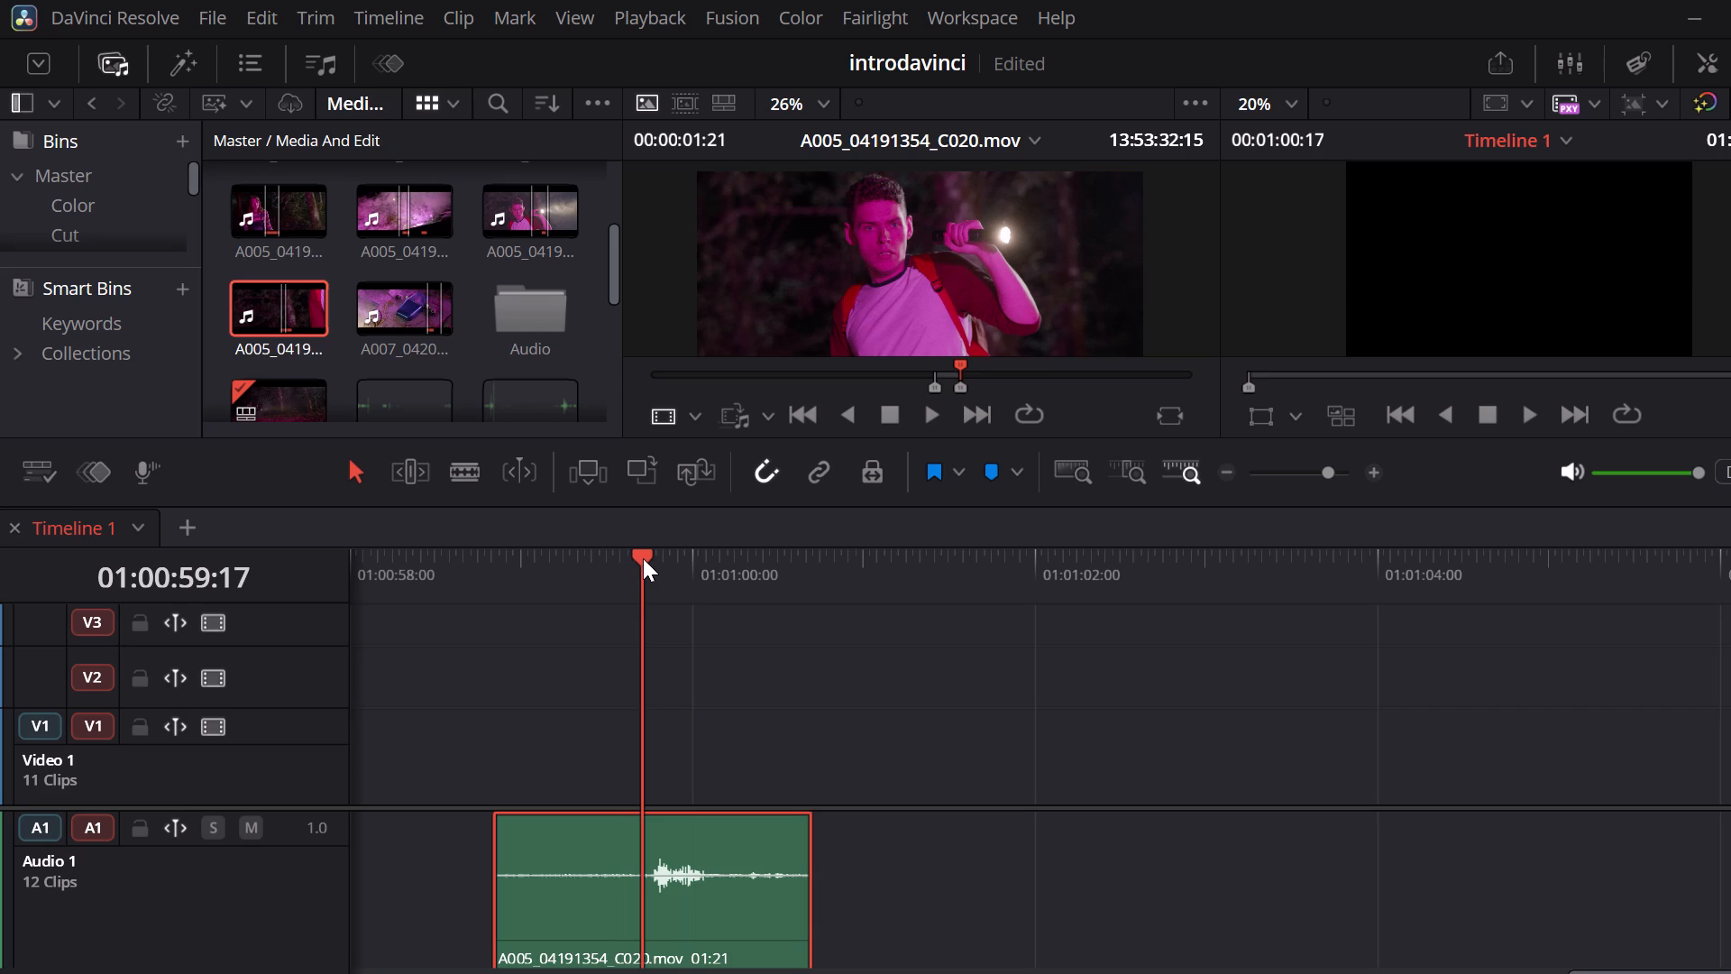
{"action": "key", "text": "q"}
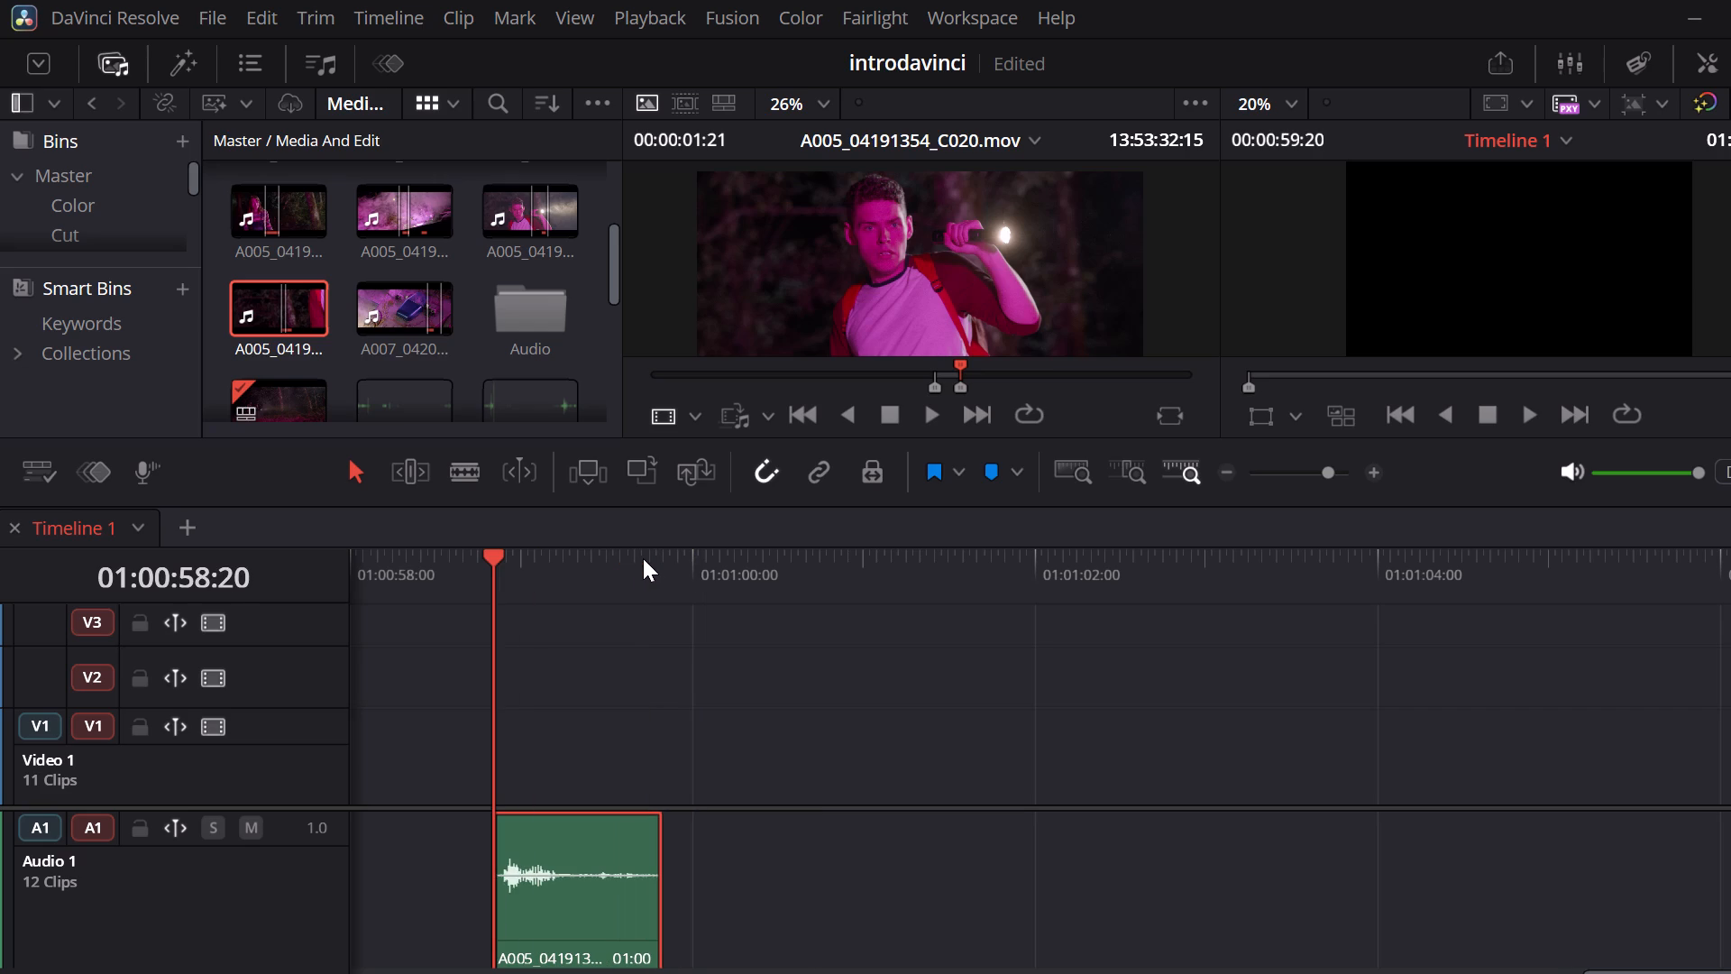
Replay the shortened A005_04191354_C020 audio clip and trim its end to 01:00:59:08, just after the burst.
{"action": "key", "text": "space"}
{"action": "key", "text": "space"}
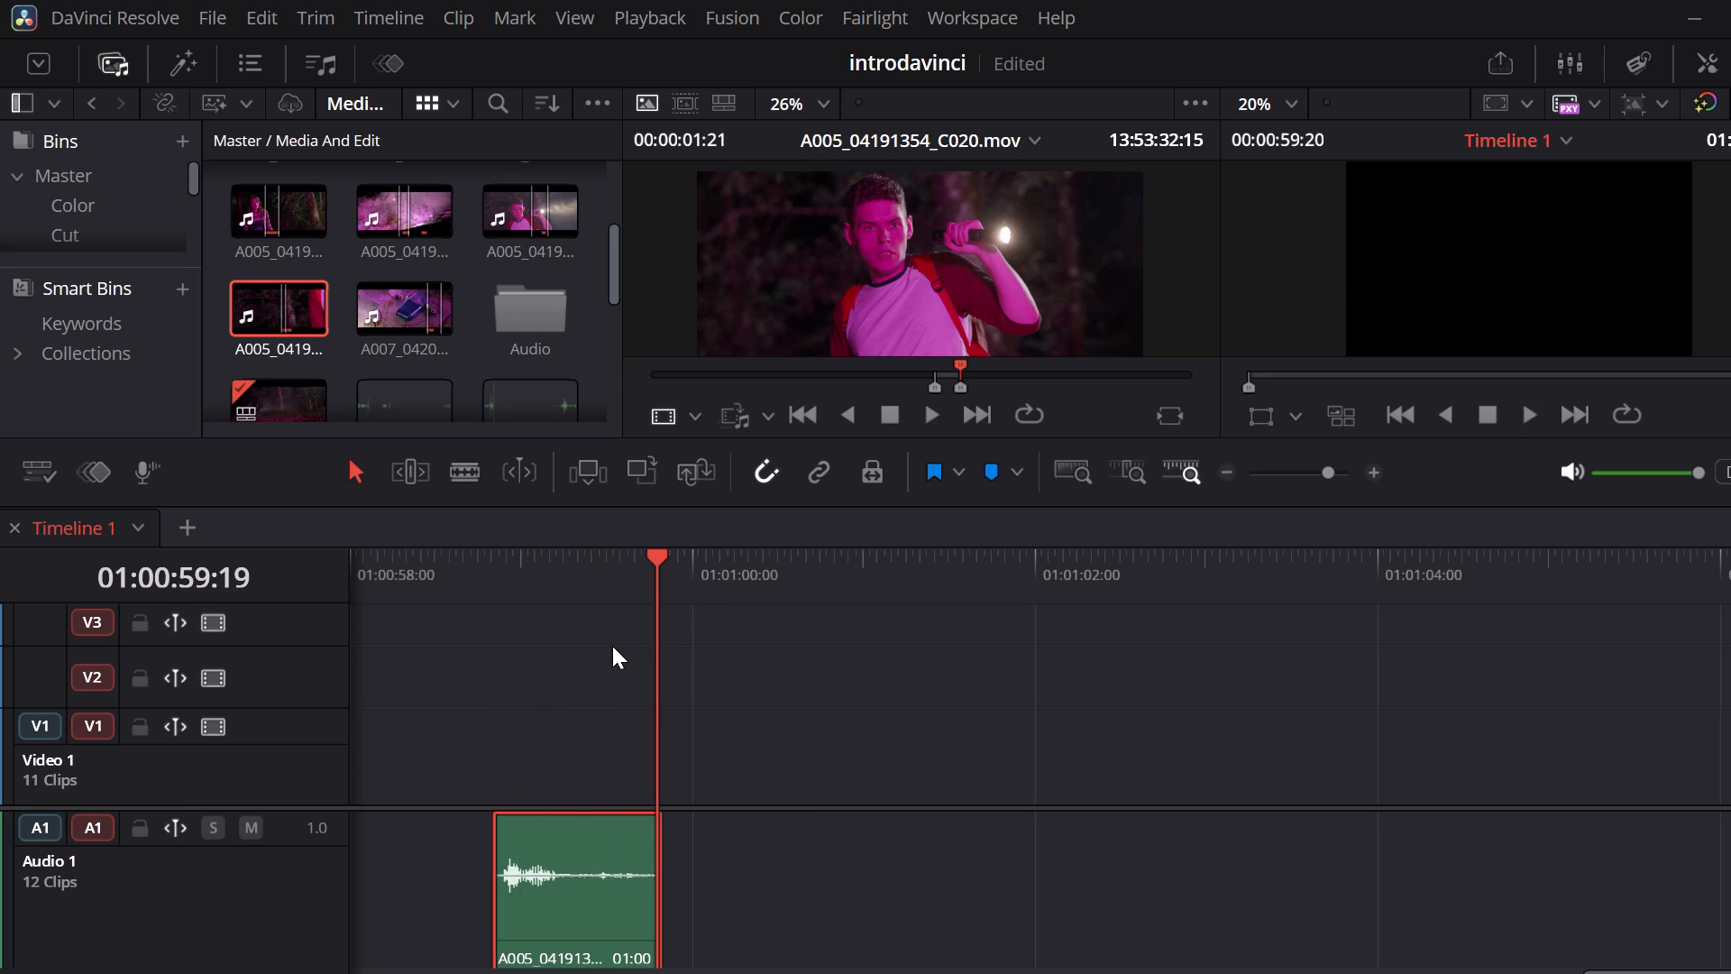
{"action": "left_click", "coordinate": [561, 565]}
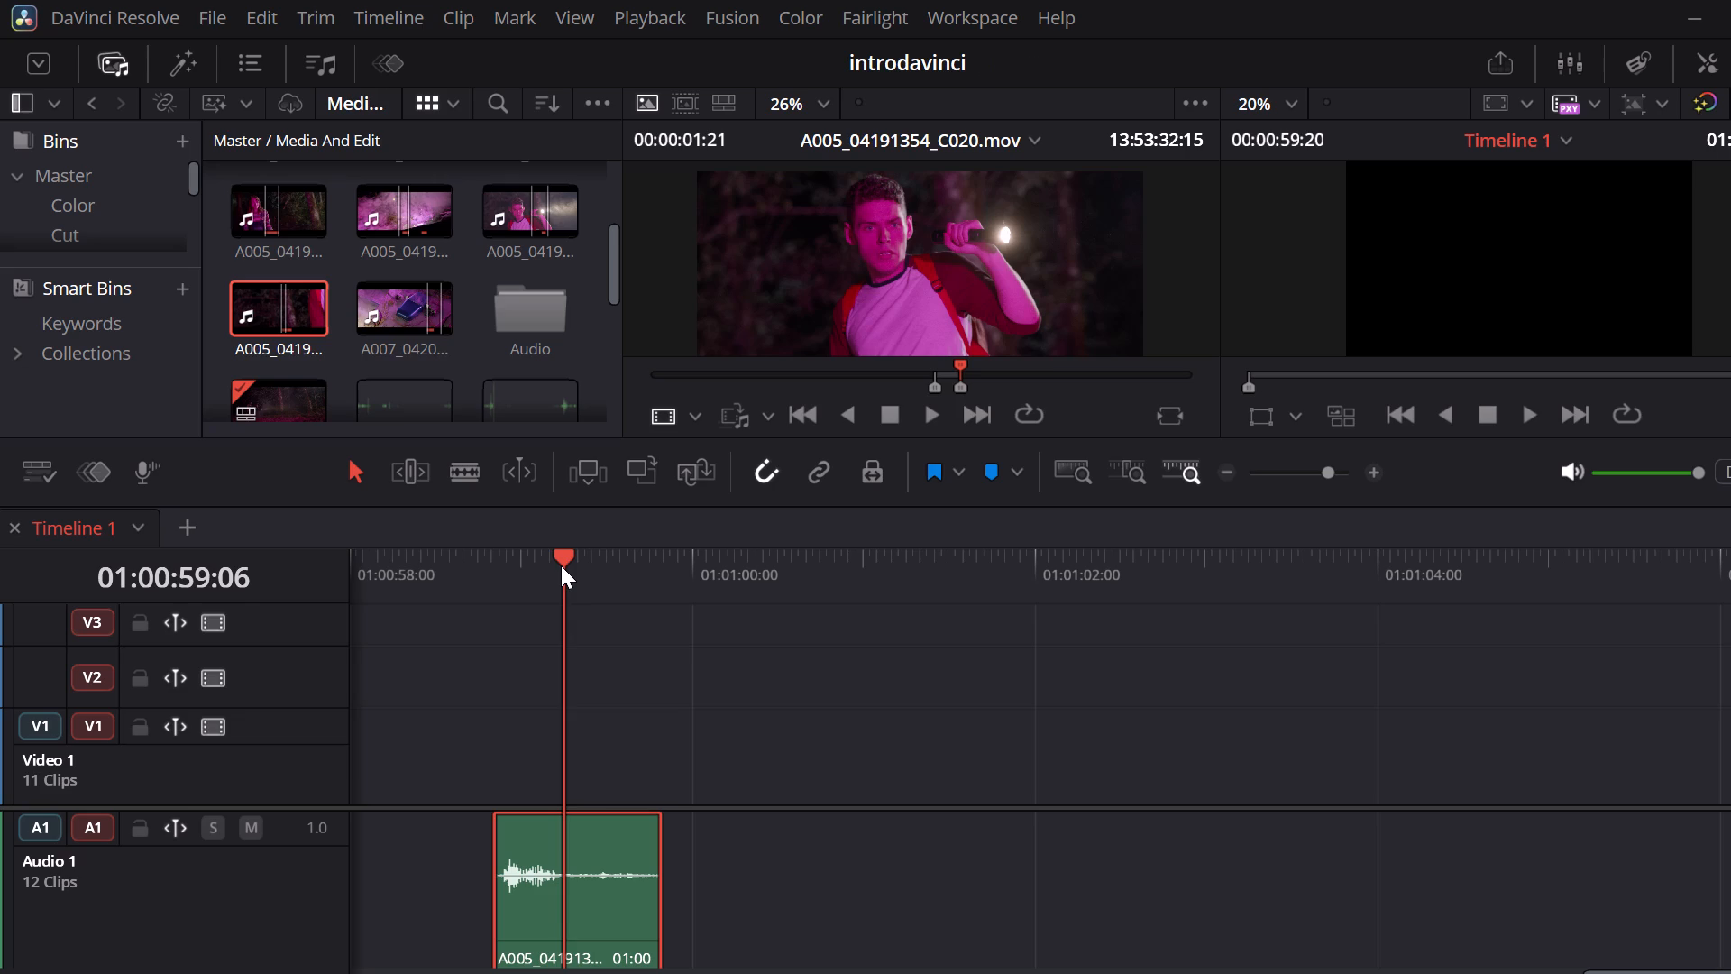
{"action": "key", "text": "space"}
{"action": "key", "text": "space"}
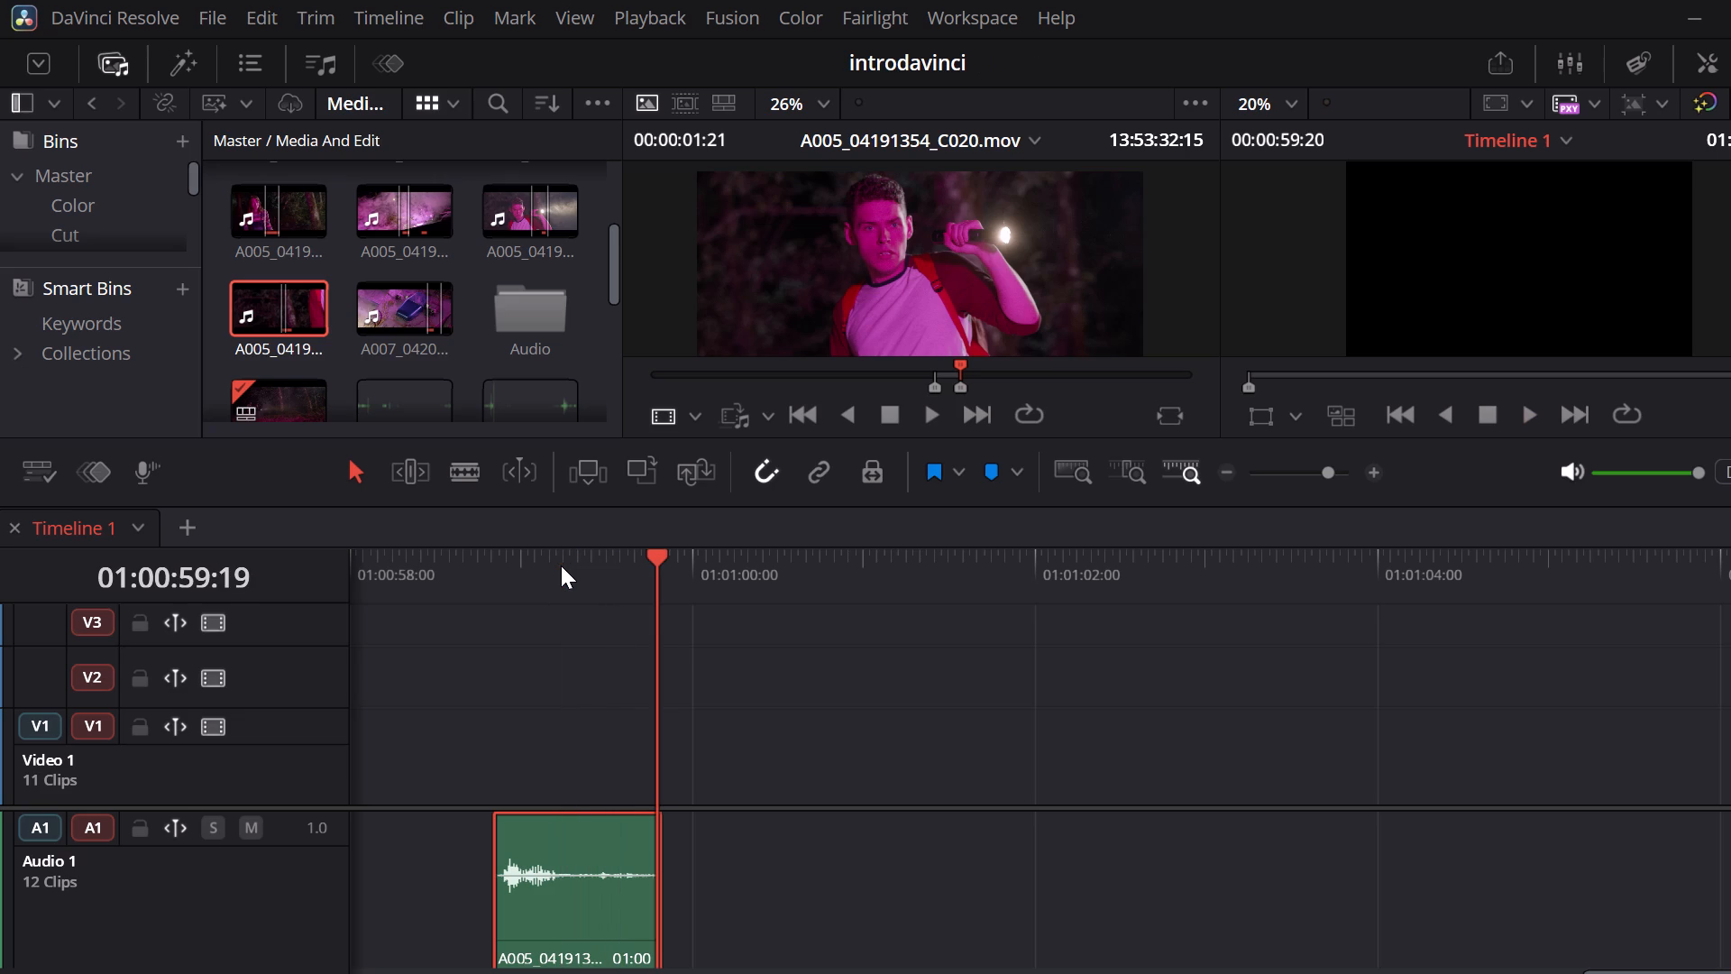
{"action": "left_click", "coordinate": [567, 547]}
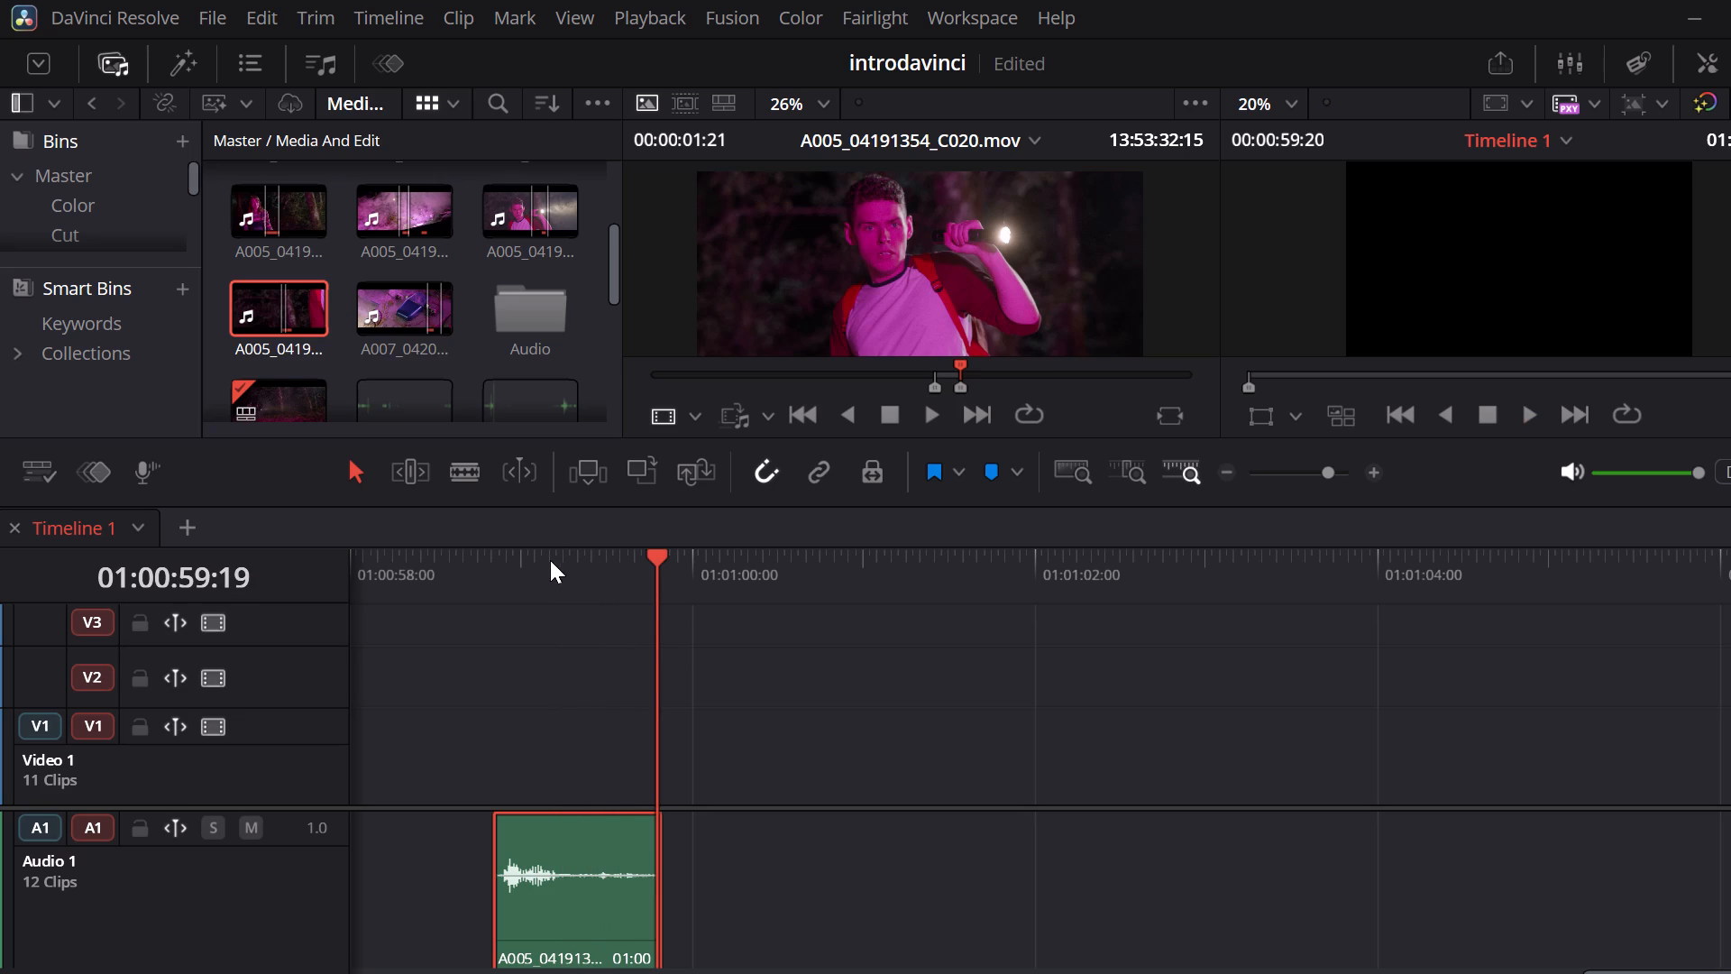
{"action": "left_click", "coordinate": [550, 560]}
{"action": "left_click", "coordinate": [579, 562]}
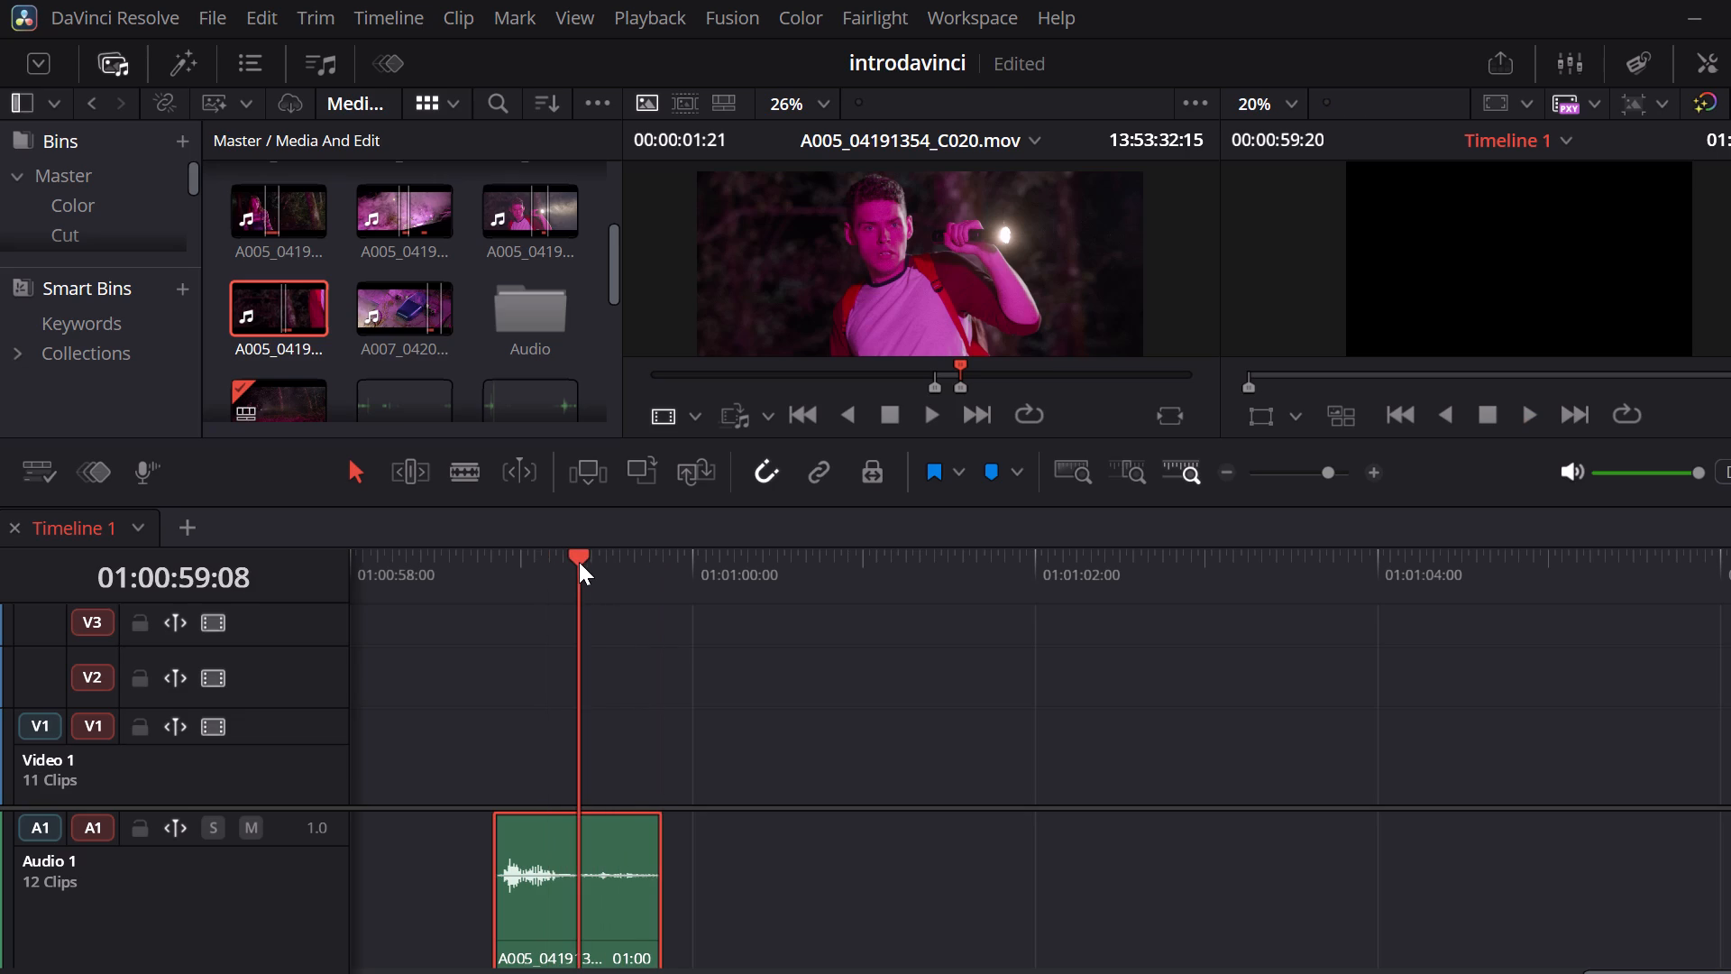
{"action": "key", "text": "w"}
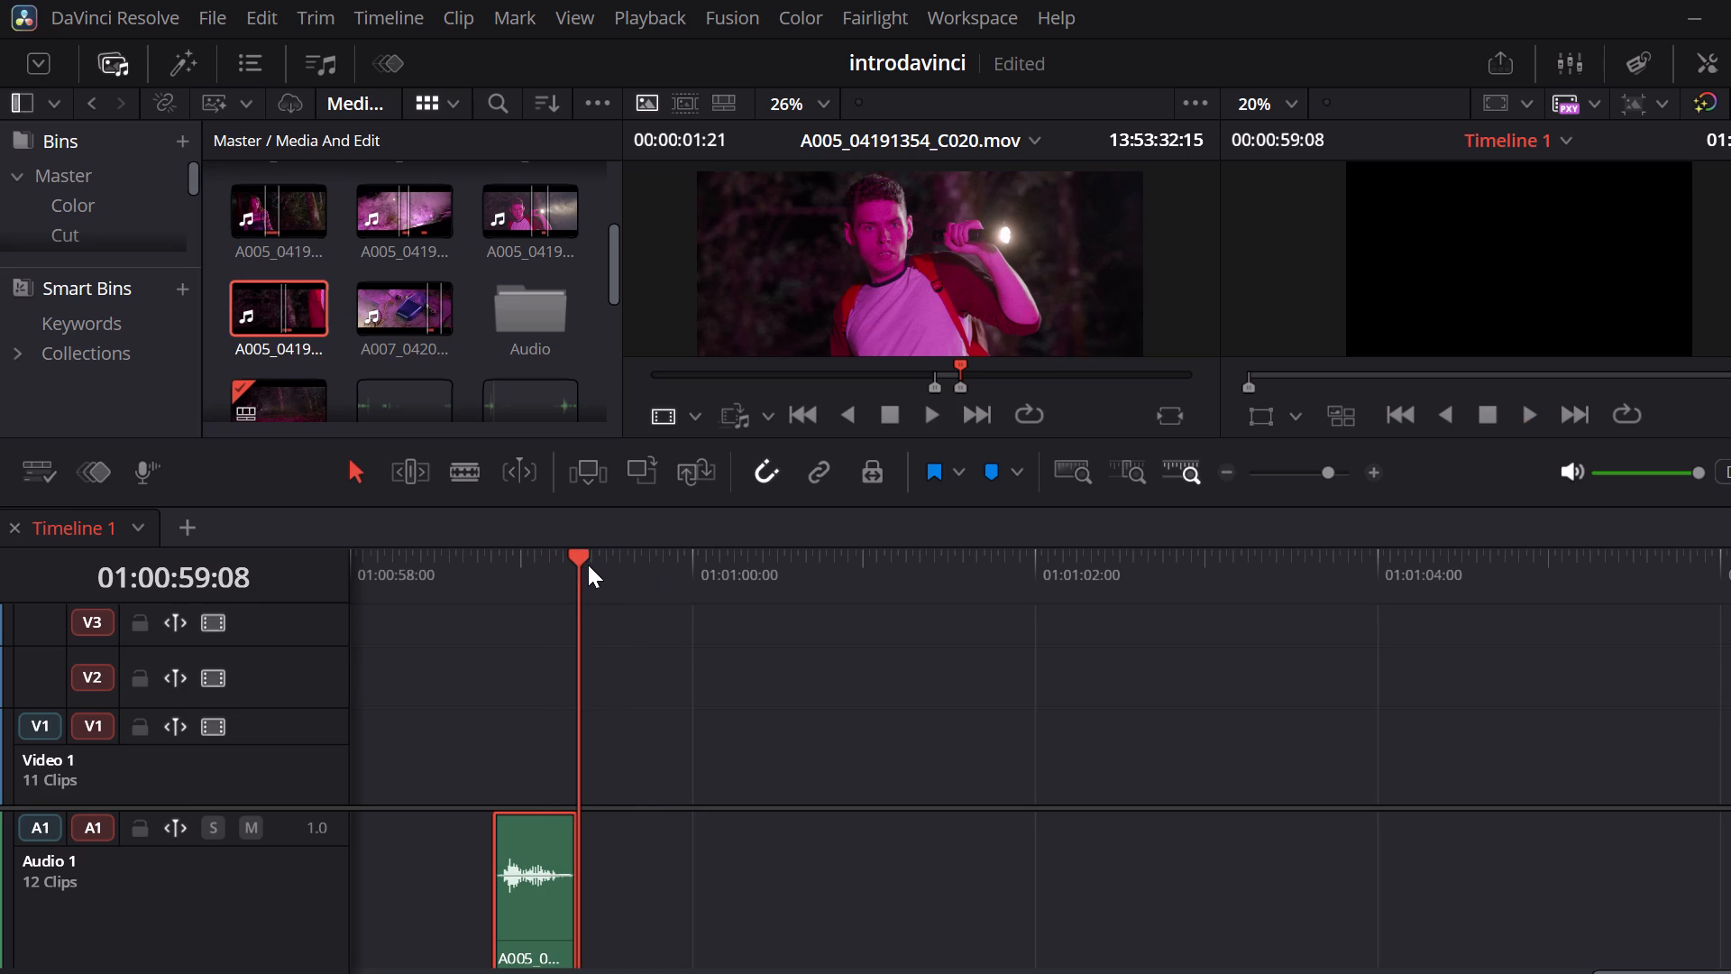
Move the trimmed A005_04191354_C020 audio piece onto the A007_04201249_C022 clip's audio at about 01:00:50:23, just before its sharp peak.
{"action": "scroll", "coordinate": [546, 915], "scroll_direction": "right", "scroll_amount": 1}
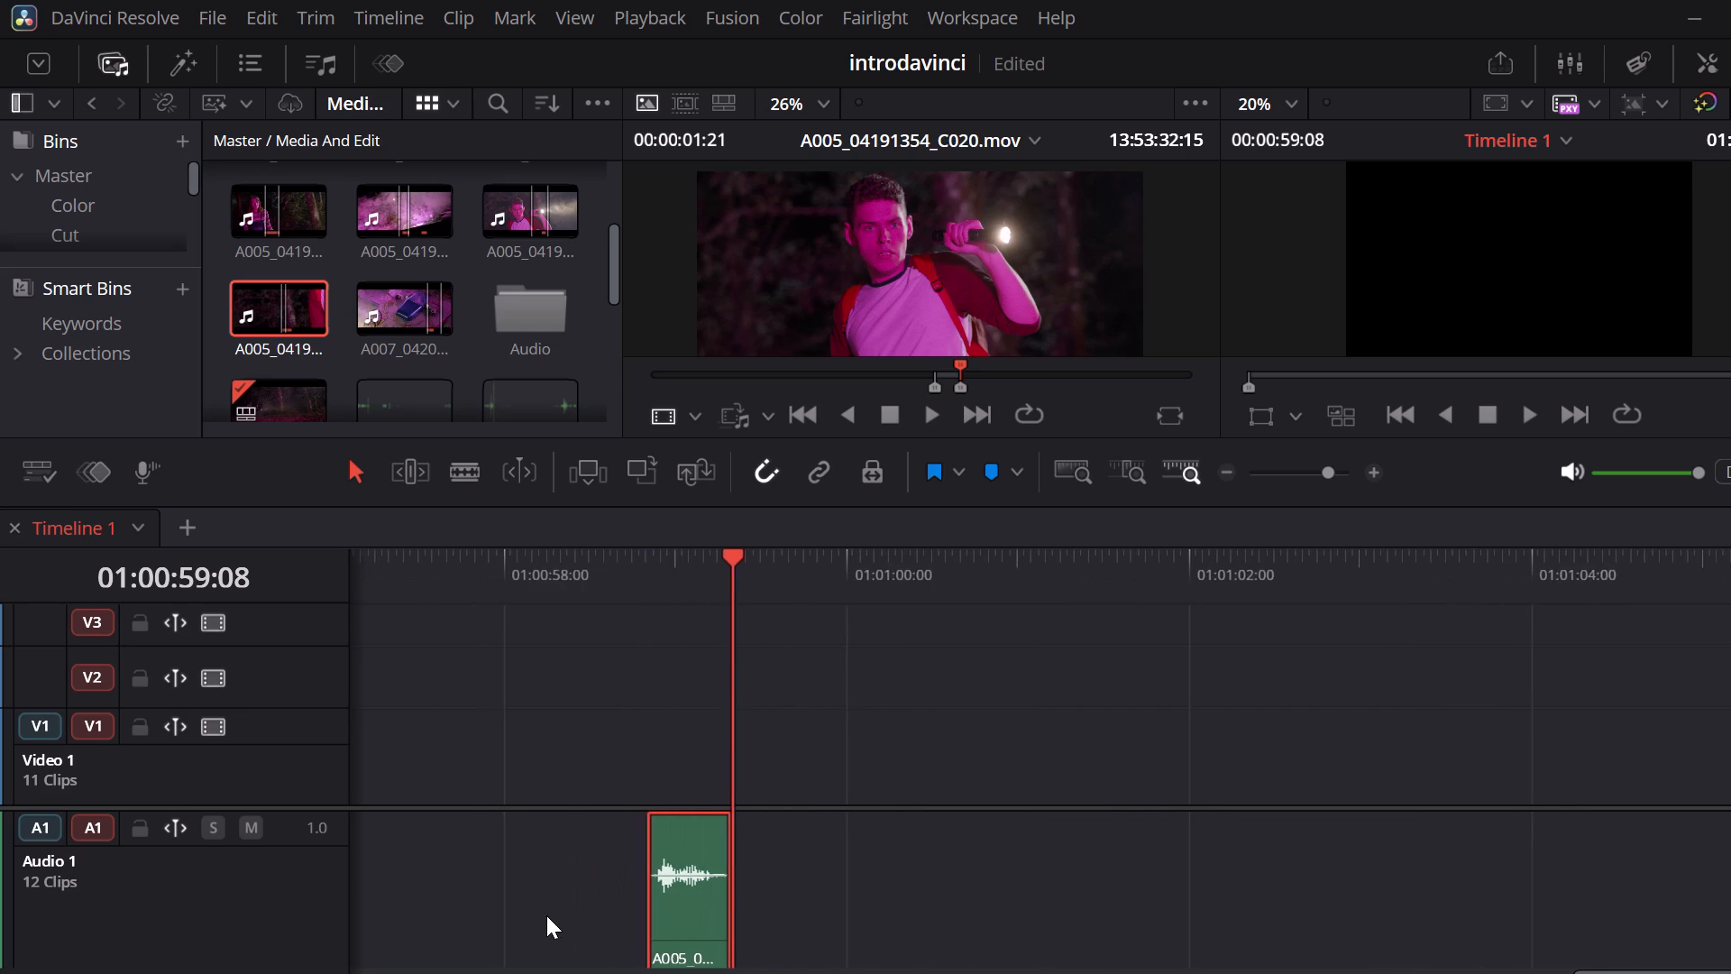
{"action": "scroll", "coordinate": [546, 915], "scroll_direction": "right", "scroll_amount": 1}
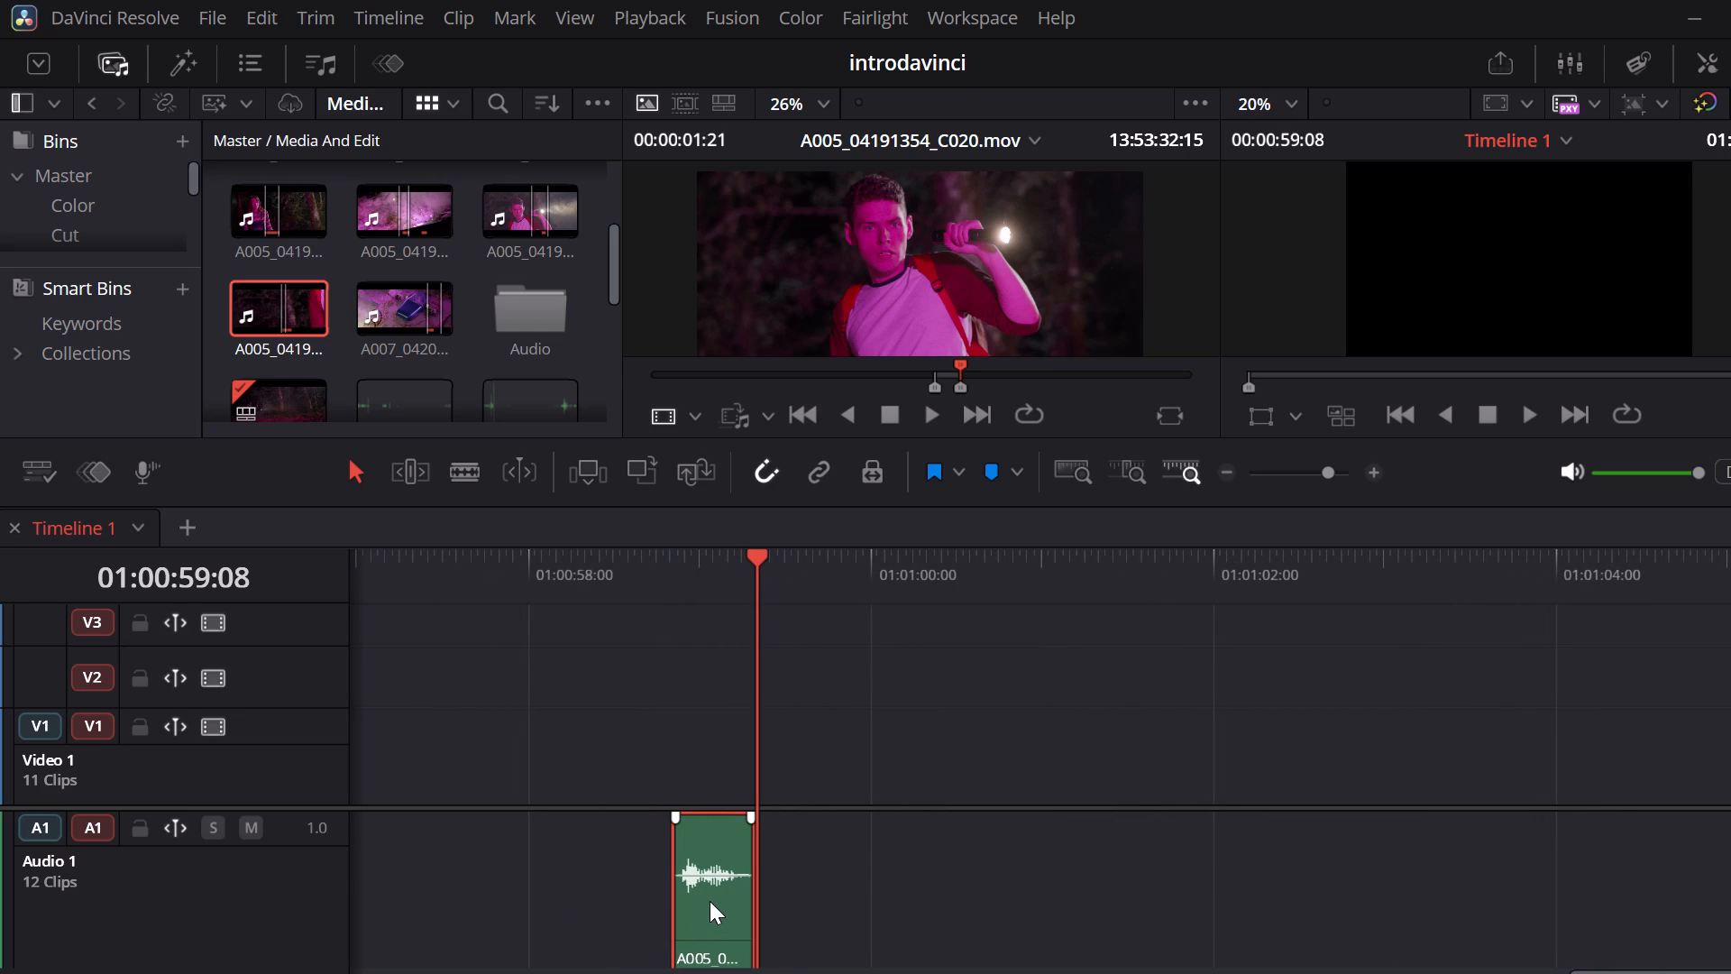
{"action": "right_click_drag", "start_coordinate": [710, 901], "coordinate": [611, 892]}
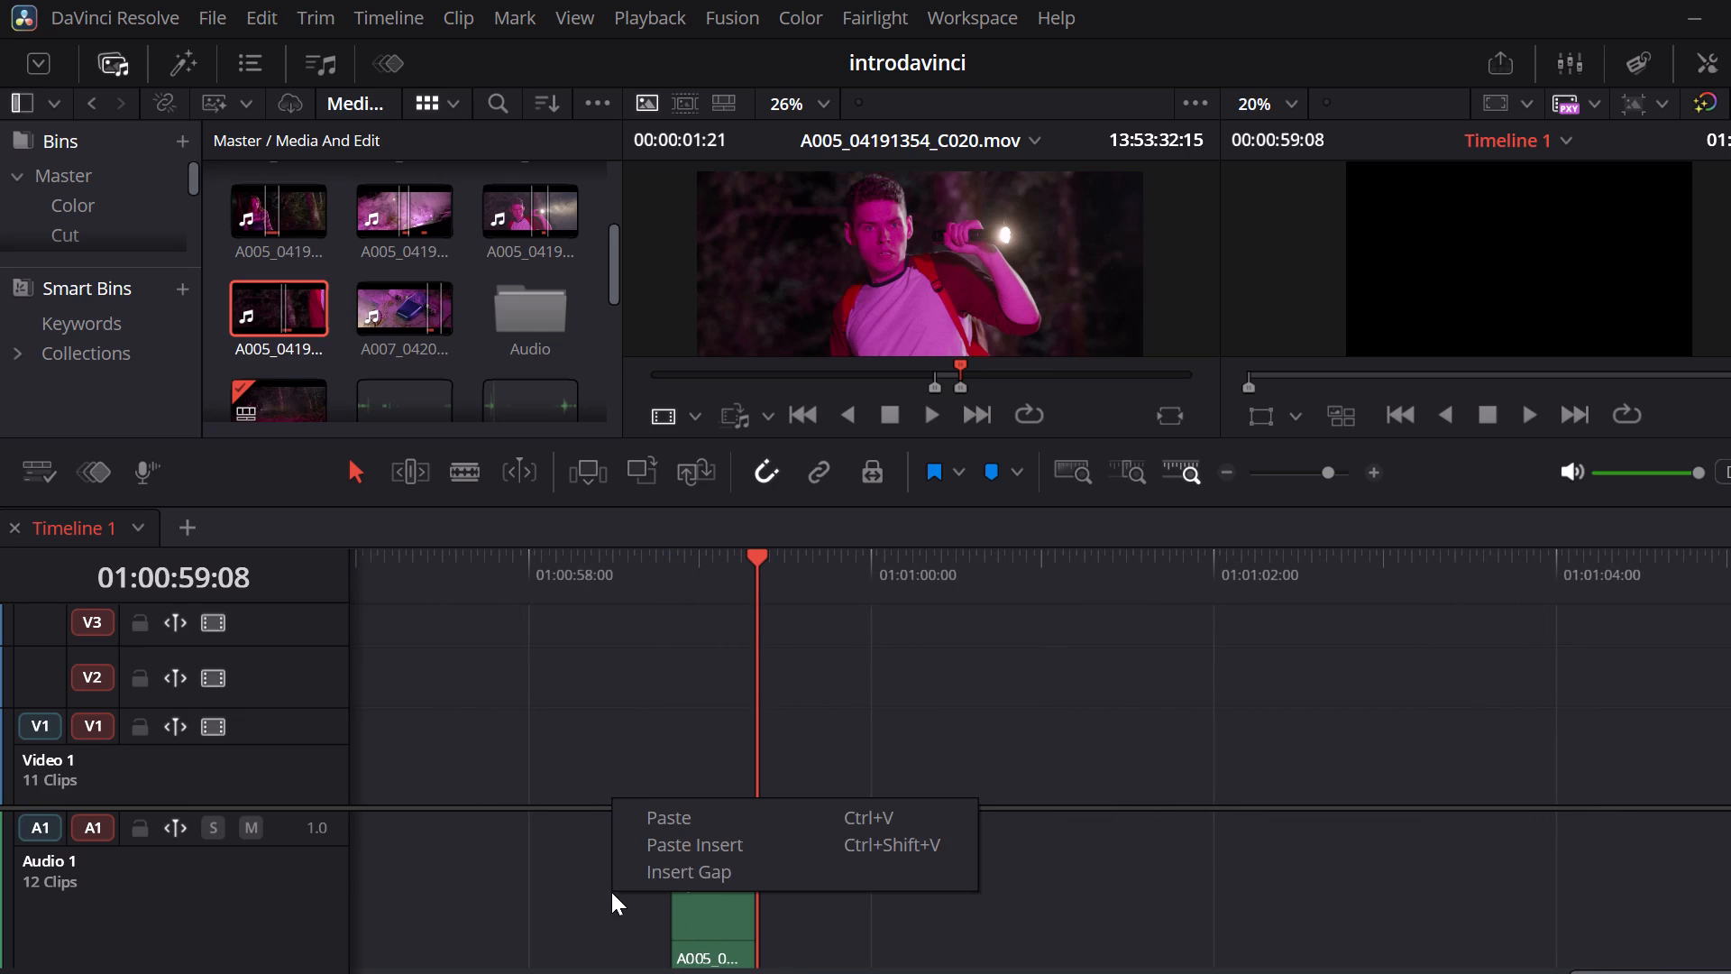
{"action": "right_click_drag", "start_coordinate": [709, 899], "coordinate": [591, 863]}
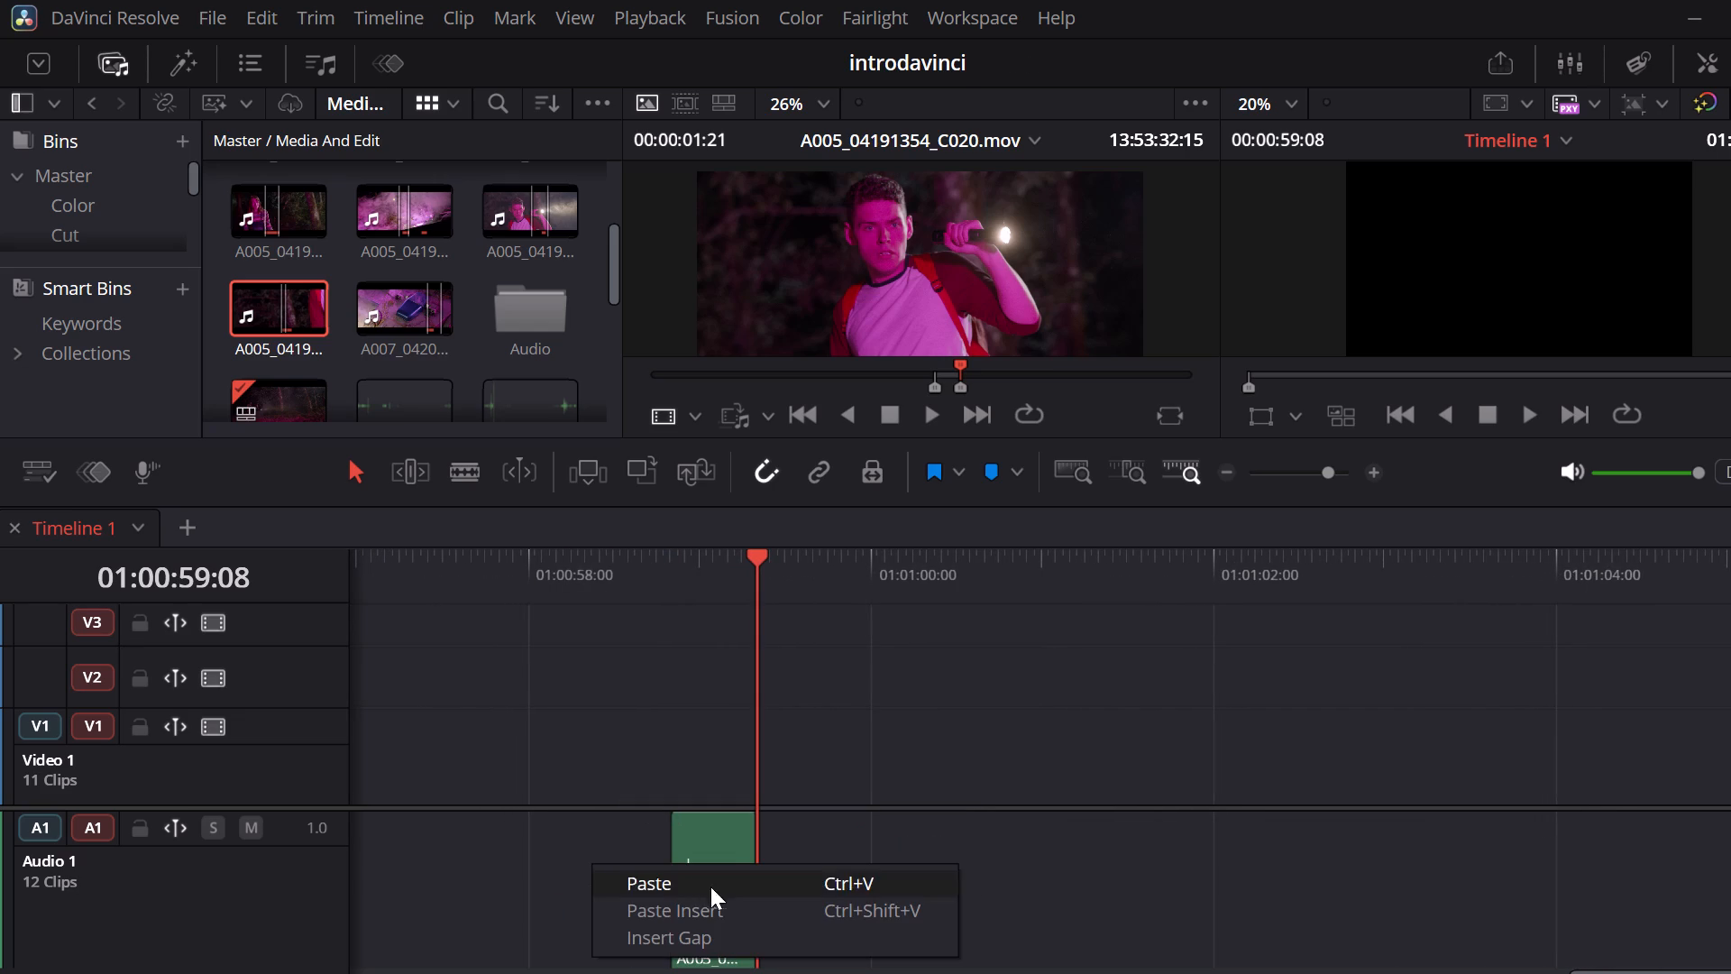
{"action": "left_click", "coordinate": [712, 761]}
{"action": "left_click_drag", "start_coordinate": [728, 856], "coordinate": [328, 813]}
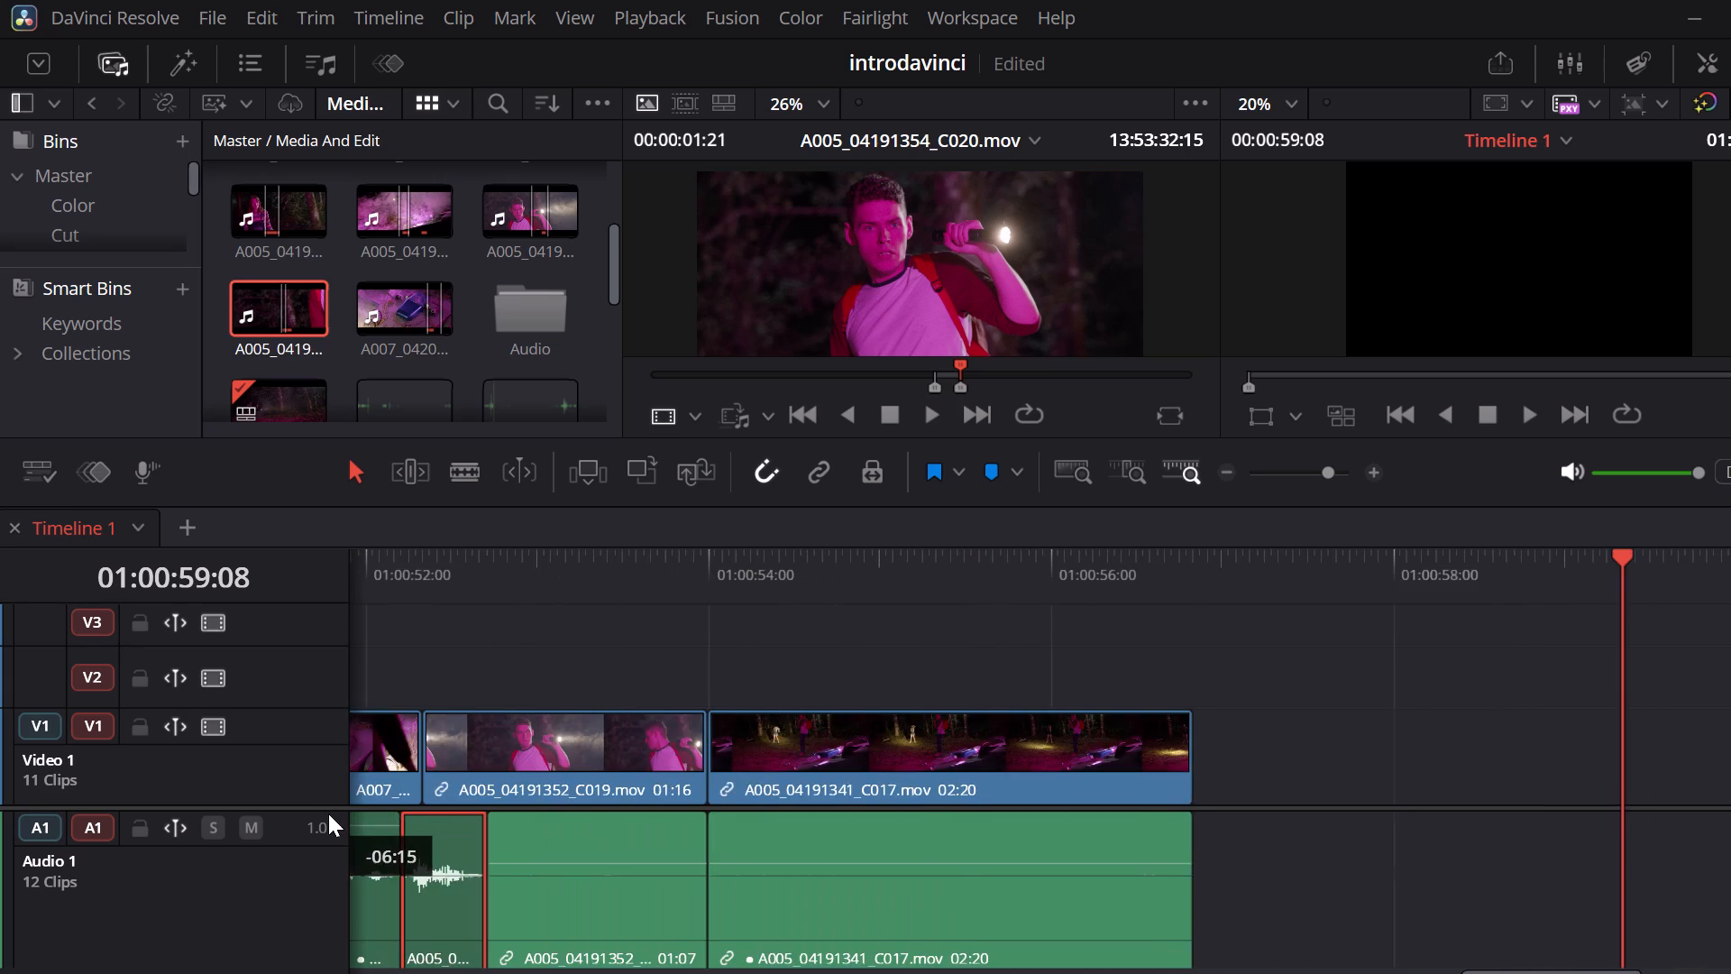
{"action": "left_click_drag", "start_coordinate": [328, 813], "coordinate": [624, 893]}
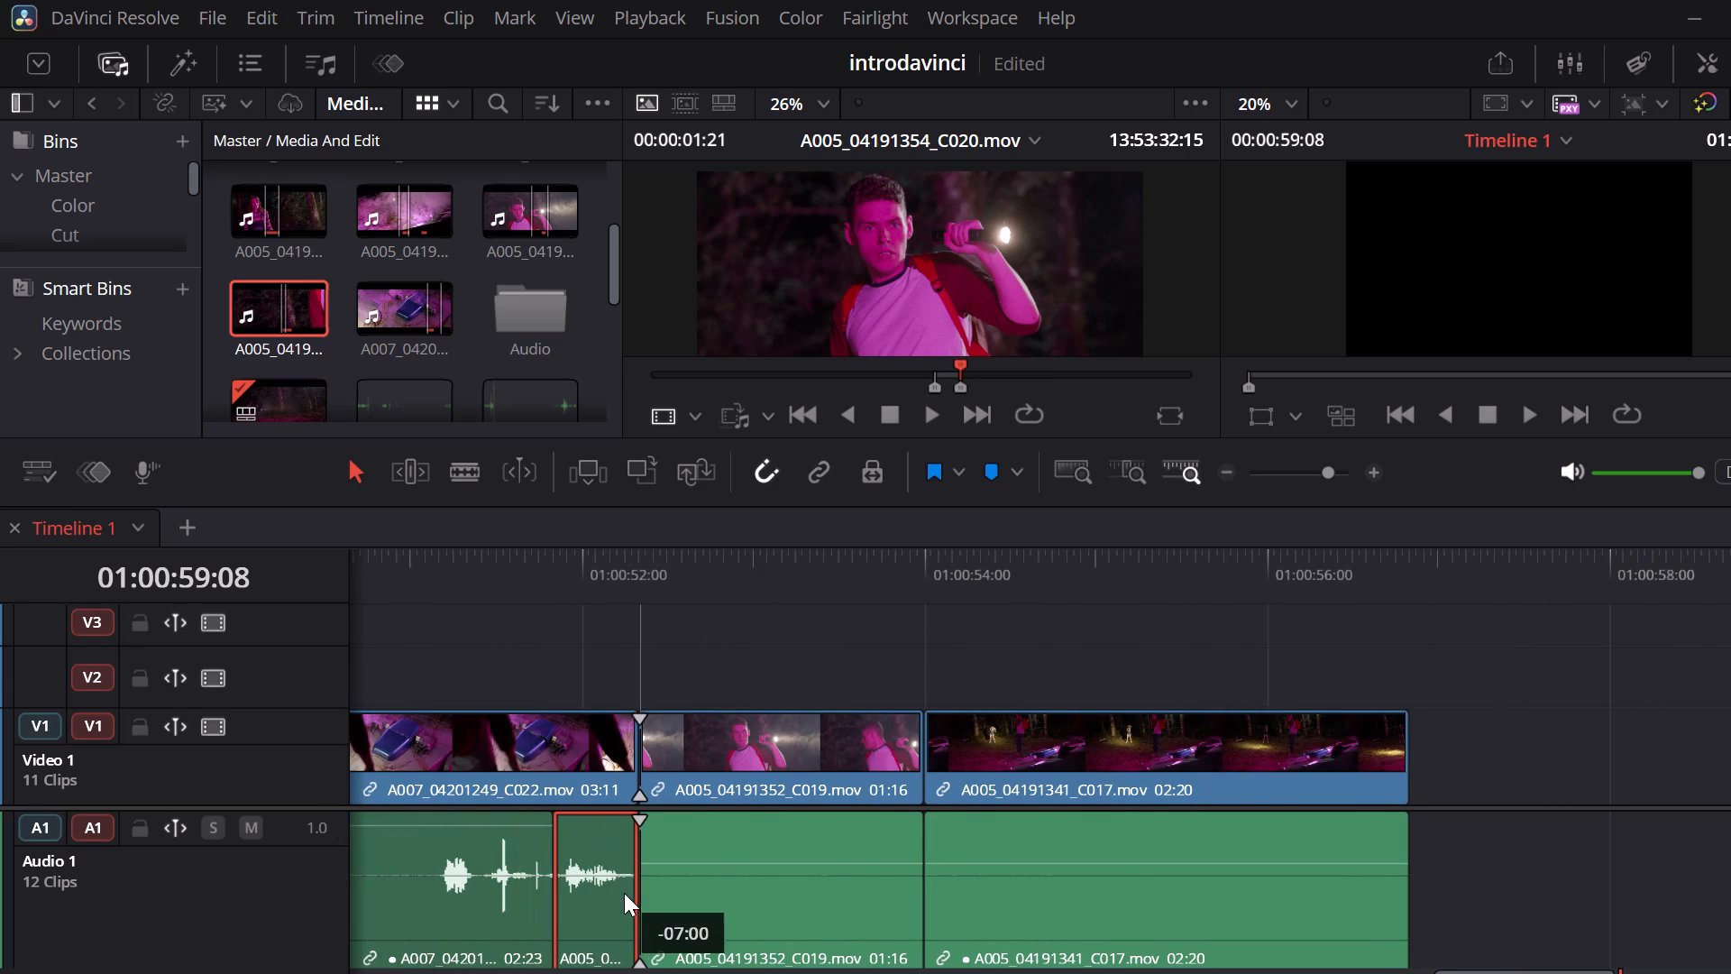
{"action": "left_click_drag", "start_coordinate": [624, 893], "coordinate": [462, 870]}
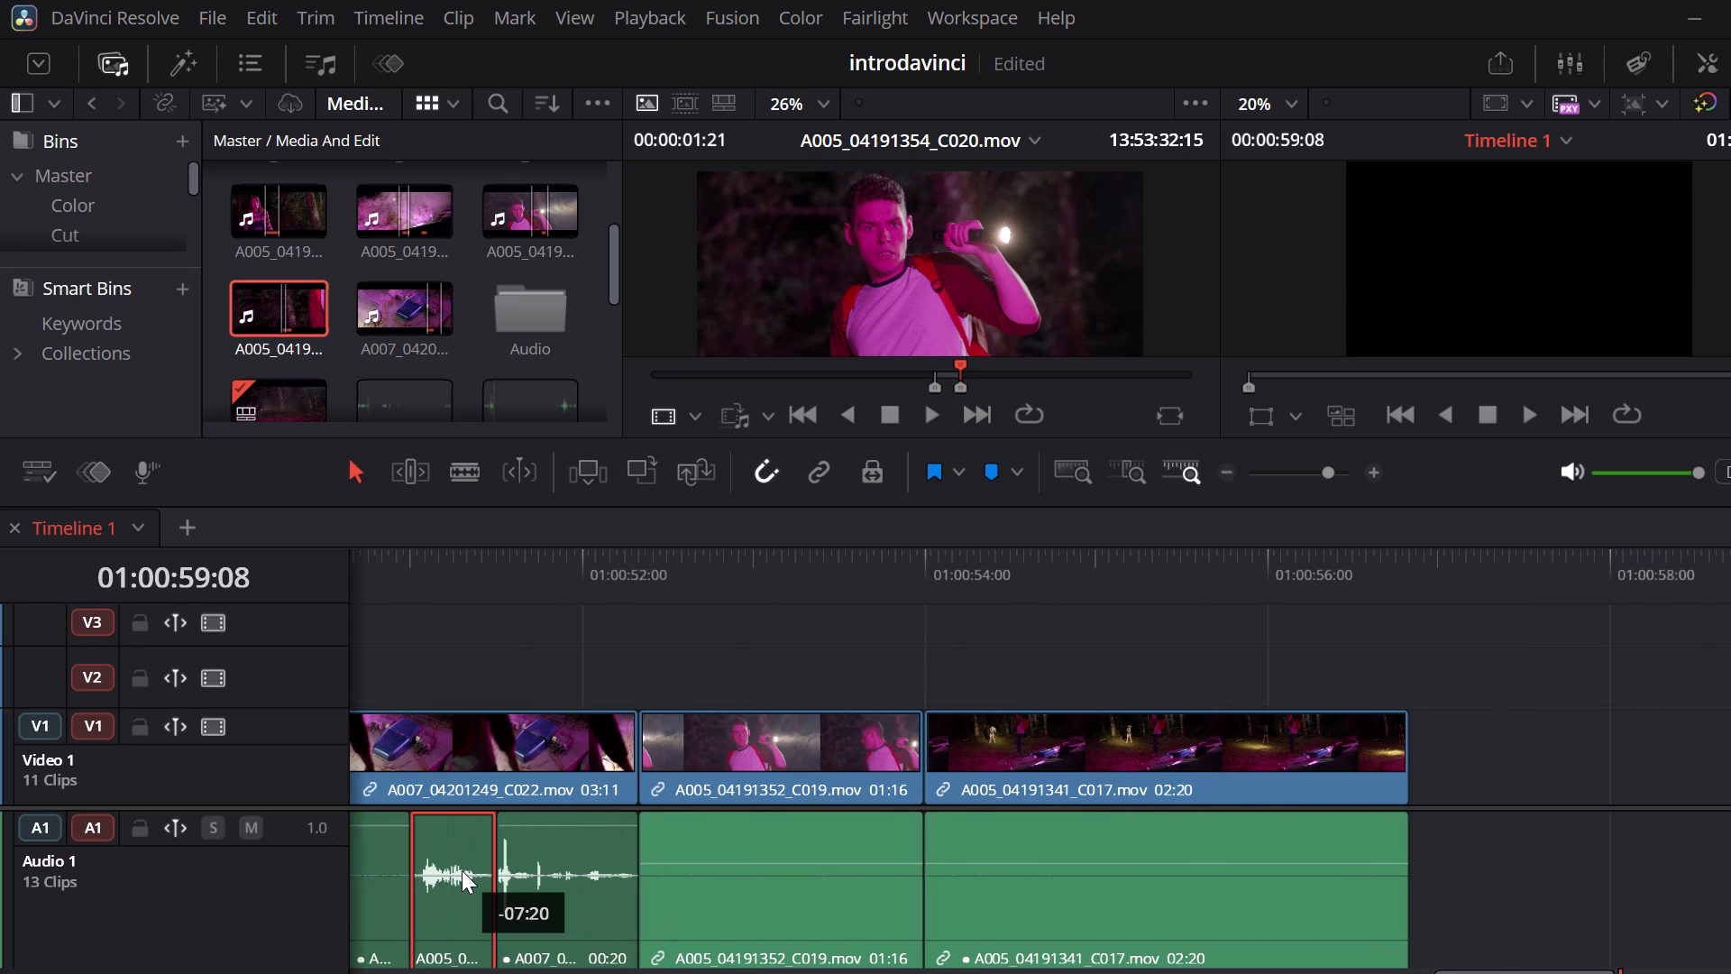
{"action": "left_click_drag", "start_coordinate": [462, 870], "coordinate": [455, 865]}
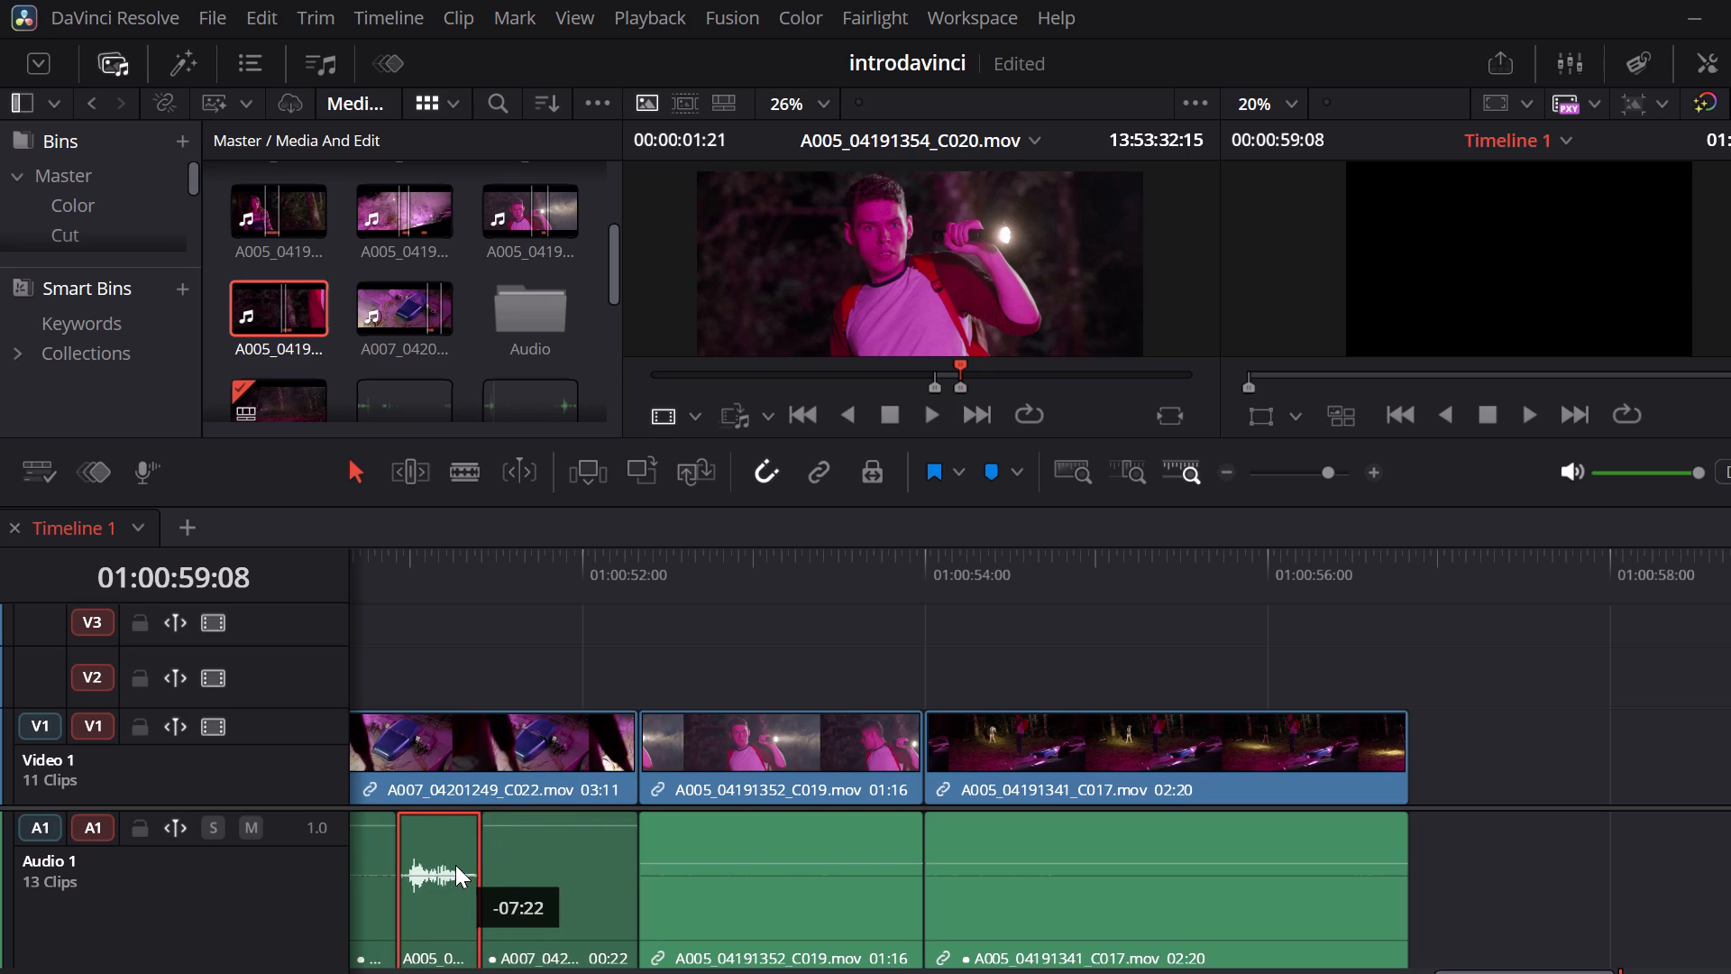
{"action": "left_click_drag", "start_coordinate": [455, 865], "coordinate": [456, 865]}
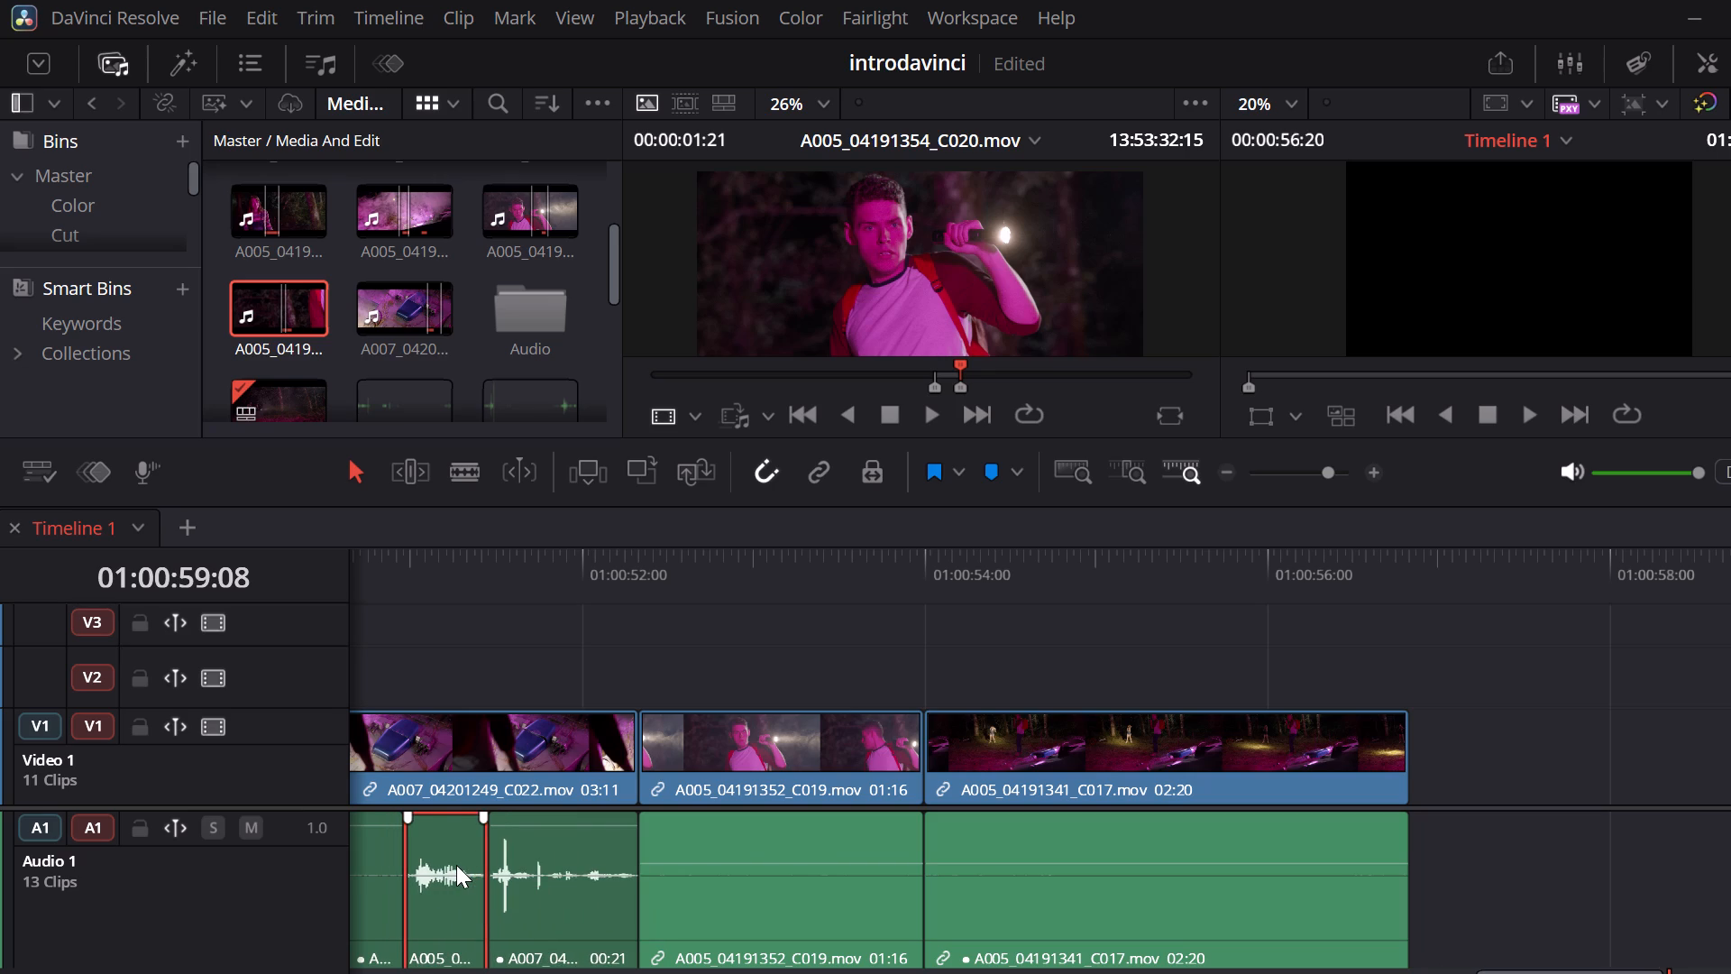
Play the timeline's ending from about 01:00:50:14, through the placed audio piece and into the A005_04191341_C017 clip.
{"action": "scroll", "coordinate": [575, 819], "scroll_direction": "right", "scroll_amount": 1}
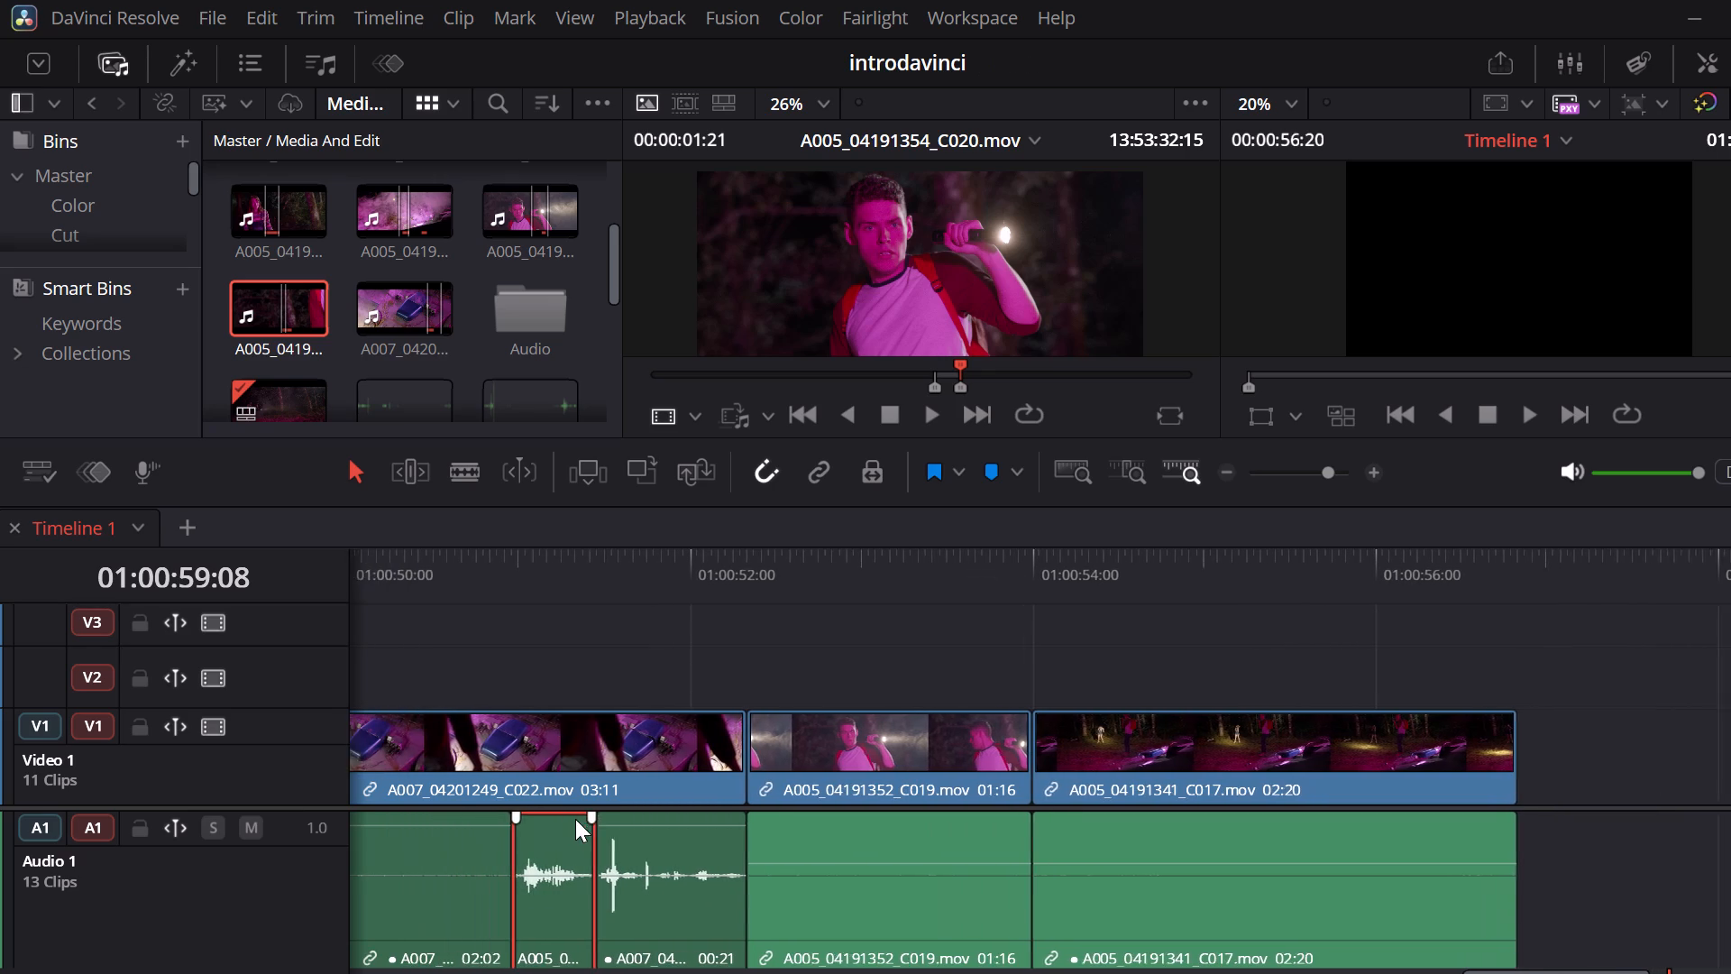
{"action": "scroll", "coordinate": [575, 819], "scroll_direction": "right", "scroll_amount": 2}
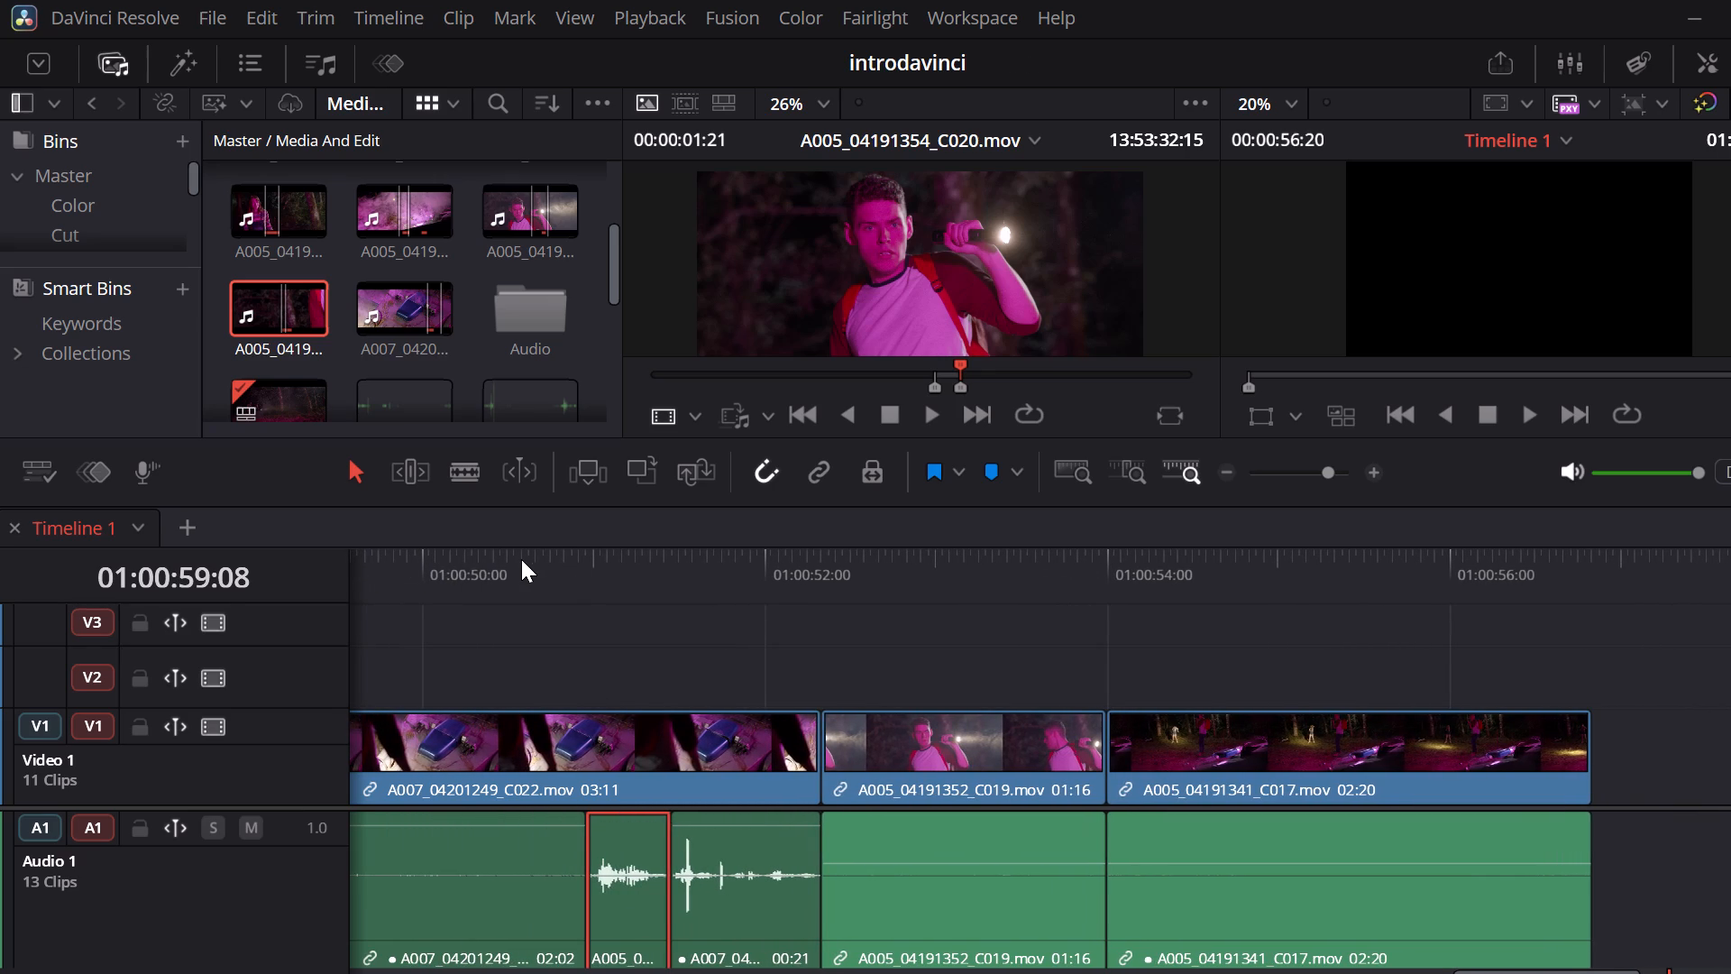
{"action": "left_click", "coordinate": [521, 559]}
{"action": "key", "text": "space"}
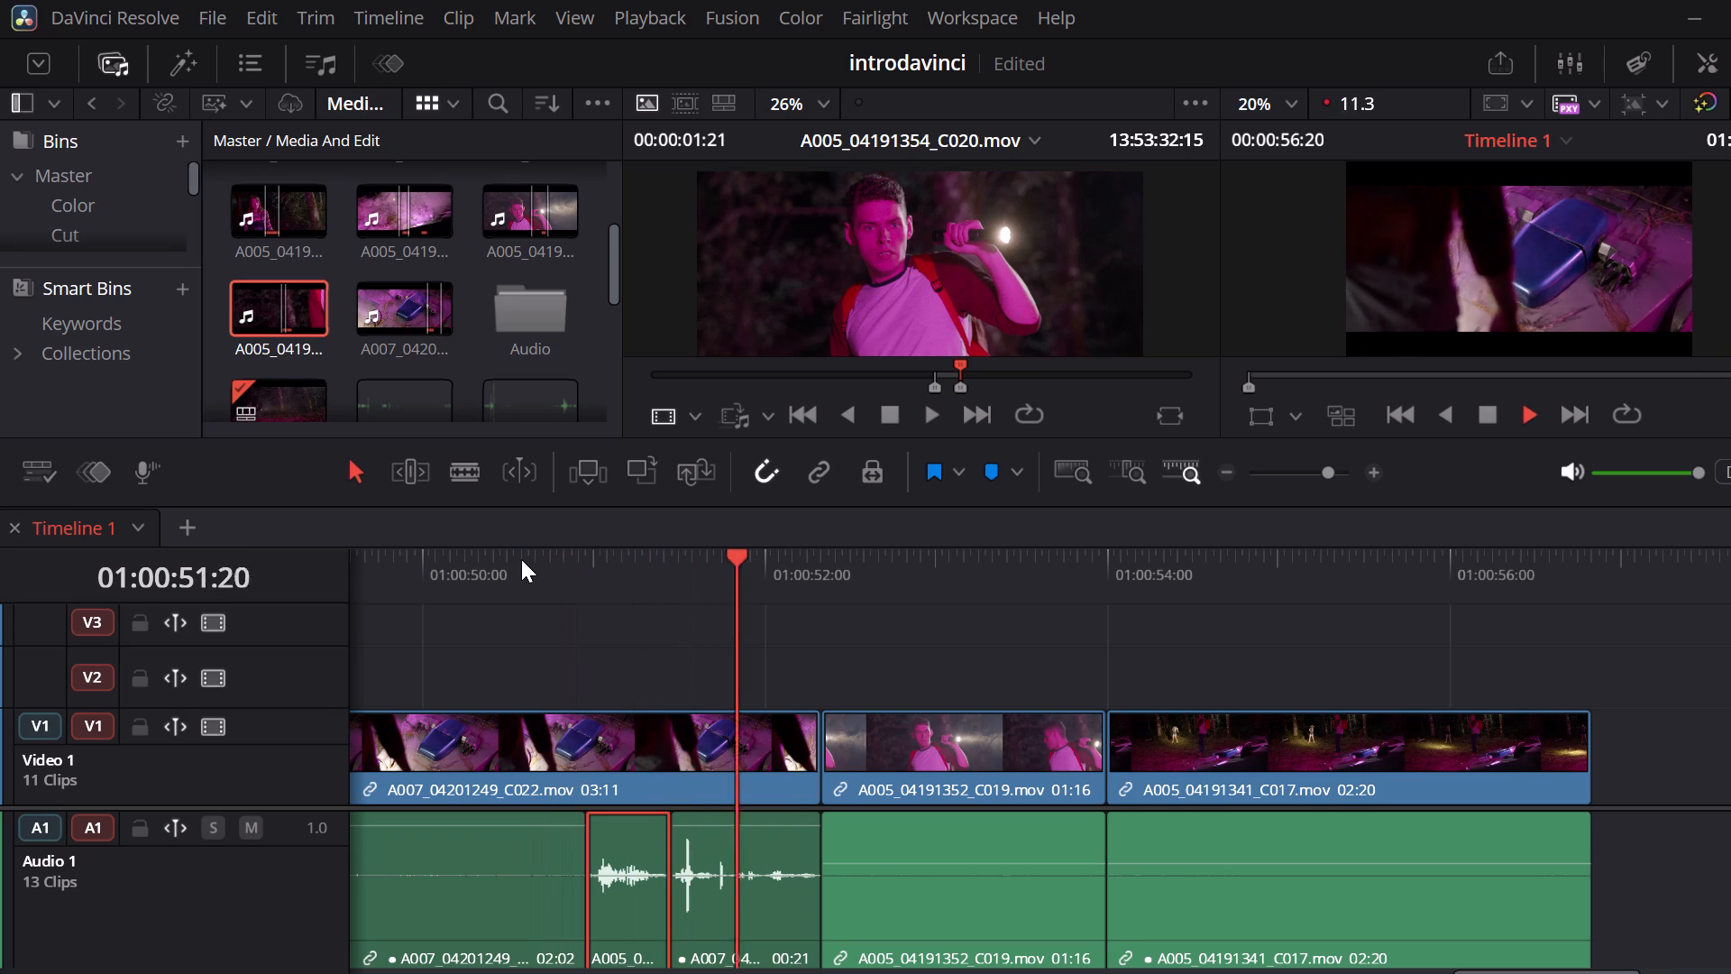
{"action": "key", "text": "space"}
{"action": "key", "text": "space"}
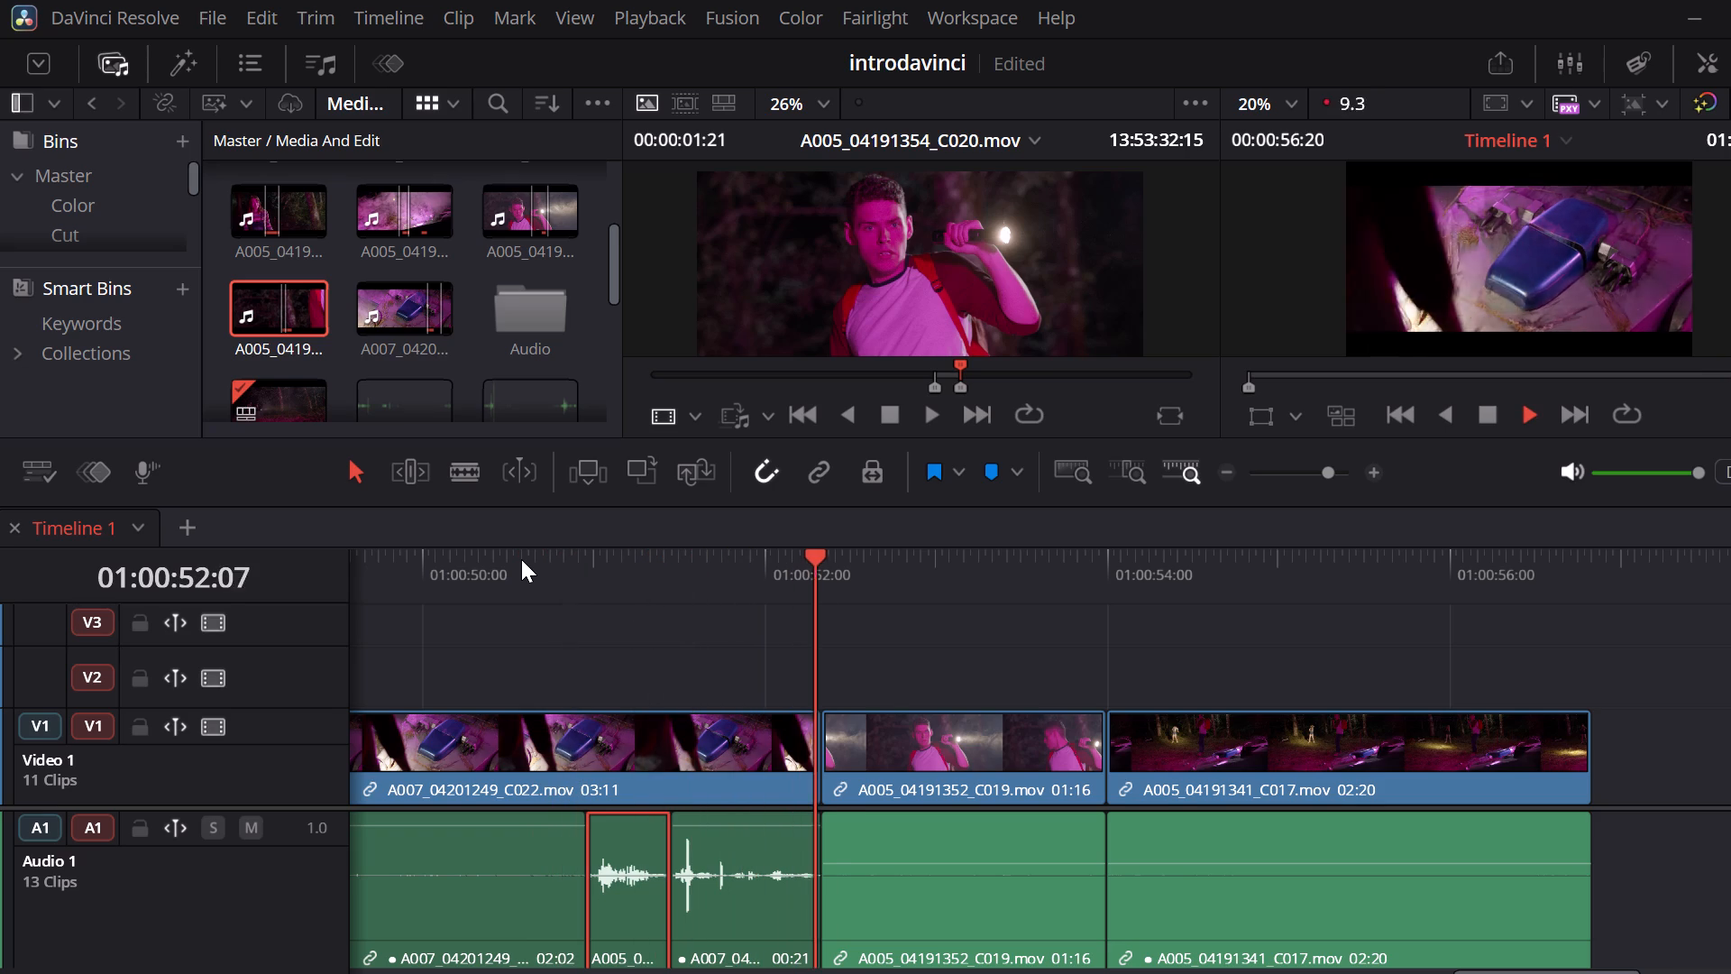
{"action": "key", "text": "space"}
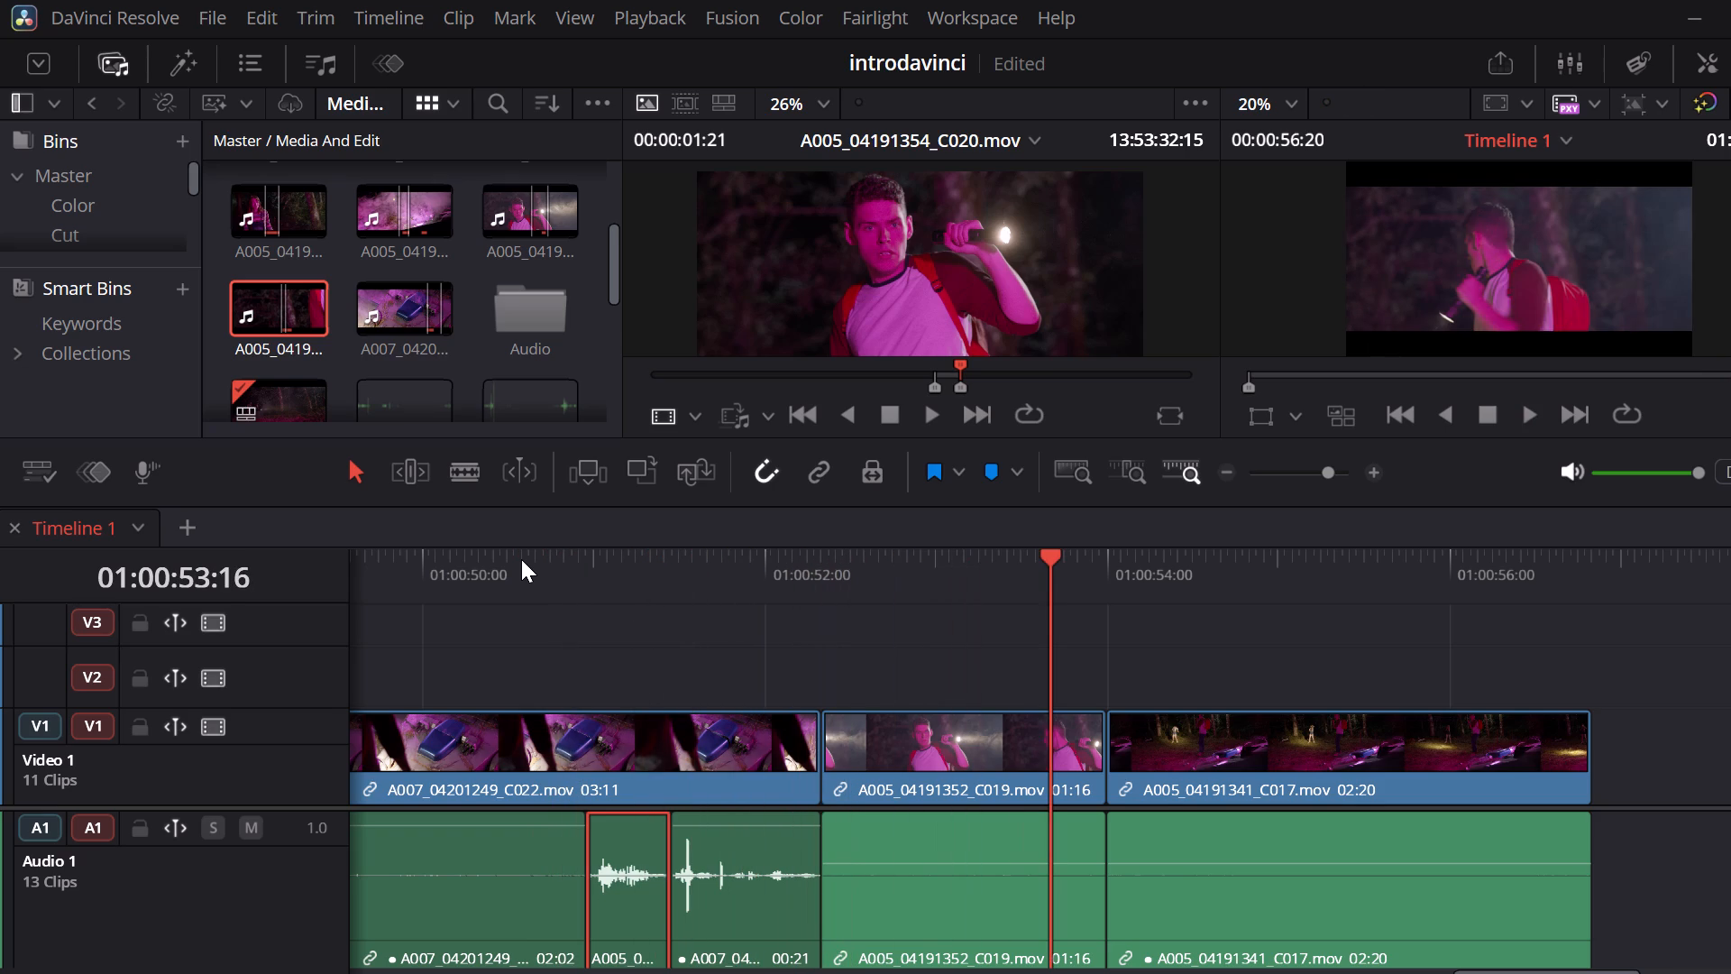
{"action": "key", "text": "space"}
{"action": "scroll", "coordinate": [521, 559], "scroll_direction": "up", "scroll_amount": 1}
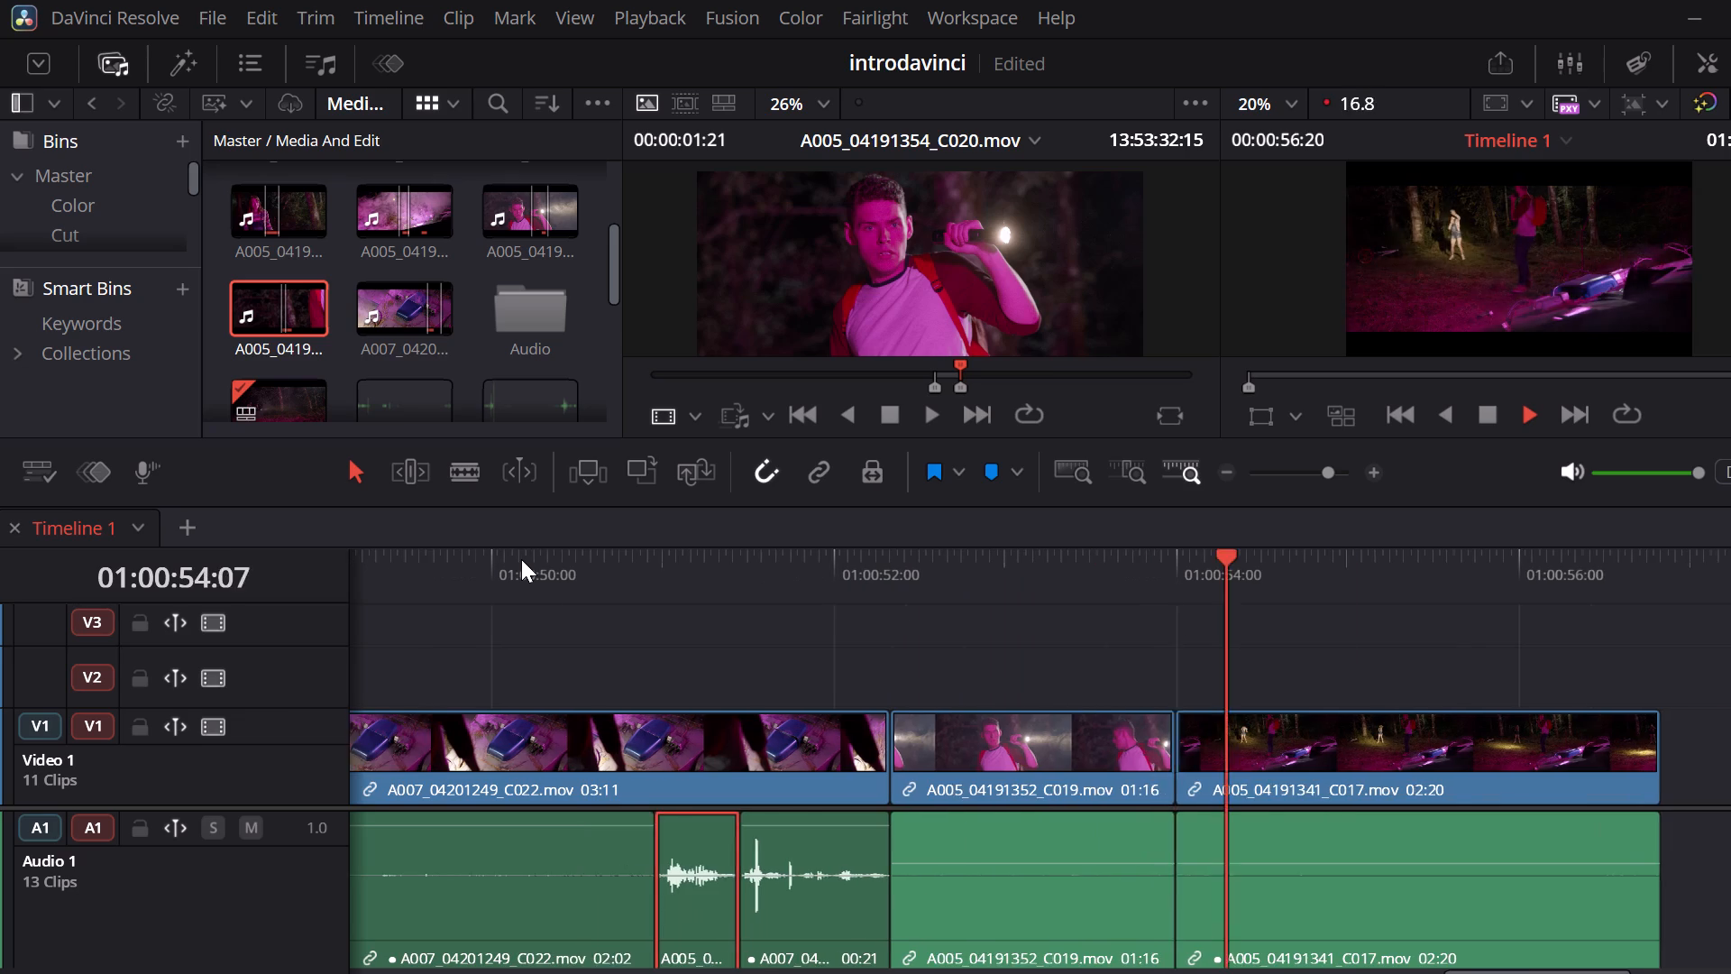
{"action": "scroll", "coordinate": [521, 559], "scroll_direction": "up", "scroll_amount": 1}
{"action": "key", "text": "space"}
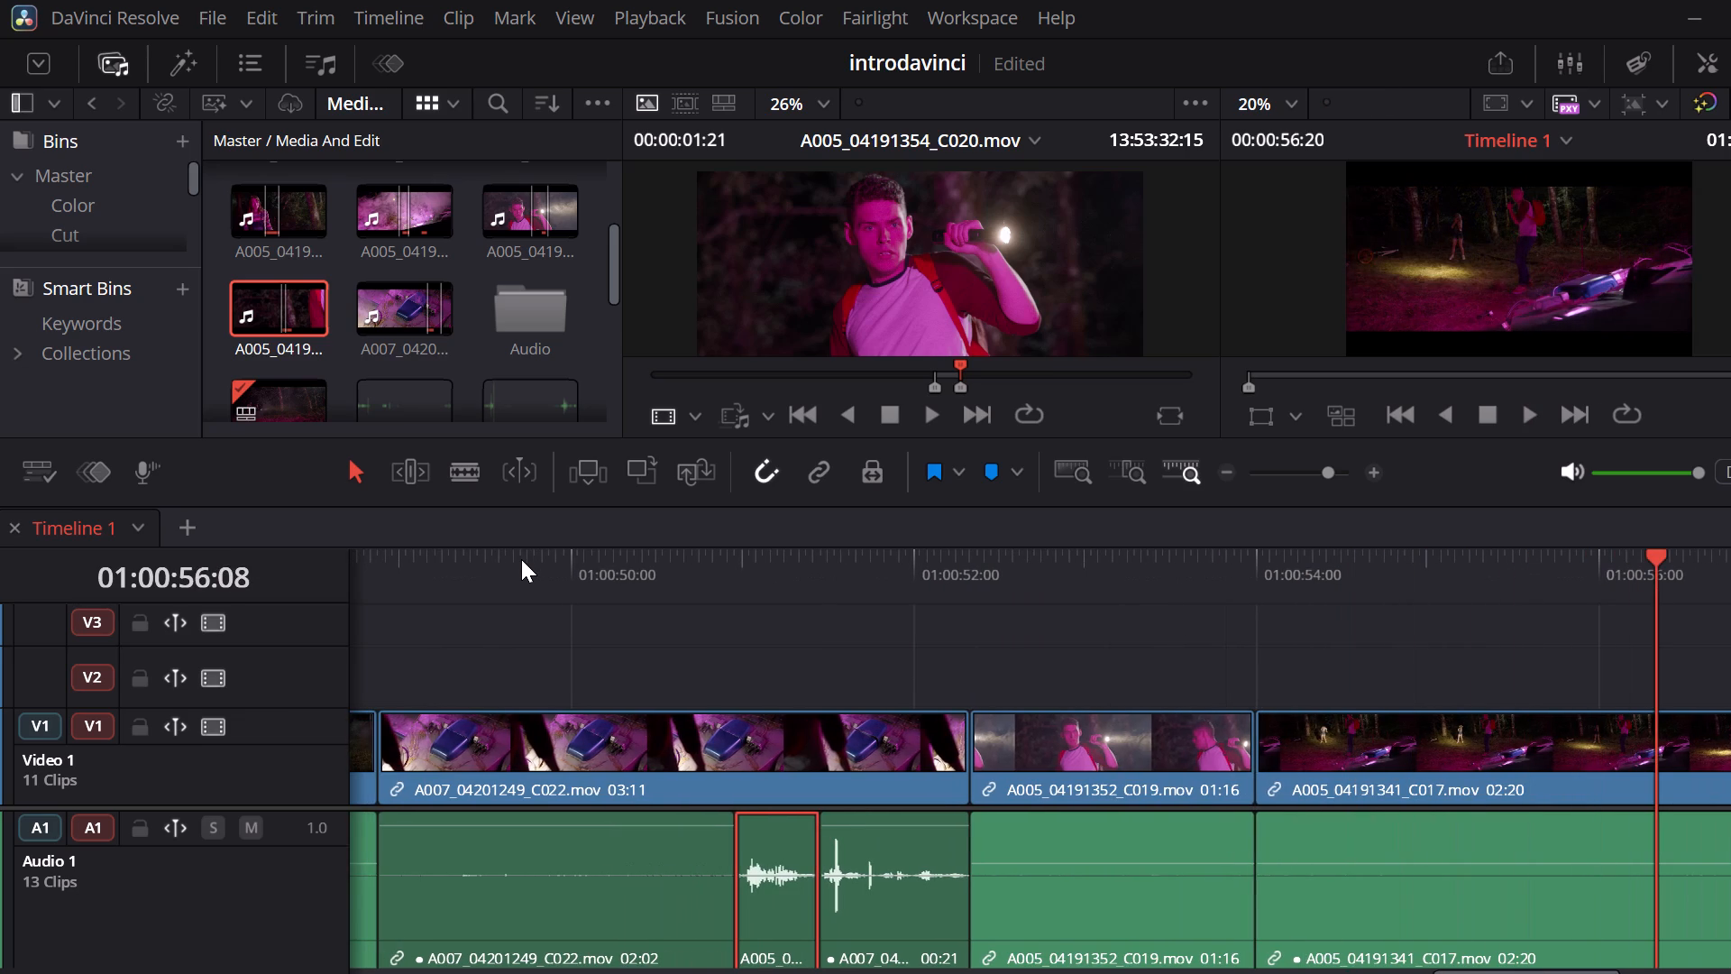
Replay the start of the A005_04191341_C017 clip from 01:00:54:13 and park the playhead at 01:00:54:06.
{"action": "scroll", "coordinate": [521, 559], "scroll_direction": "up", "scroll_amount": 1}
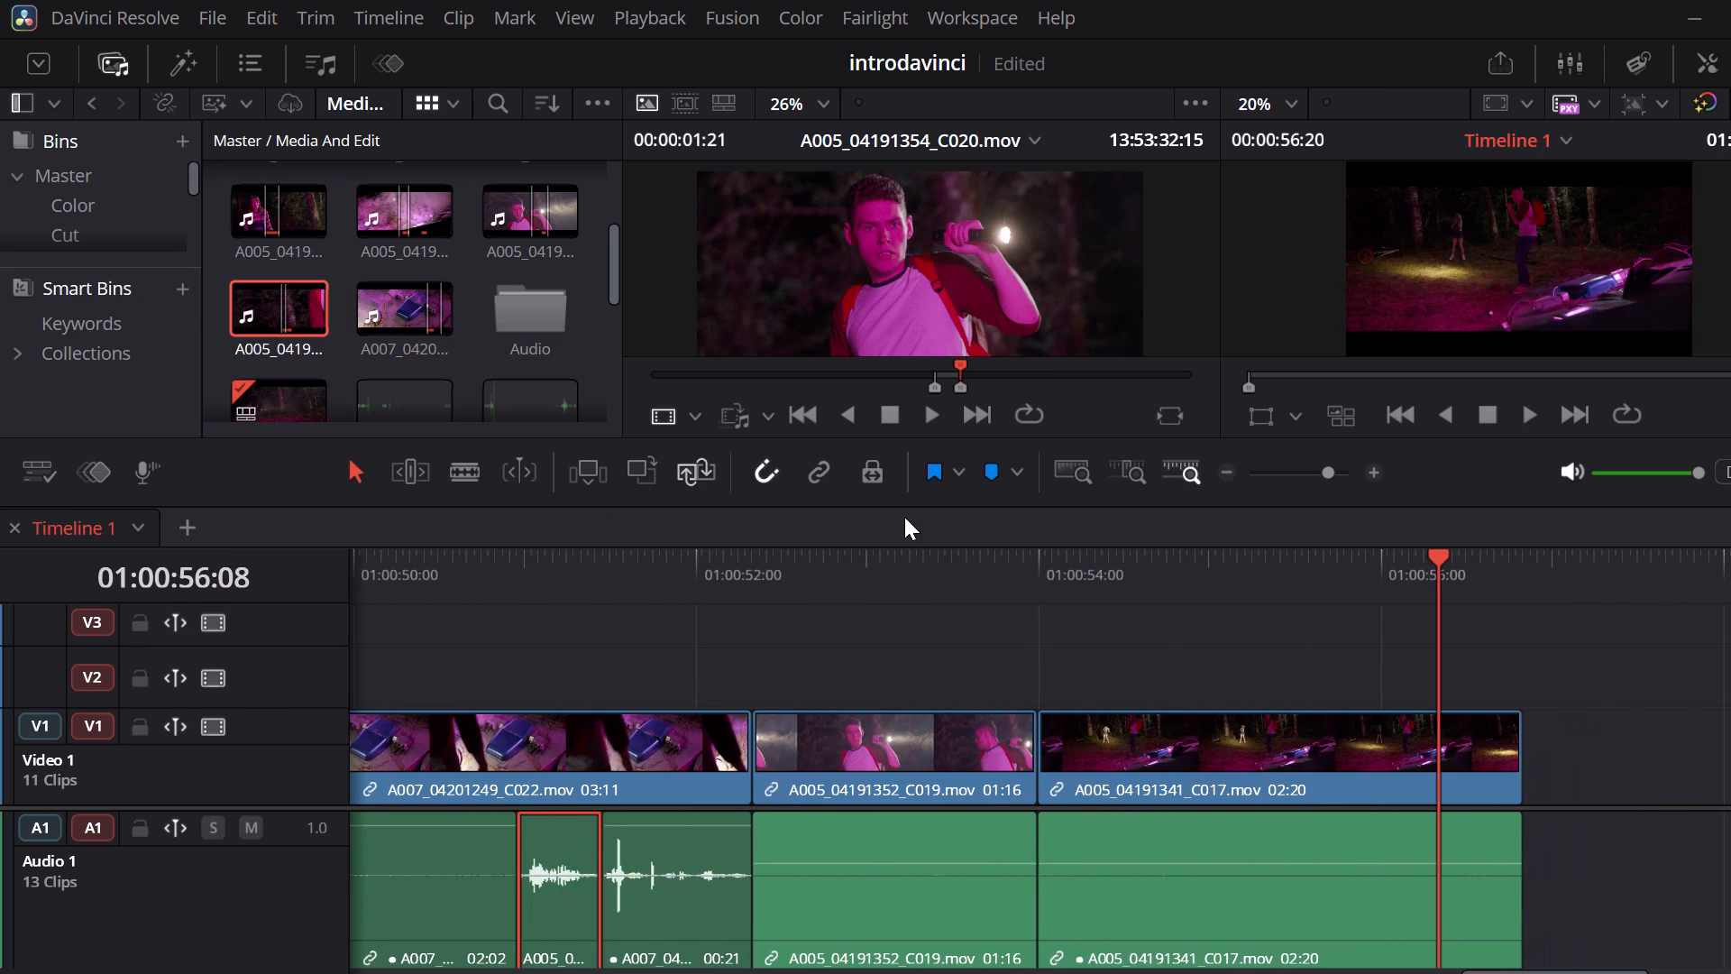
{"action": "left_click", "coordinate": [1134, 555]}
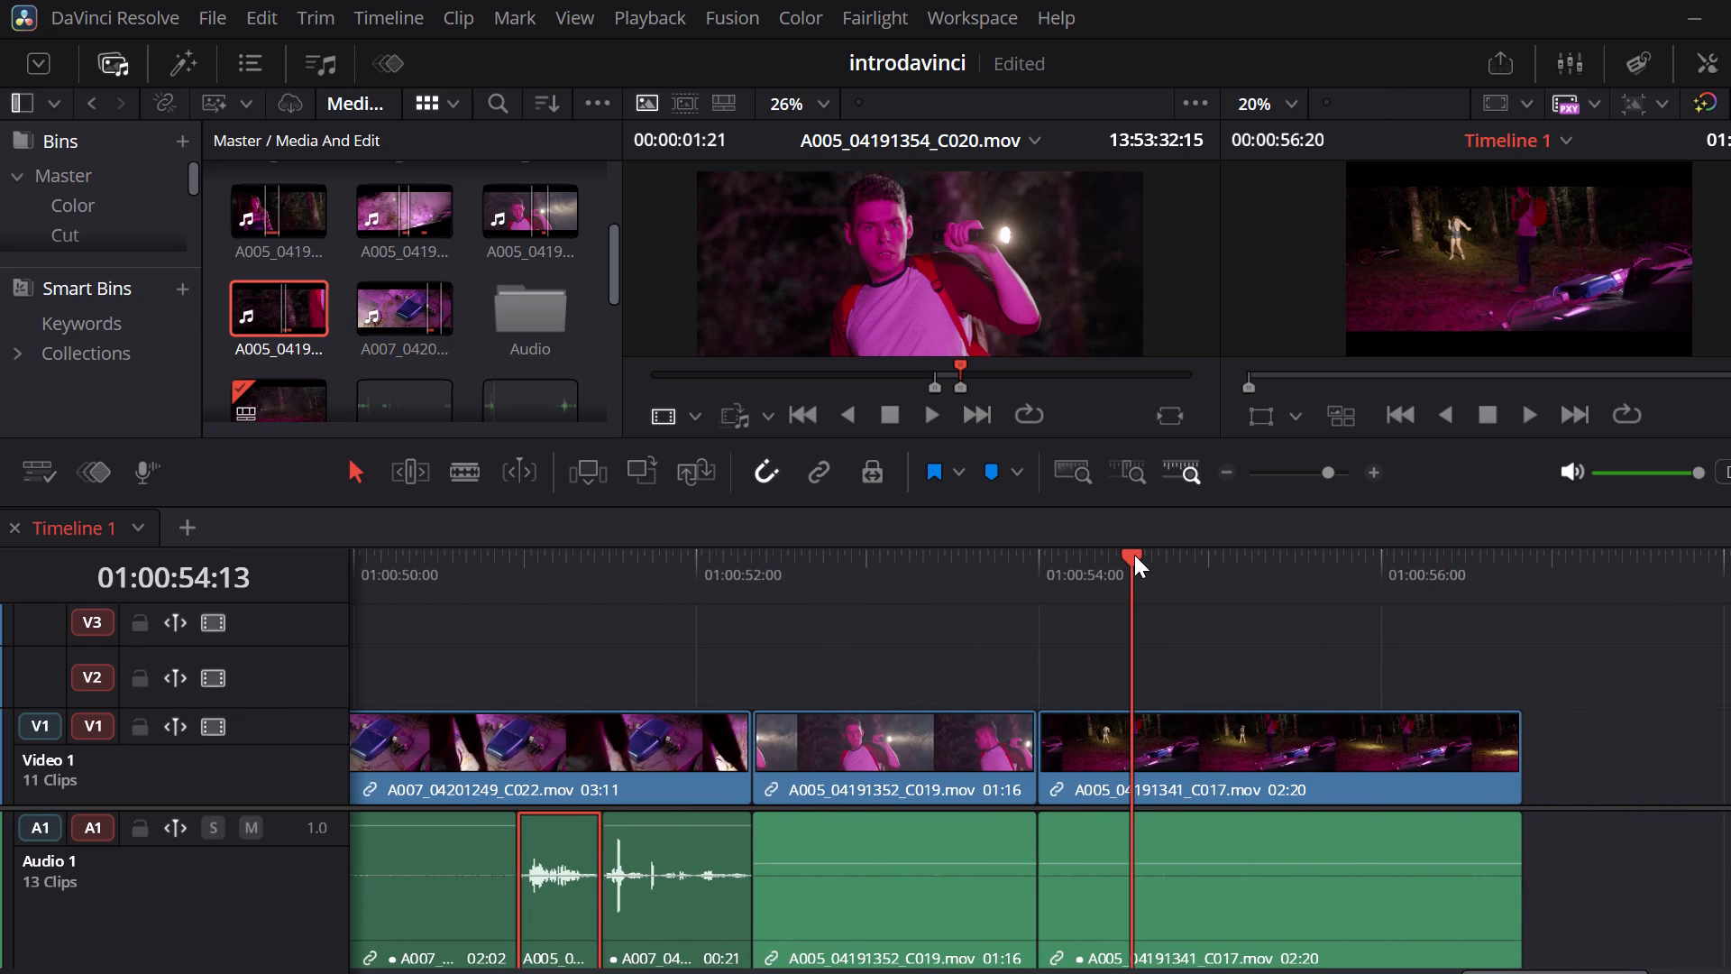
{"action": "key", "text": "space"}
{"action": "left_click", "coordinate": [1131, 555]}
{"action": "key", "text": "space"}
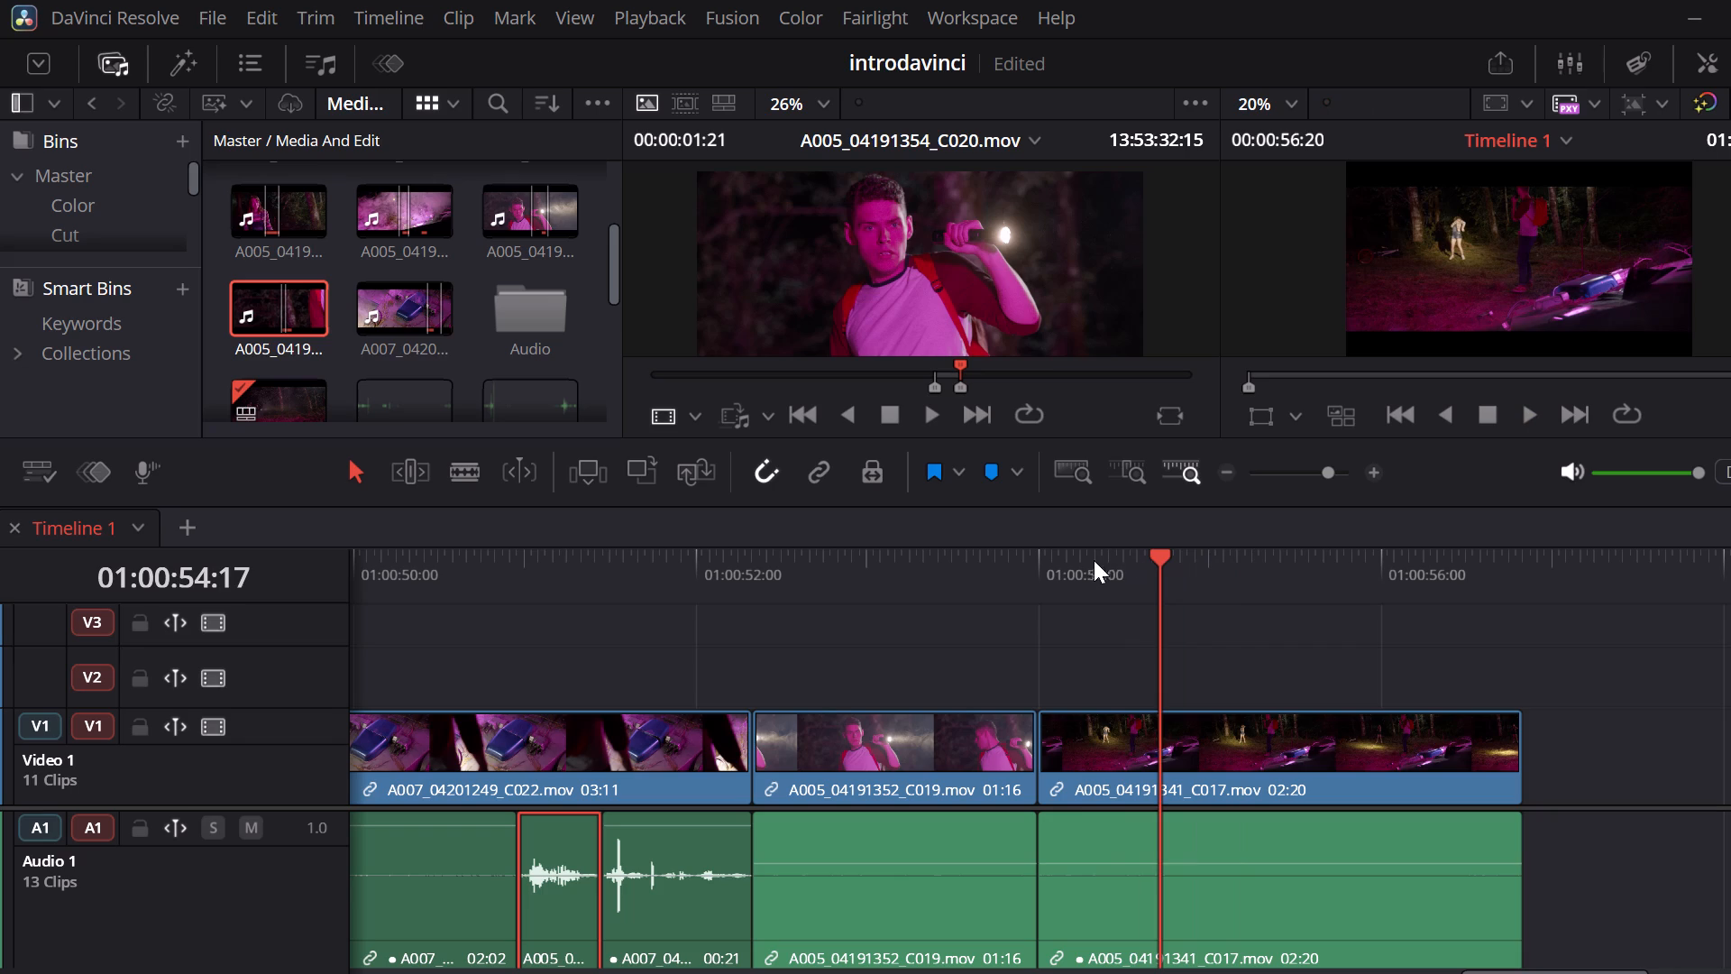
{"action": "left_click", "coordinate": [1078, 561]}
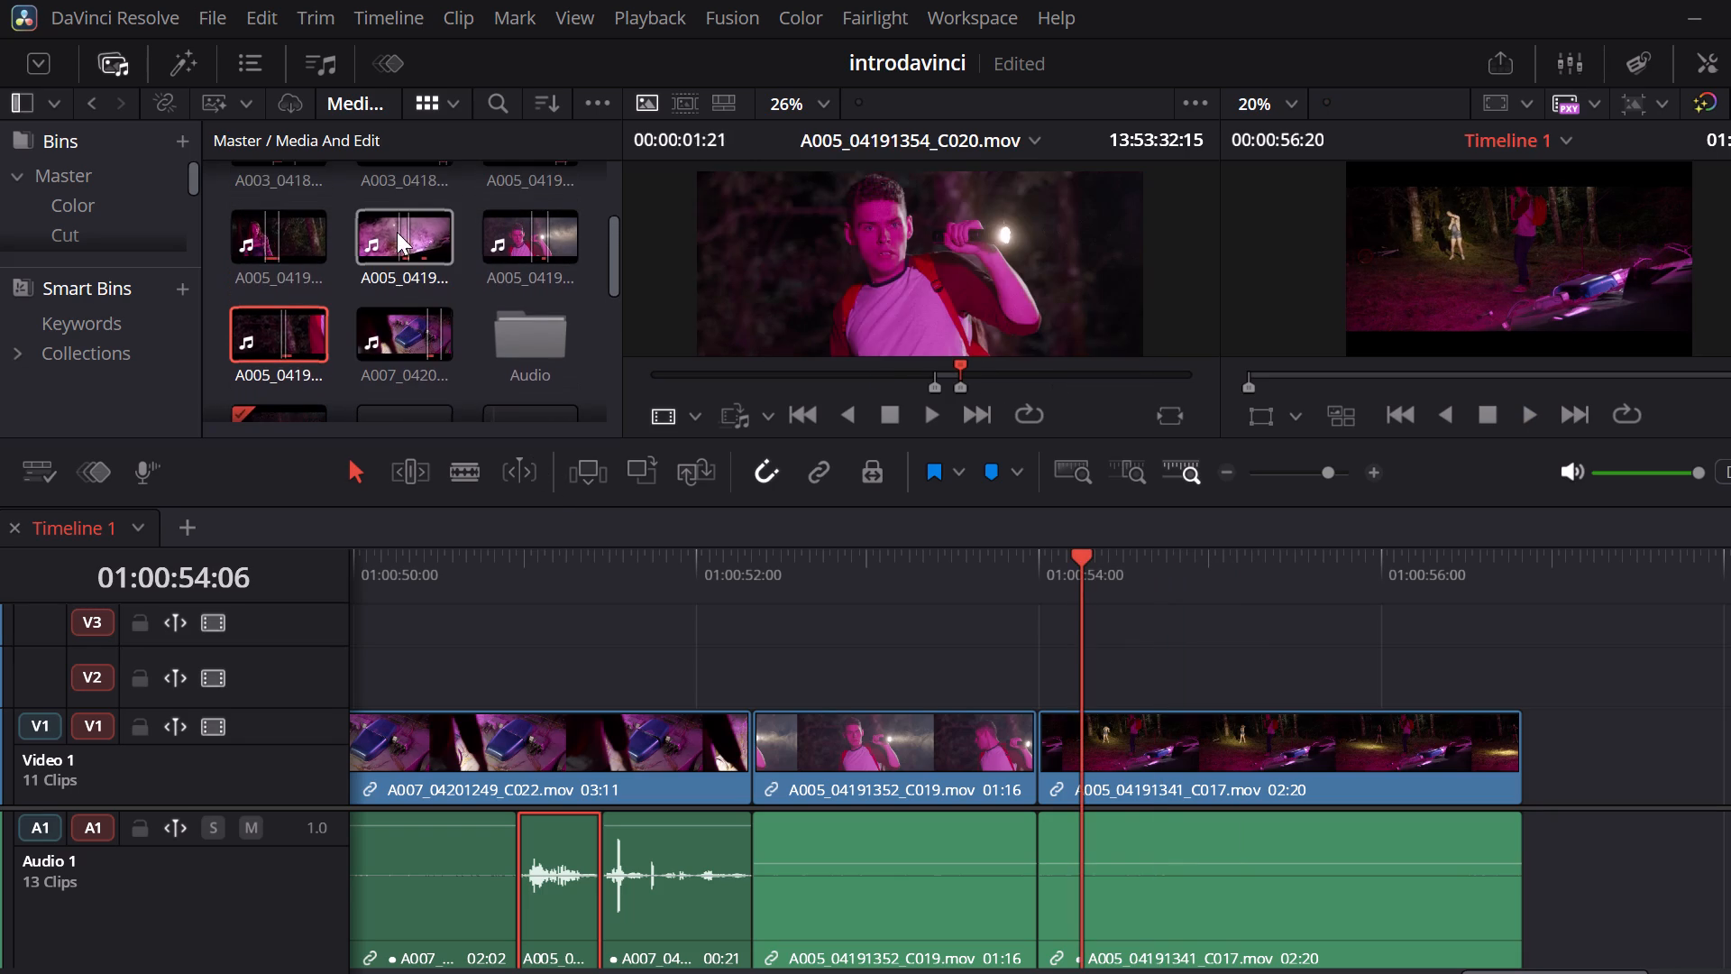
Skim the clips in the Media And Edit bin and open A005_04191258_C013.mov in the source viewer.
{"action": "scroll", "coordinate": [396, 237], "scroll_direction": "up", "scroll_amount": 2}
{"action": "scroll", "coordinate": [315, 225], "scroll_direction": "up", "scroll_amount": 2}
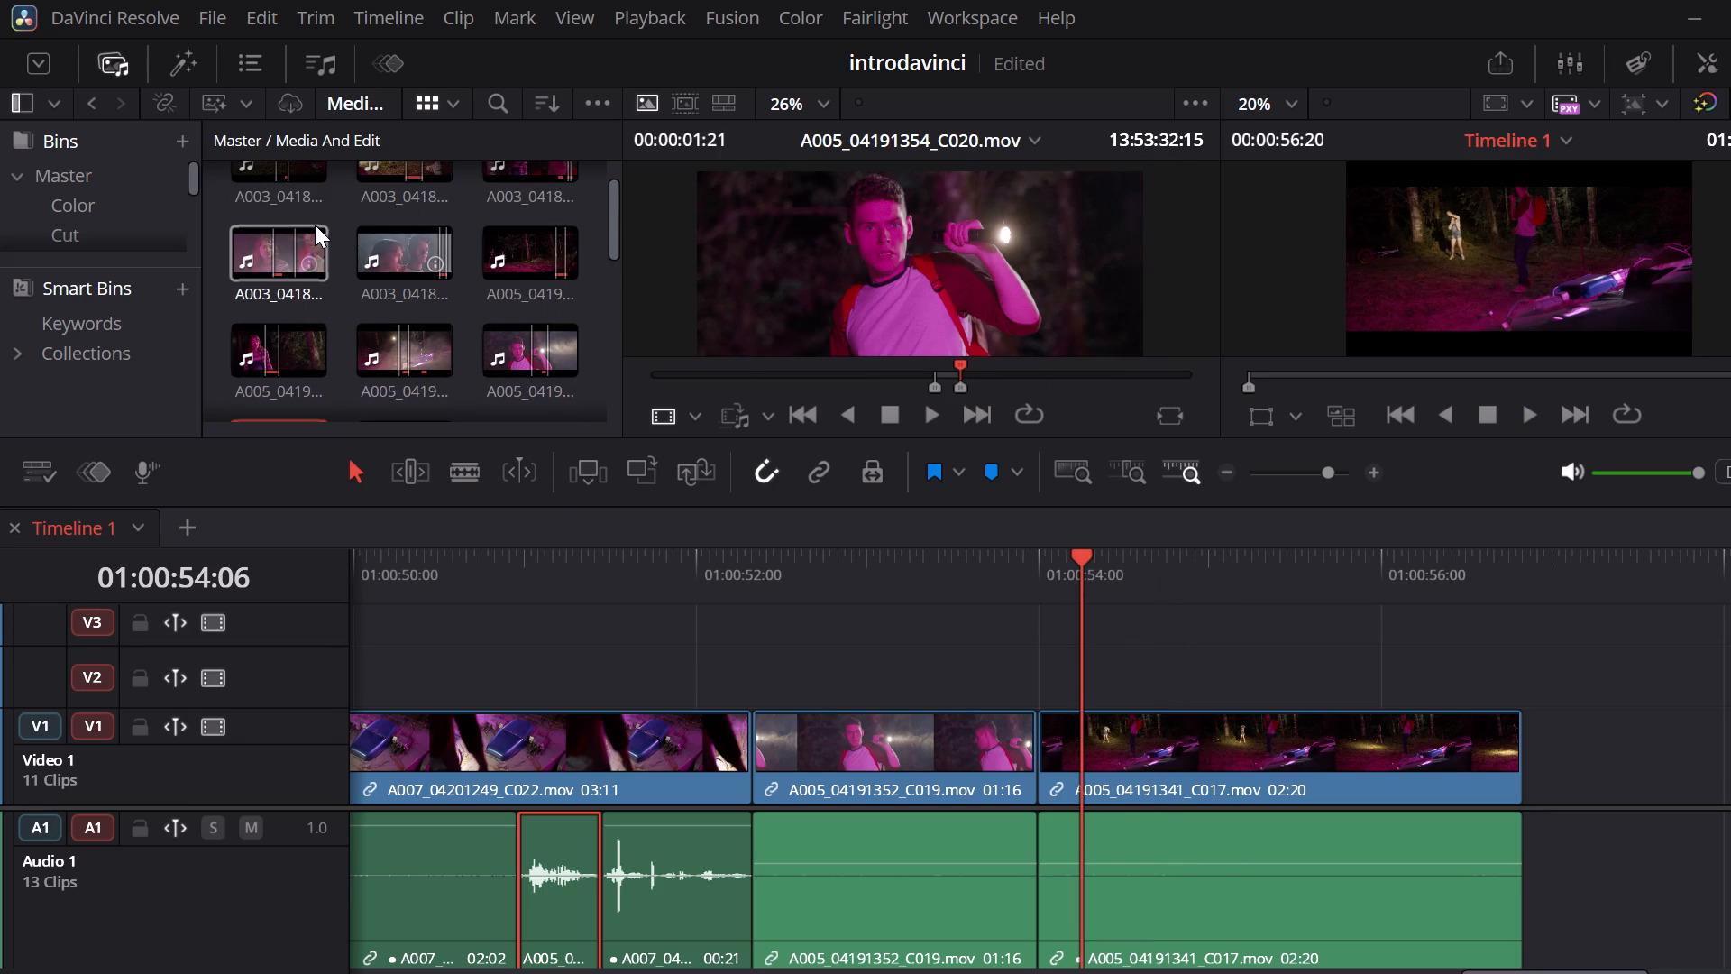
{"action": "scroll", "coordinate": [315, 225], "scroll_direction": "up", "scroll_amount": 1}
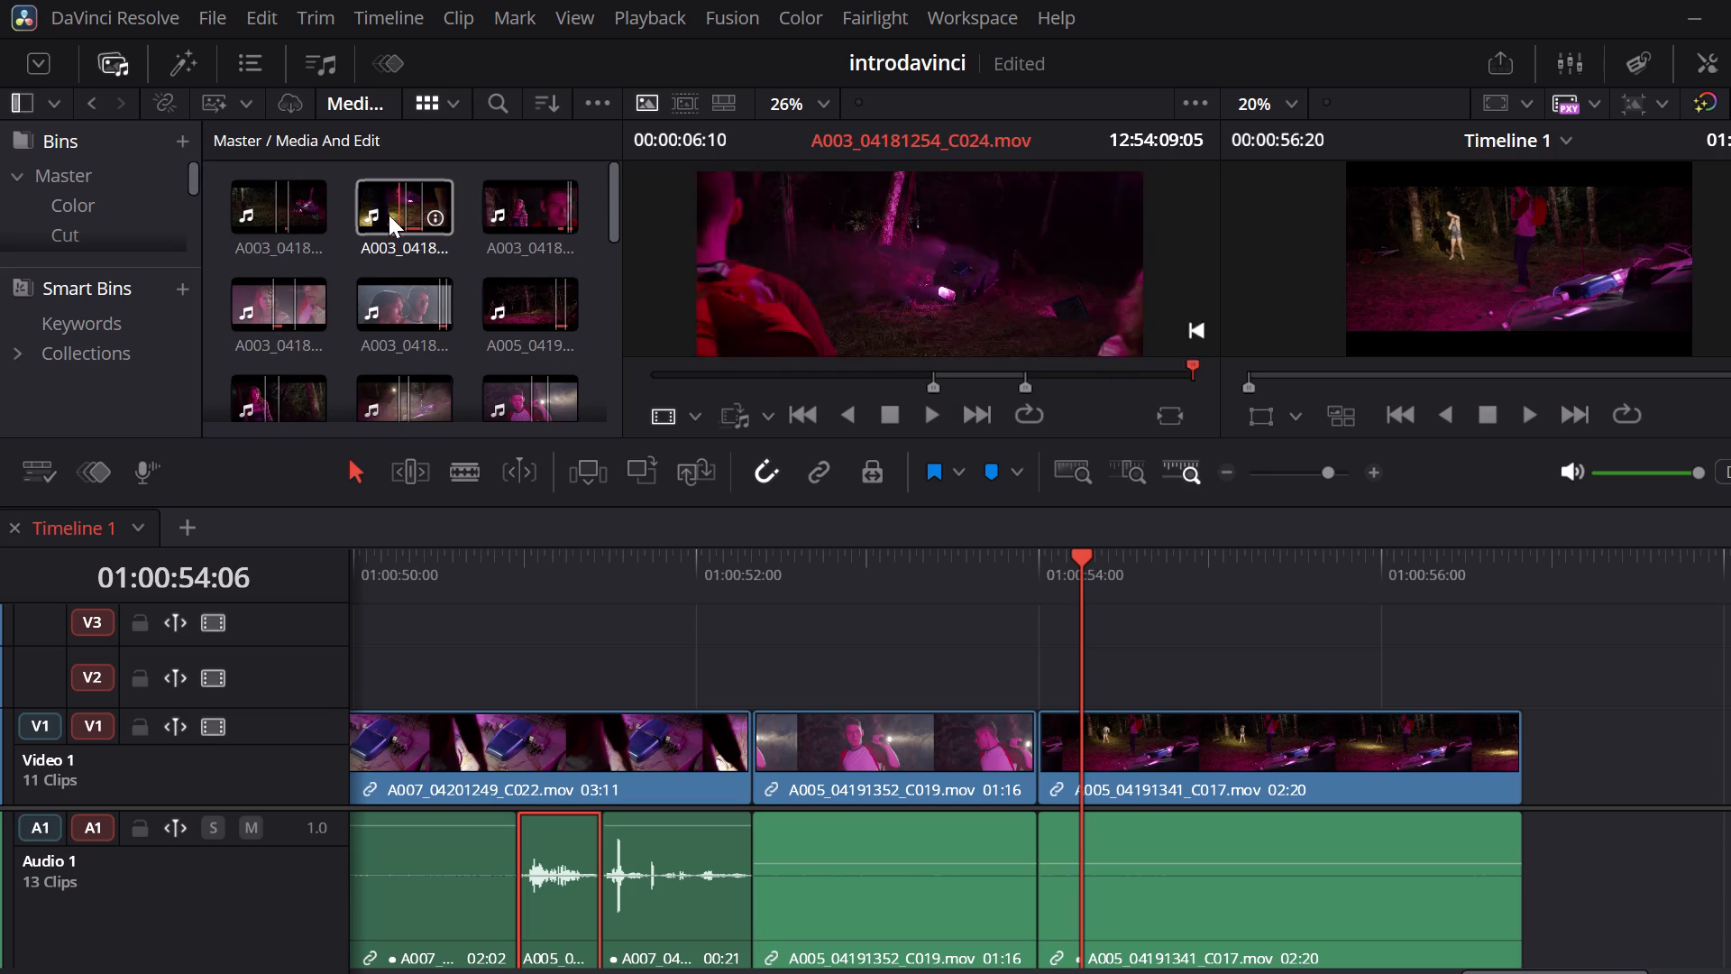
{"action": "scroll", "coordinate": [398, 224], "scroll_direction": "up", "scroll_amount": 1}
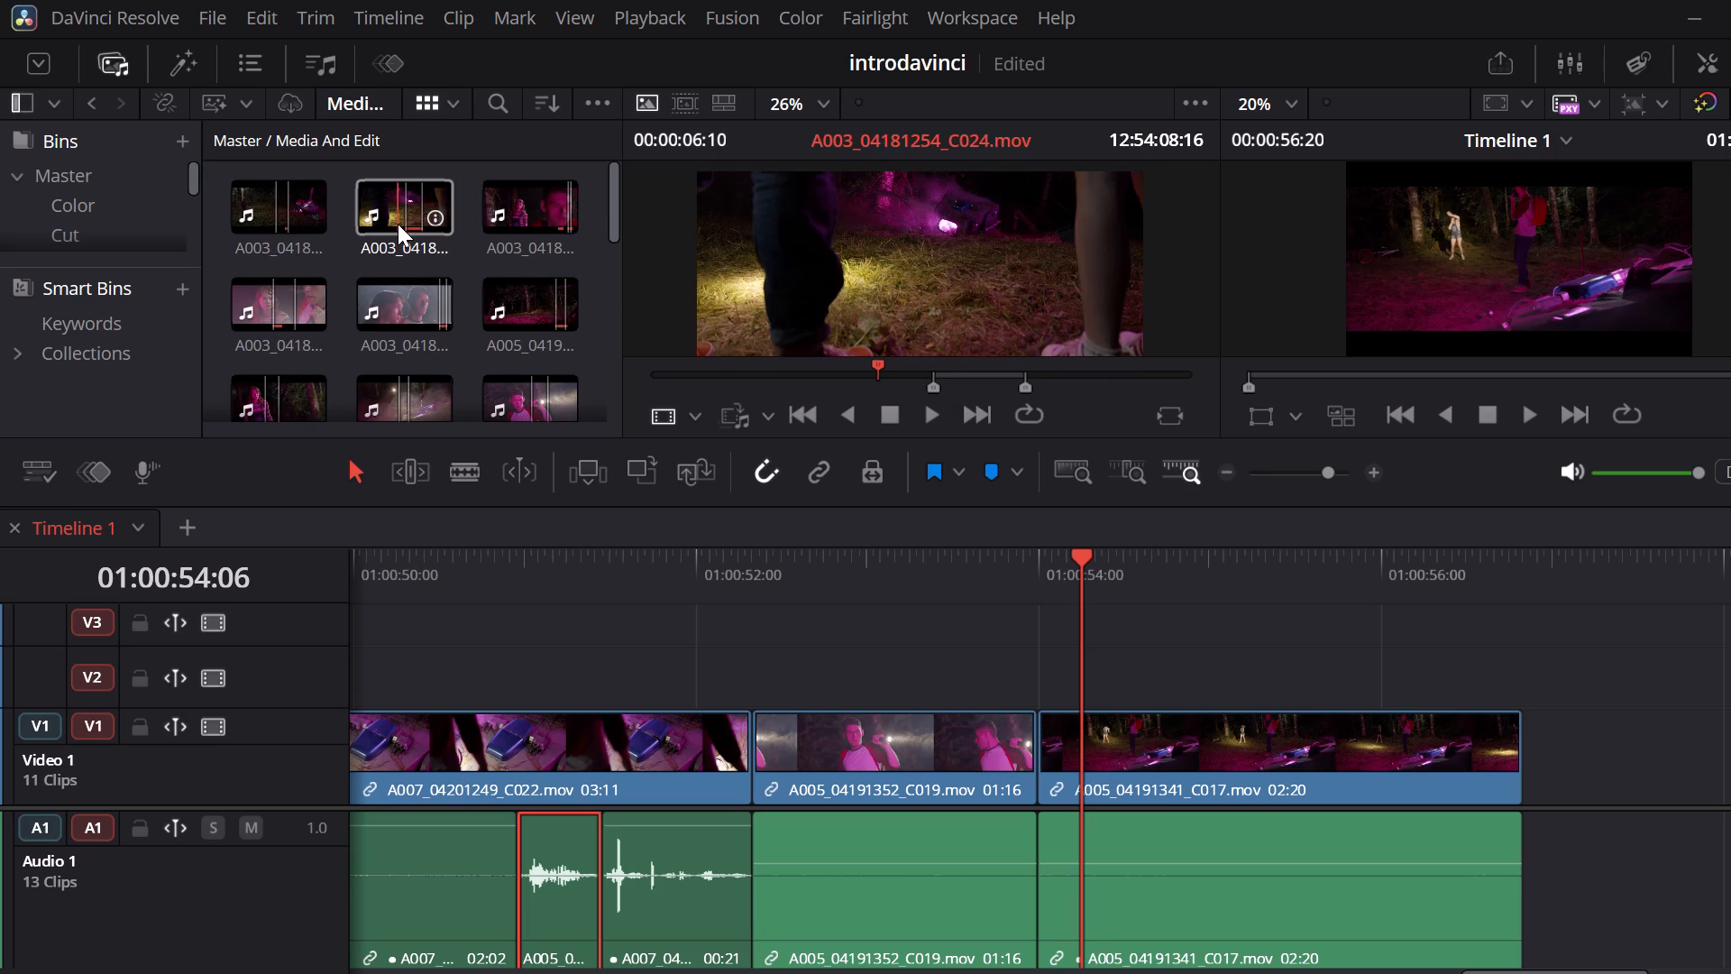
{"action": "scroll", "coordinate": [398, 224], "scroll_direction": "up", "scroll_amount": 1}
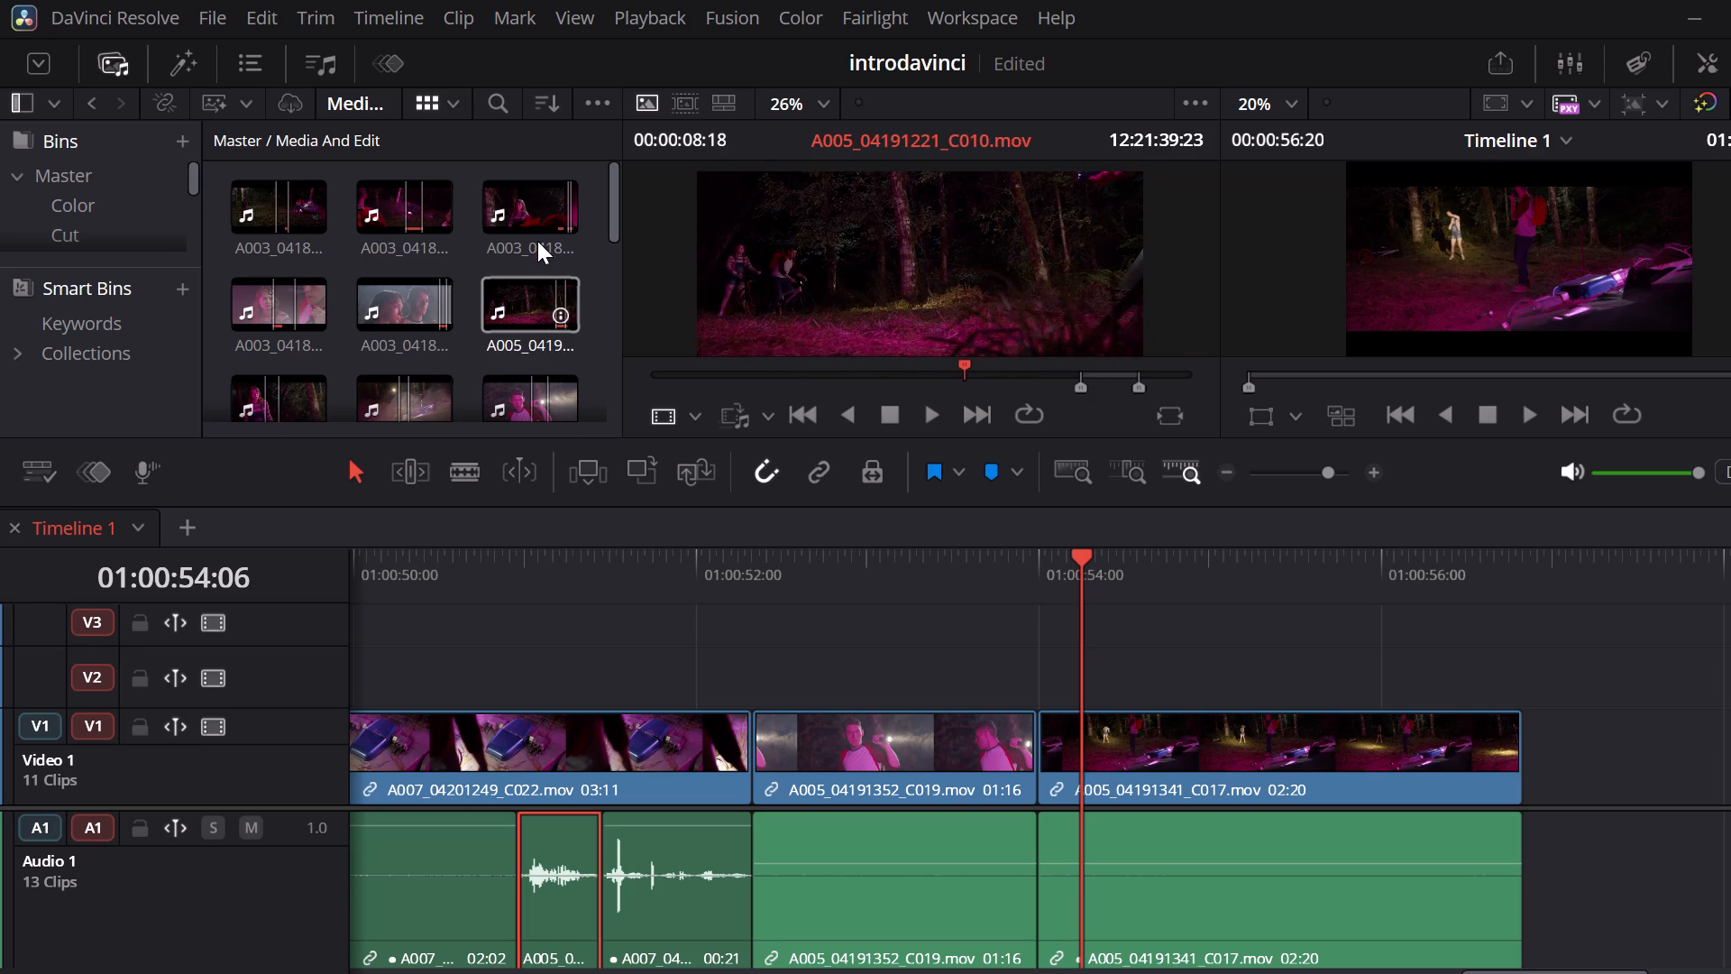
{"action": "scroll", "coordinate": [523, 276], "scroll_direction": "down", "scroll_amount": 2}
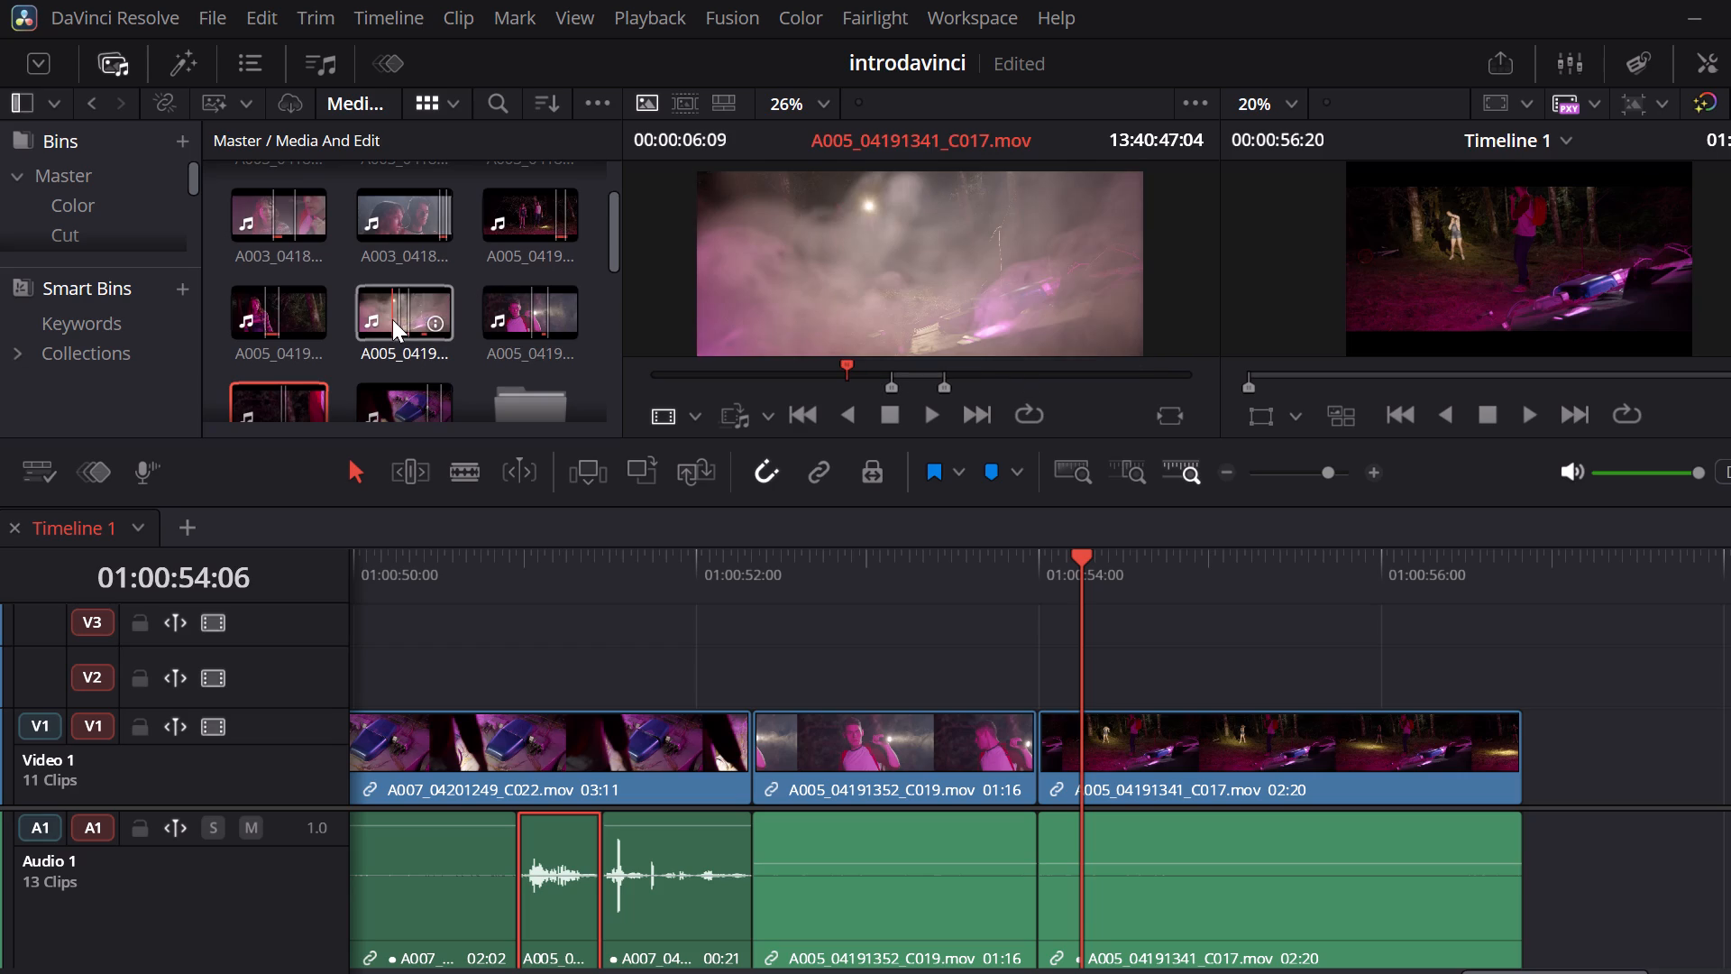
{"action": "scroll", "coordinate": [392, 319], "scroll_direction": "down", "scroll_amount": 1}
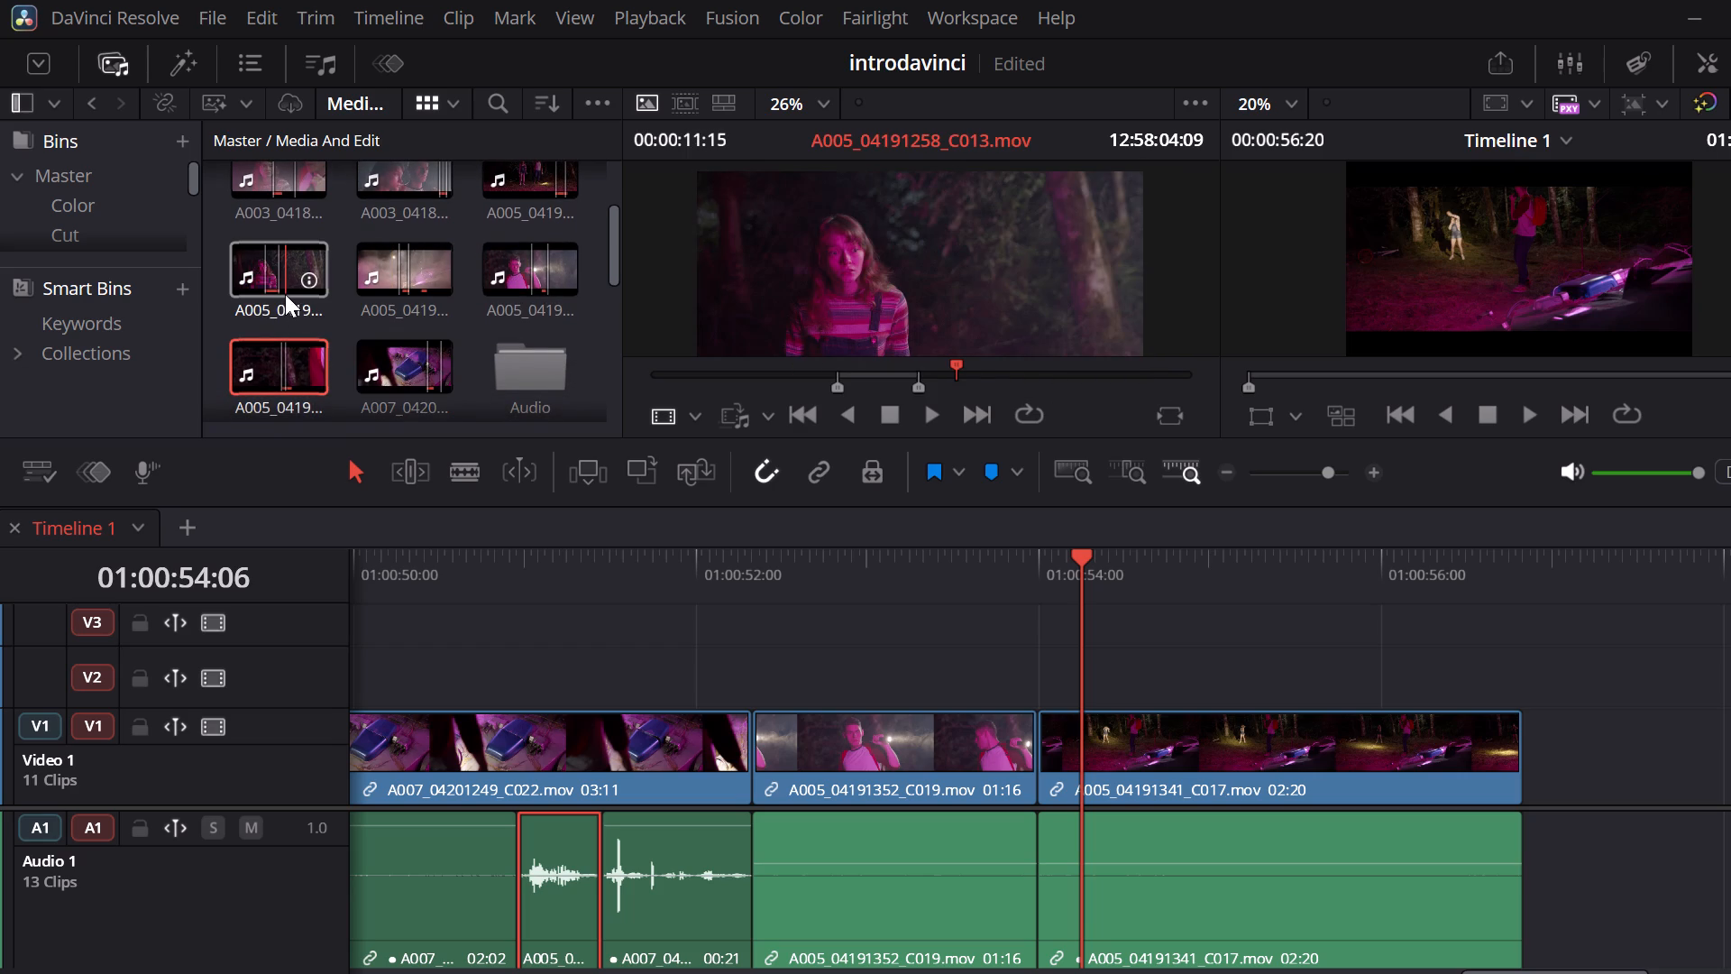
{"action": "left_click", "coordinate": [285, 294]}
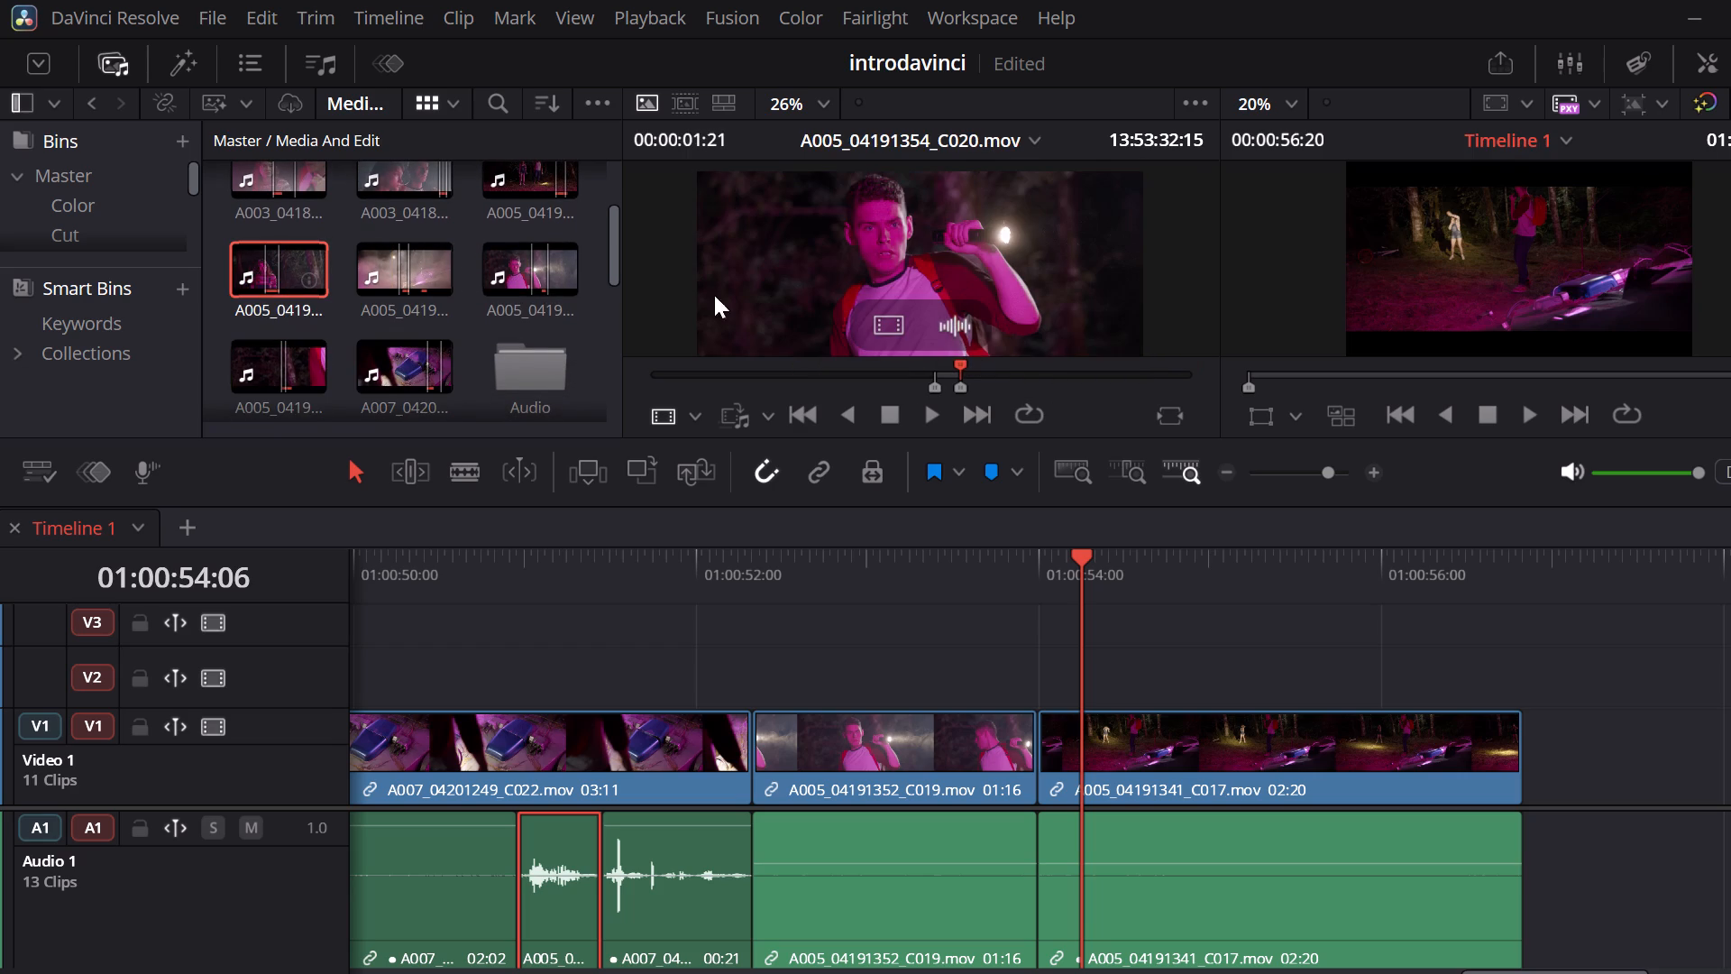
{"action": "double_click", "coordinate": [248, 265]}
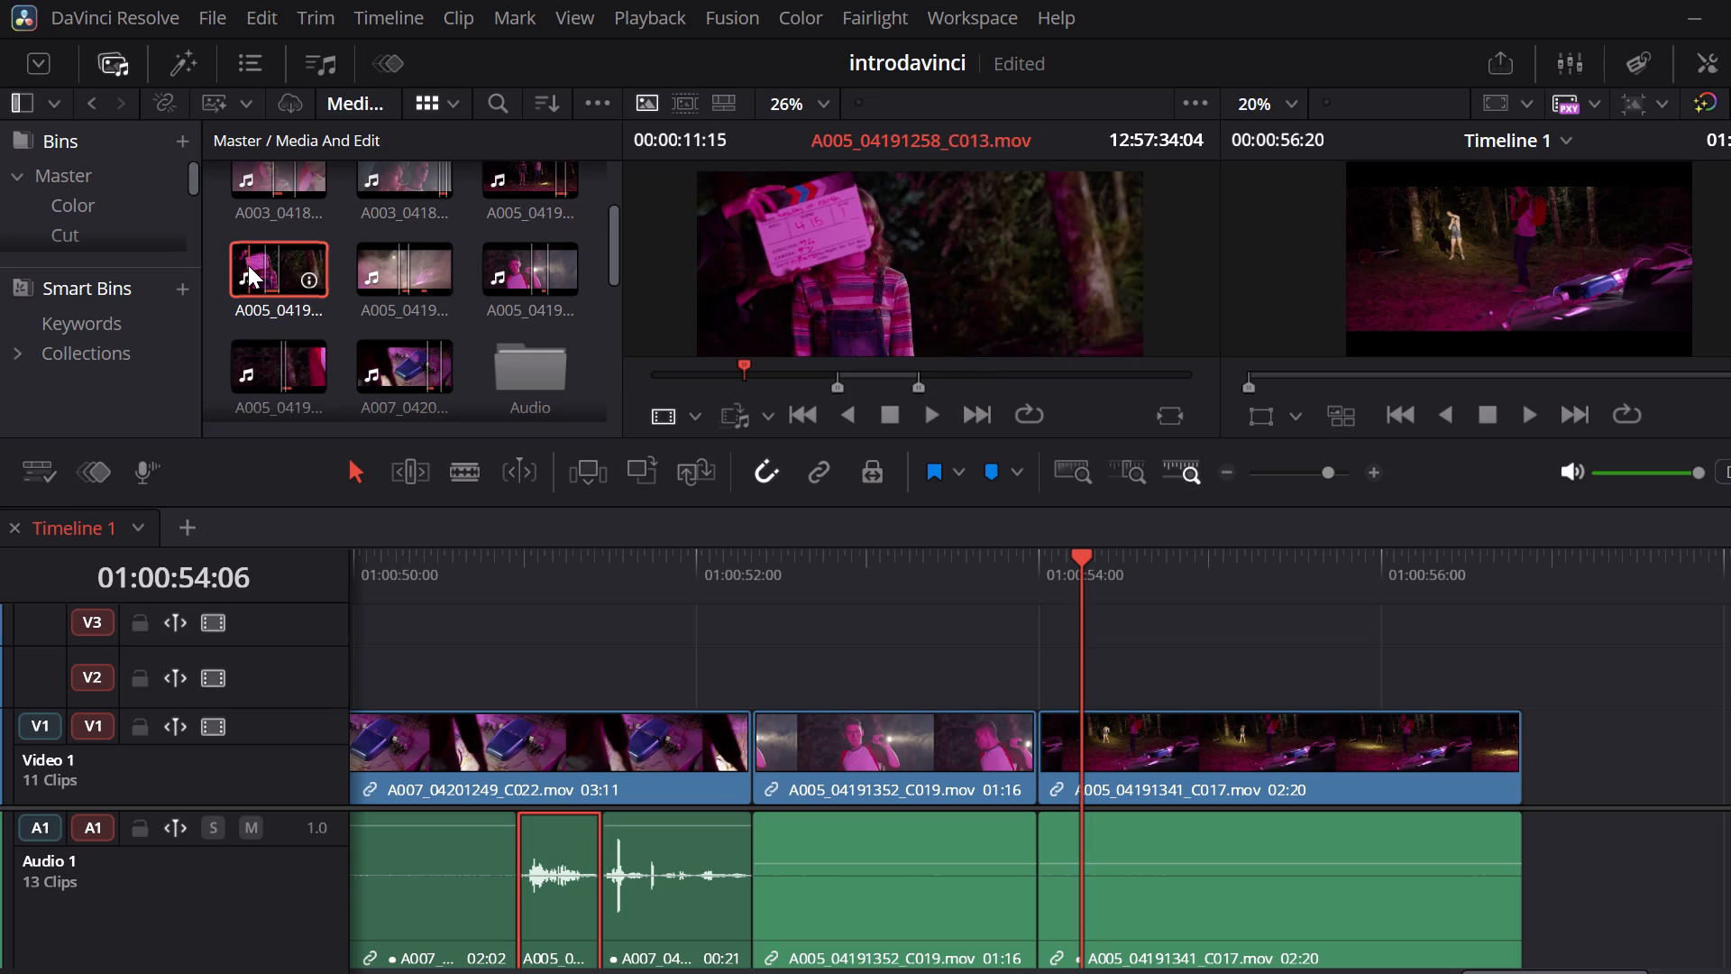
Search the later part of A005_04191258_C013.mov in the source viewer and mark an In point at 12:58:23:01.
{"action": "left_click", "coordinate": [977, 372]}
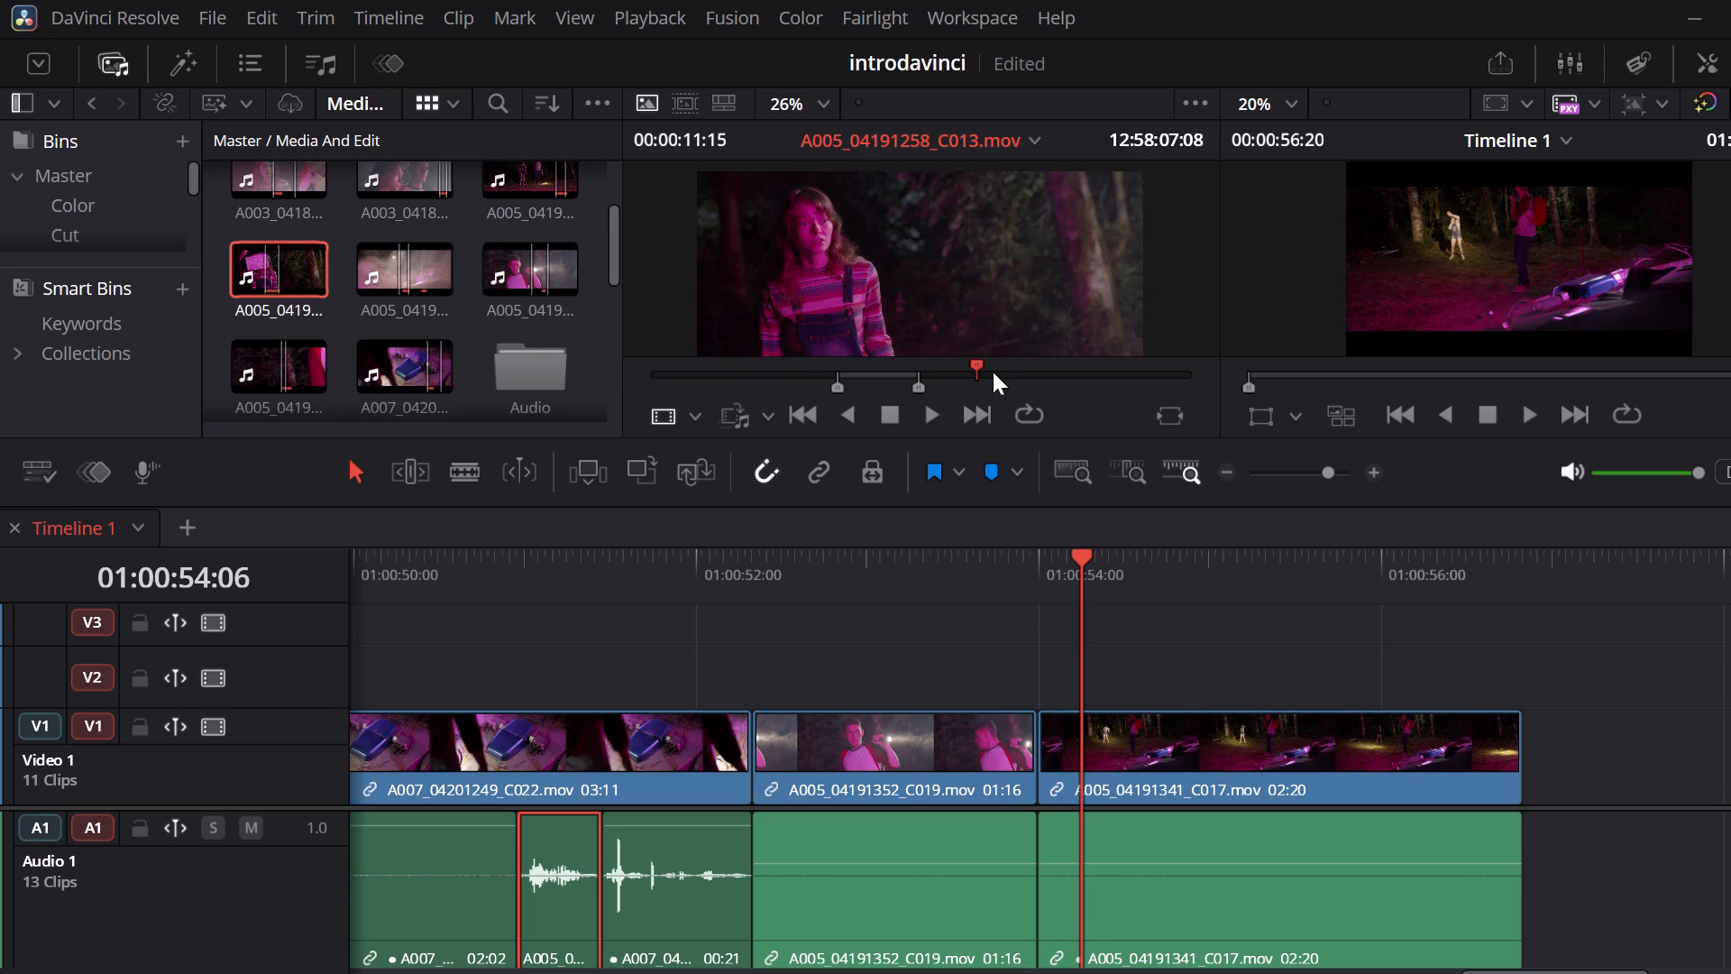
{"action": "left_click", "coordinate": [1000, 372]}
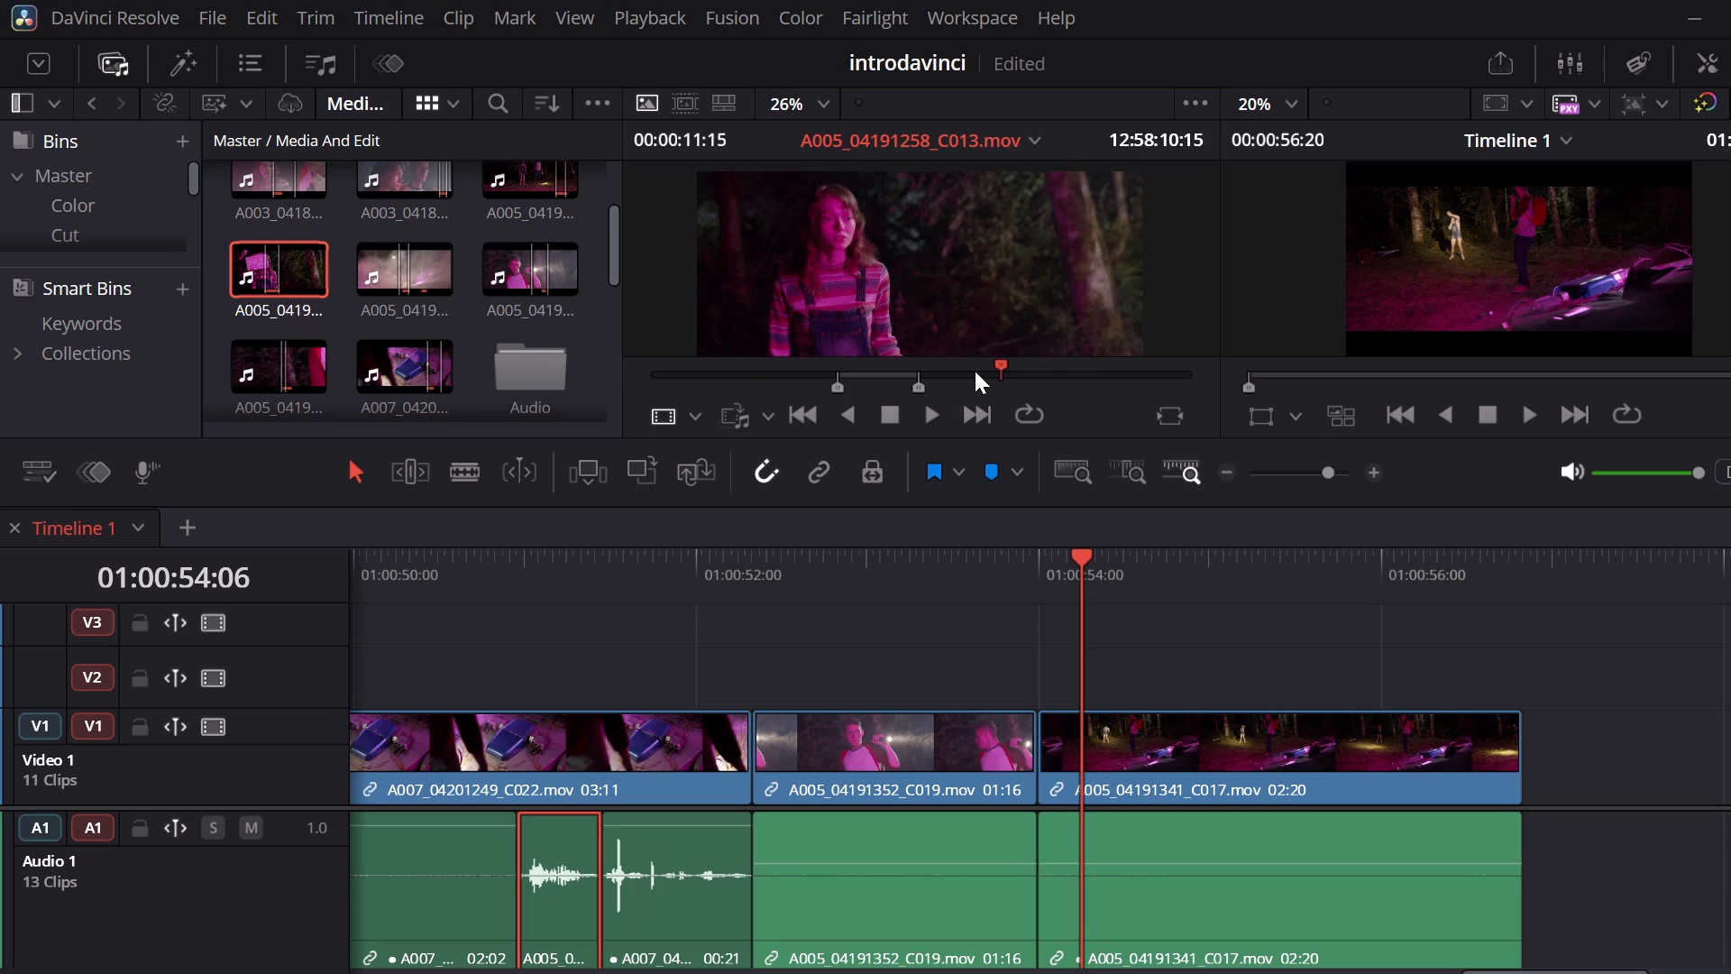
{"action": "left_click", "coordinate": [975, 371]}
{"action": "left_click", "coordinate": [986, 365]}
{"action": "key", "text": "space"}
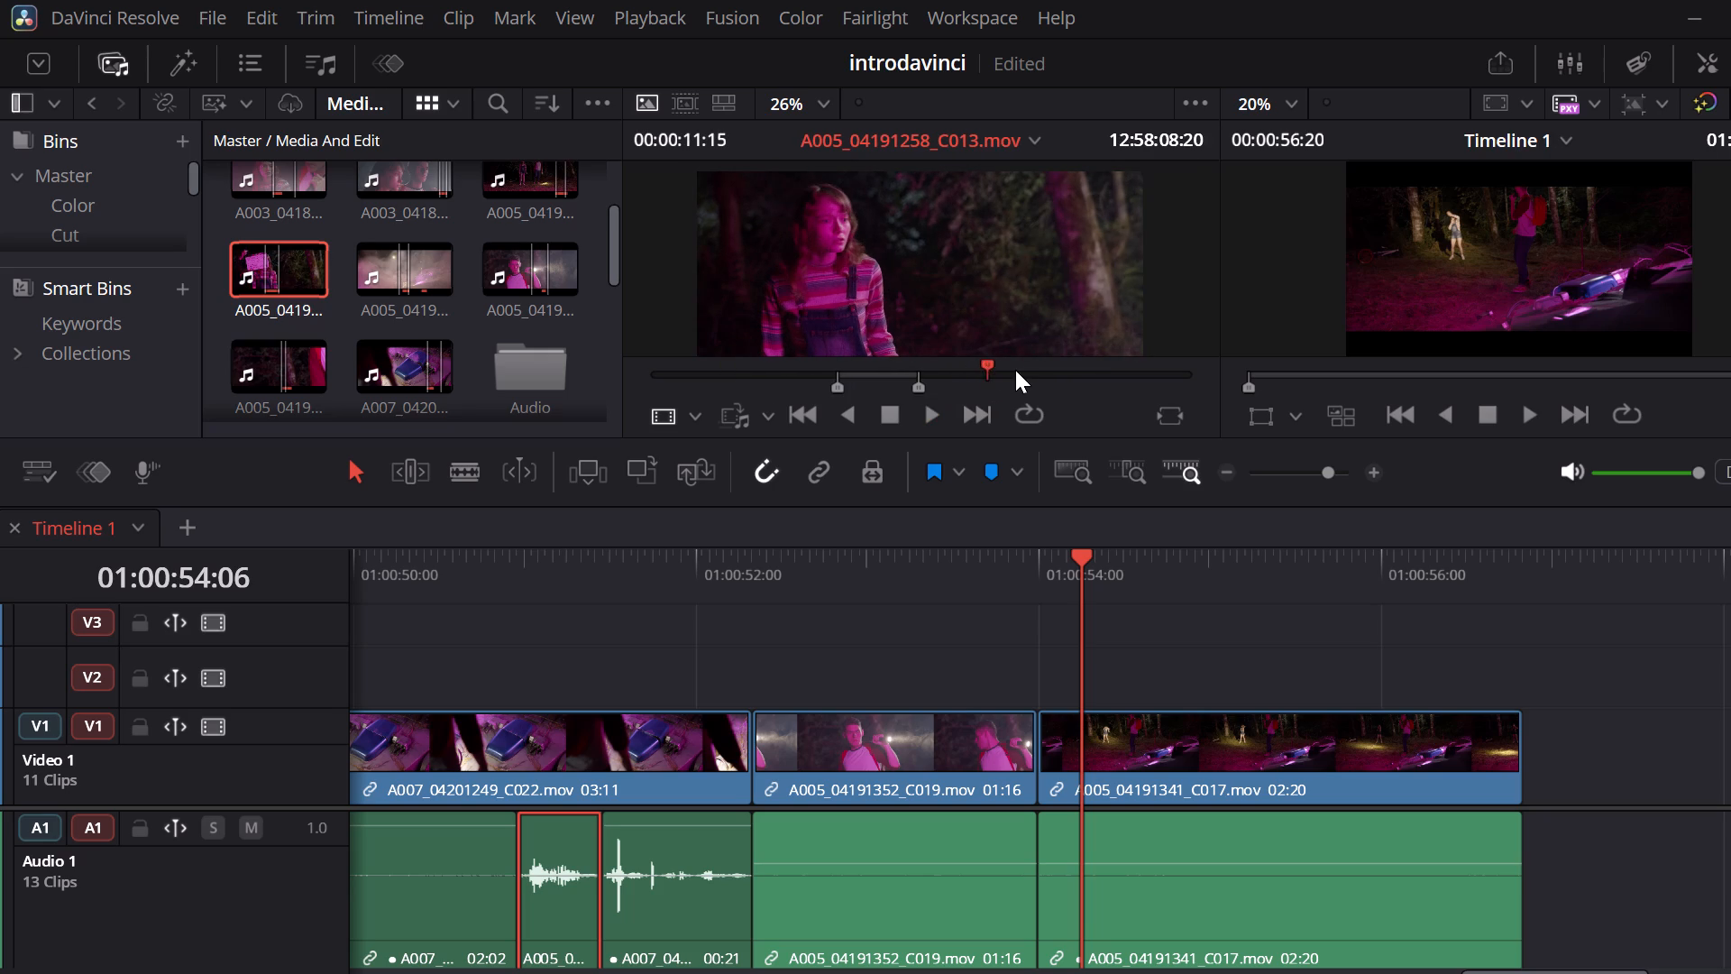
{"action": "left_click", "coordinate": [1019, 370]}
{"action": "left_click", "coordinate": [1041, 370]}
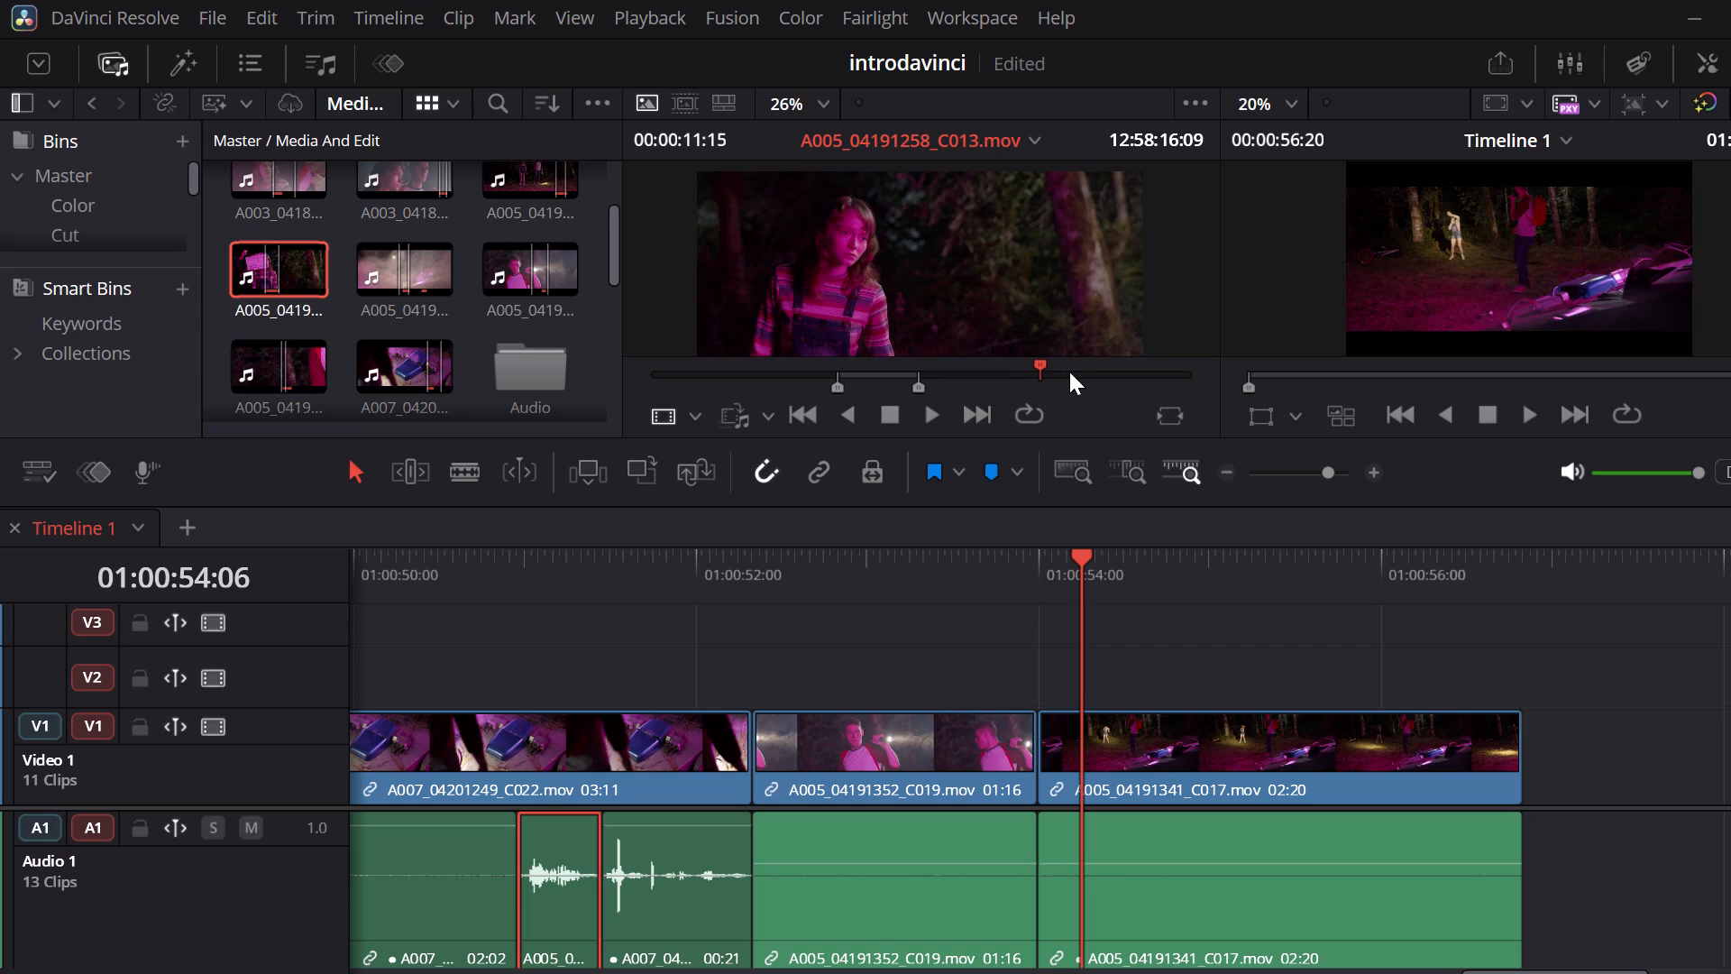
{"action": "left_click", "coordinate": [1074, 372]}
{"action": "left_click", "coordinate": [1089, 364]}
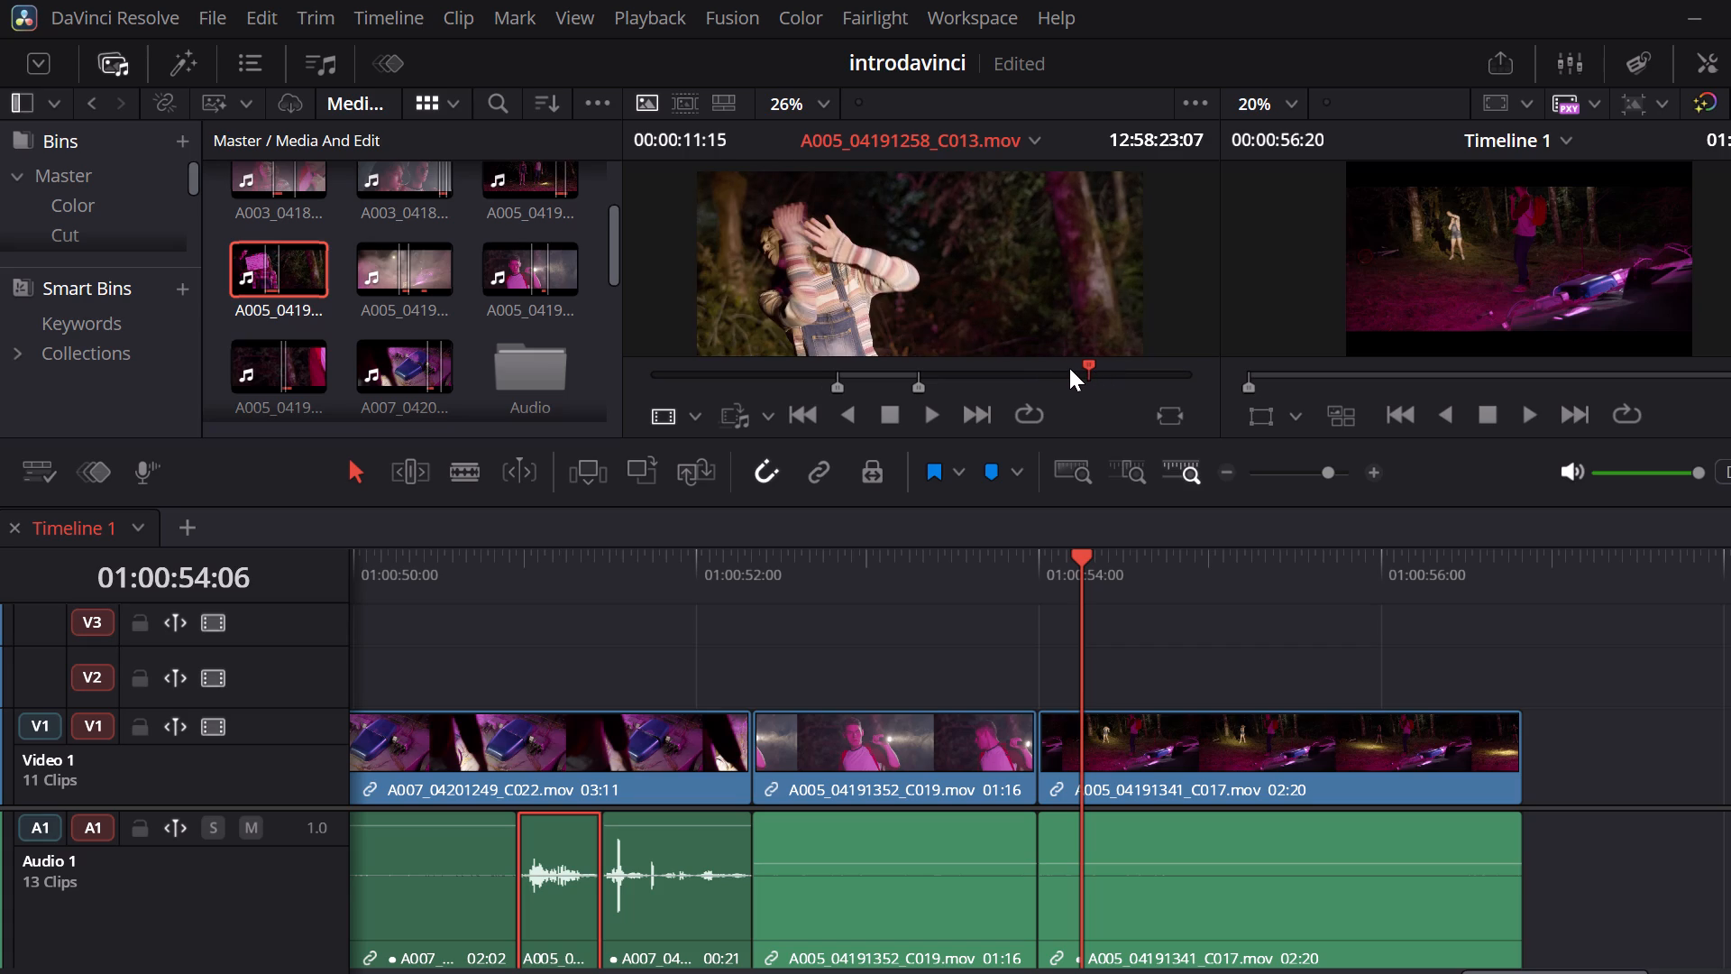
{"action": "key", "text": "j"}
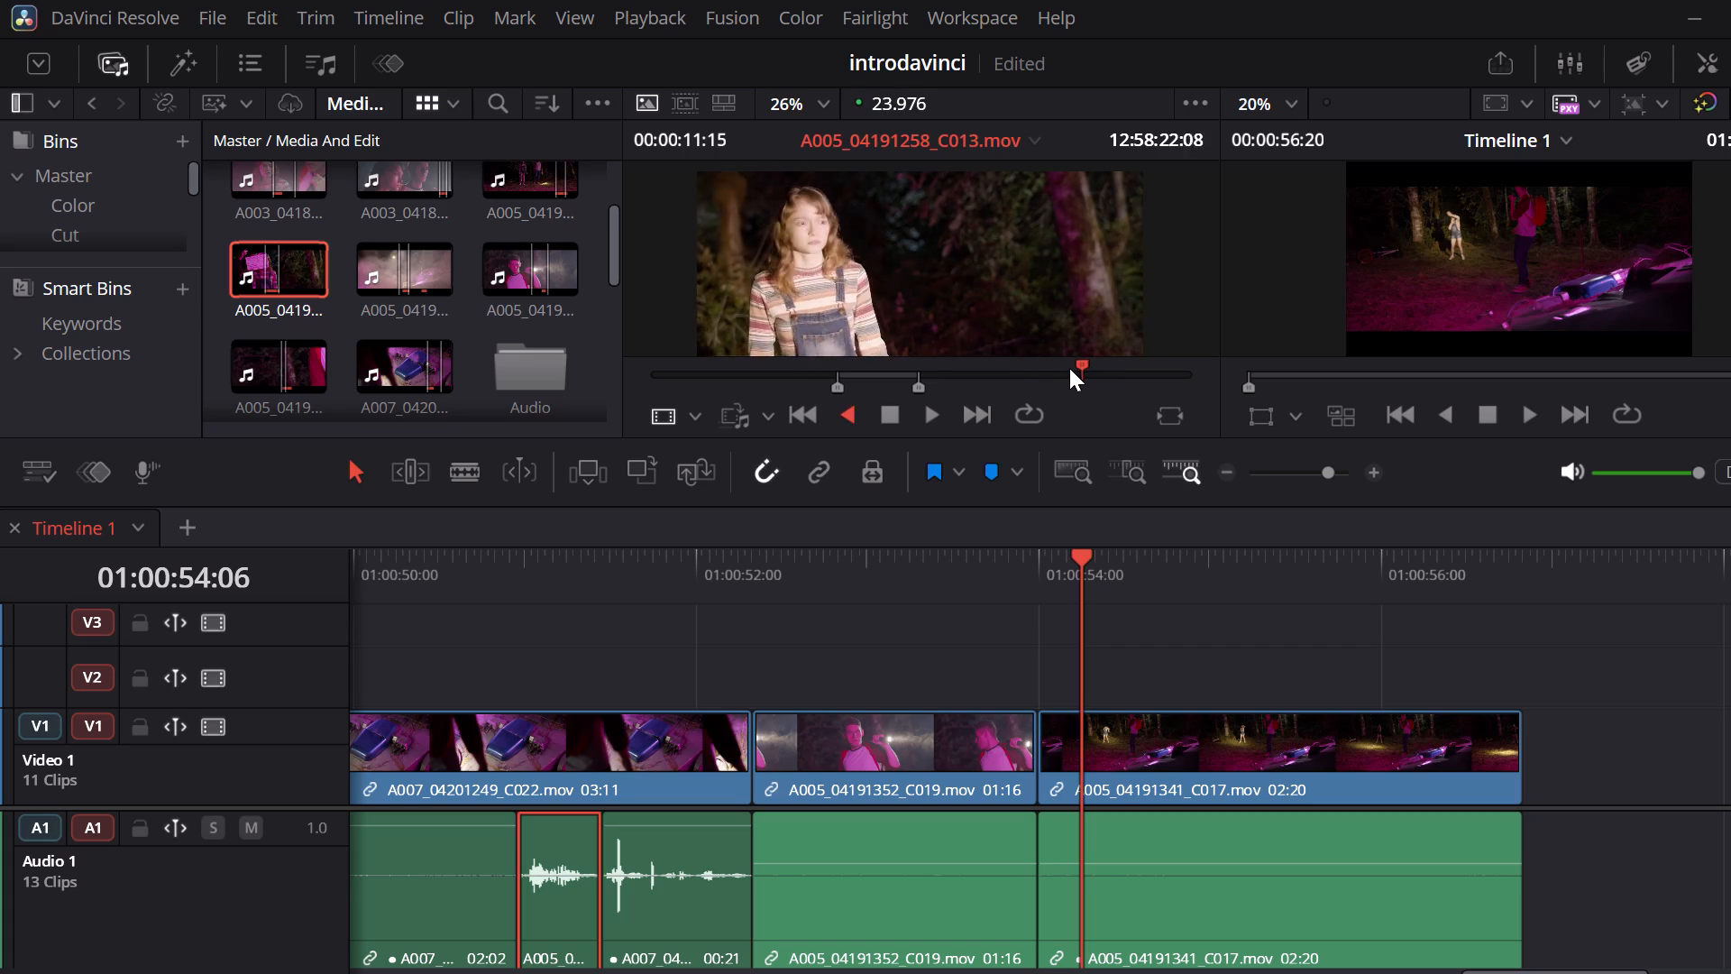
{"action": "key", "text": "space"}
{"action": "key", "text": "space"}
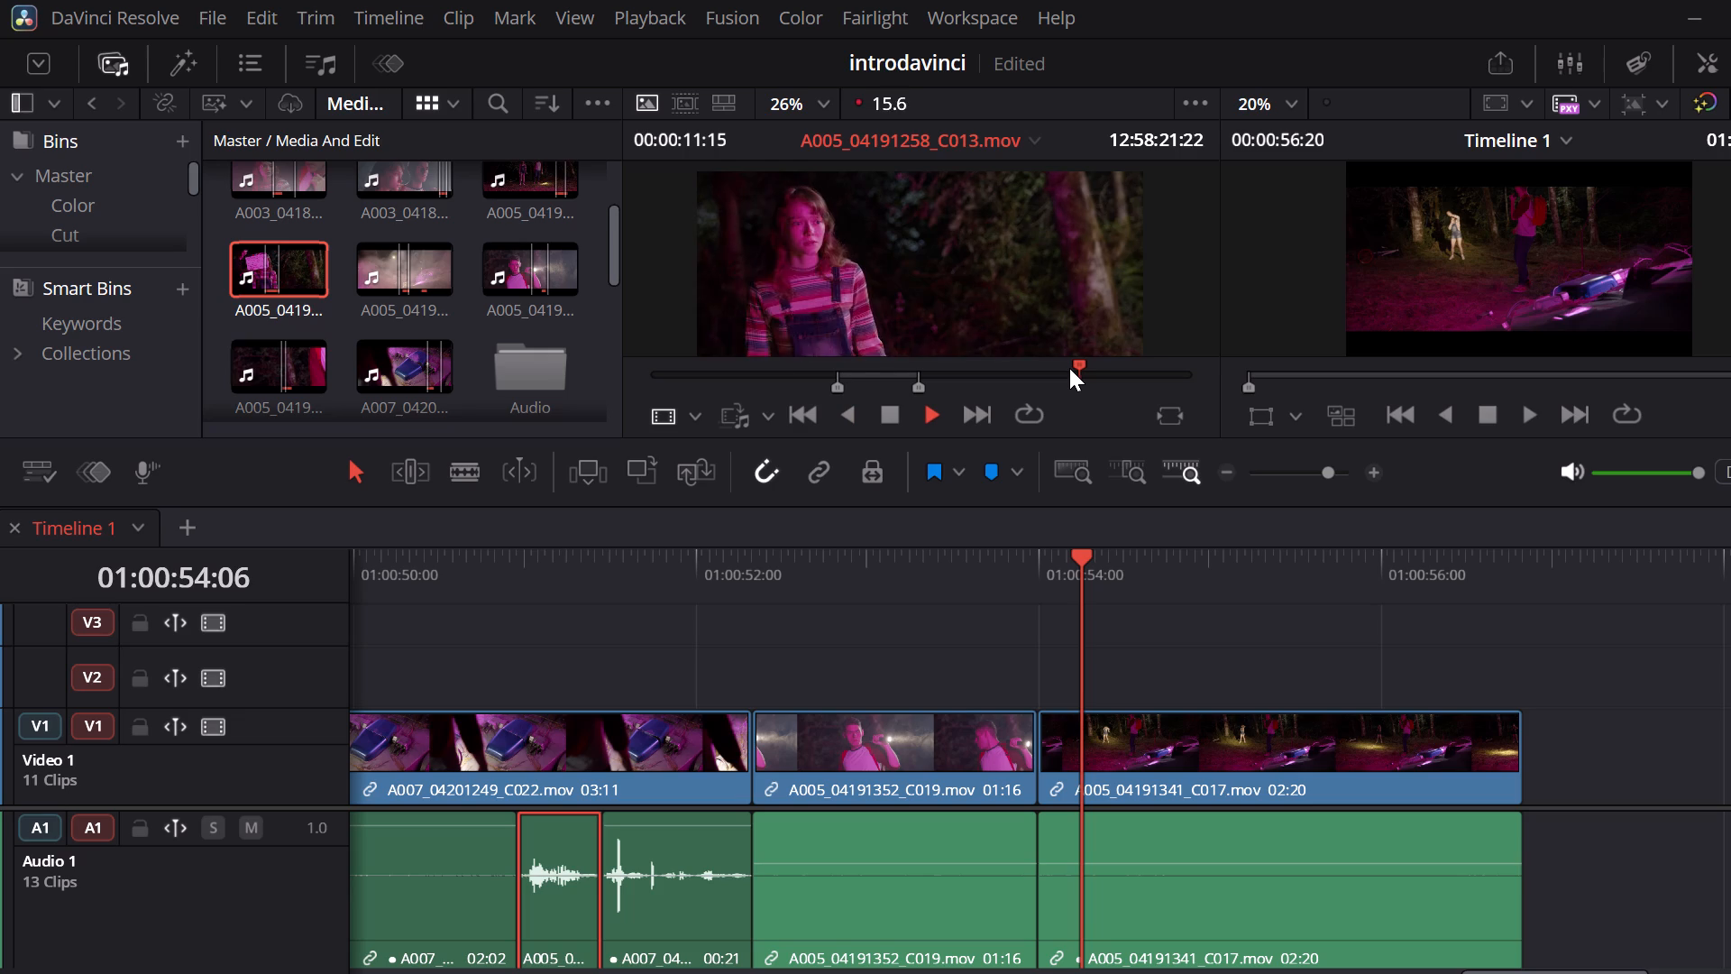
{"action": "key", "text": "space"}
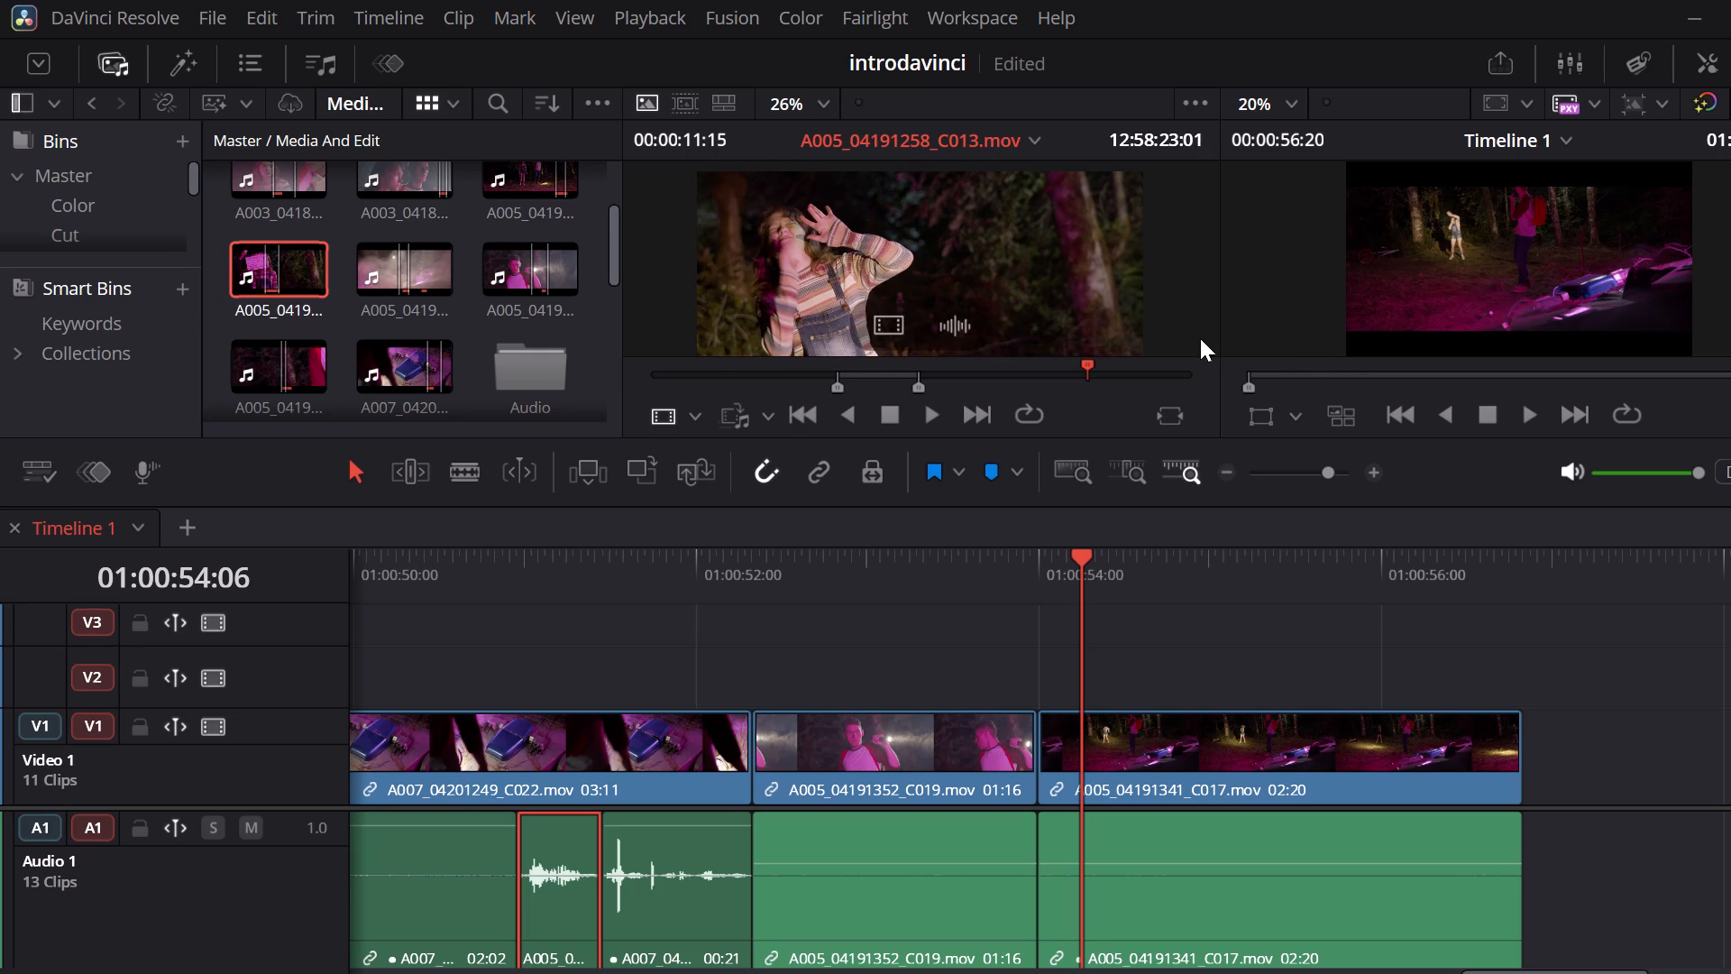
{"action": "type", "text": "i"}
Play the source clip from the In point and mark an Out point at 12:58:25:22.
{"action": "key", "text": "space"}
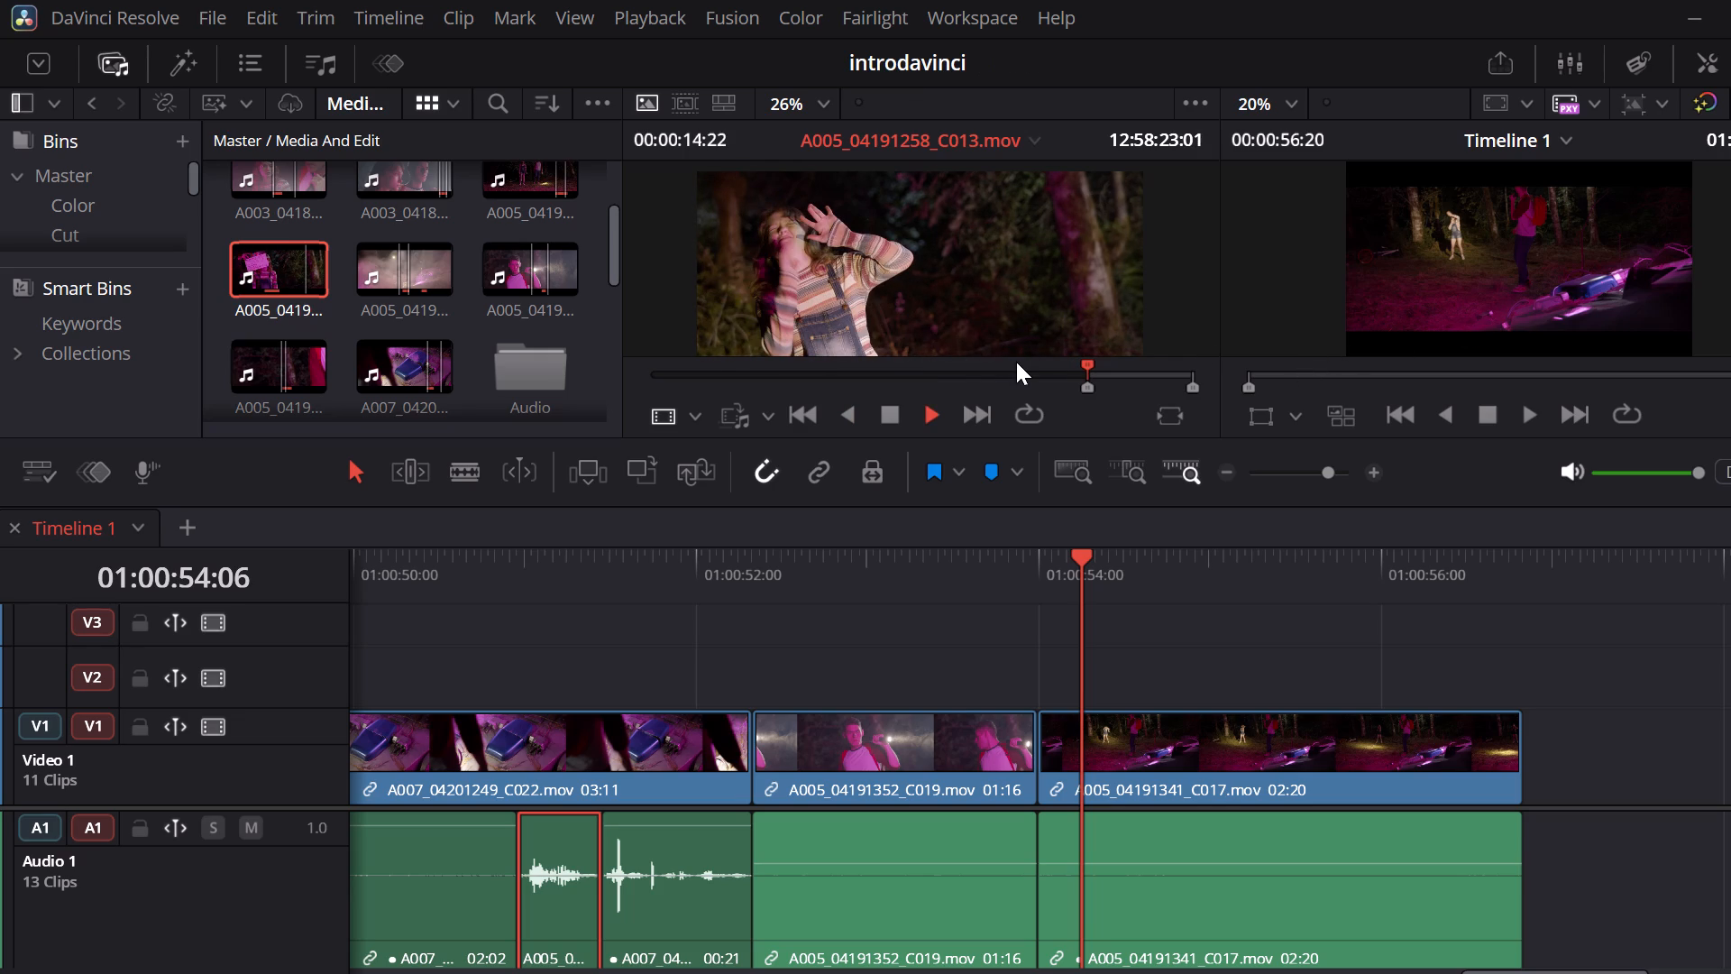
{"action": "key", "text": "space"}
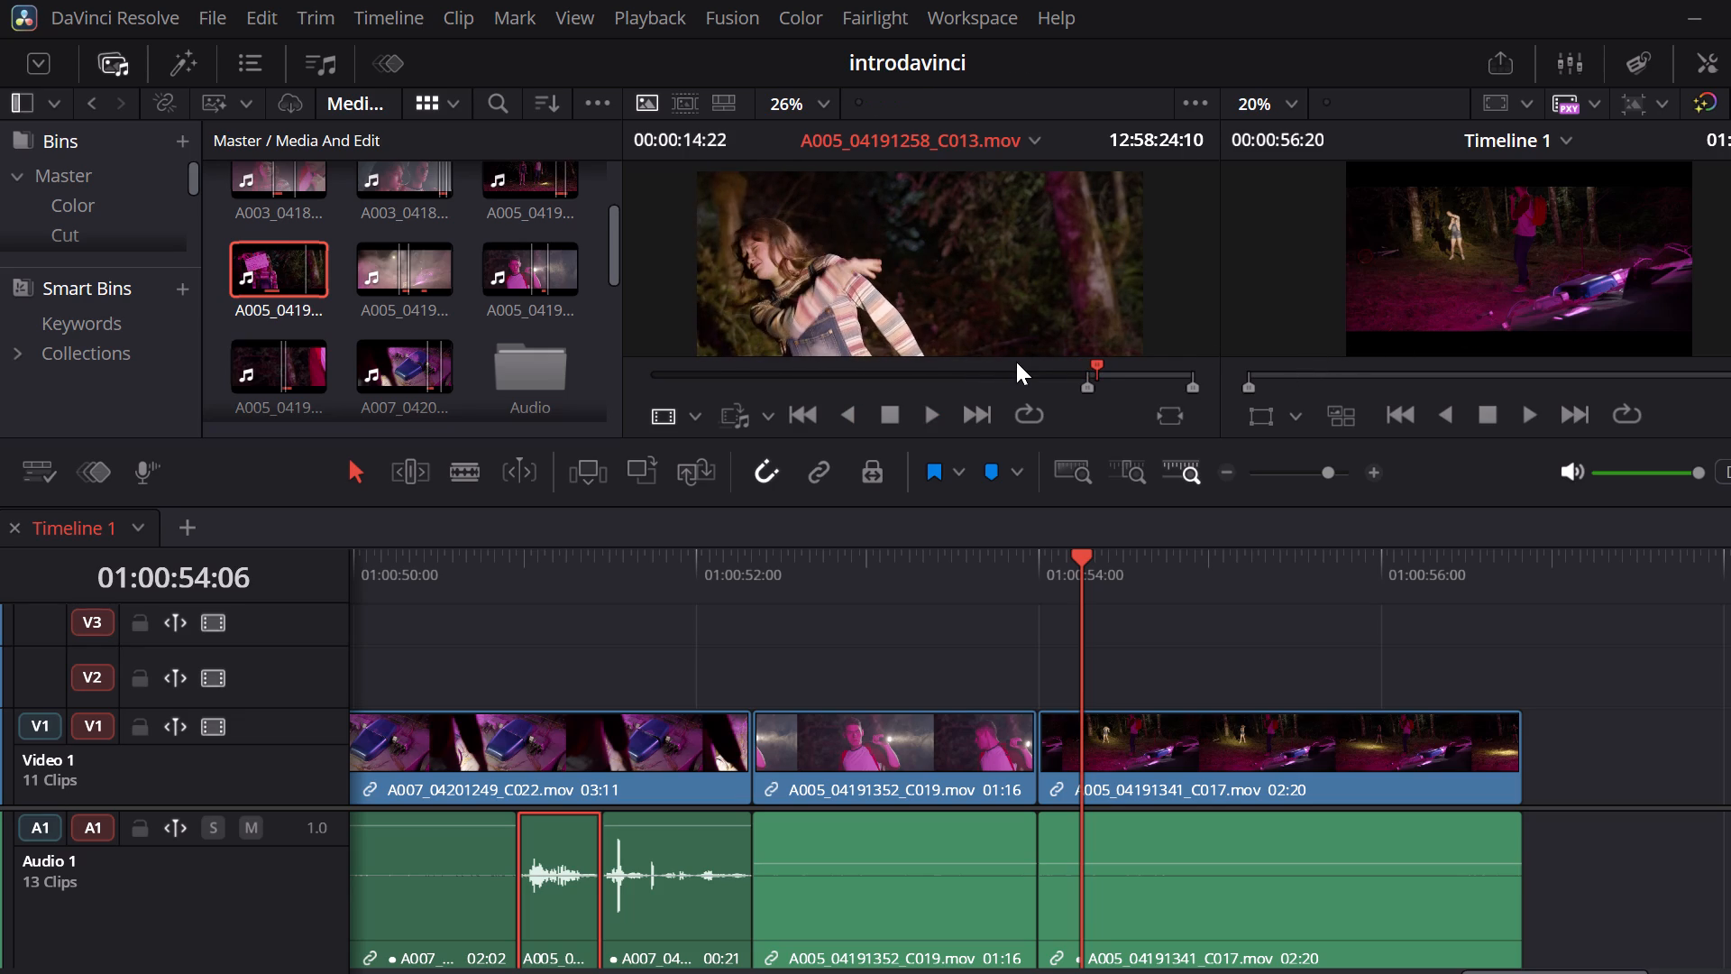
{"action": "key", "text": "space"}
{"action": "key", "text": "space"}
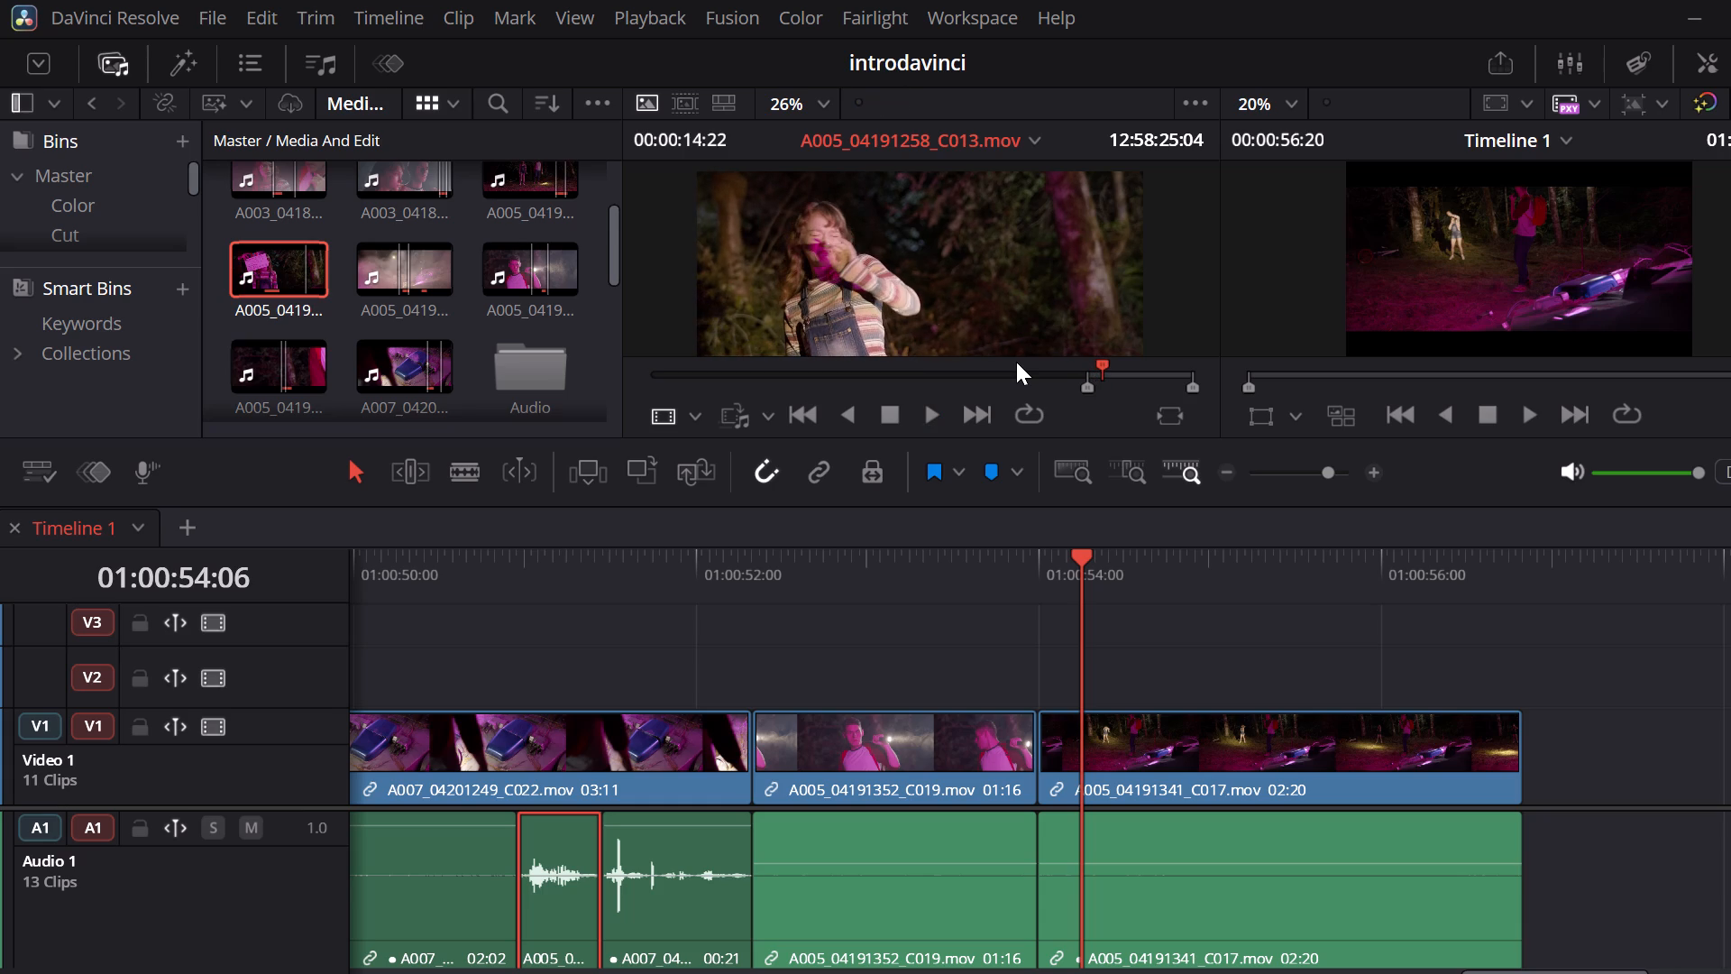
{"action": "key", "text": "space"}
{"action": "key", "text": "space"}
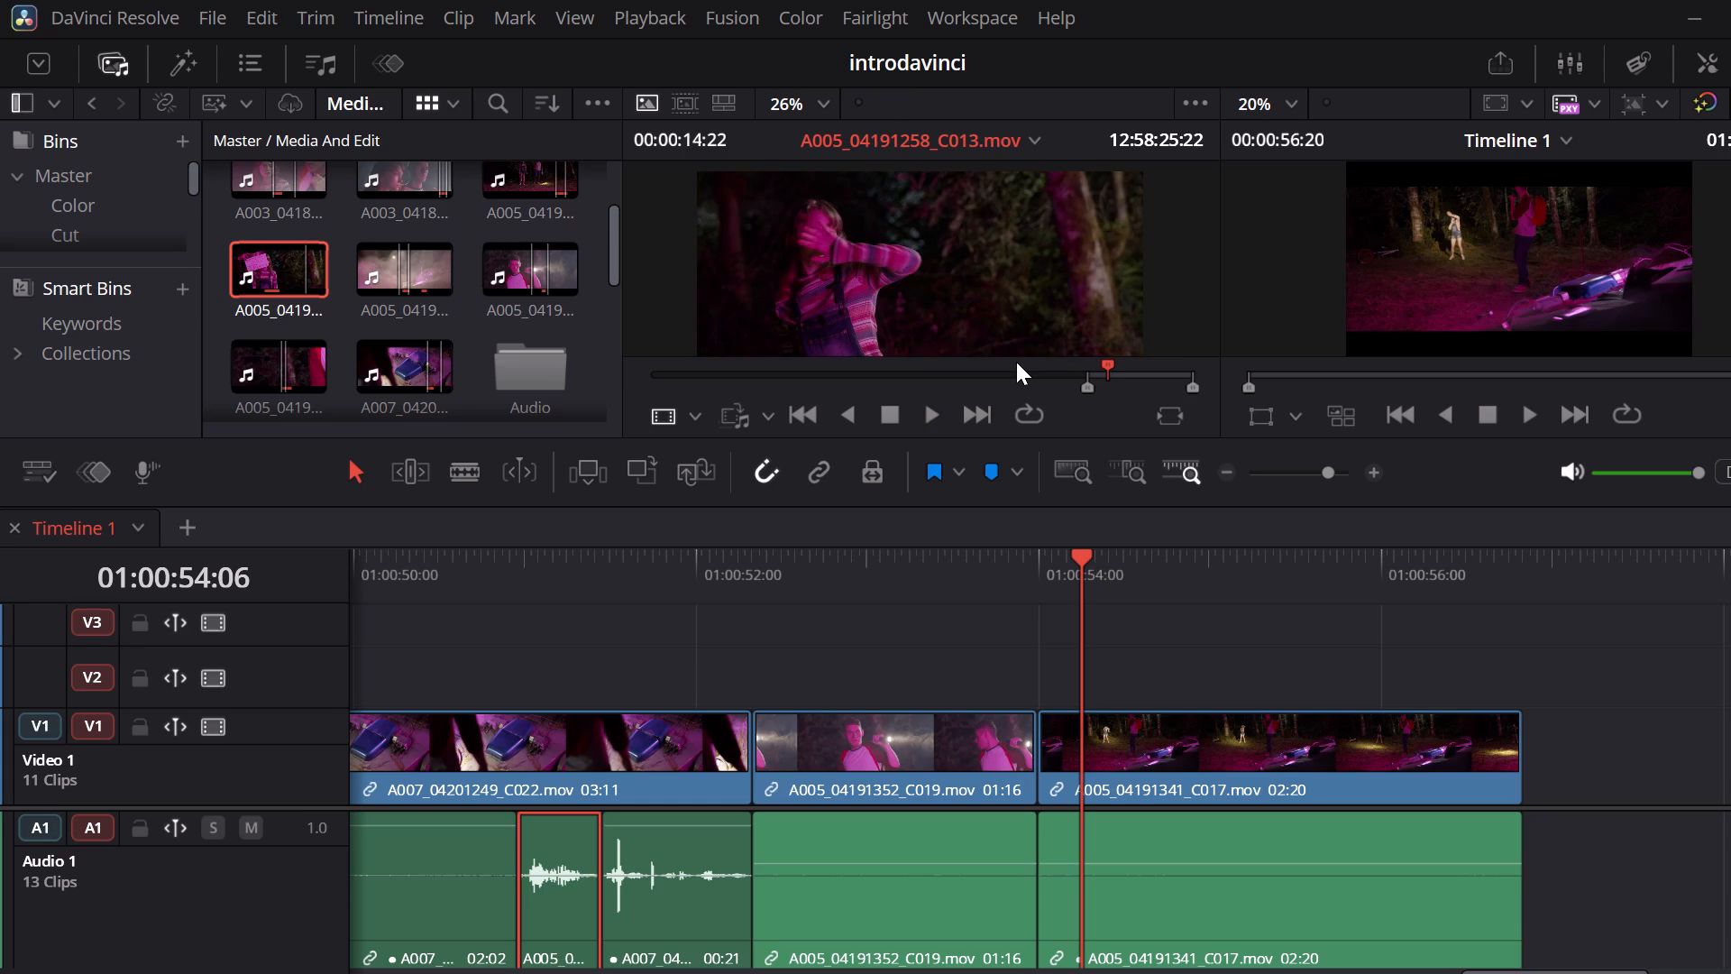
{"action": "key", "text": "o"}
Play the rest of A005_04191258_C013.mov past the Out point, through 12:58:27:22.
{"action": "key", "text": "space"}
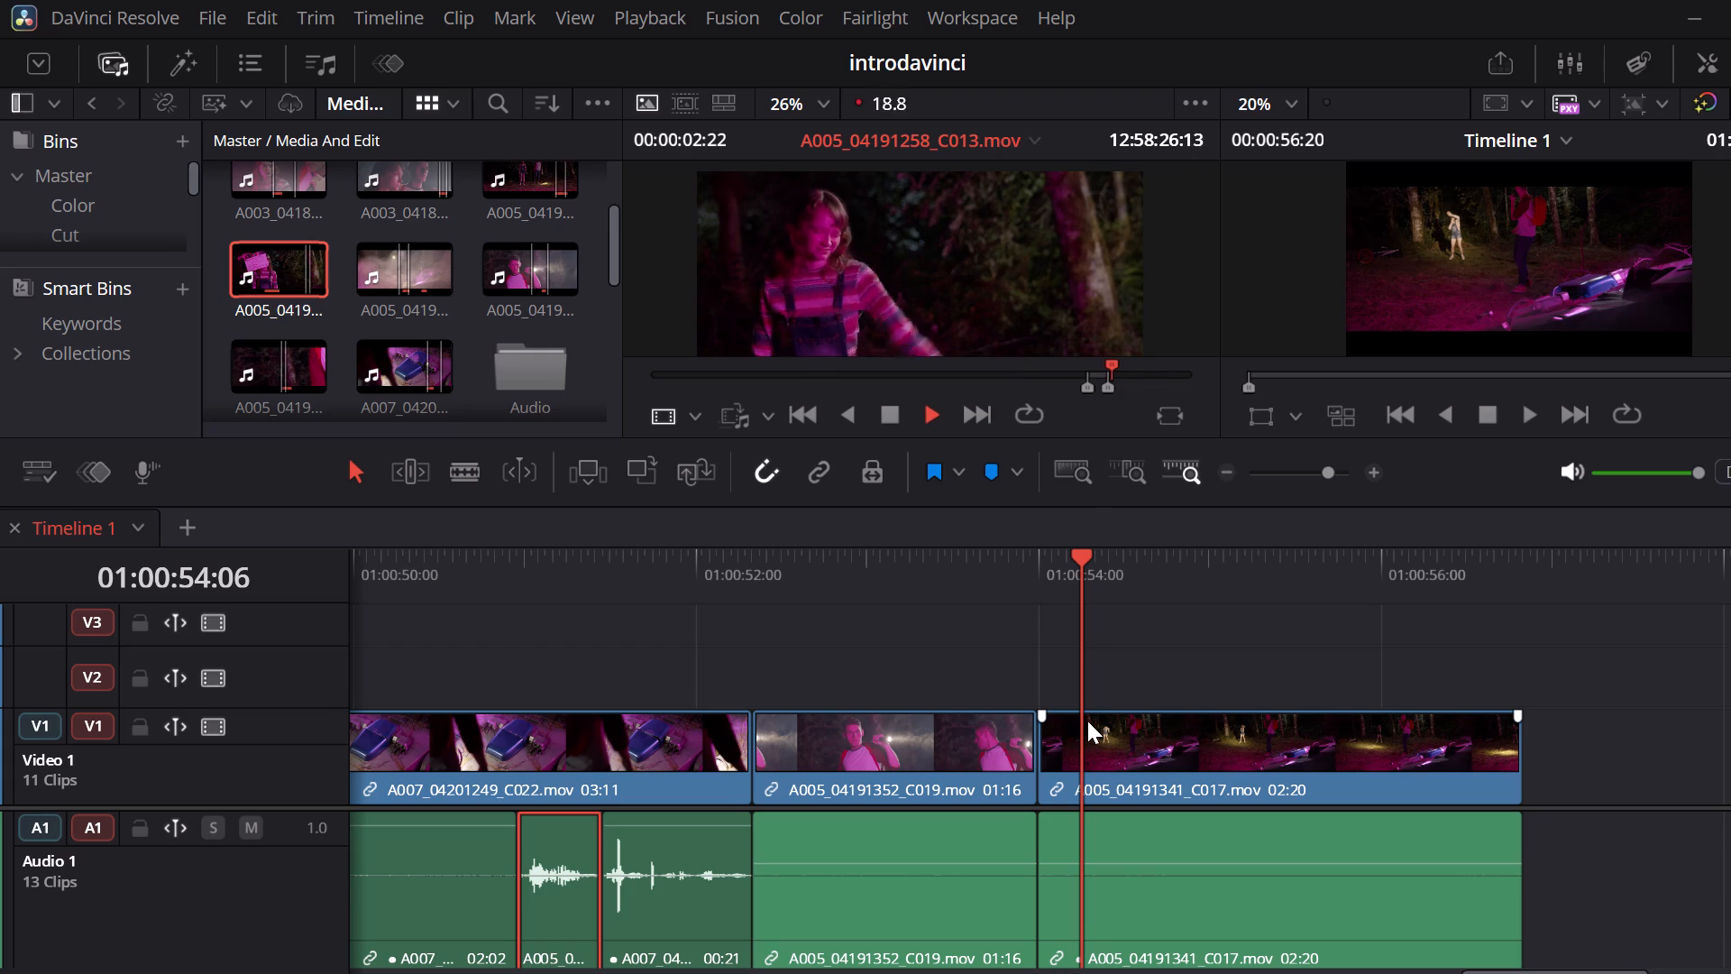
{"action": "key", "text": "space"}
{"action": "key", "text": "space"}
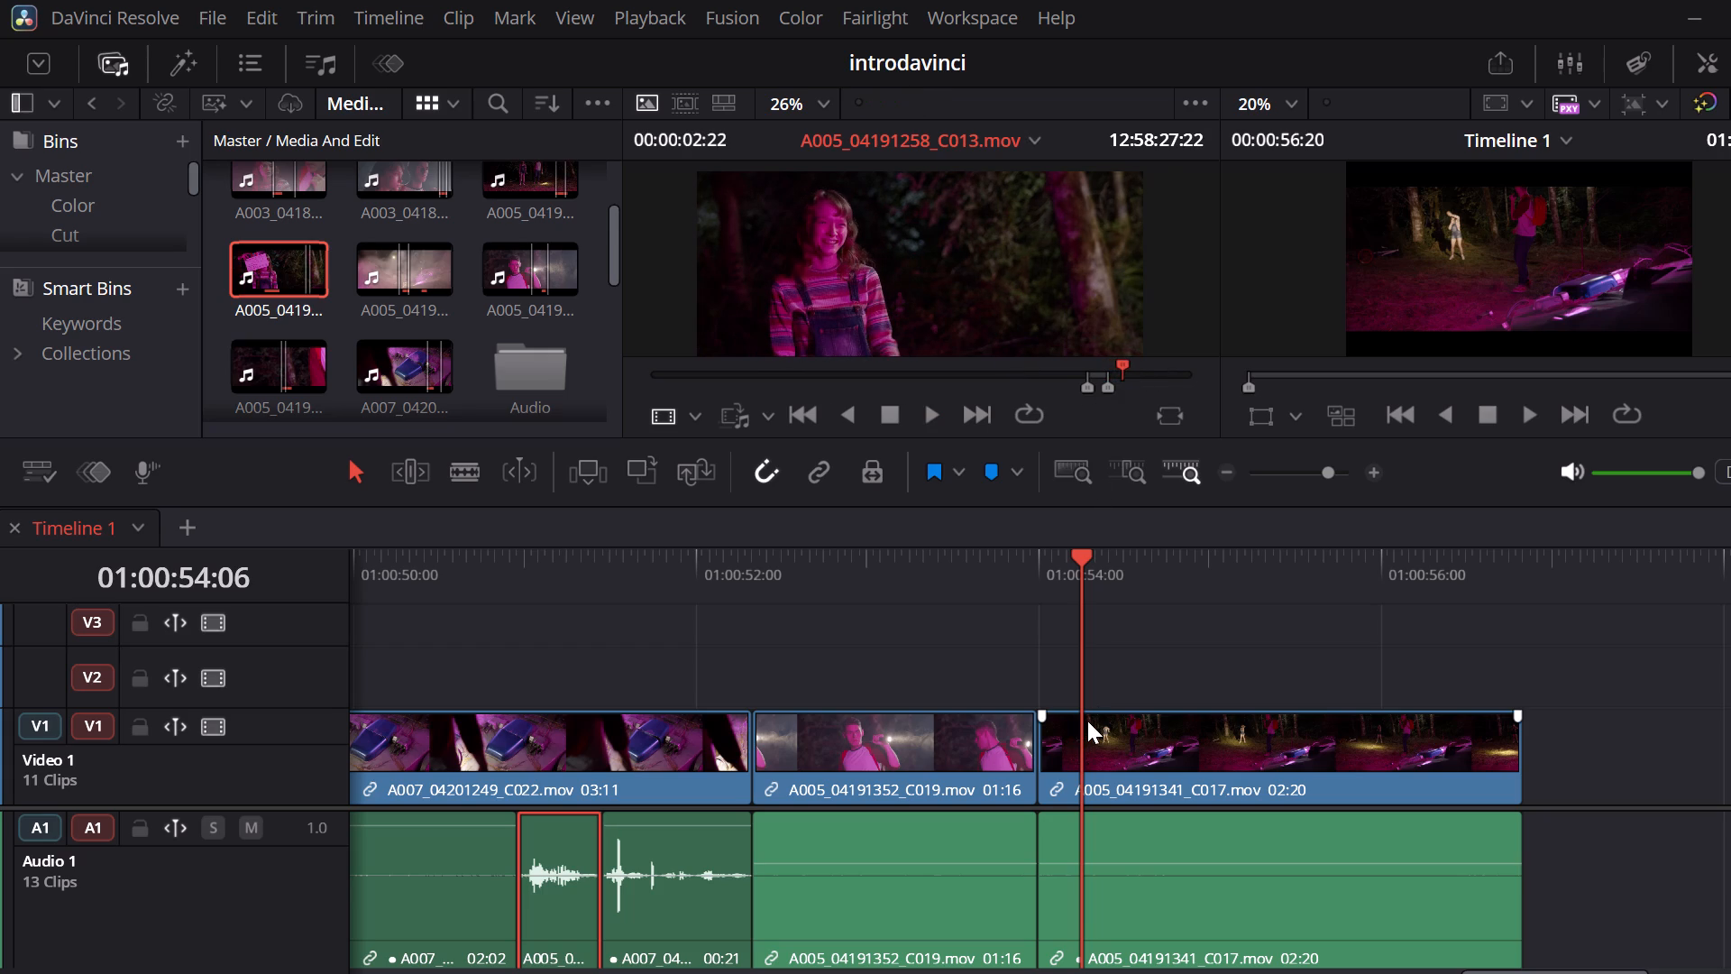
Play the final A005_04191341_C017 clip on Timeline 1 from 01:00:54:06 to its end.
{"action": "left_click", "coordinate": [1125, 620]}
{"action": "key", "text": "space"}
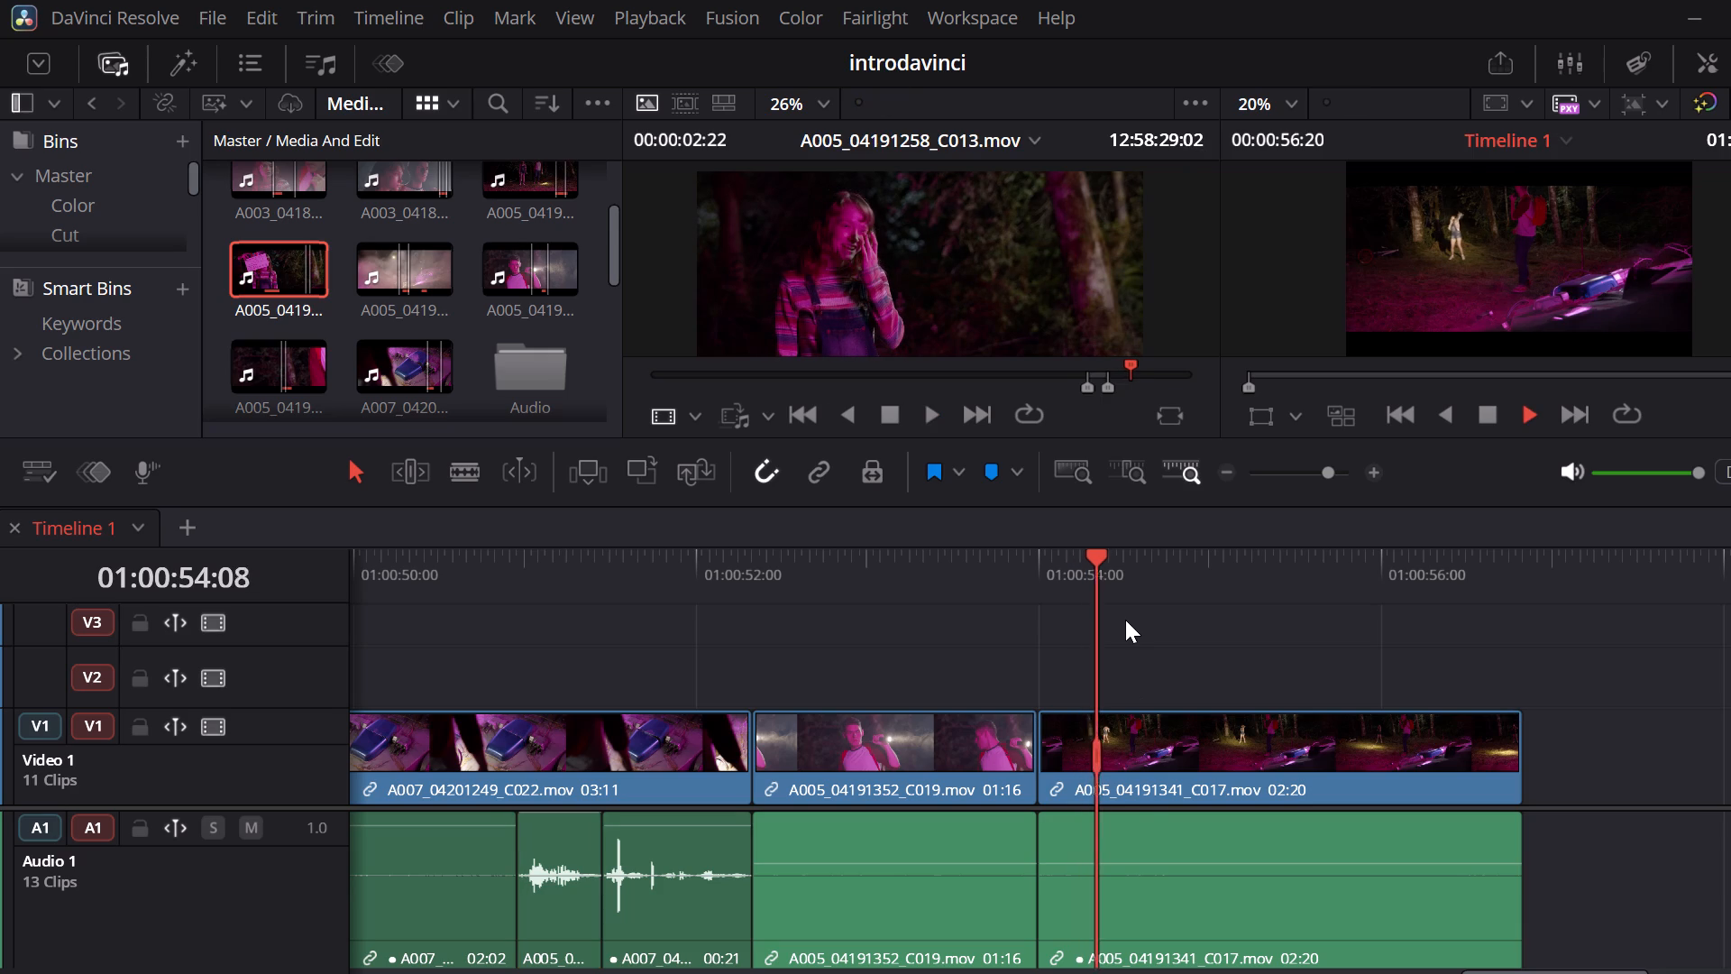
{"action": "key", "text": "space"}
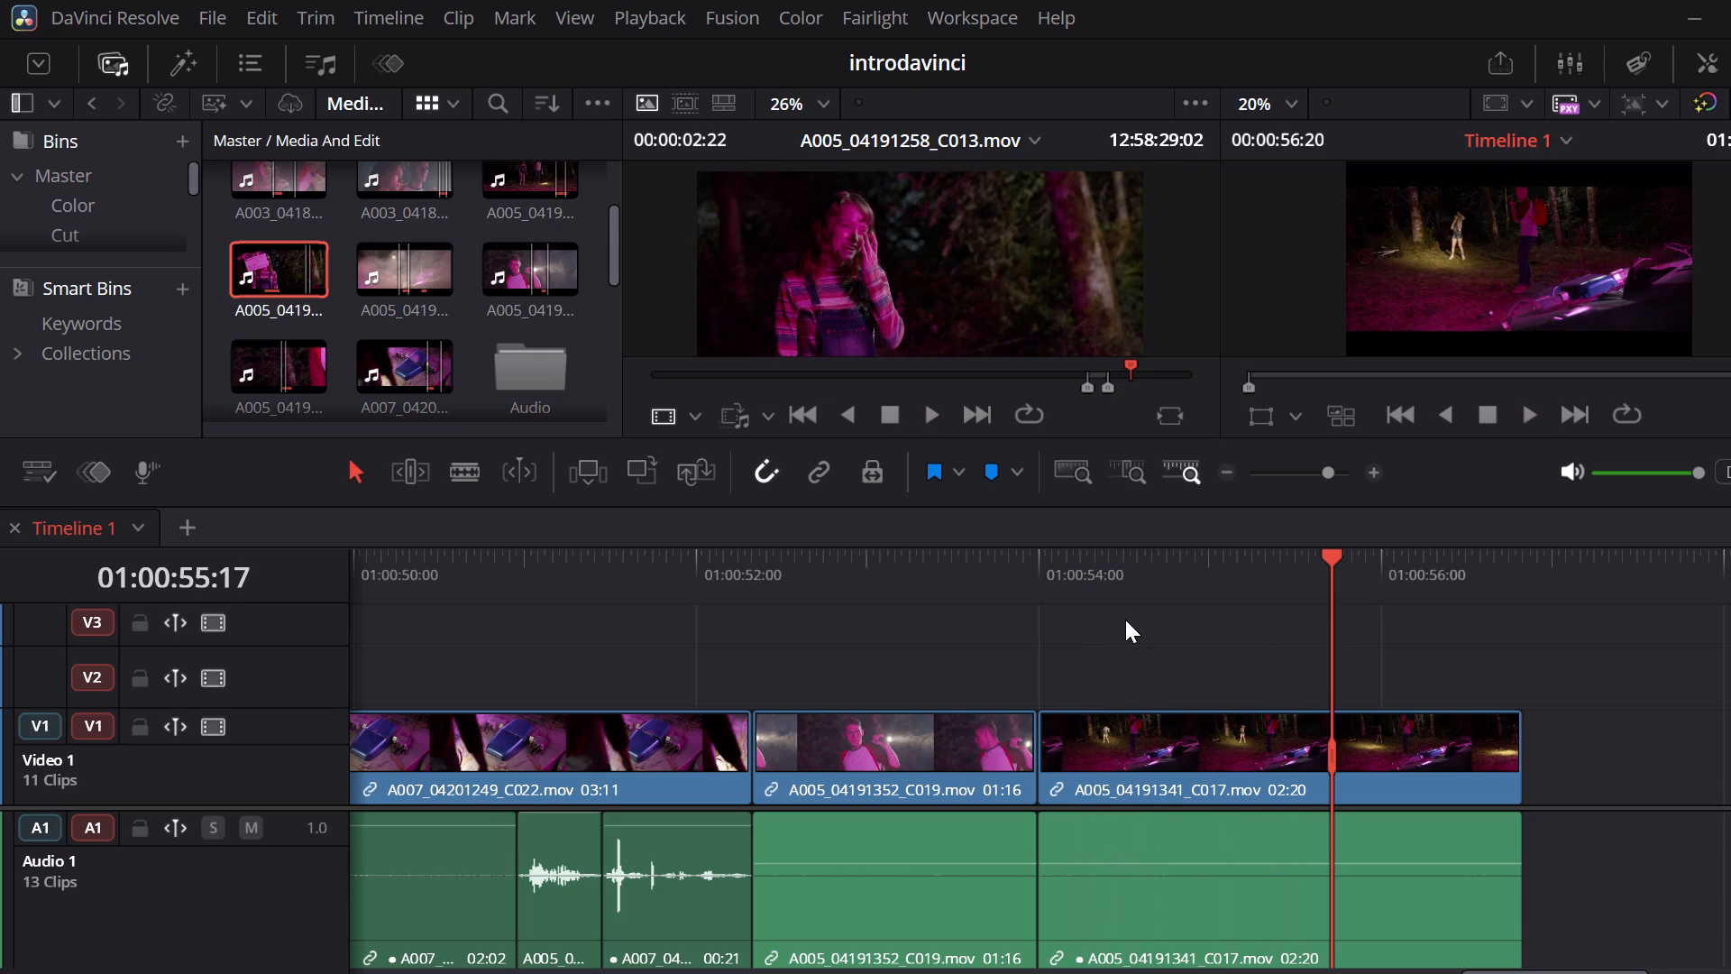
{"action": "key", "text": "space"}
{"action": "key", "text": "space"}
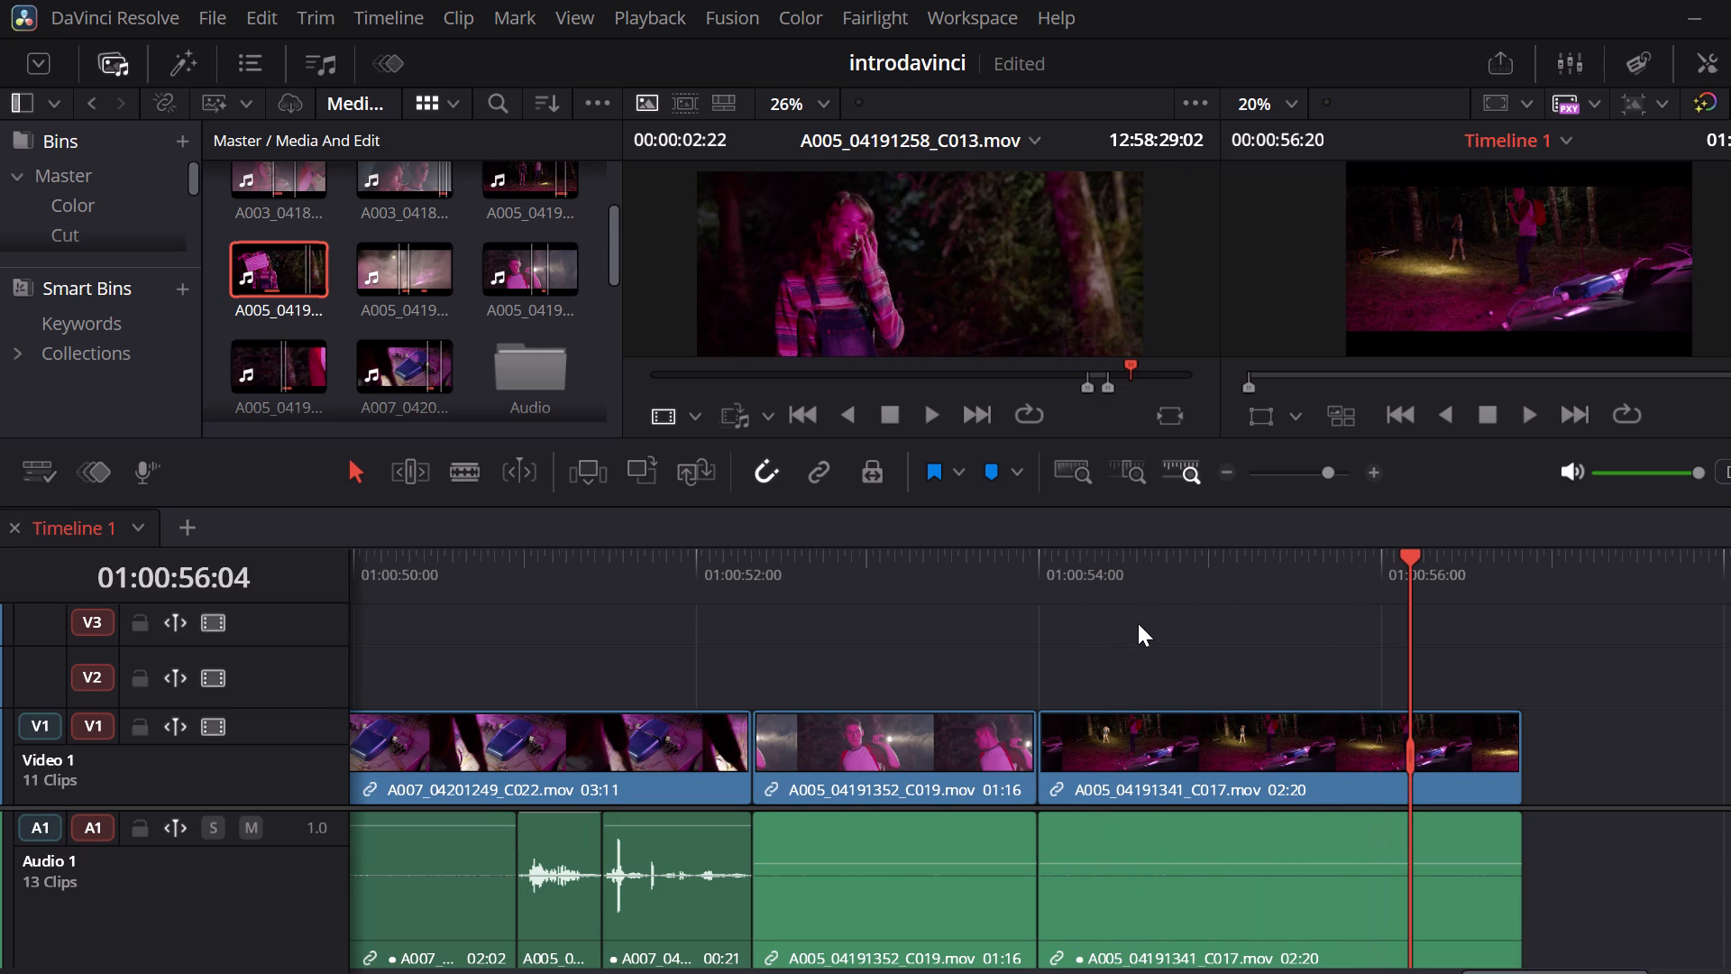
{"action": "key", "text": "space"}
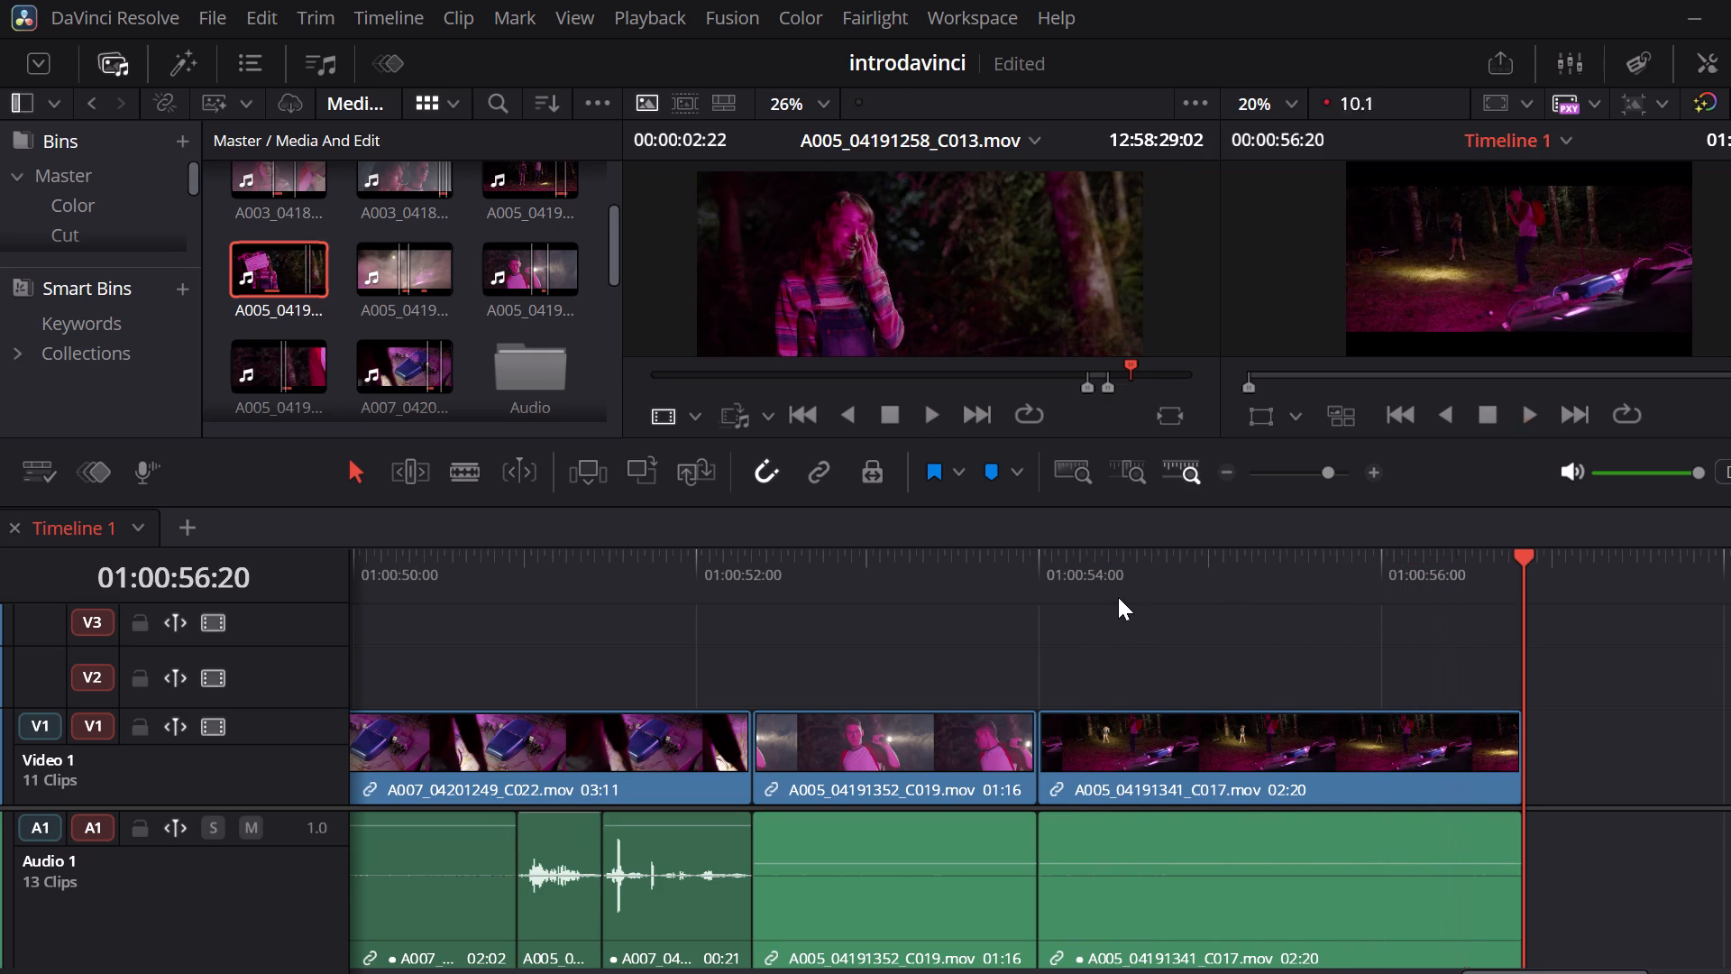
{"action": "key", "text": "space"}
Play Timeline 1 full screen from 01:00:00:00 and stop at 01:00:22:11 in the A003_04181357_C034 clip.
{"action": "scroll", "coordinate": [1060, 592], "scroll_direction": "right", "scroll_amount": 4}
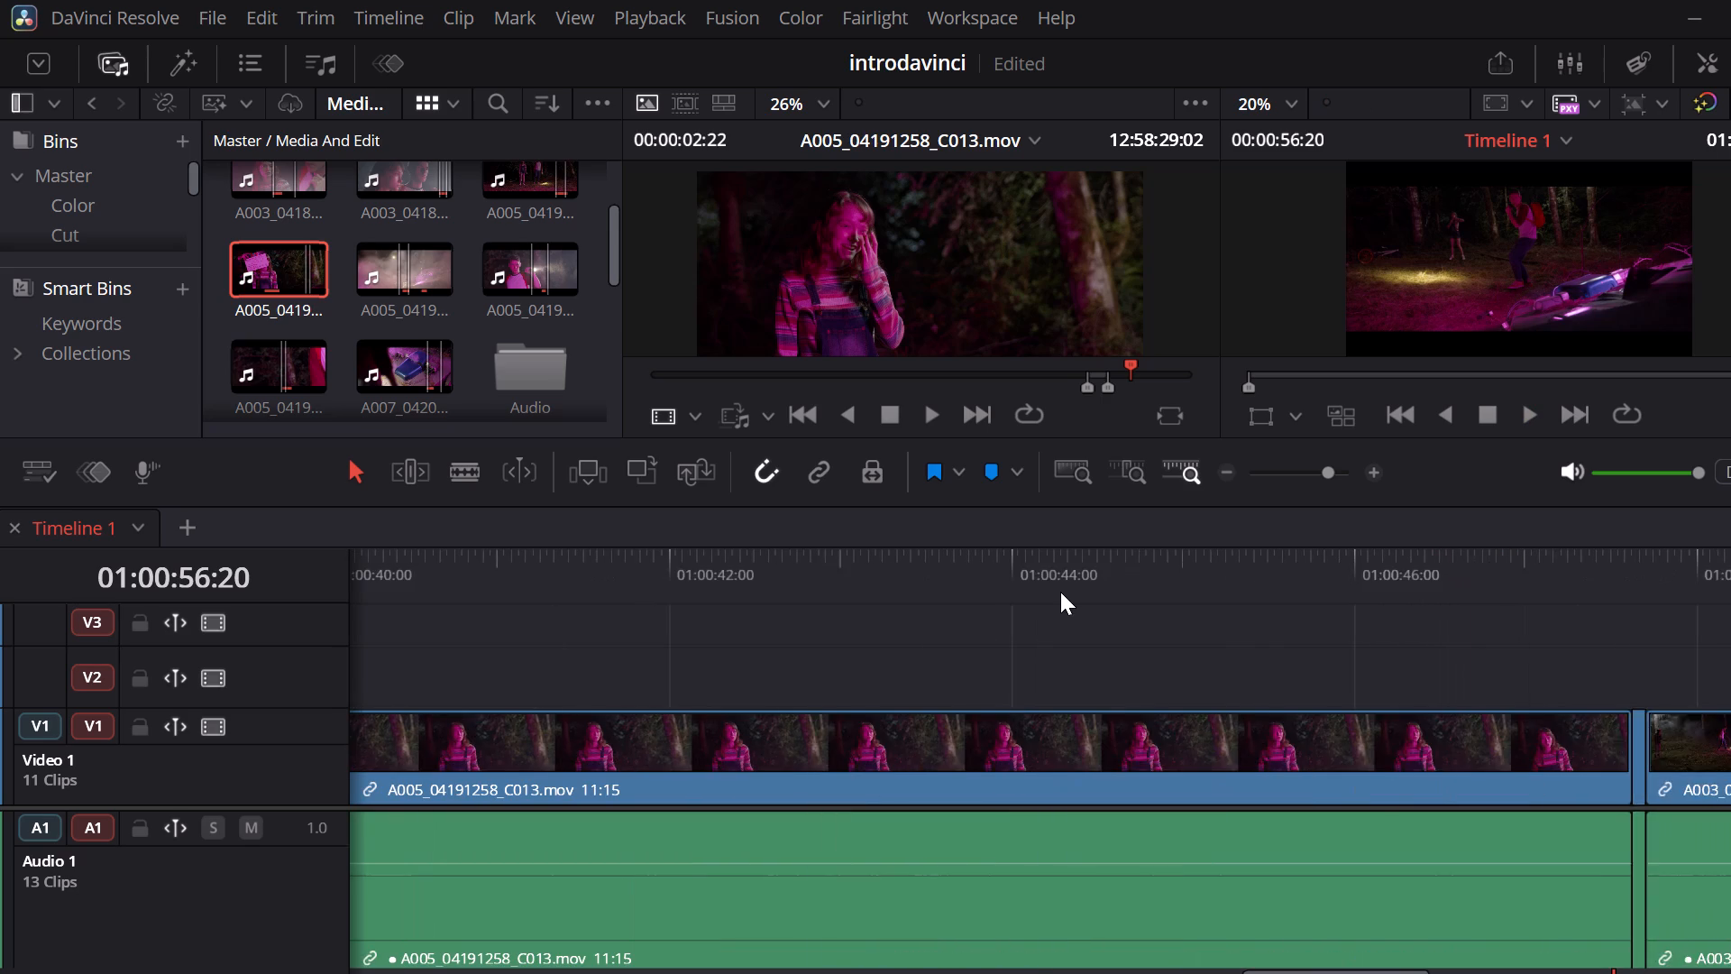
{"action": "scroll", "coordinate": [1060, 592], "scroll_direction": "right", "scroll_amount": 14}
{"action": "scroll", "coordinate": [1060, 592], "scroll_direction": "right", "scroll_amount": 13}
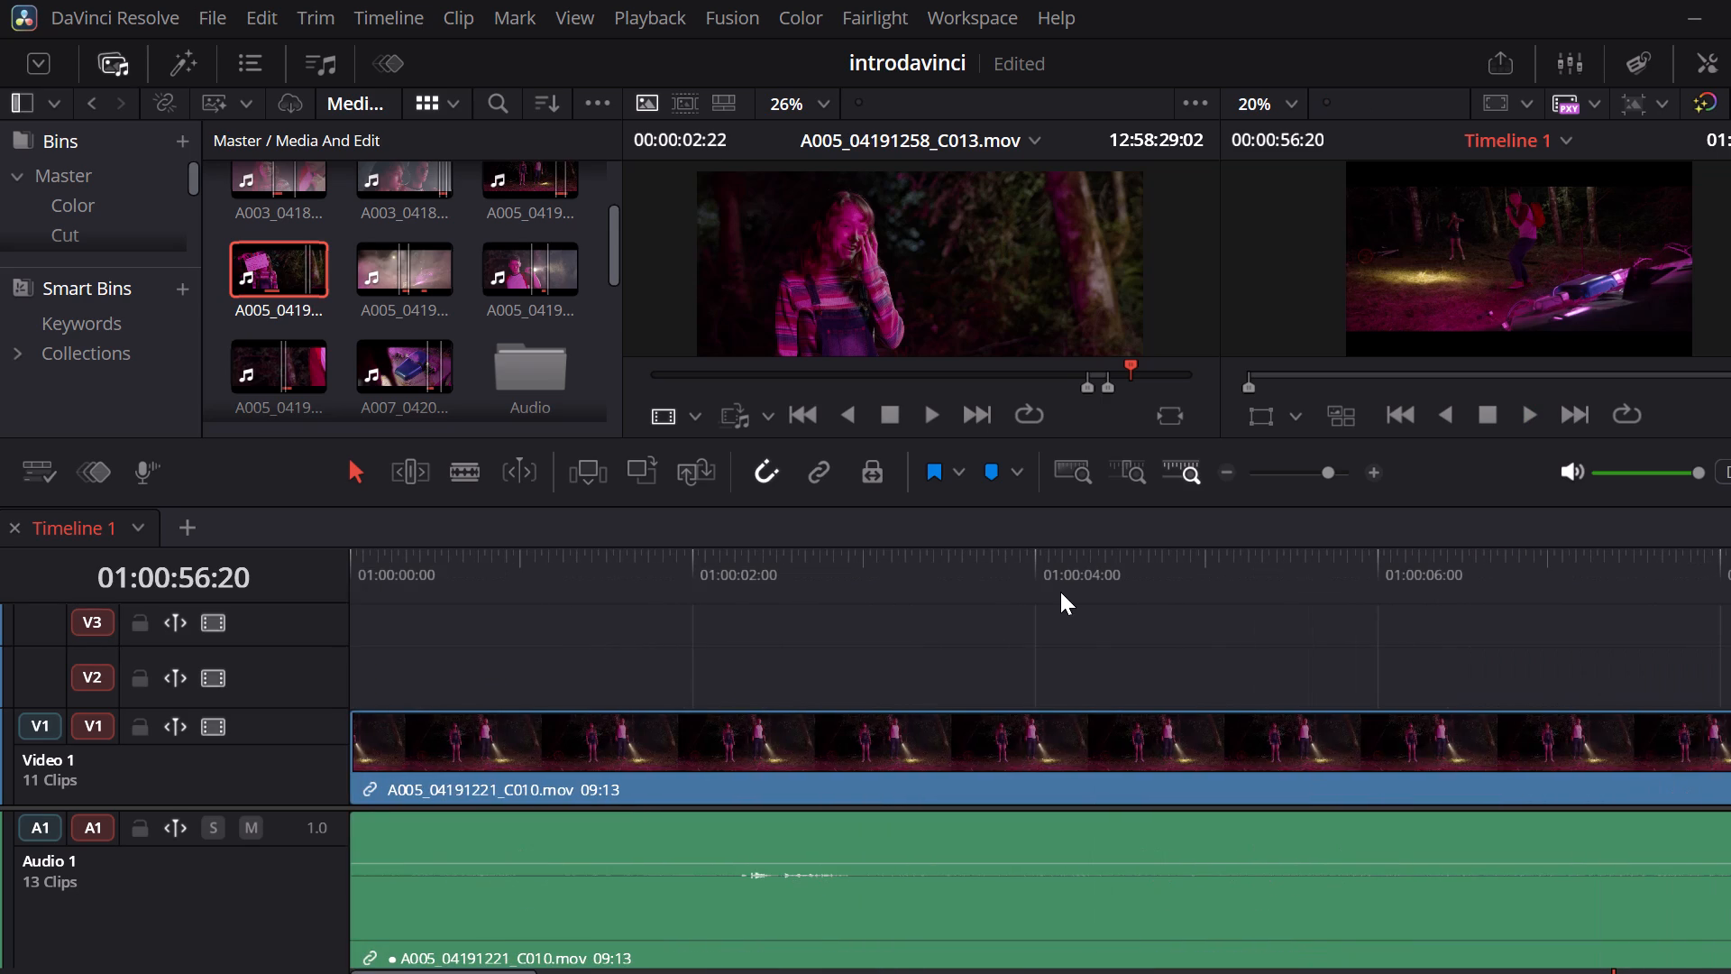
{"action": "scroll", "coordinate": [1060, 592], "scroll_direction": "right", "scroll_amount": 7}
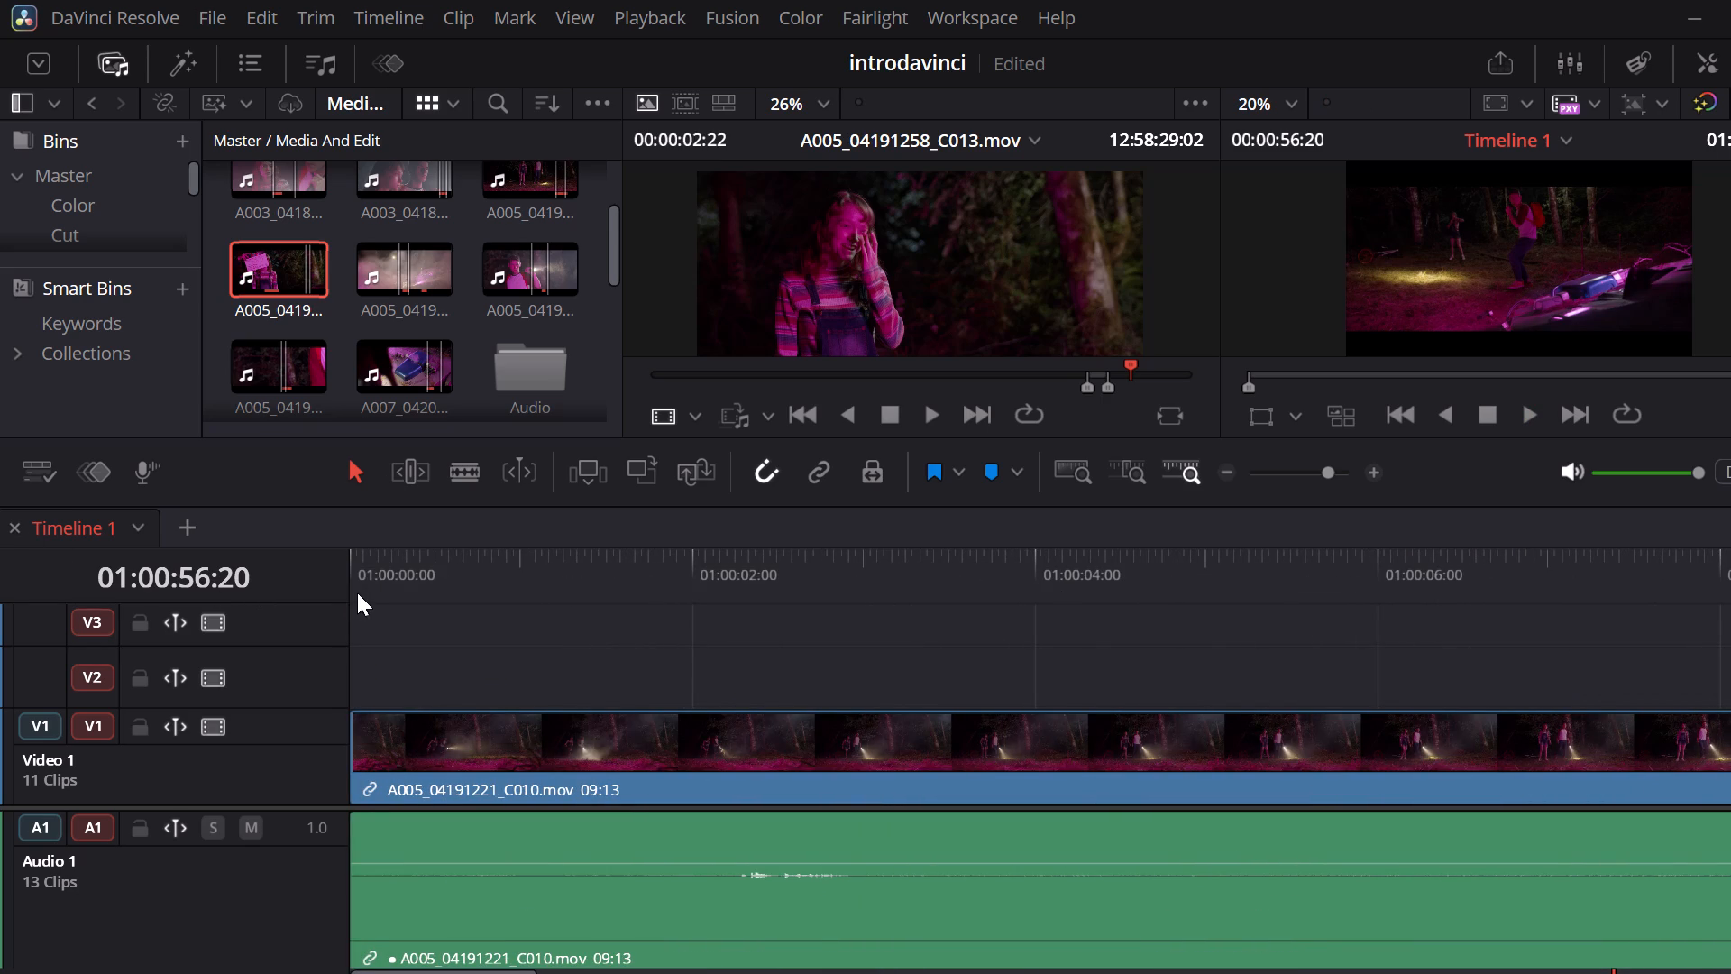
{"action": "left_click", "coordinate": [353, 584]}
{"action": "key", "text": "space"}
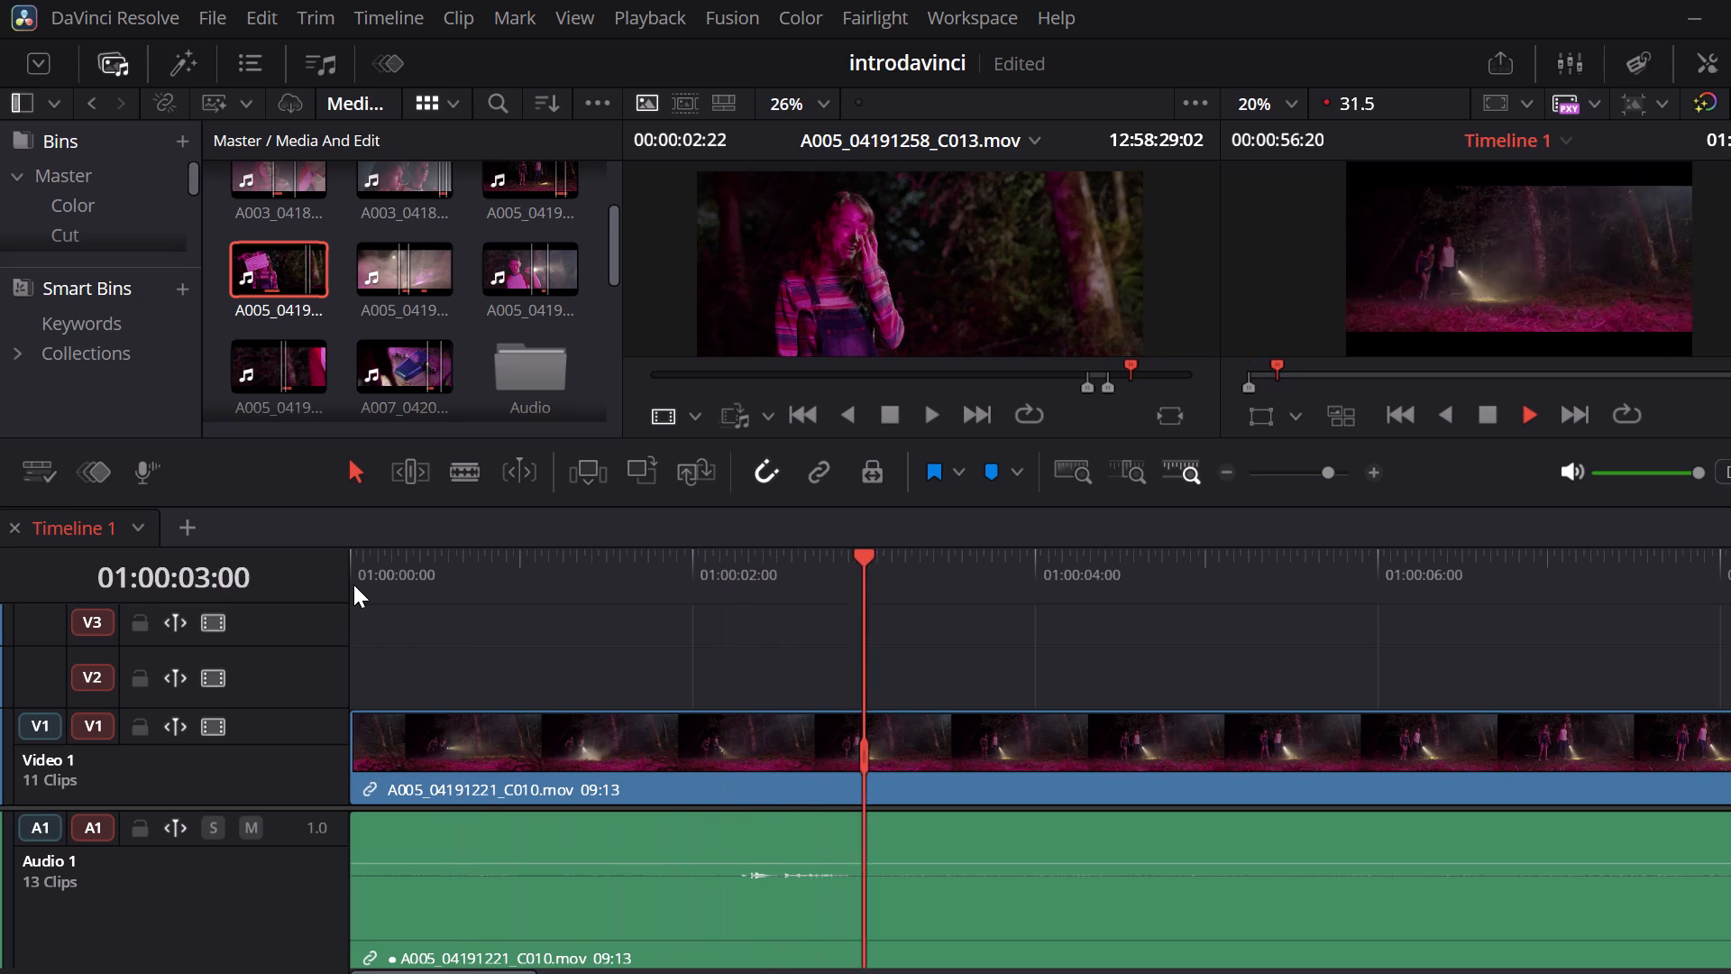
{"action": "key", "text": "ctrl+f"}
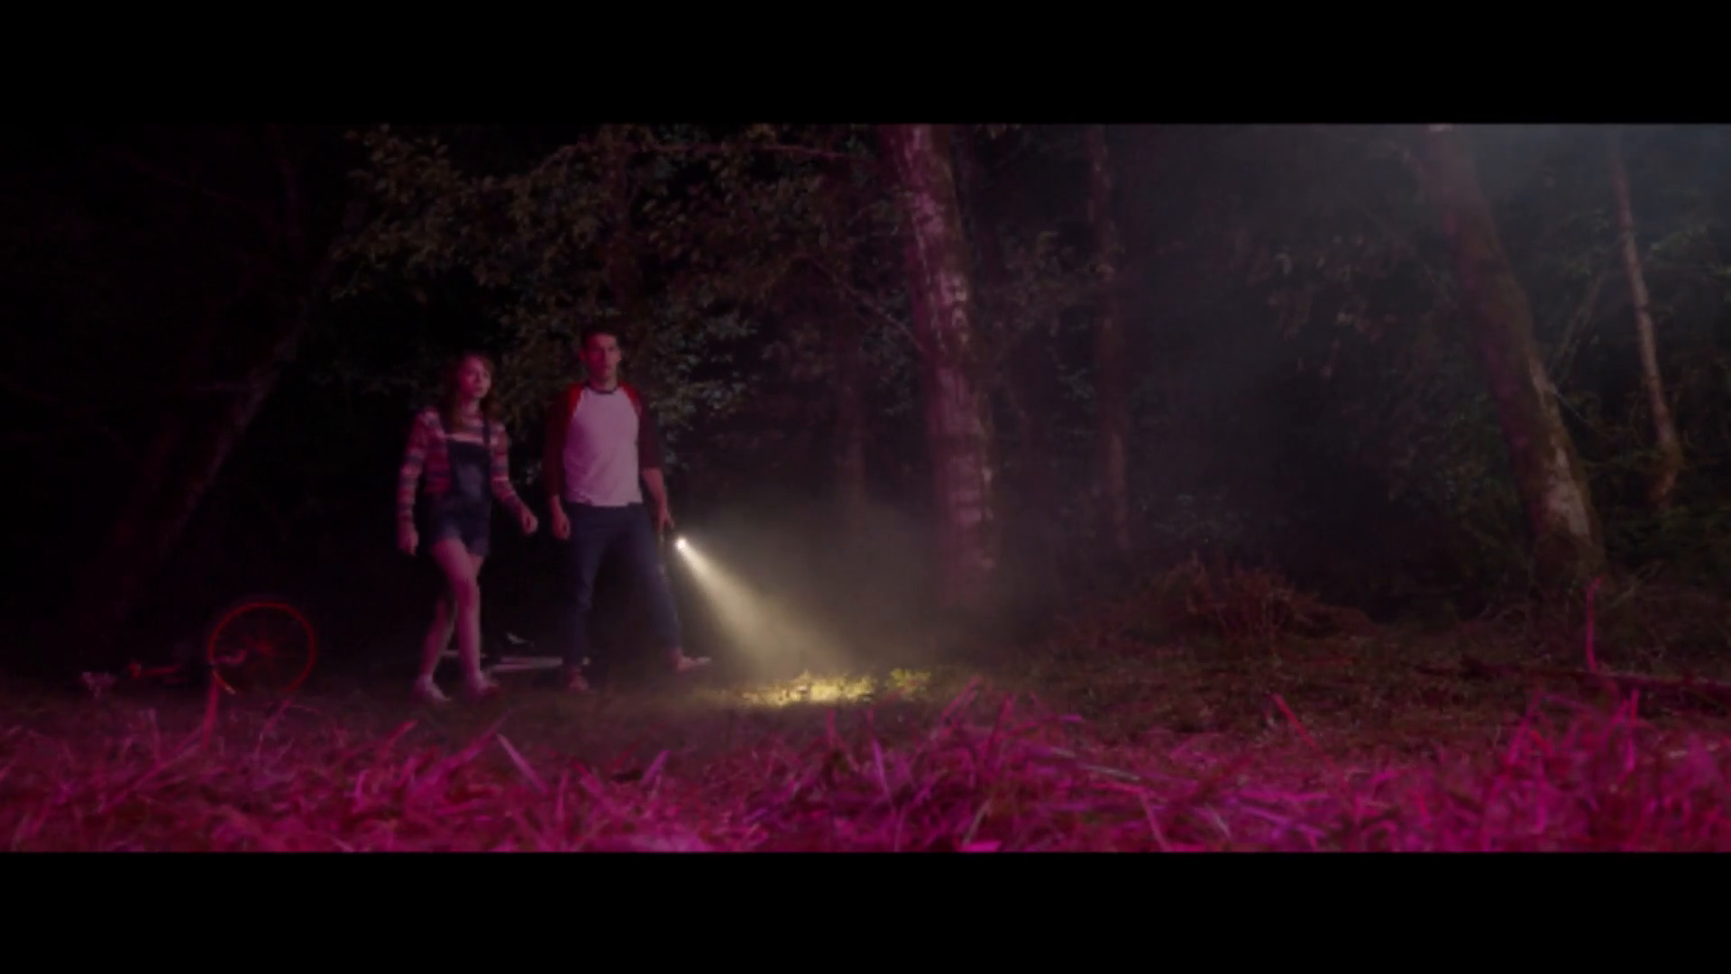
{"action": "key", "text": "space"}
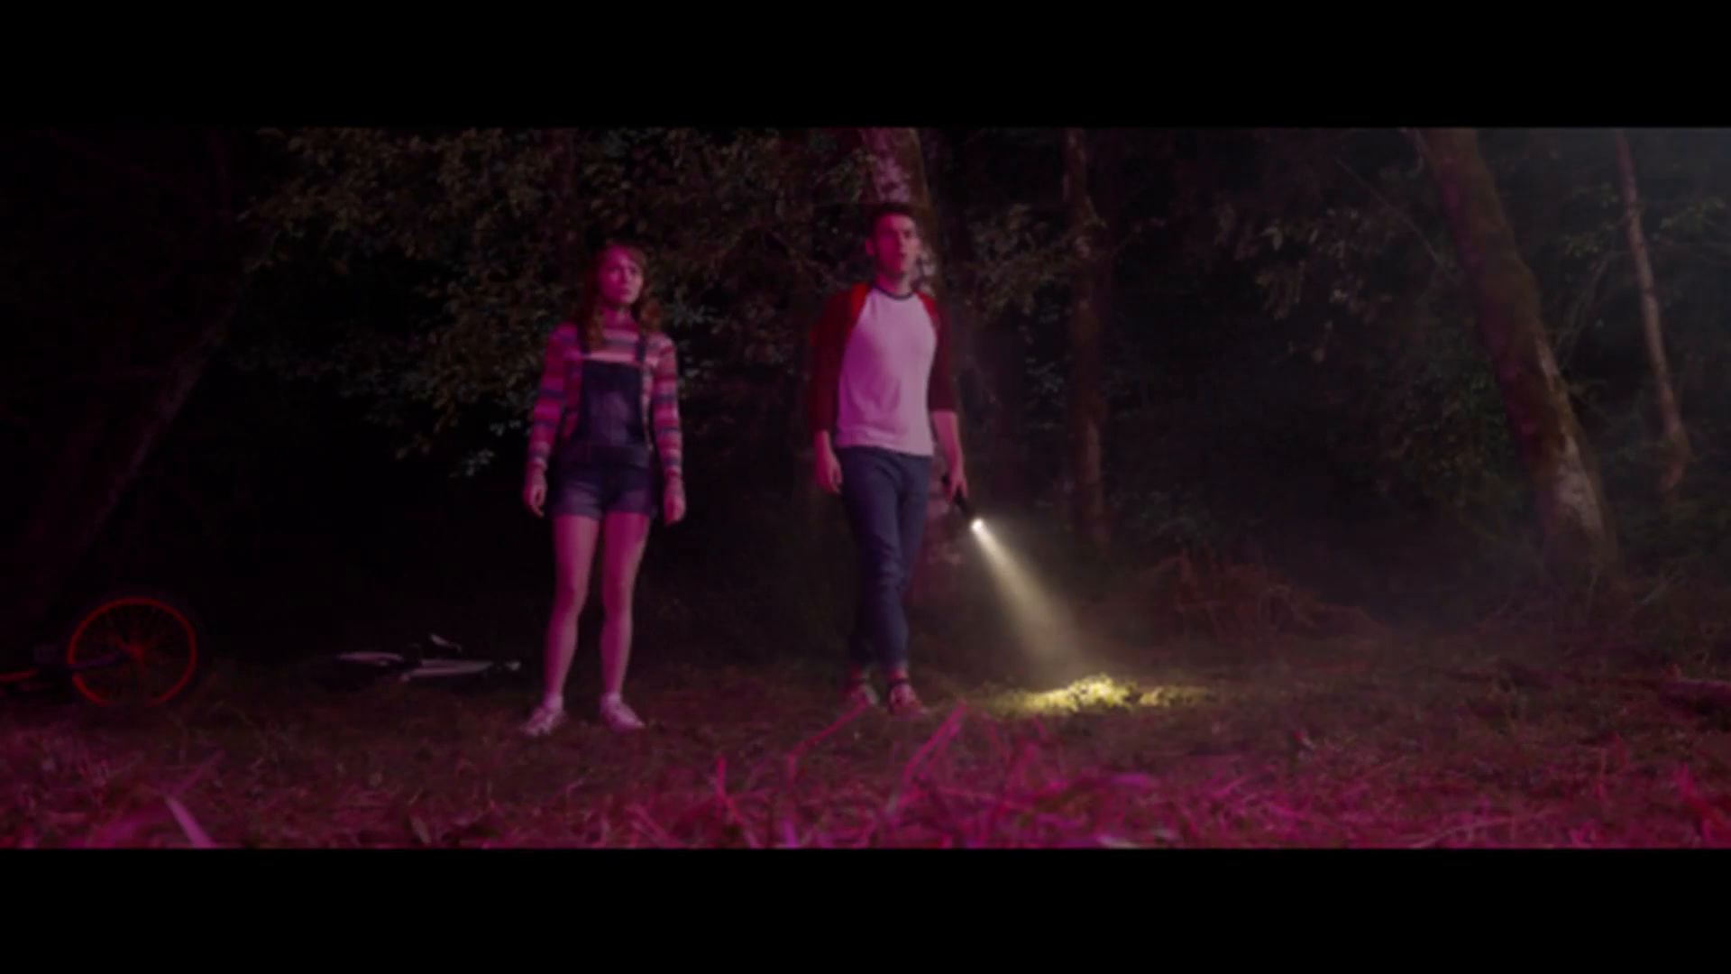
{"action": "key", "text": "space"}
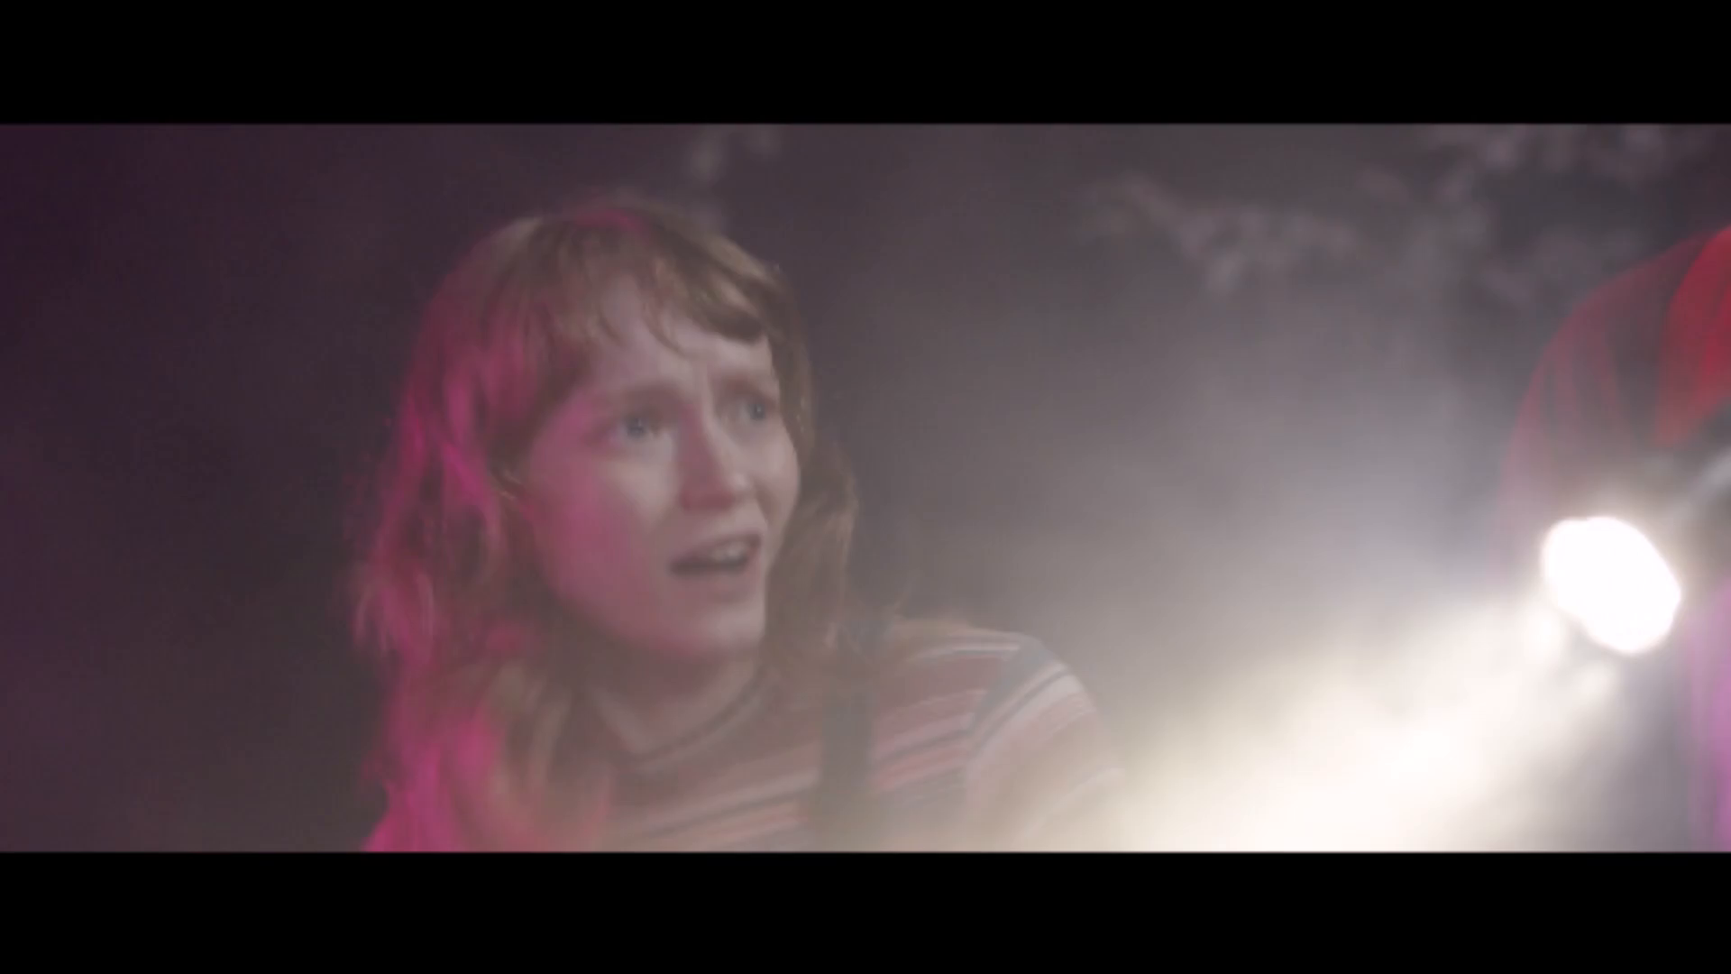
{"action": "key", "text": "space"}
{"action": "key", "text": "ctrl+f"}
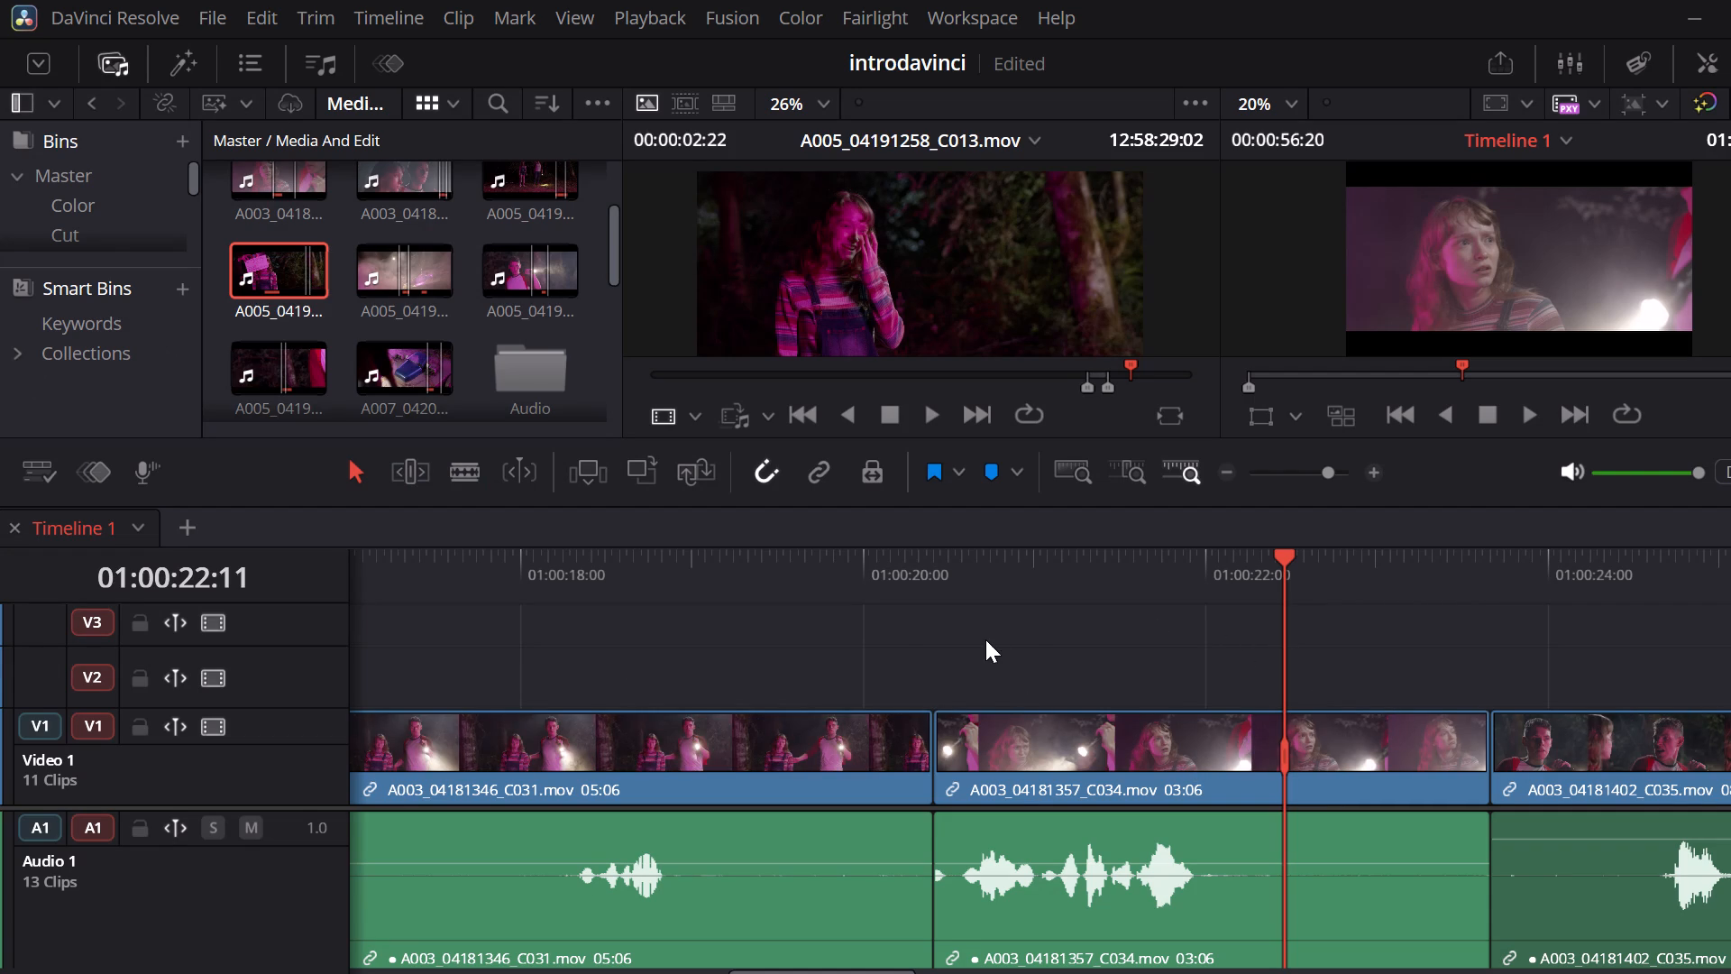
Replay the cut from A003_04181346_C031 to A003_04181357_C034, starting from about 01:00:19:22.
{"action": "left_click", "coordinate": [916, 566]}
{"action": "key", "text": "space"}
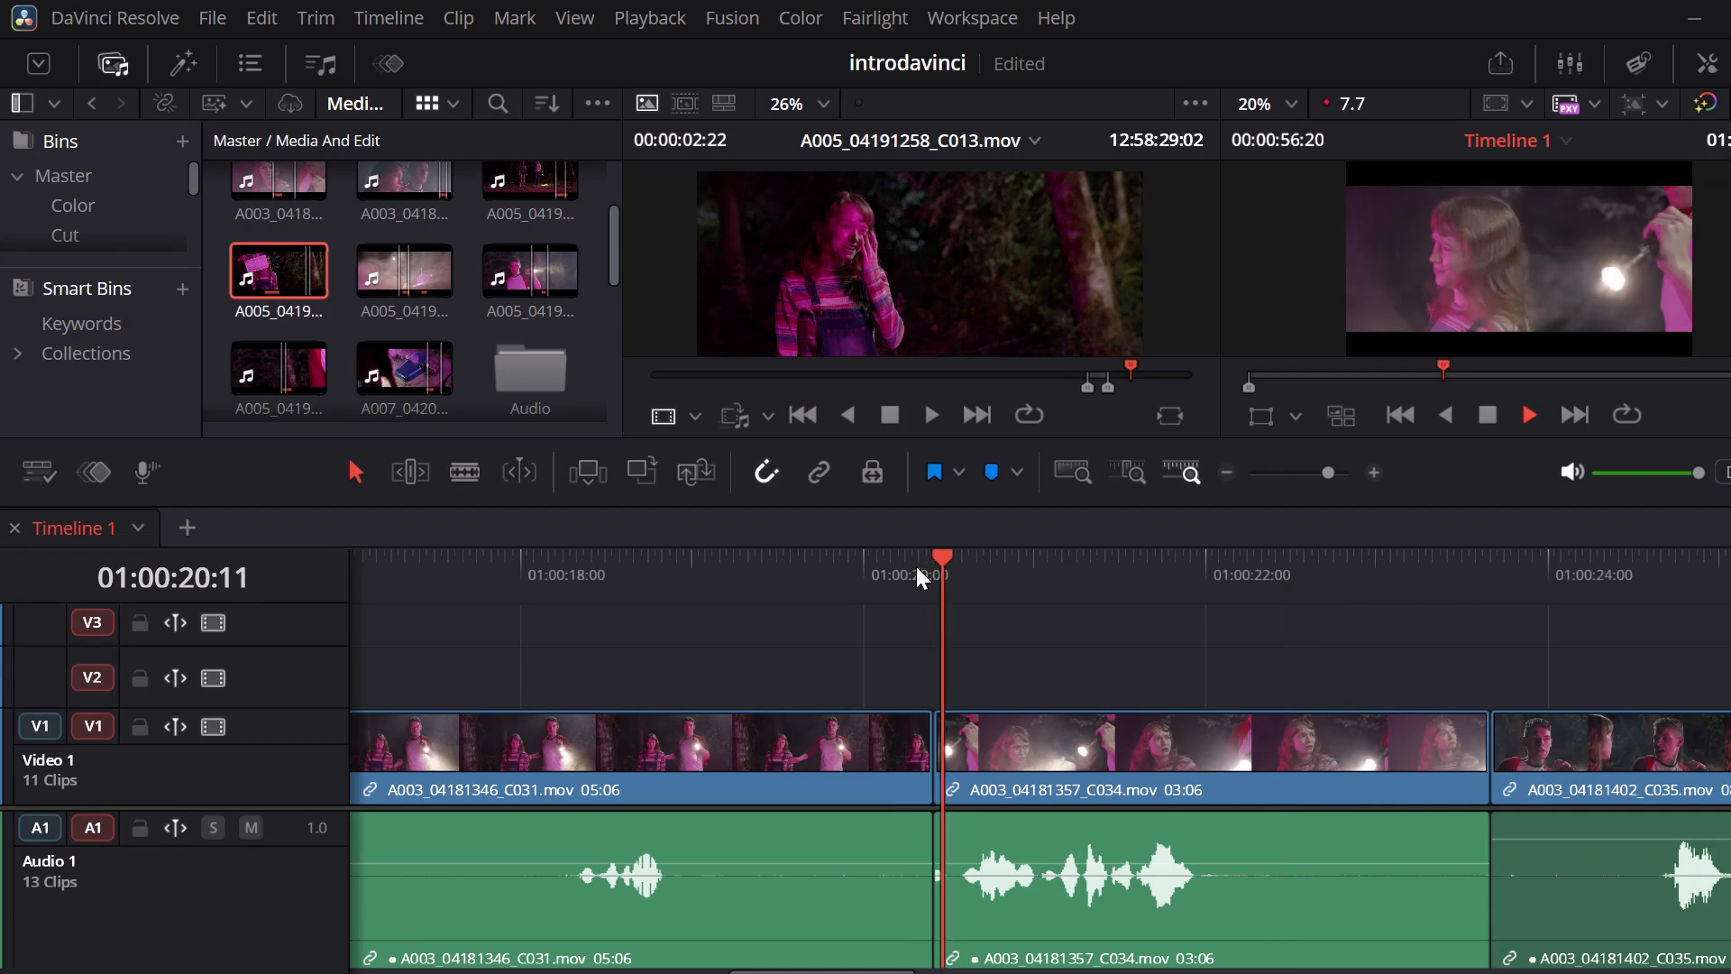
{"action": "key", "text": "space"}
{"action": "left_click", "coordinate": [848, 550]}
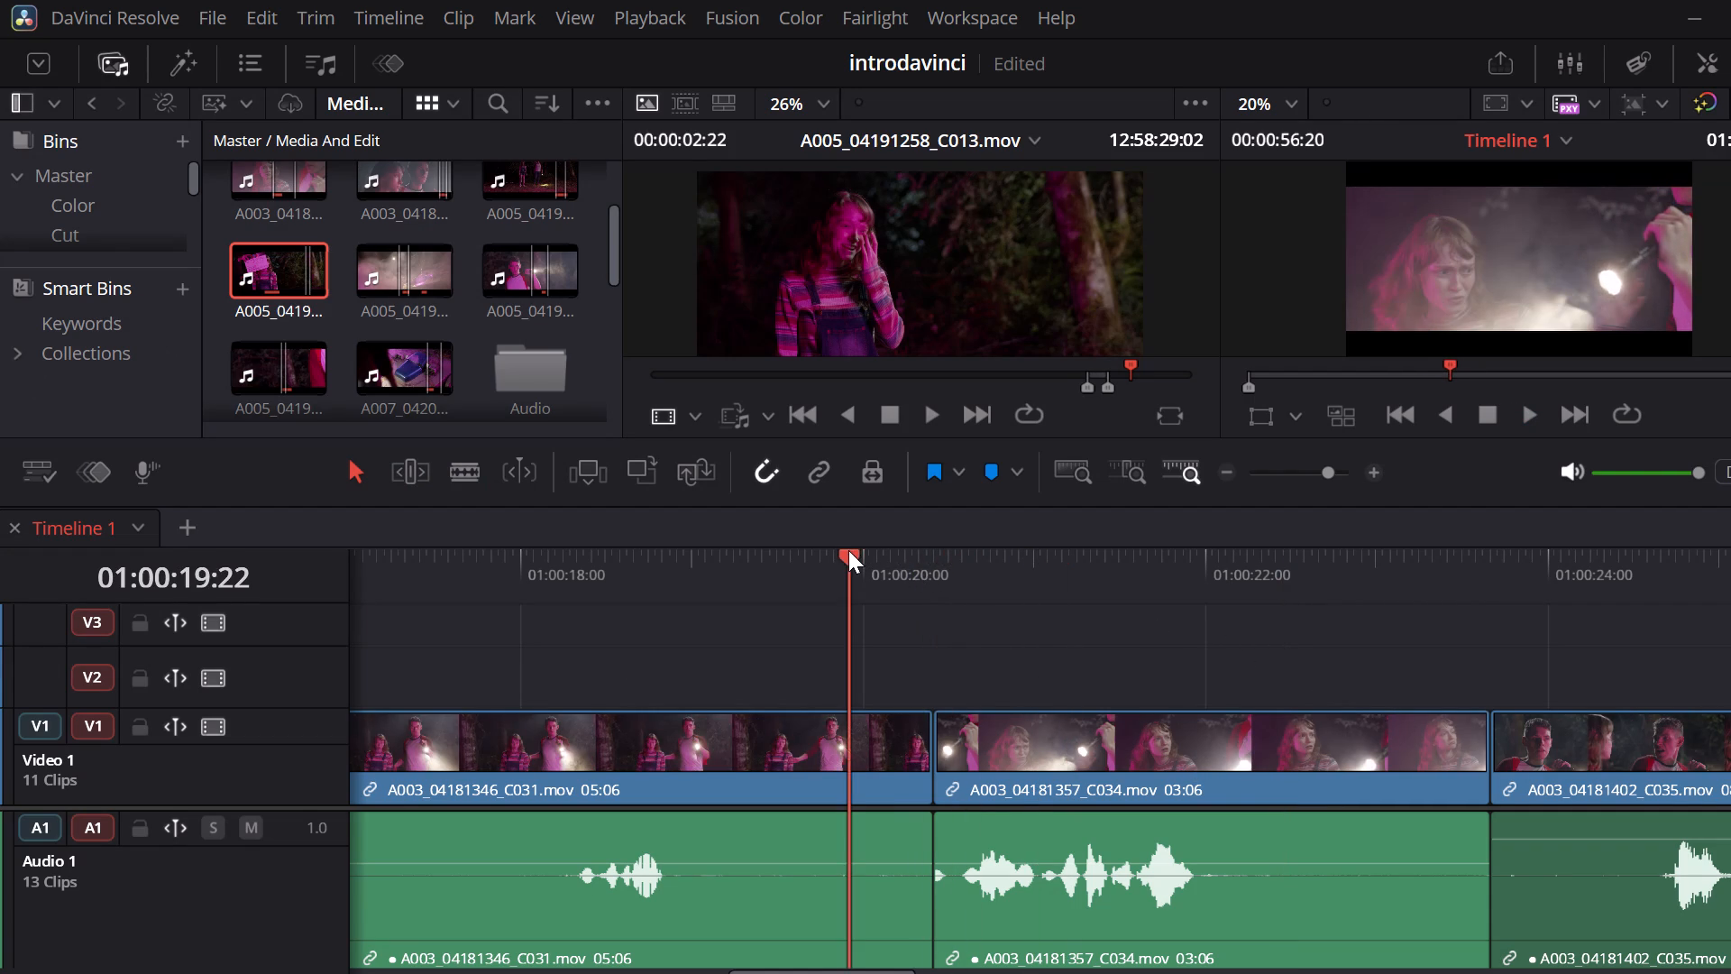
{"action": "key", "text": "space"}
{"action": "key", "text": "space"}
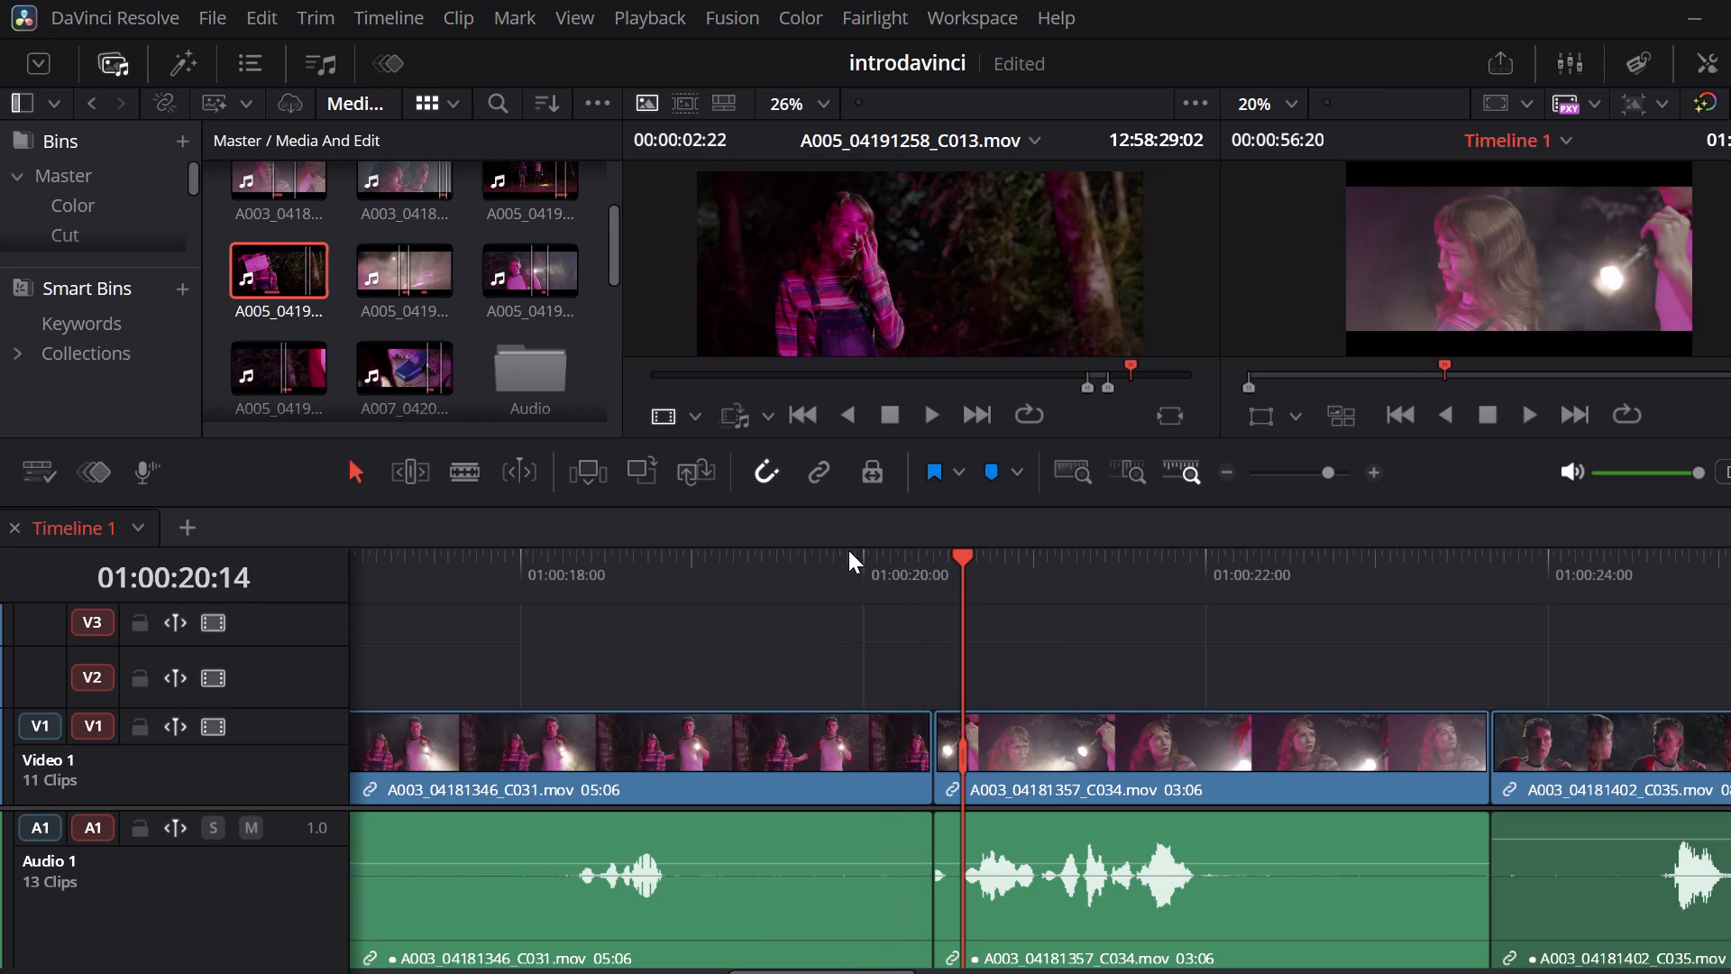
Examine the cut between A003_04181346_C031 and A003_04181357_C034 frame by frame, from 01:00:20:02 to 01:00:20:10.
{"action": "left_click", "coordinate": [875, 565]}
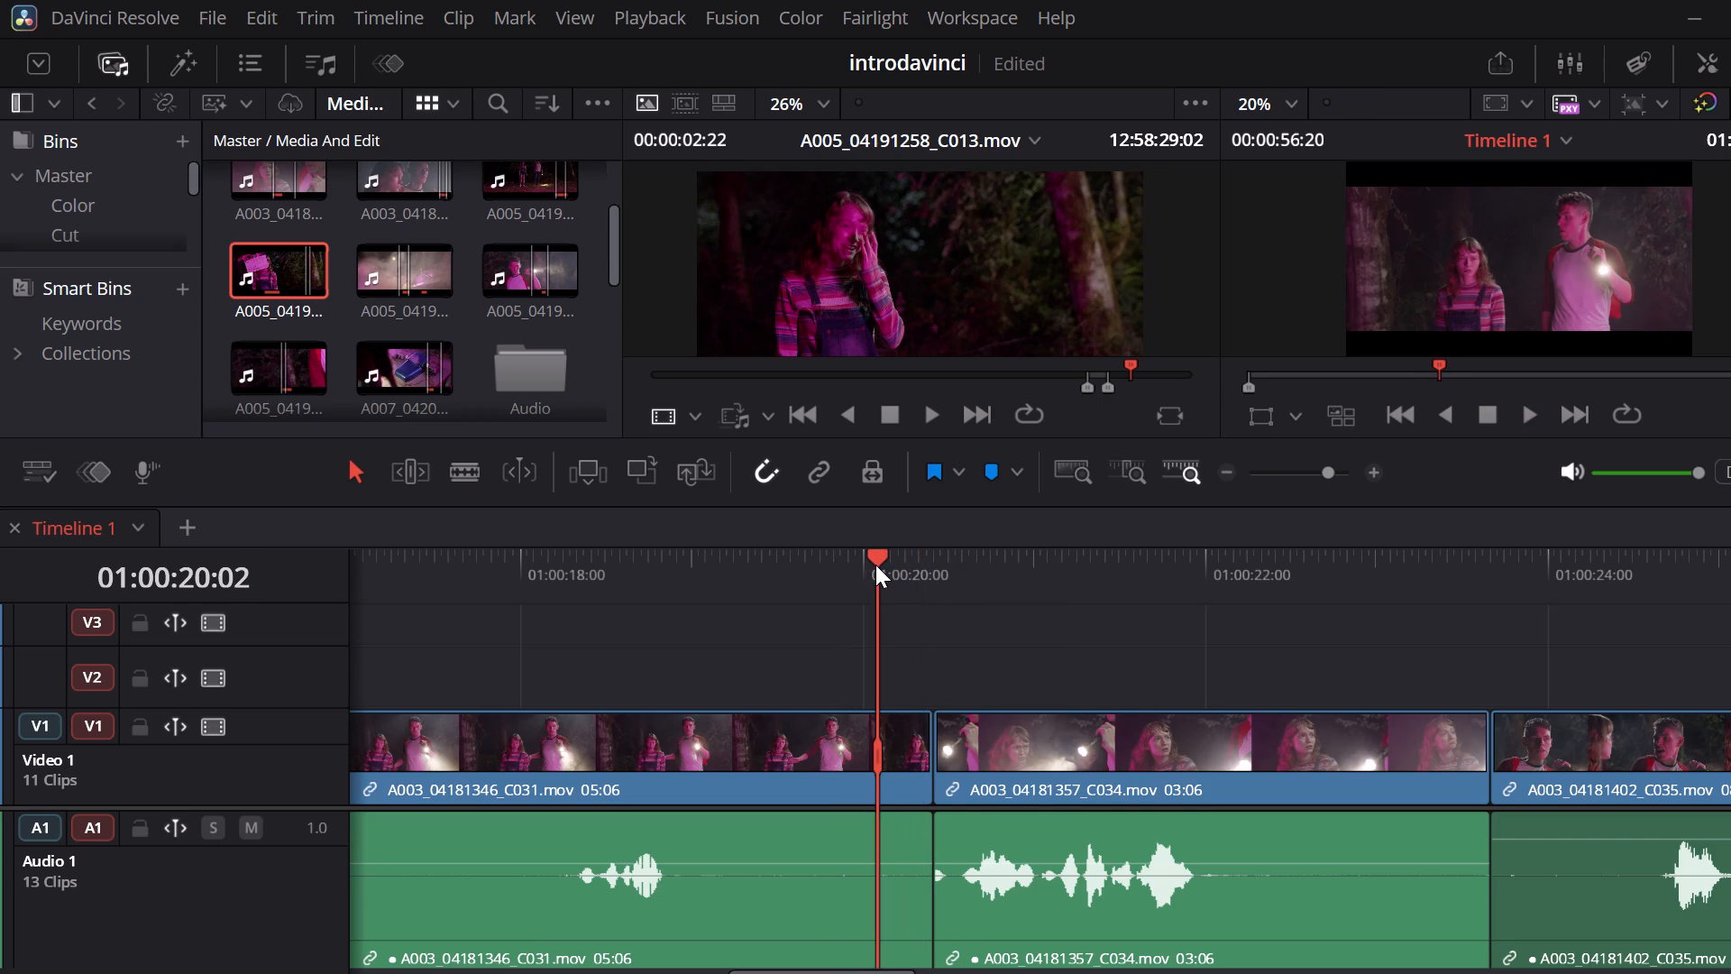
{"action": "key", "text": "Right"}
{"action": "key", "text": "Right"}
{"action": "key", "text": "Right"}
{"action": "key", "text": "Right"}
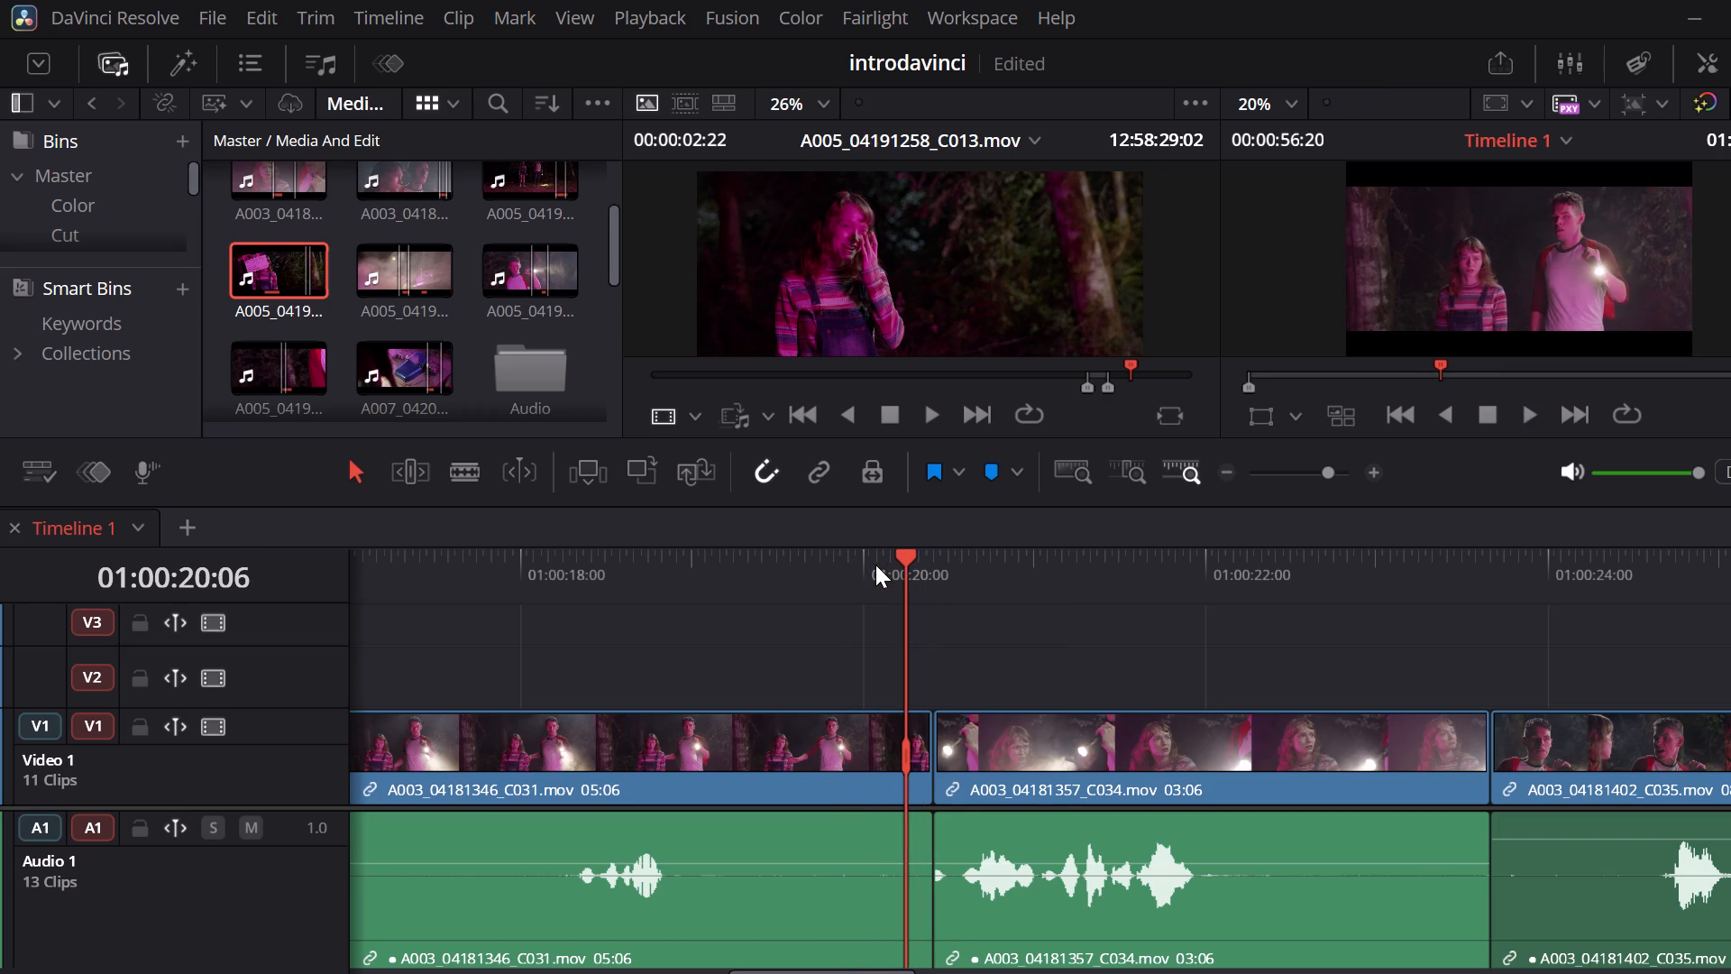
{"action": "key", "text": "Right"}
{"action": "key", "text": "Right"}
{"action": "key", "text": "Right"}
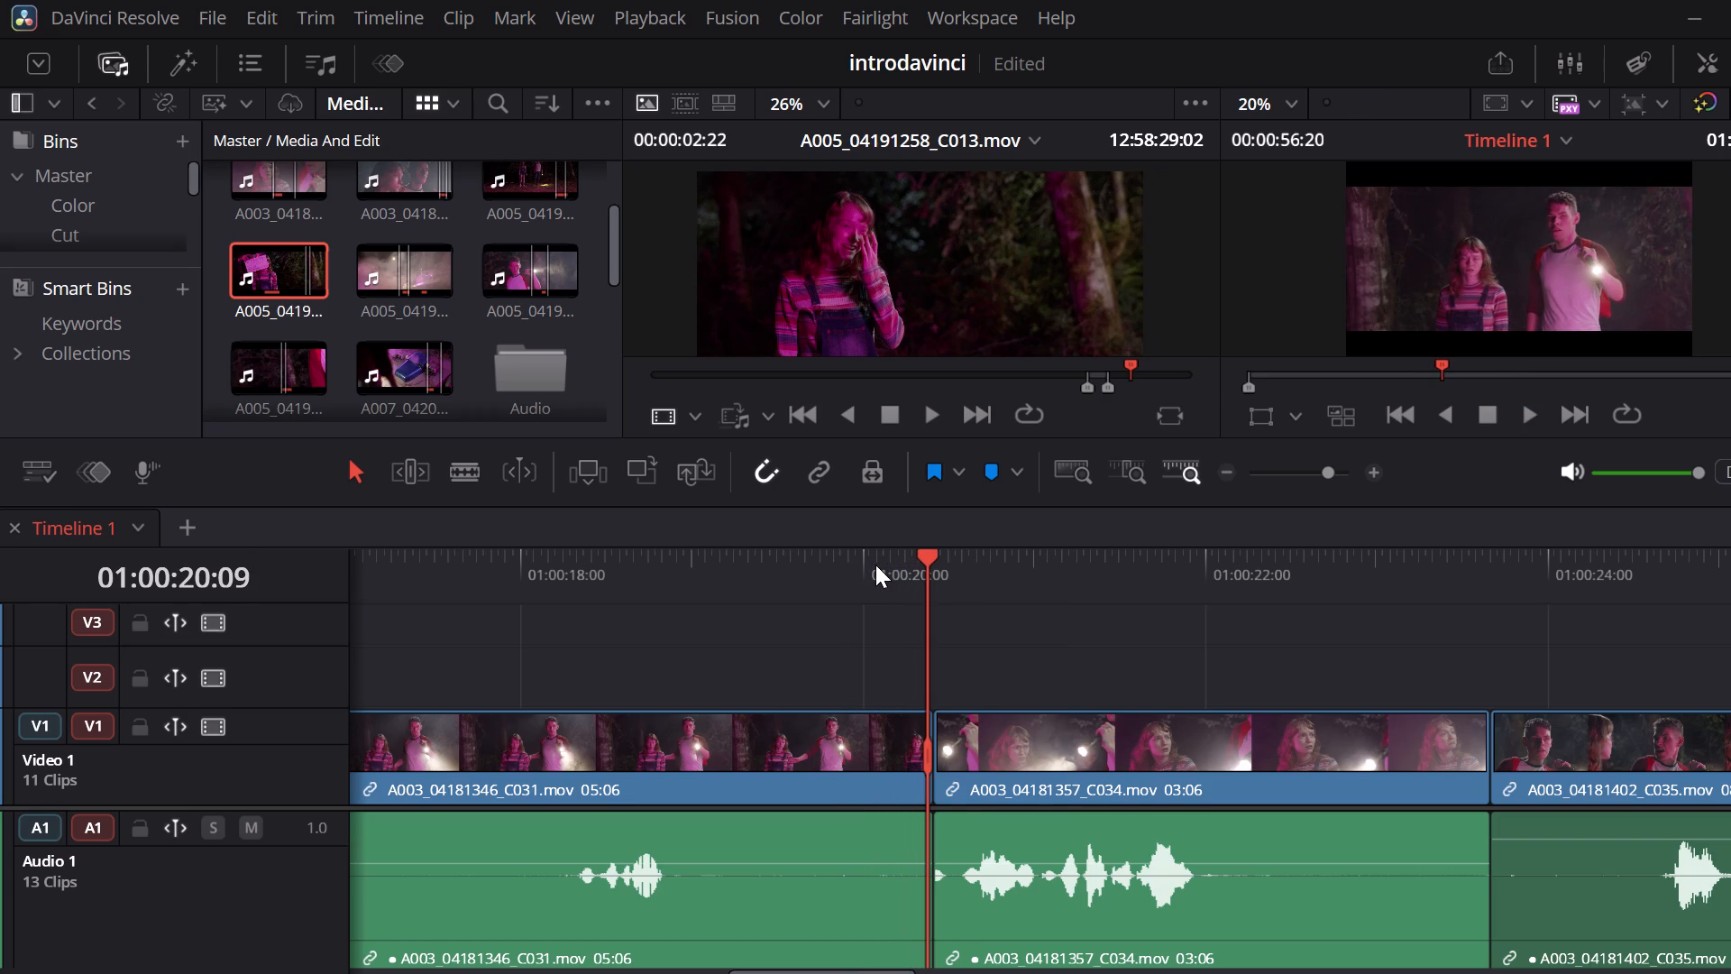
{"action": "key", "text": "Right"}
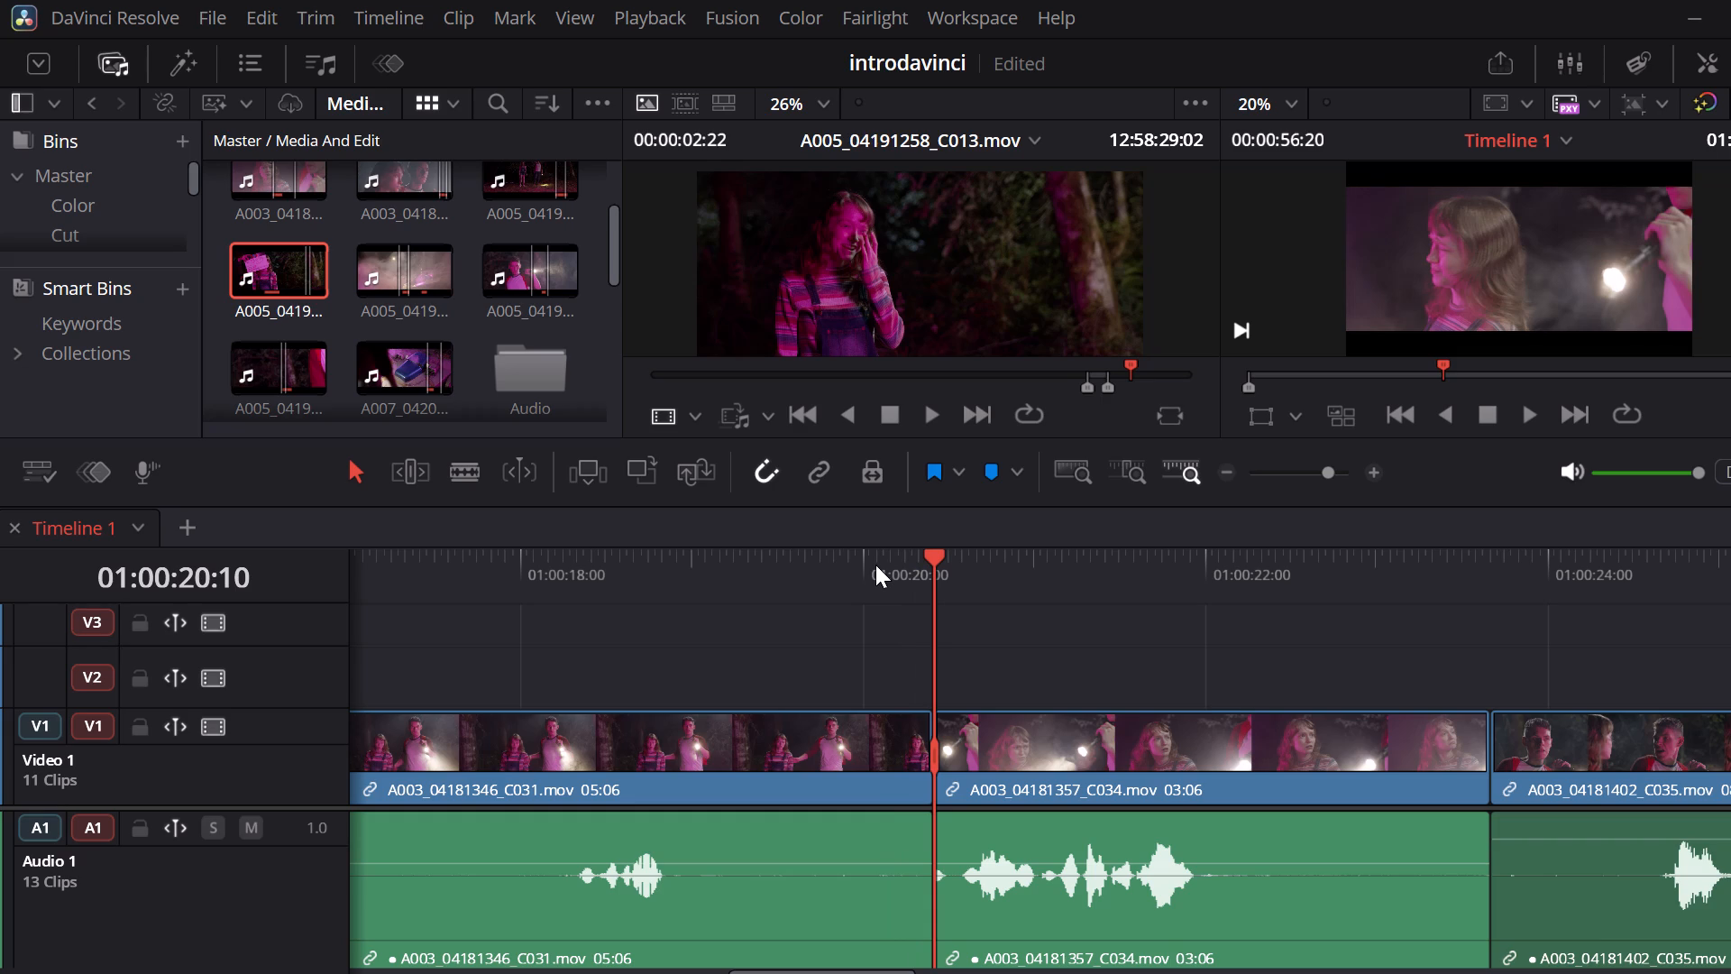
{"action": "key", "text": "Left"}
{"action": "key", "text": "Right"}
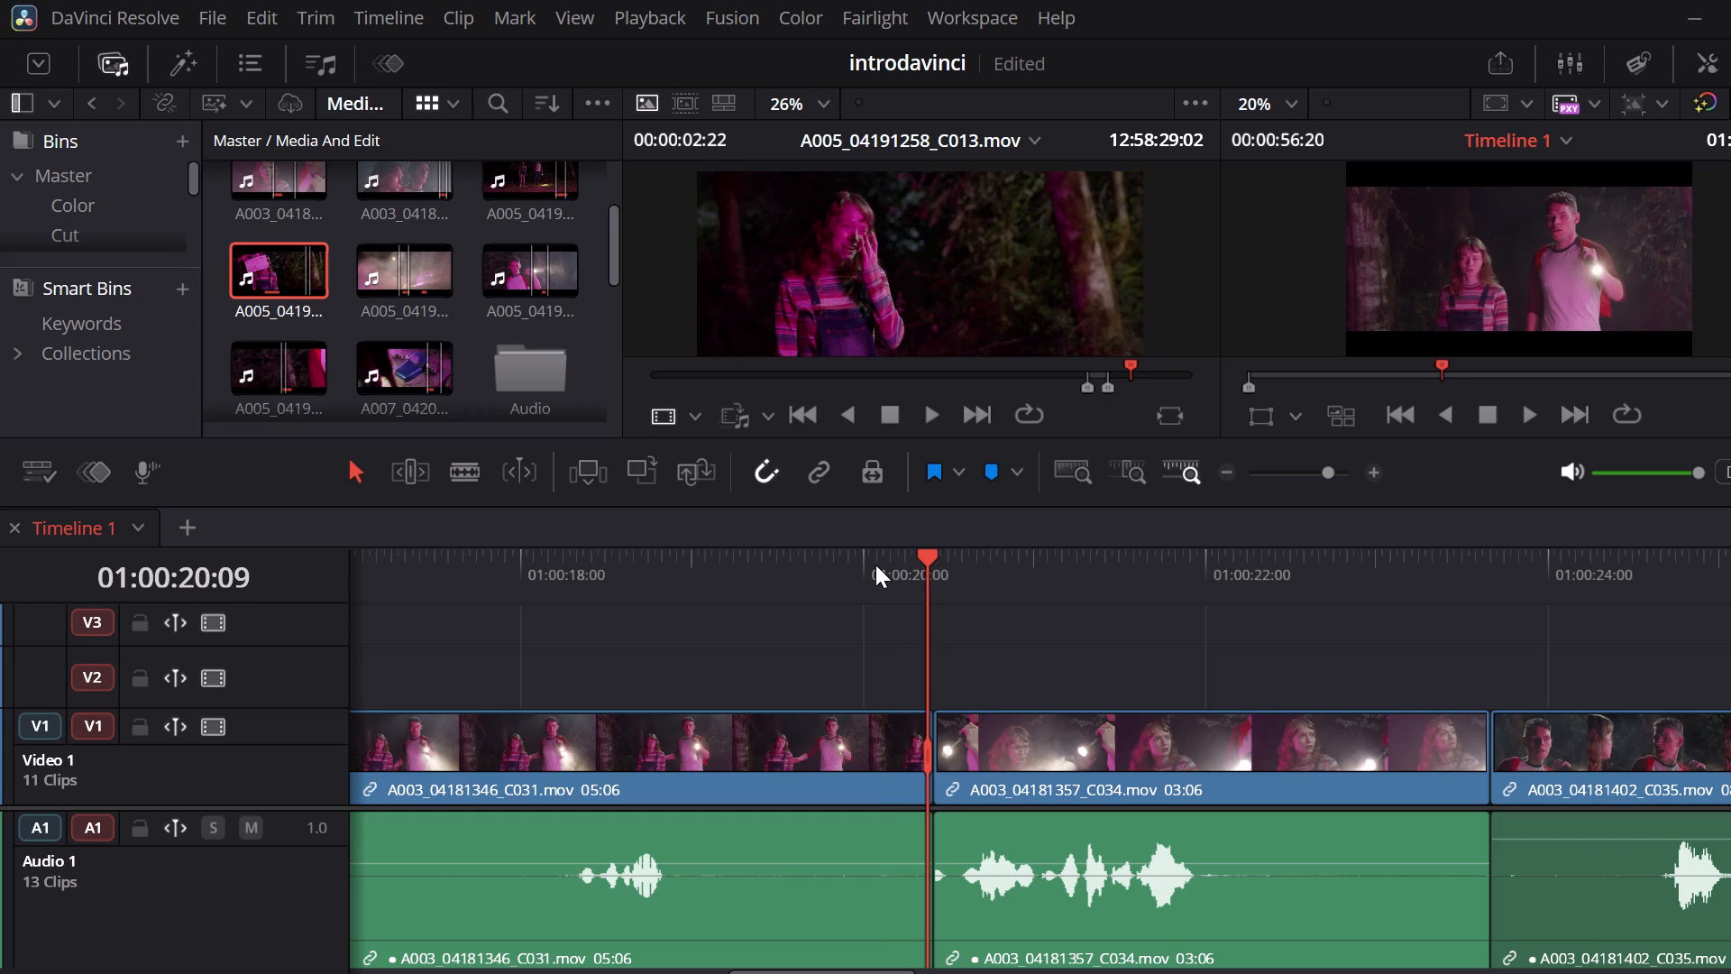
Check the cut between A003_04181346_C031 and A003_04181357_C034 frame by frame, from about 01:00:20:08 to 01:00:20:12.
{"action": "key", "text": "Left"}
{"action": "key", "text": "Left"}
{"action": "key", "text": "Left"}
{"action": "key", "text": "Right"}
{"action": "key", "text": "Right"}
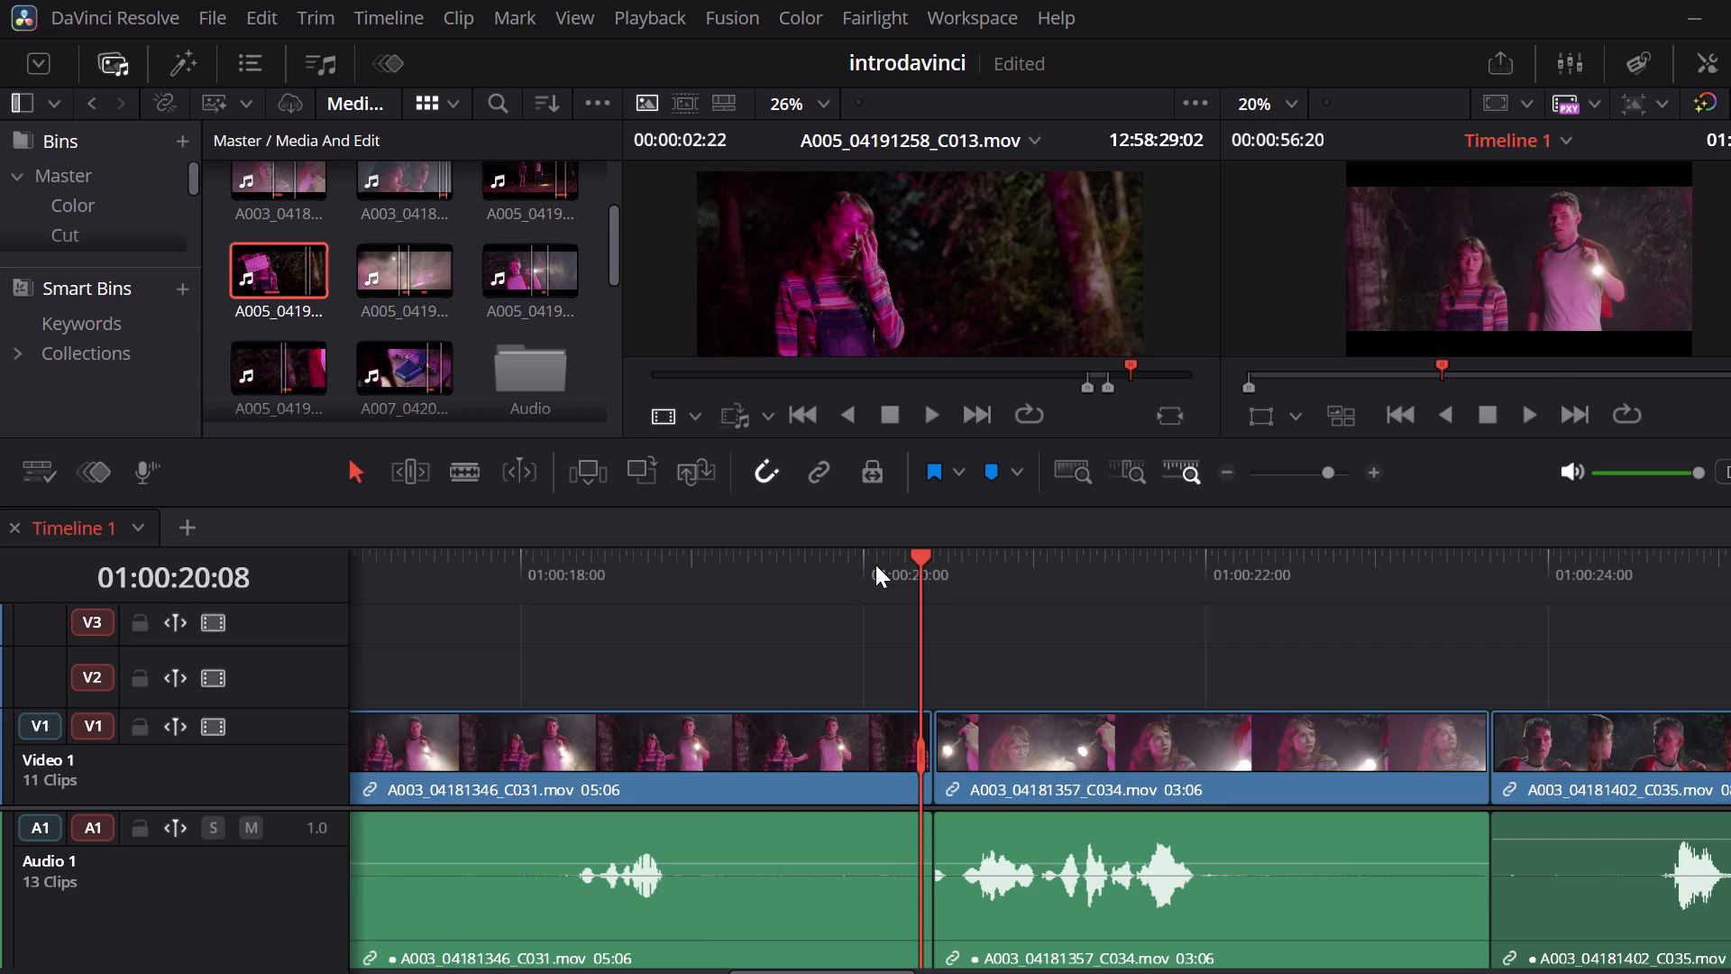
{"action": "key", "text": "Right"}
{"action": "key", "text": "Right"}
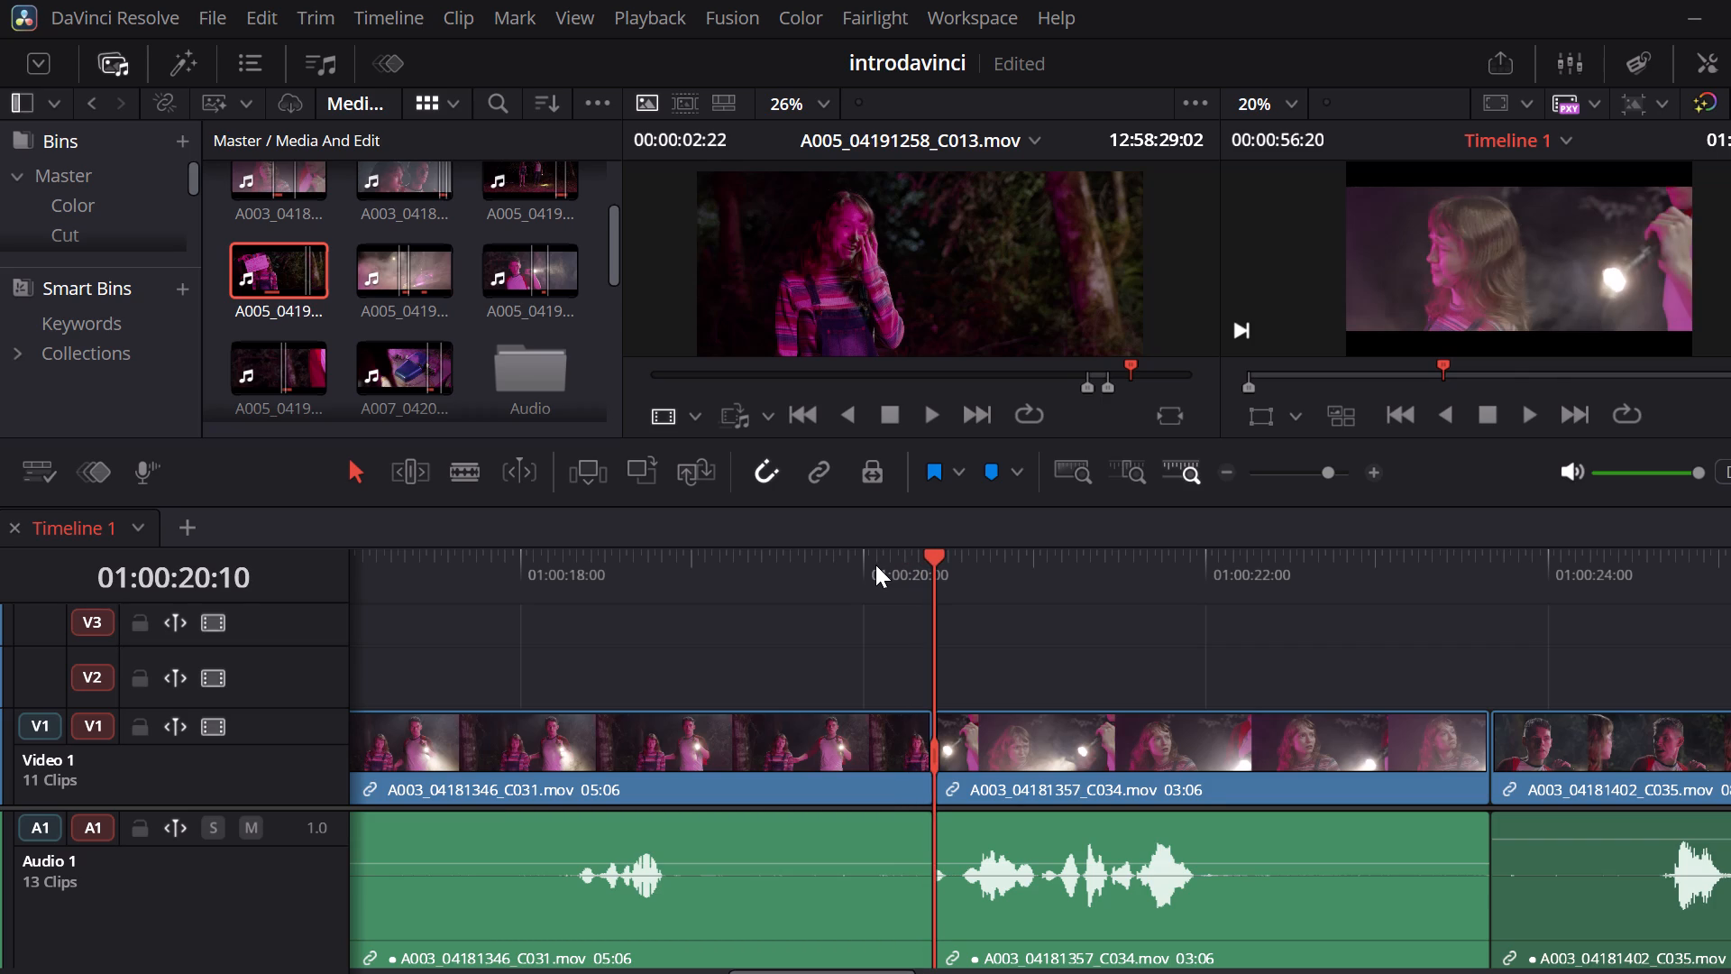
{"action": "key", "text": "Right"}
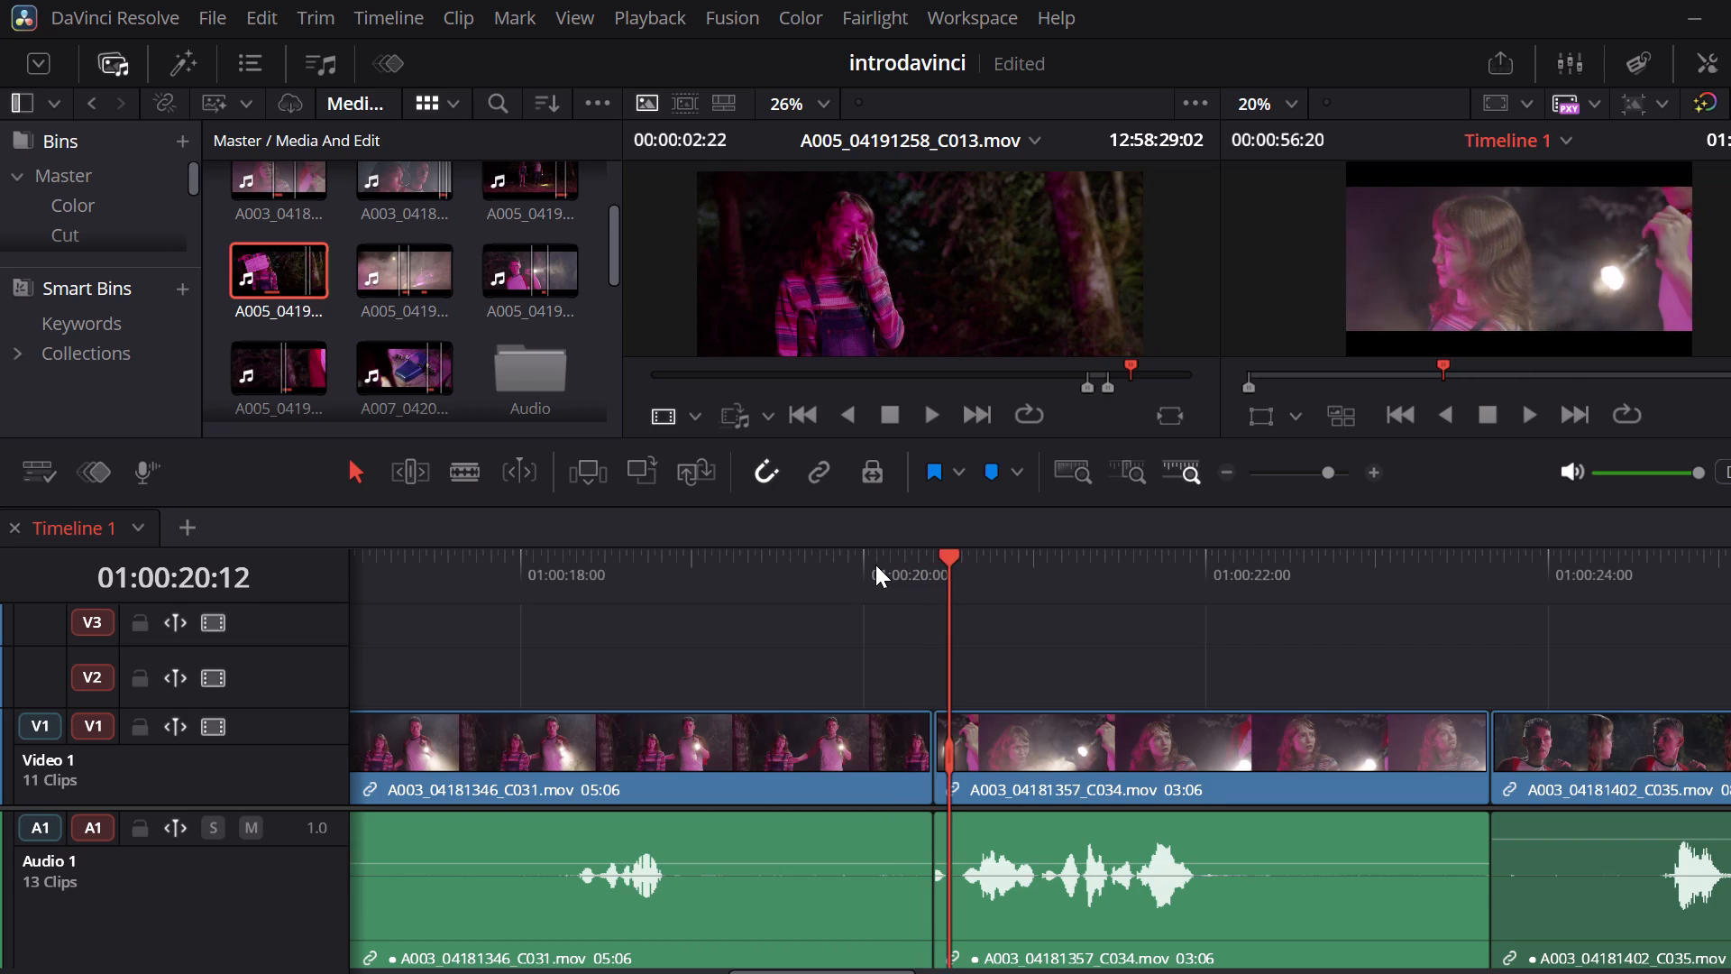
{"action": "key", "text": "Left"}
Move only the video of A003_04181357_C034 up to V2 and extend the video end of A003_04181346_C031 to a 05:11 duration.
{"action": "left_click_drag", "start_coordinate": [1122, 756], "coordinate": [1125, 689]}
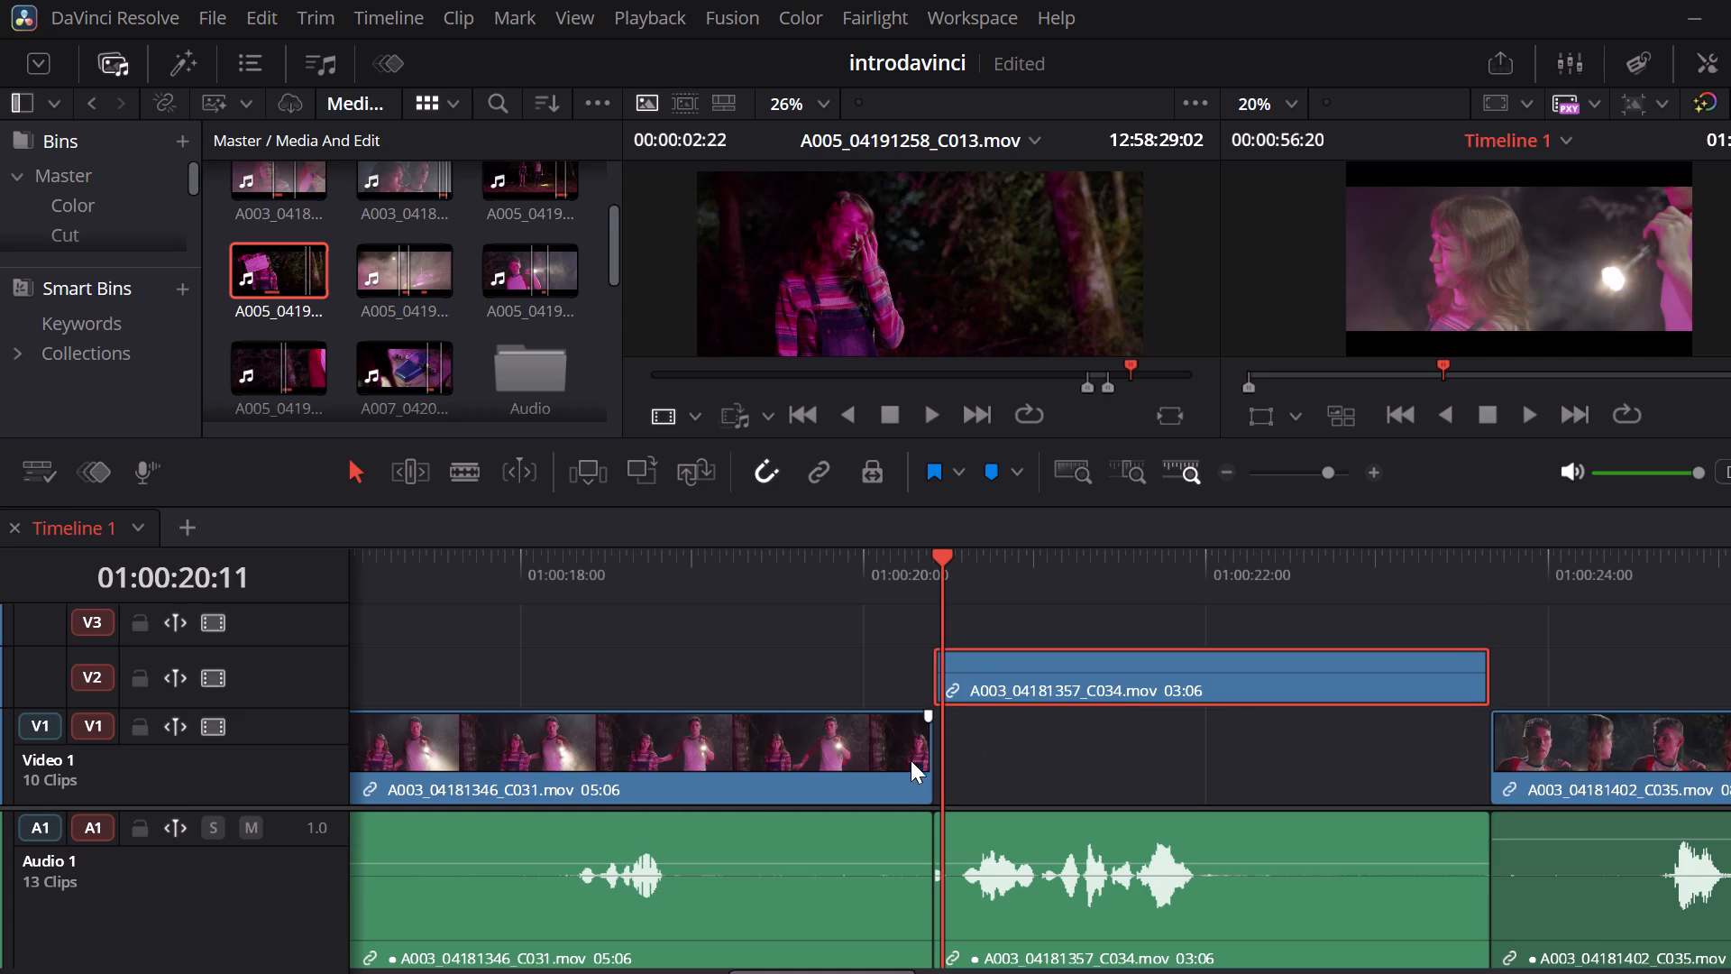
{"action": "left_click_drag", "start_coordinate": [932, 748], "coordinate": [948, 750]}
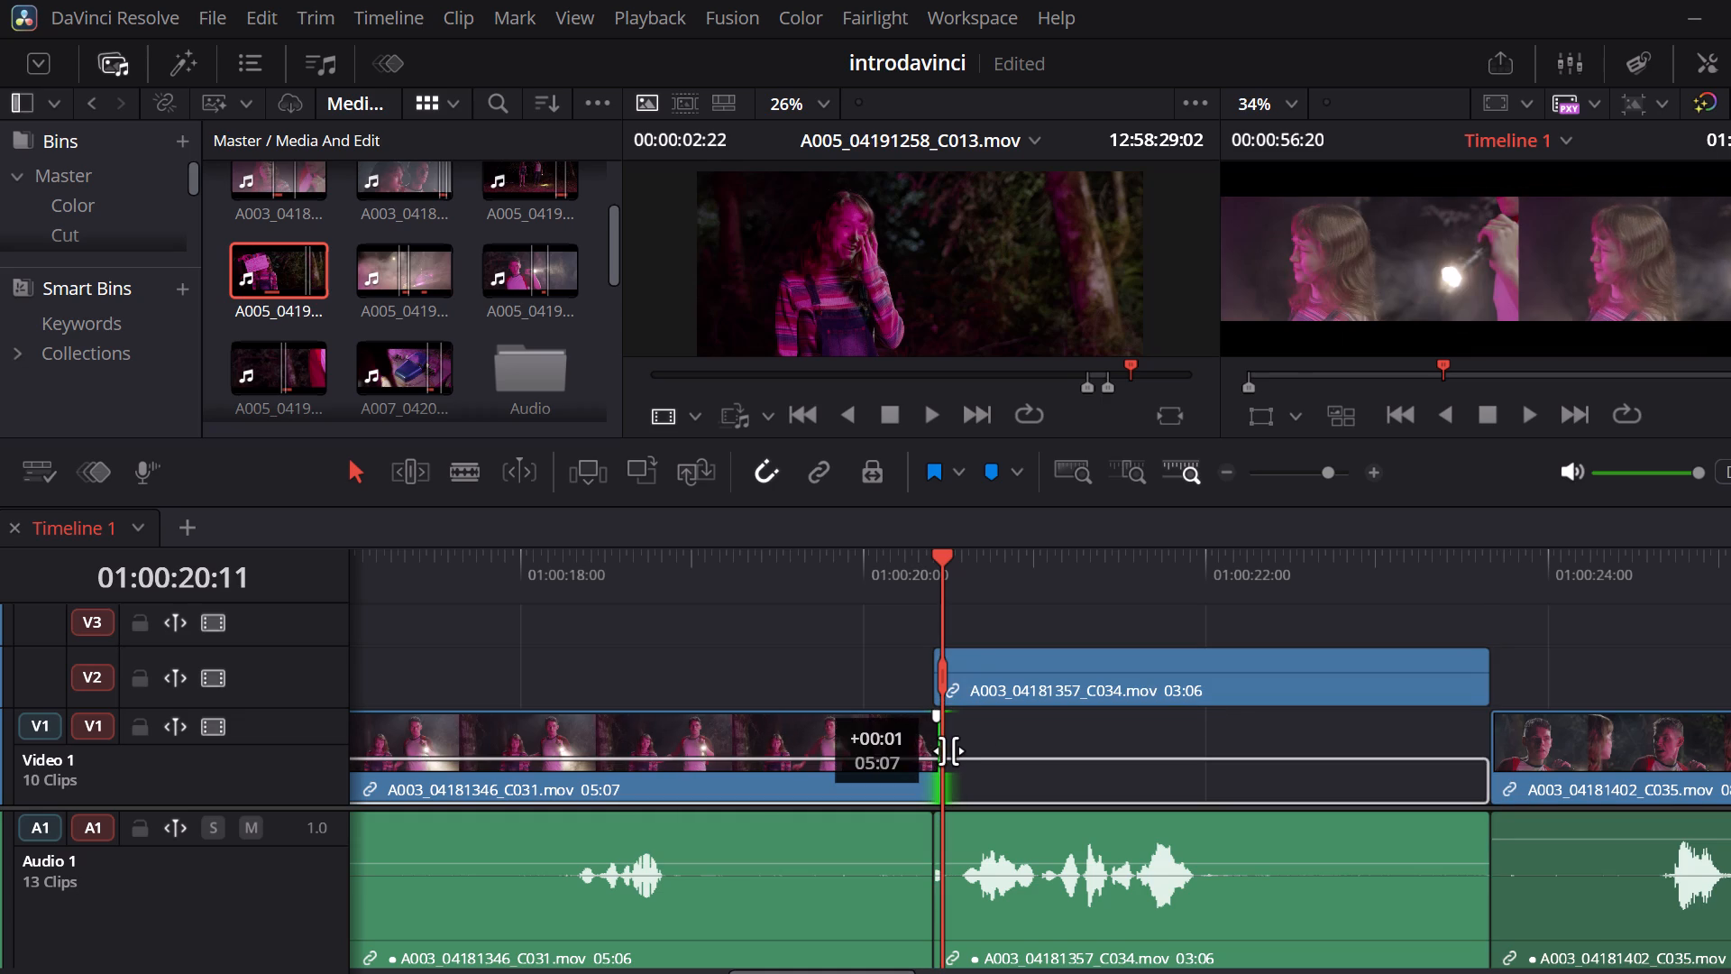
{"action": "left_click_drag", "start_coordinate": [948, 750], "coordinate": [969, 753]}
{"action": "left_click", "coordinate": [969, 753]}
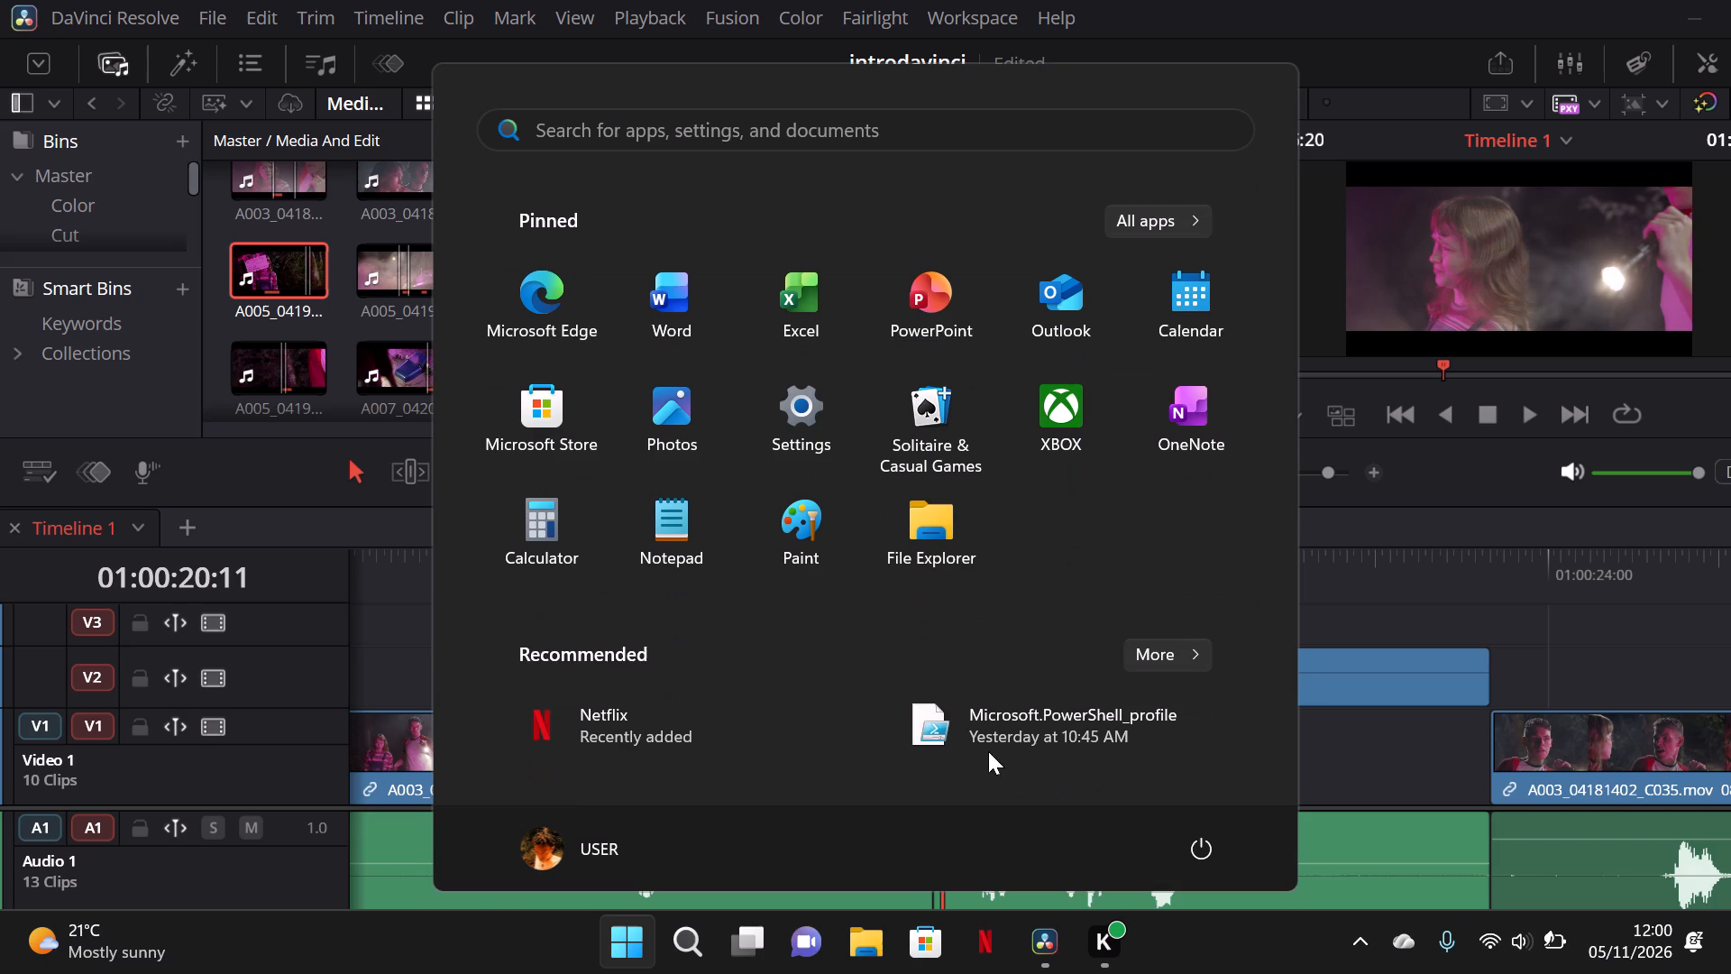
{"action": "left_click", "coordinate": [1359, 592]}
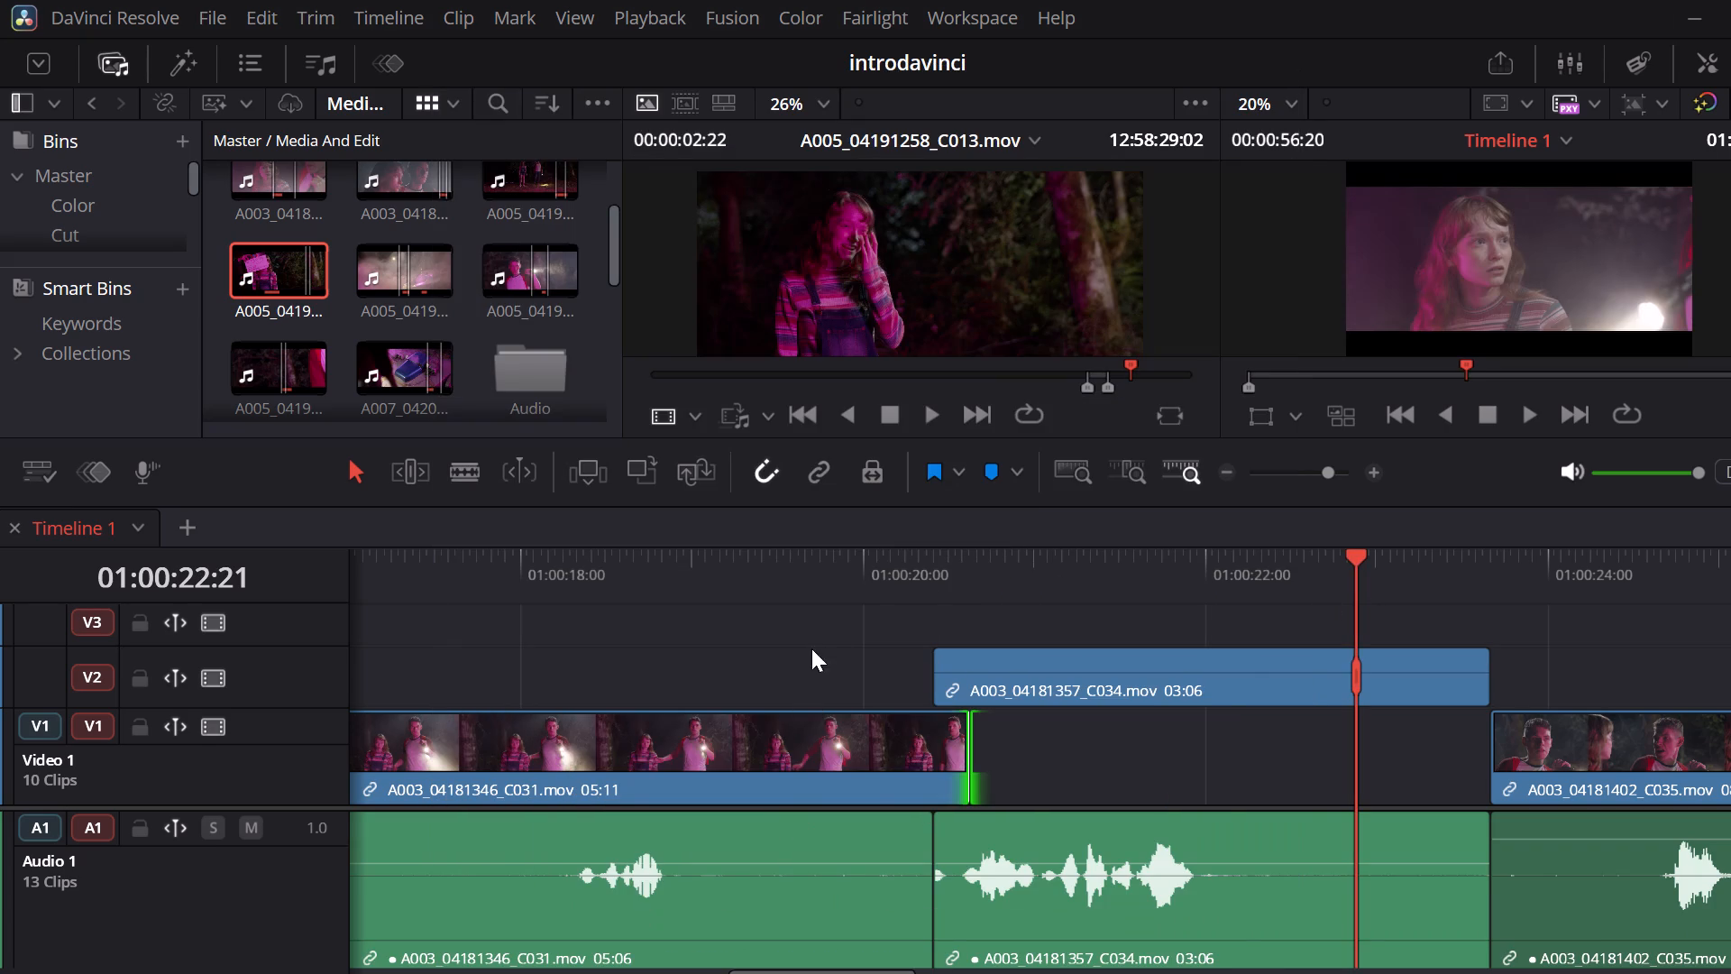
Play the transition from about 01:00:20:01 to 01:00:21:00.
{"action": "left_click", "coordinate": [871, 566]}
{"action": "key", "text": "space"}
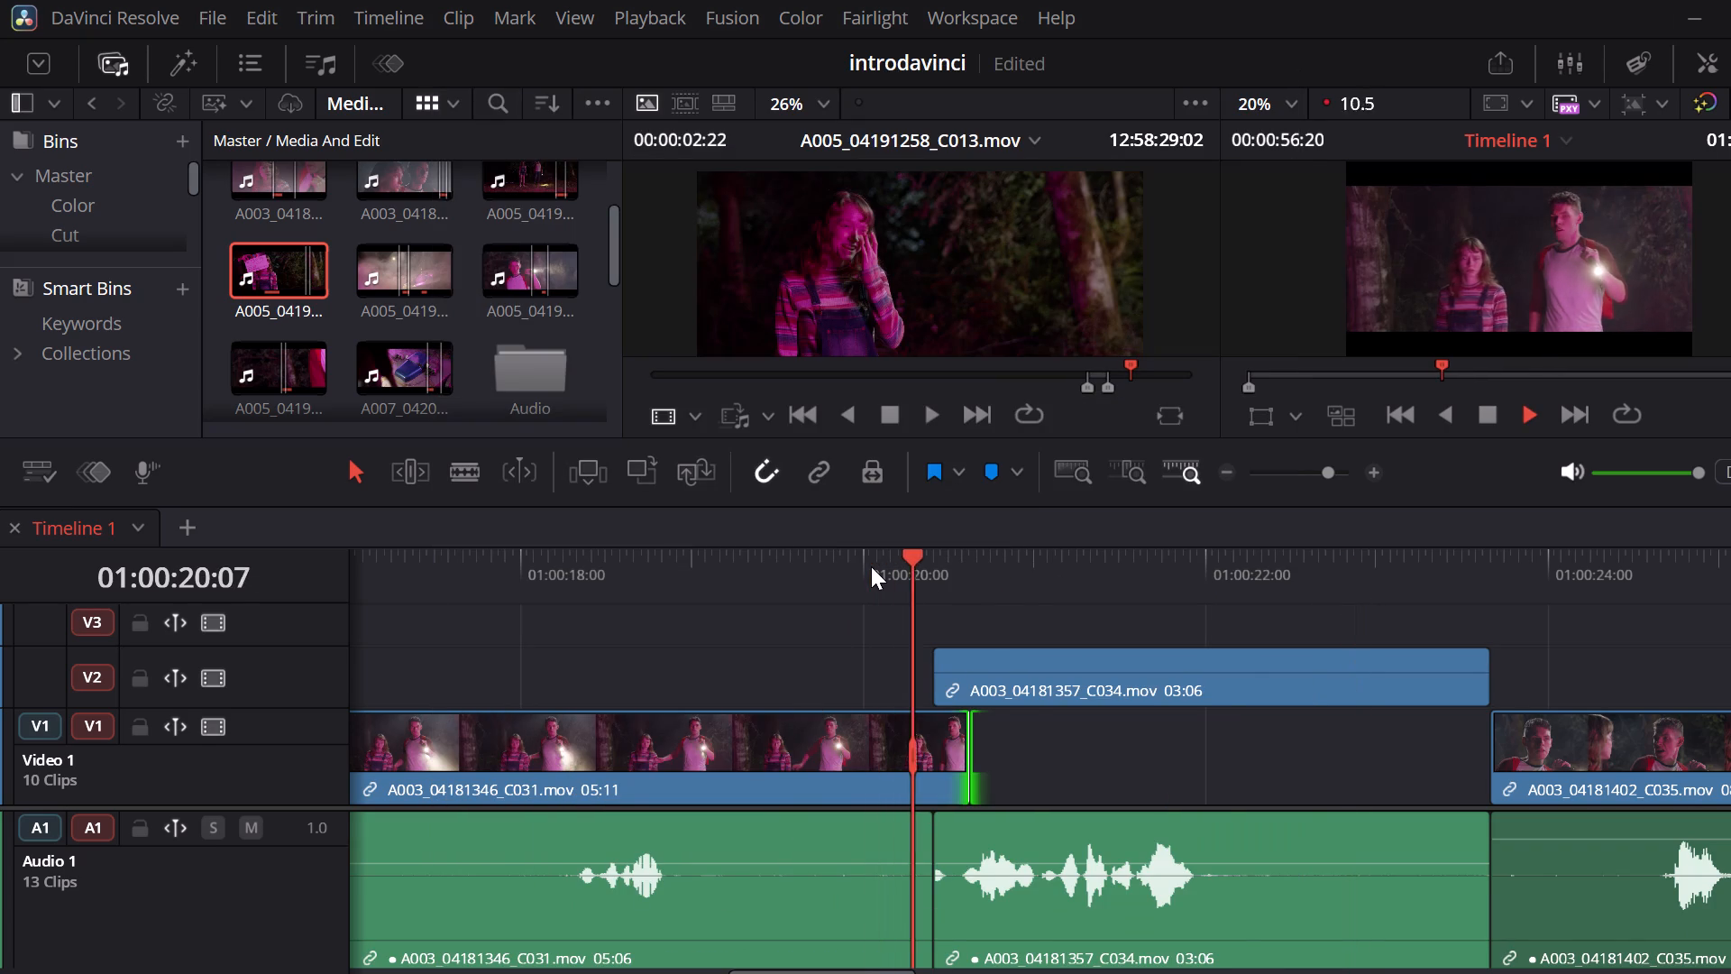
{"action": "key", "text": "space"}
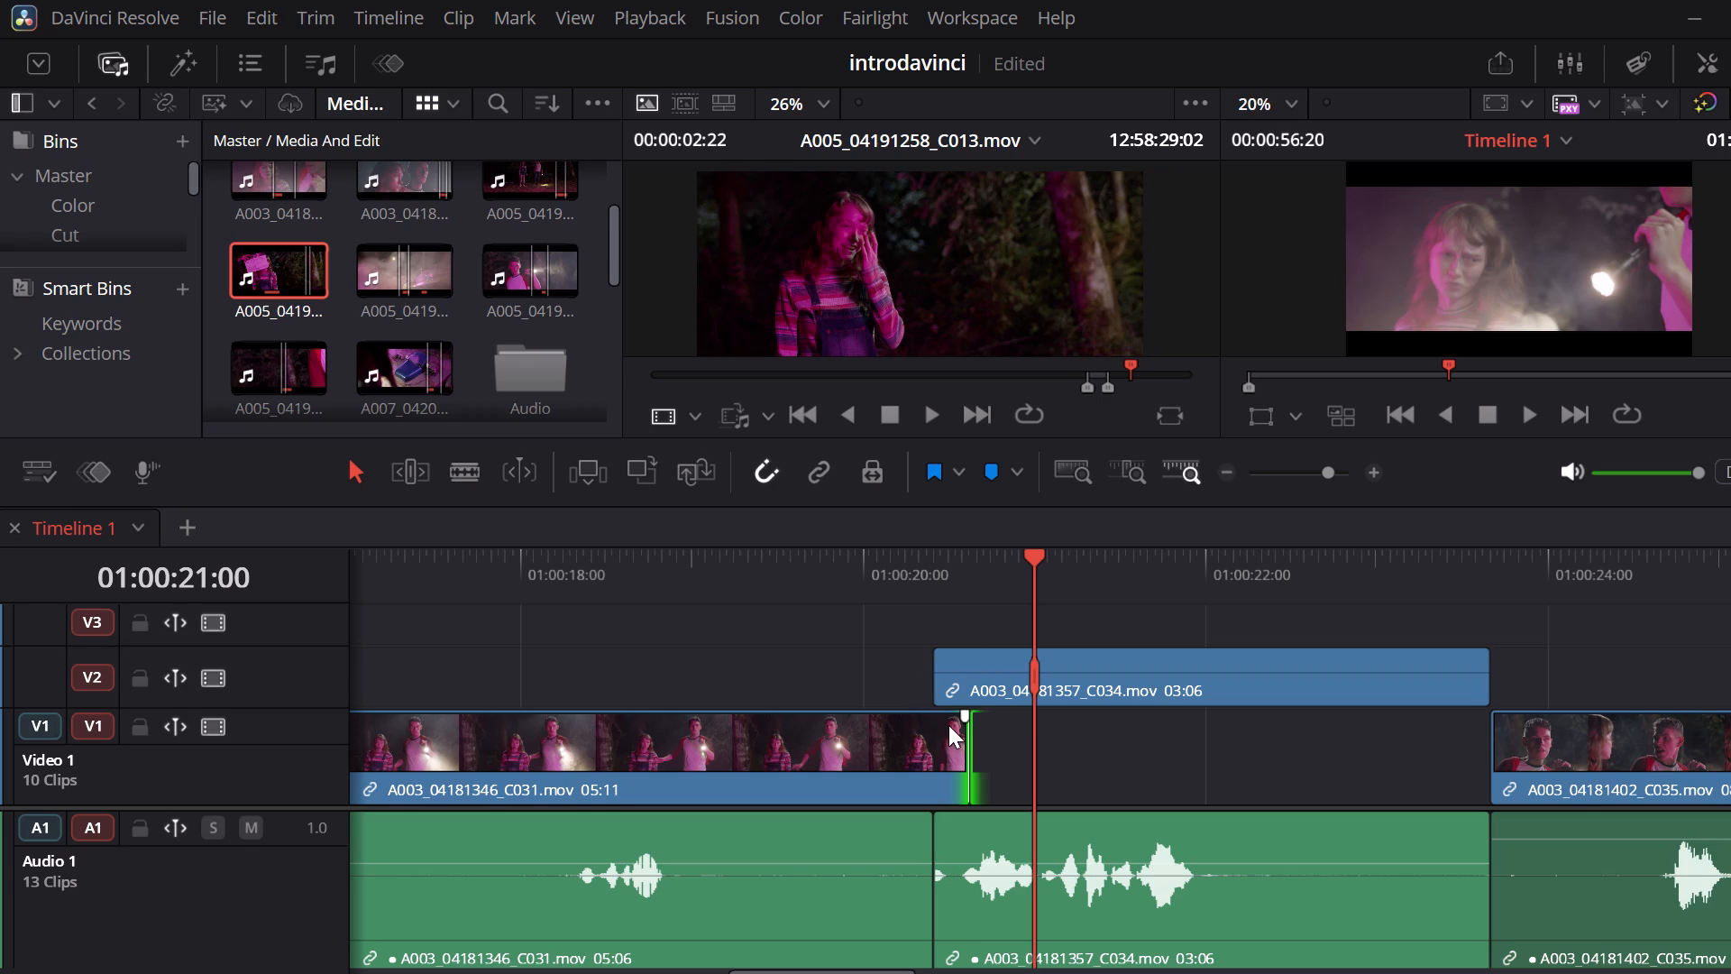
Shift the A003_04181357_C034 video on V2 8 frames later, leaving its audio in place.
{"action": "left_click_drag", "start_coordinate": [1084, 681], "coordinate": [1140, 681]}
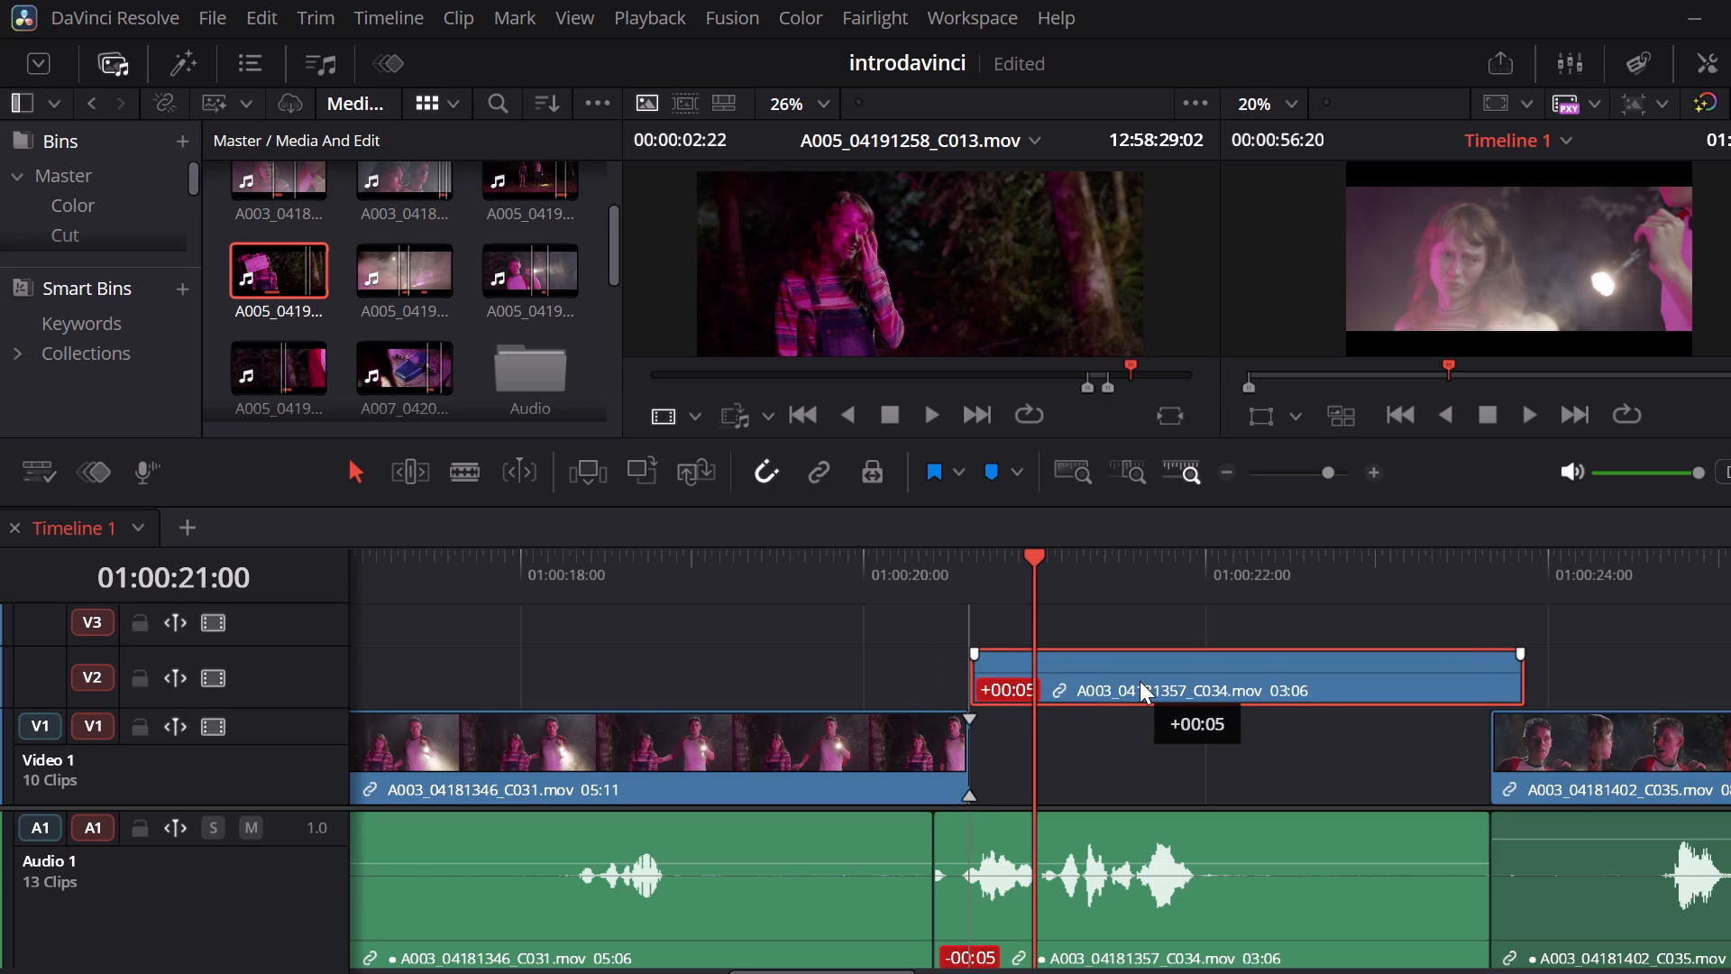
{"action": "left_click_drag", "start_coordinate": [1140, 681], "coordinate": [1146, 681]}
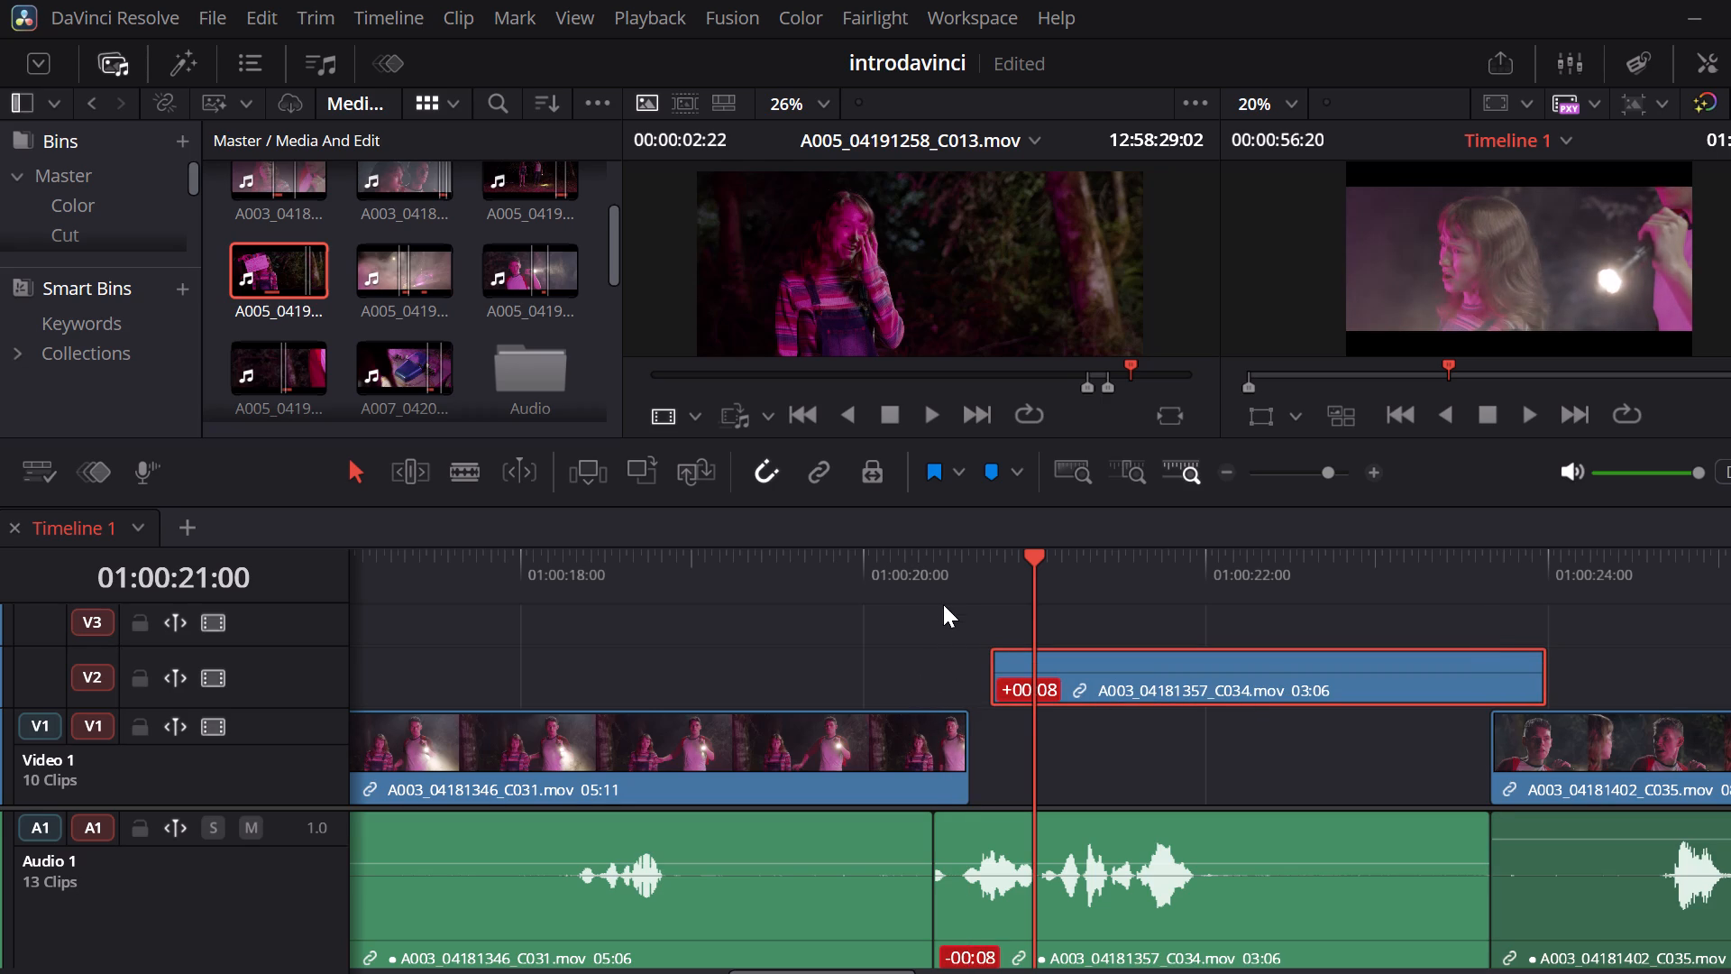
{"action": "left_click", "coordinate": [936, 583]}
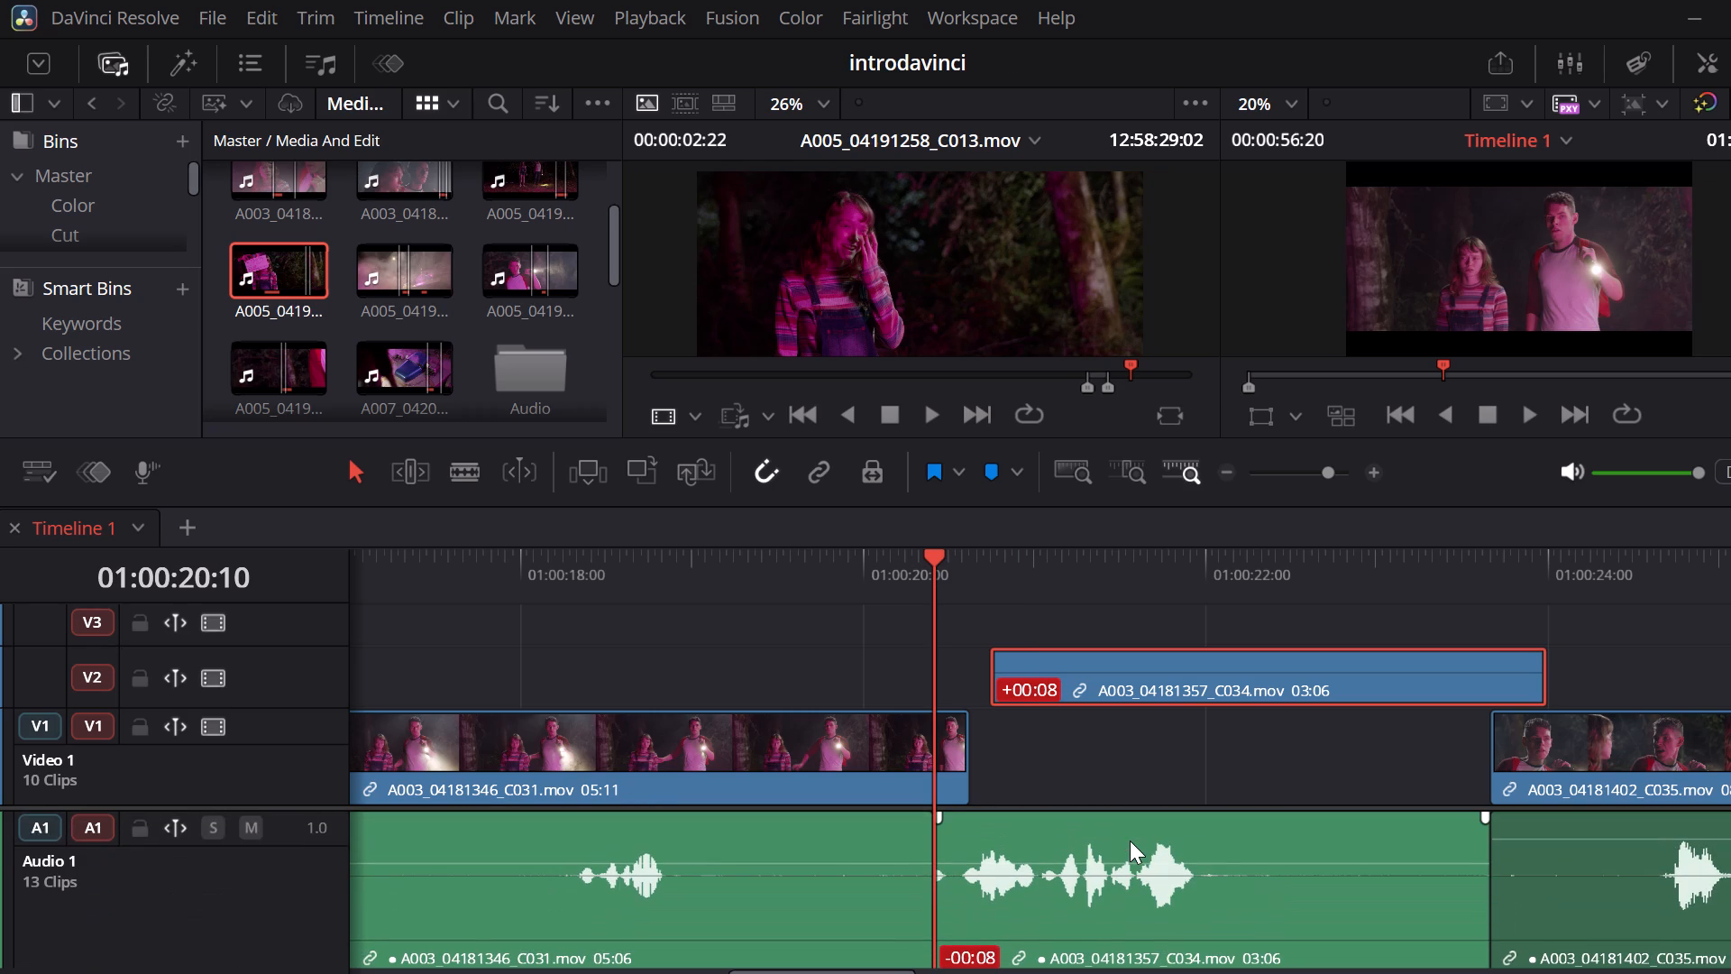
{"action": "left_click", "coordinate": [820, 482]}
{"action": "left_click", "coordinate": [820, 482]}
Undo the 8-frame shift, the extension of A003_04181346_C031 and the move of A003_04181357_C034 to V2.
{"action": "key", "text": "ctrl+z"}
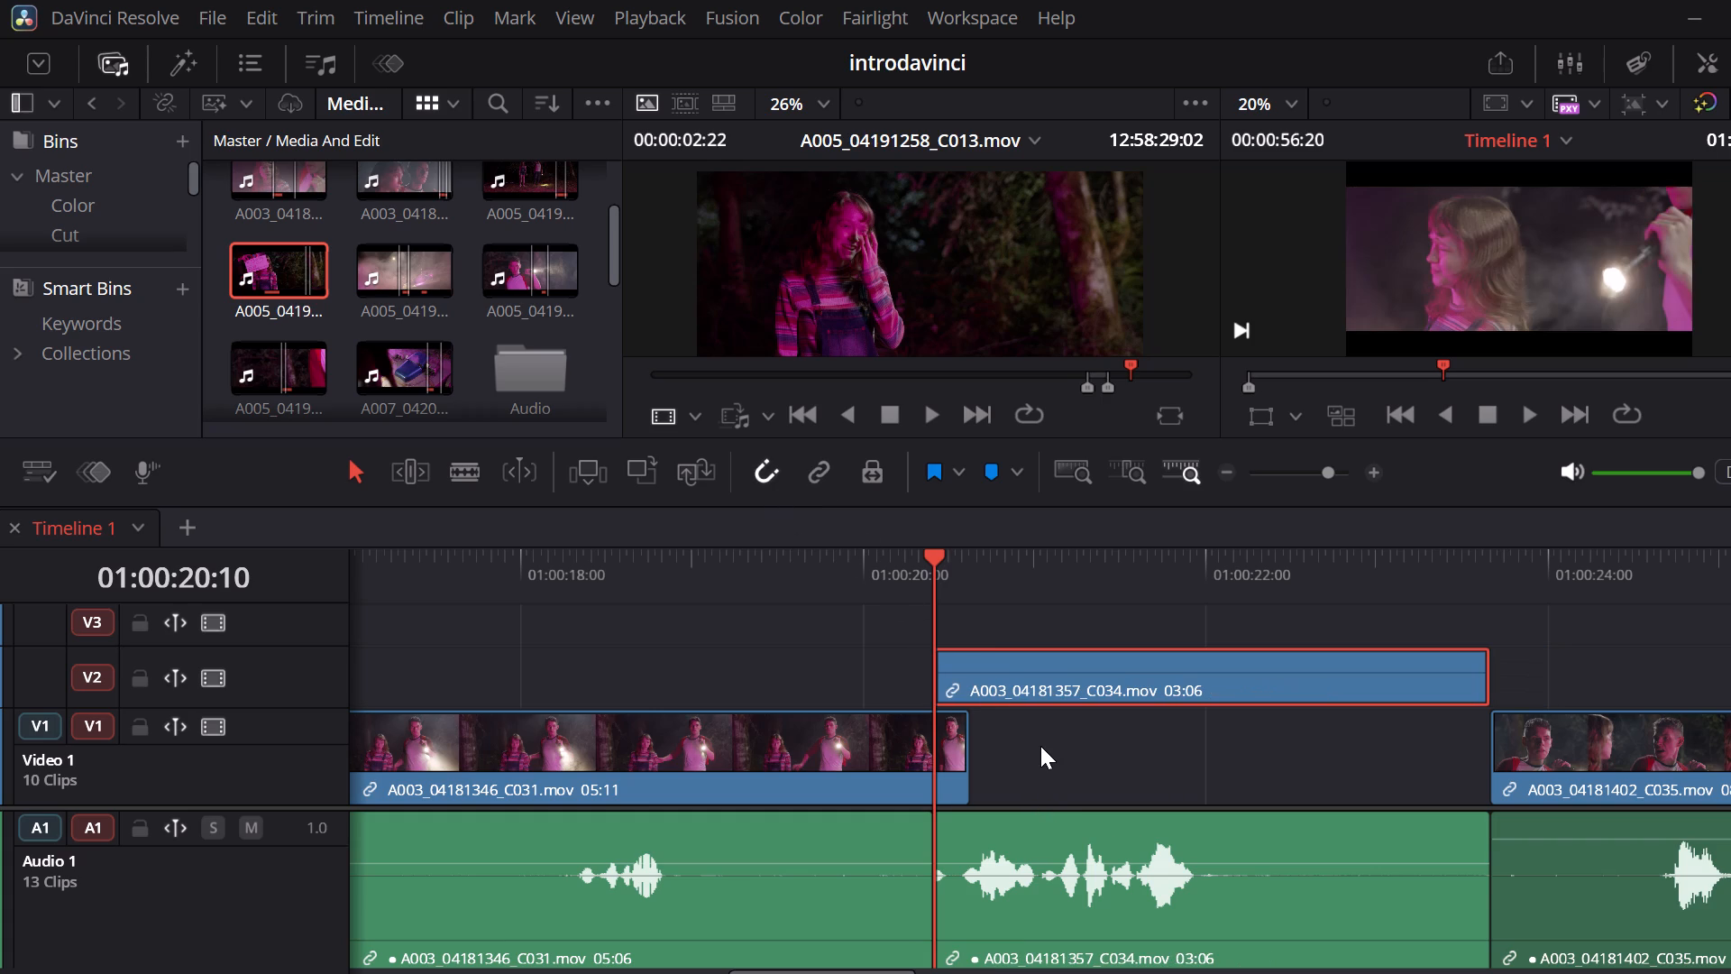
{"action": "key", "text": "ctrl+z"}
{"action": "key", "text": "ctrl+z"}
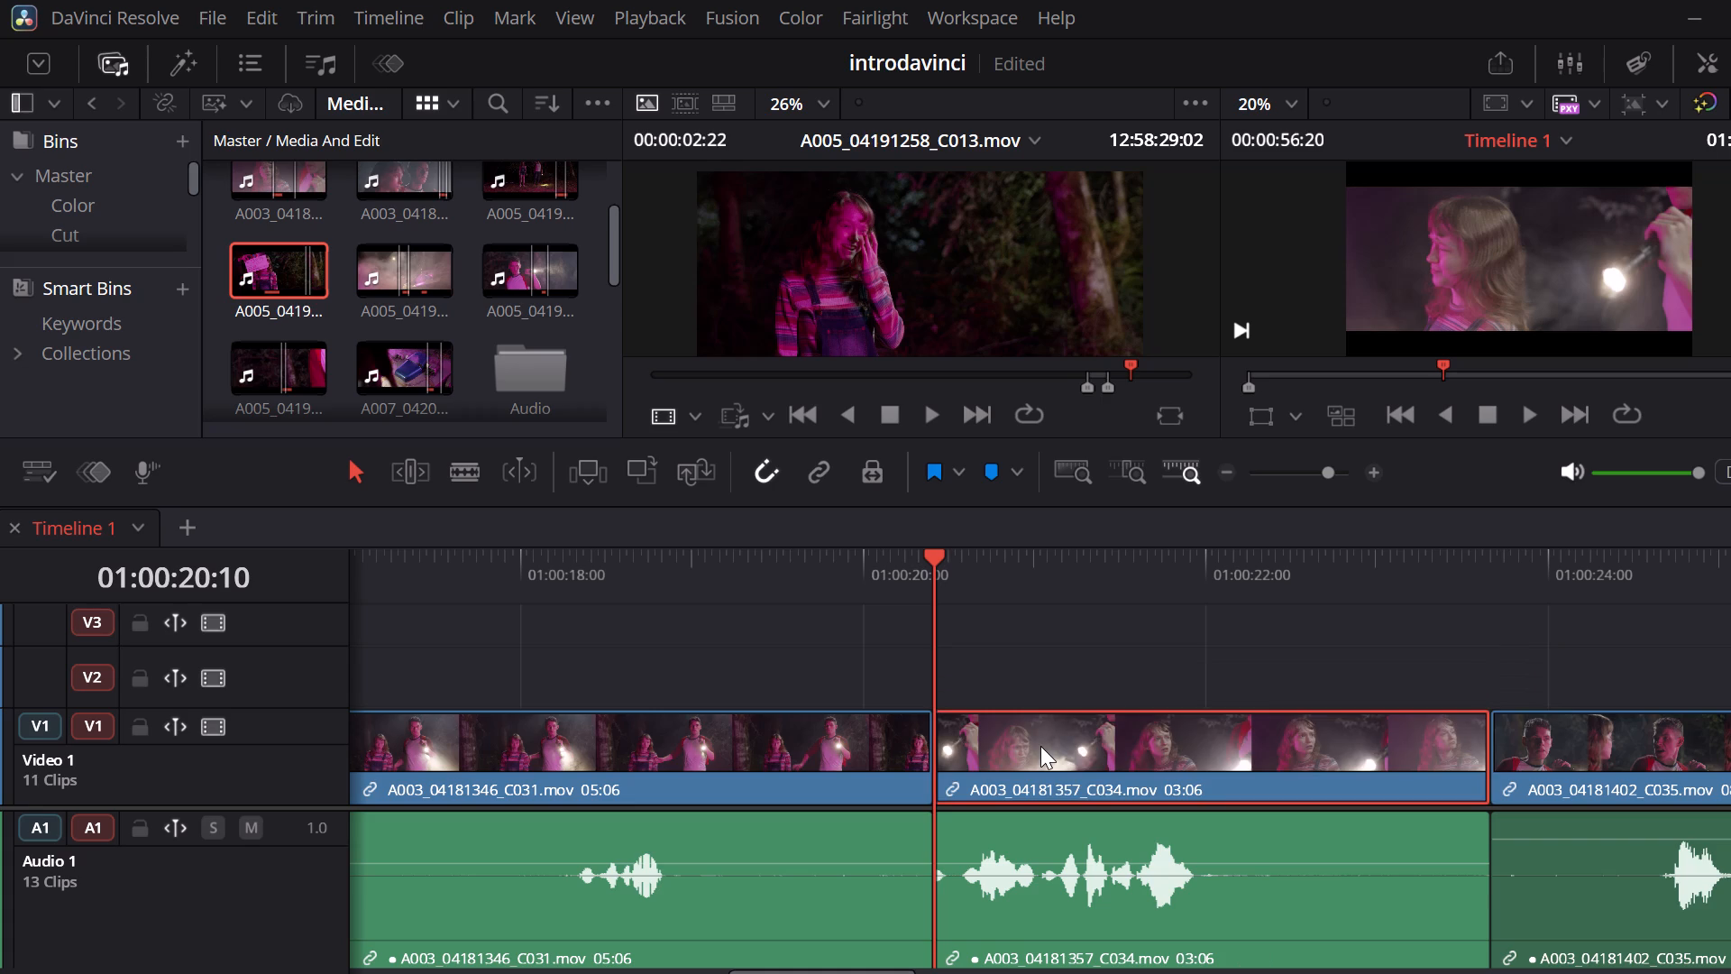
Turn on linked selection and move A003_04181357_C034 together with its audio off V1 to V2, keeping its start at 01:00:20:10.
{"action": "left_click", "coordinate": [829, 483]}
{"action": "left_click_drag", "start_coordinate": [1079, 721], "coordinate": [1085, 707]}
{"action": "left_click_drag", "start_coordinate": [1085, 707], "coordinate": [1088, 719]}
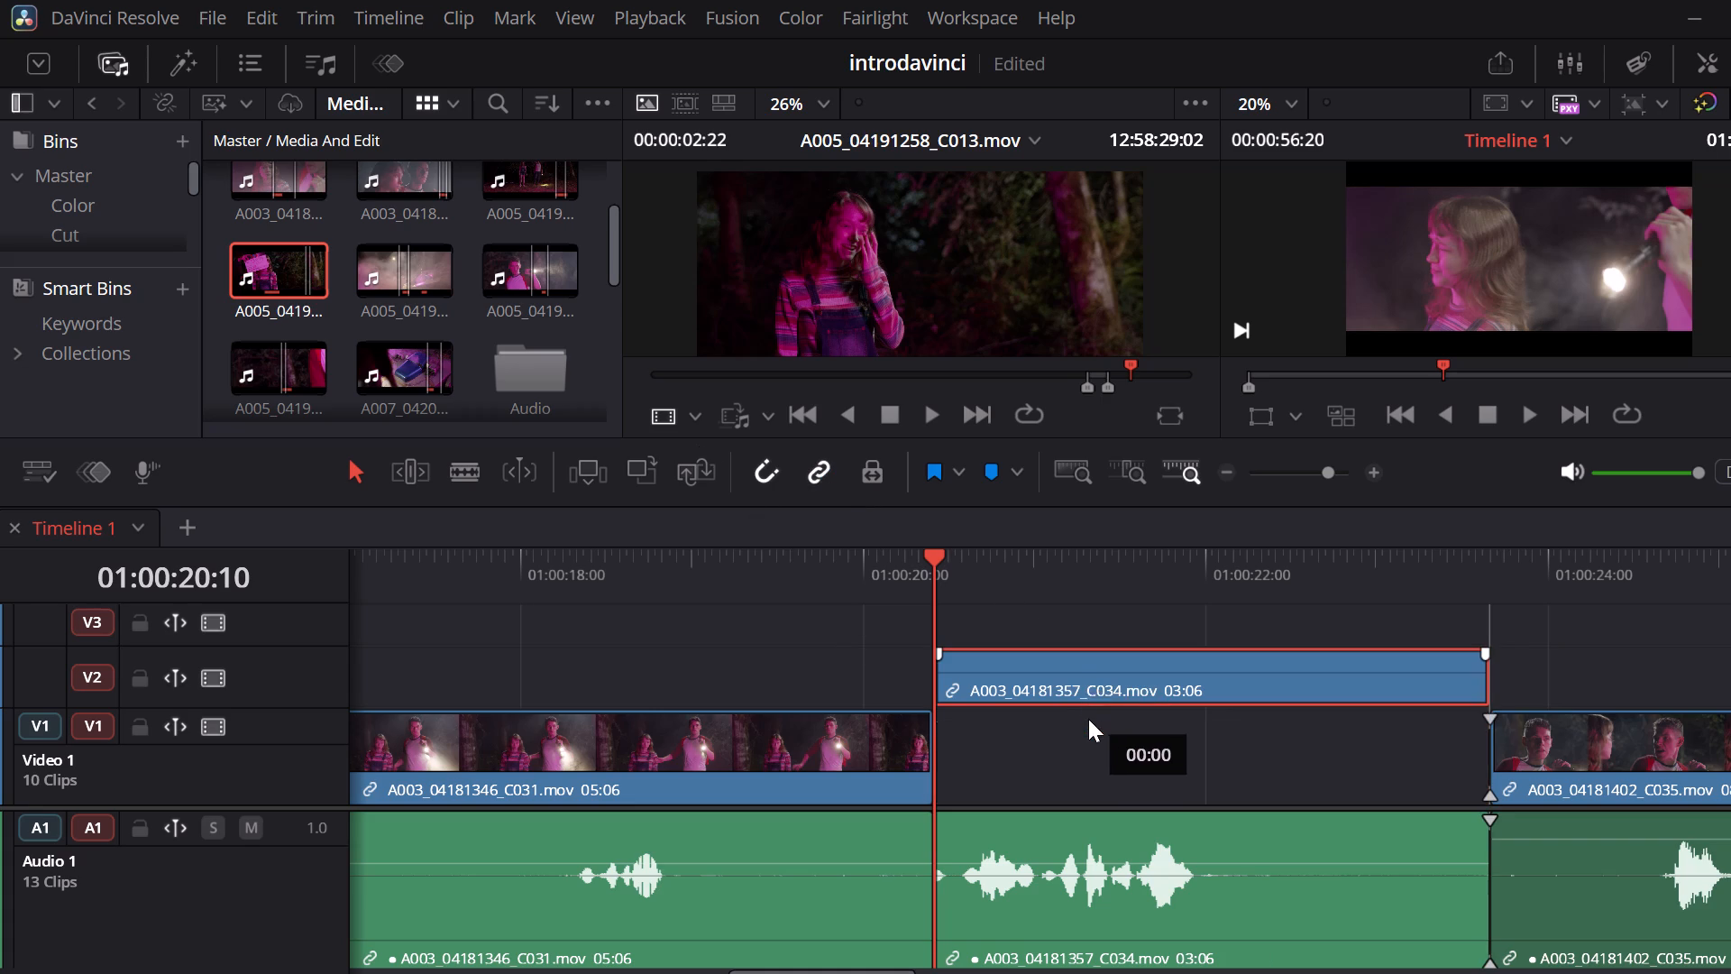
{"action": "left_click_drag", "start_coordinate": [1088, 719], "coordinate": [1087, 725]}
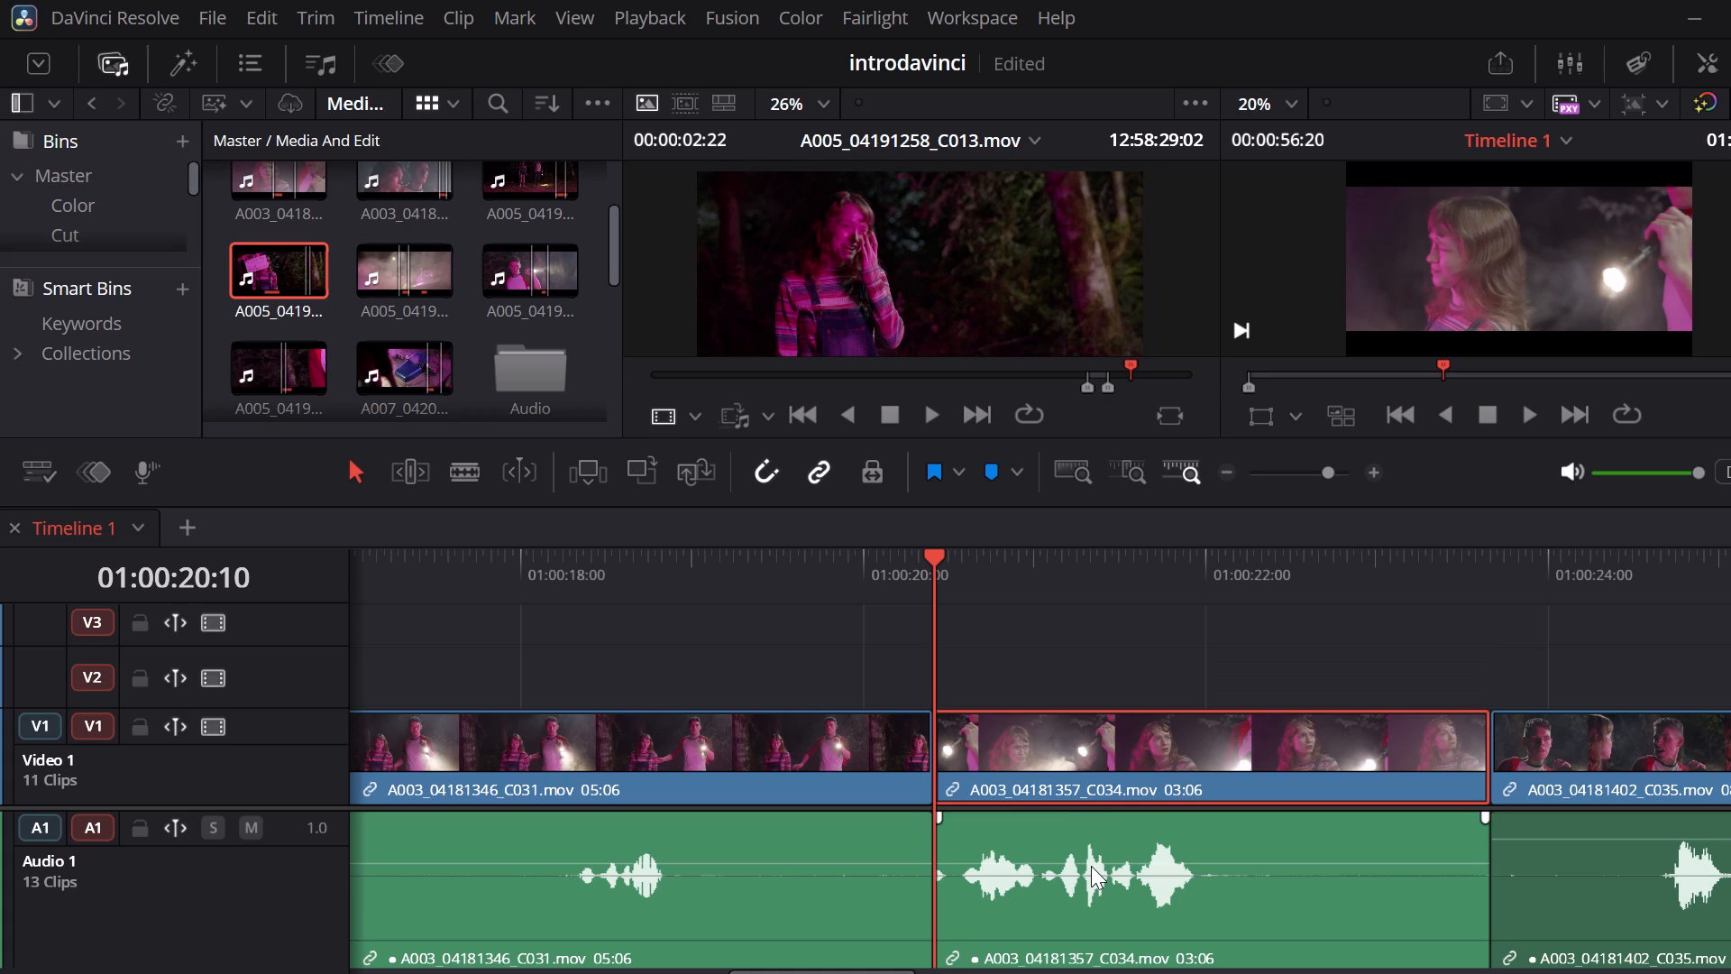
{"action": "left_click", "coordinate": [1091, 866], "text": "ctrl"}
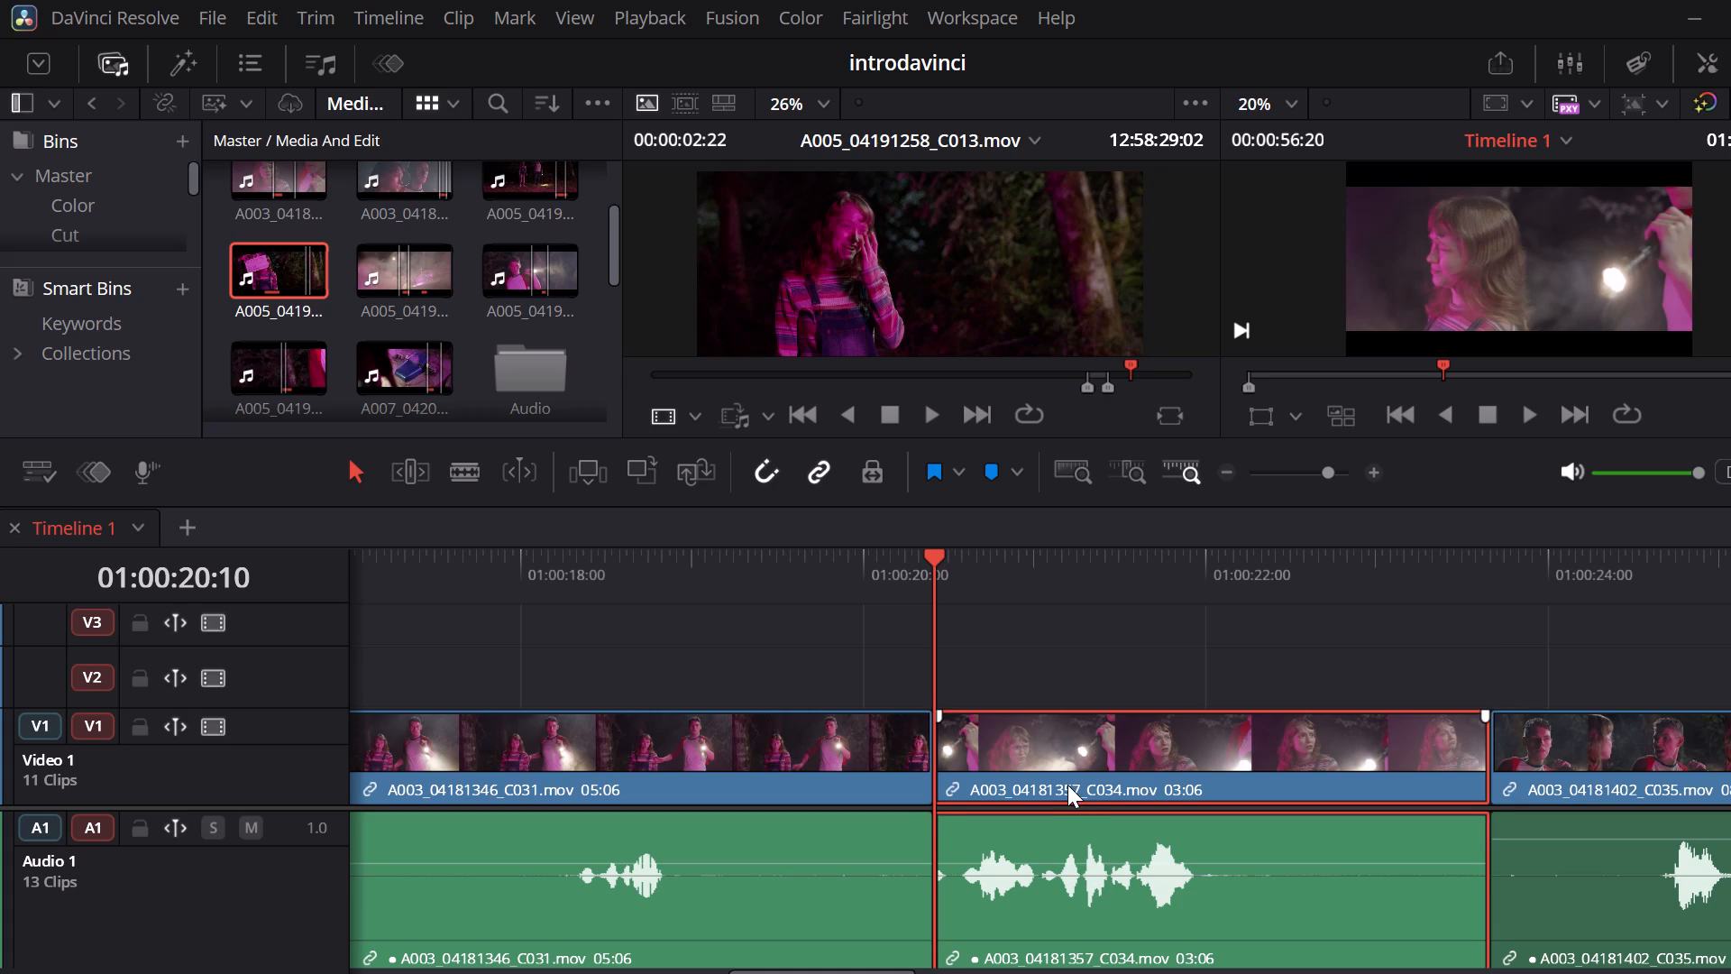
{"action": "right_click_drag", "start_coordinate": [1067, 785], "coordinate": [1074, 730]}
{"action": "left_click_drag", "start_coordinate": [1074, 730], "coordinate": [1000, 664]}
{"action": "left_click_drag", "start_coordinate": [1022, 729], "coordinate": [1043, 622]}
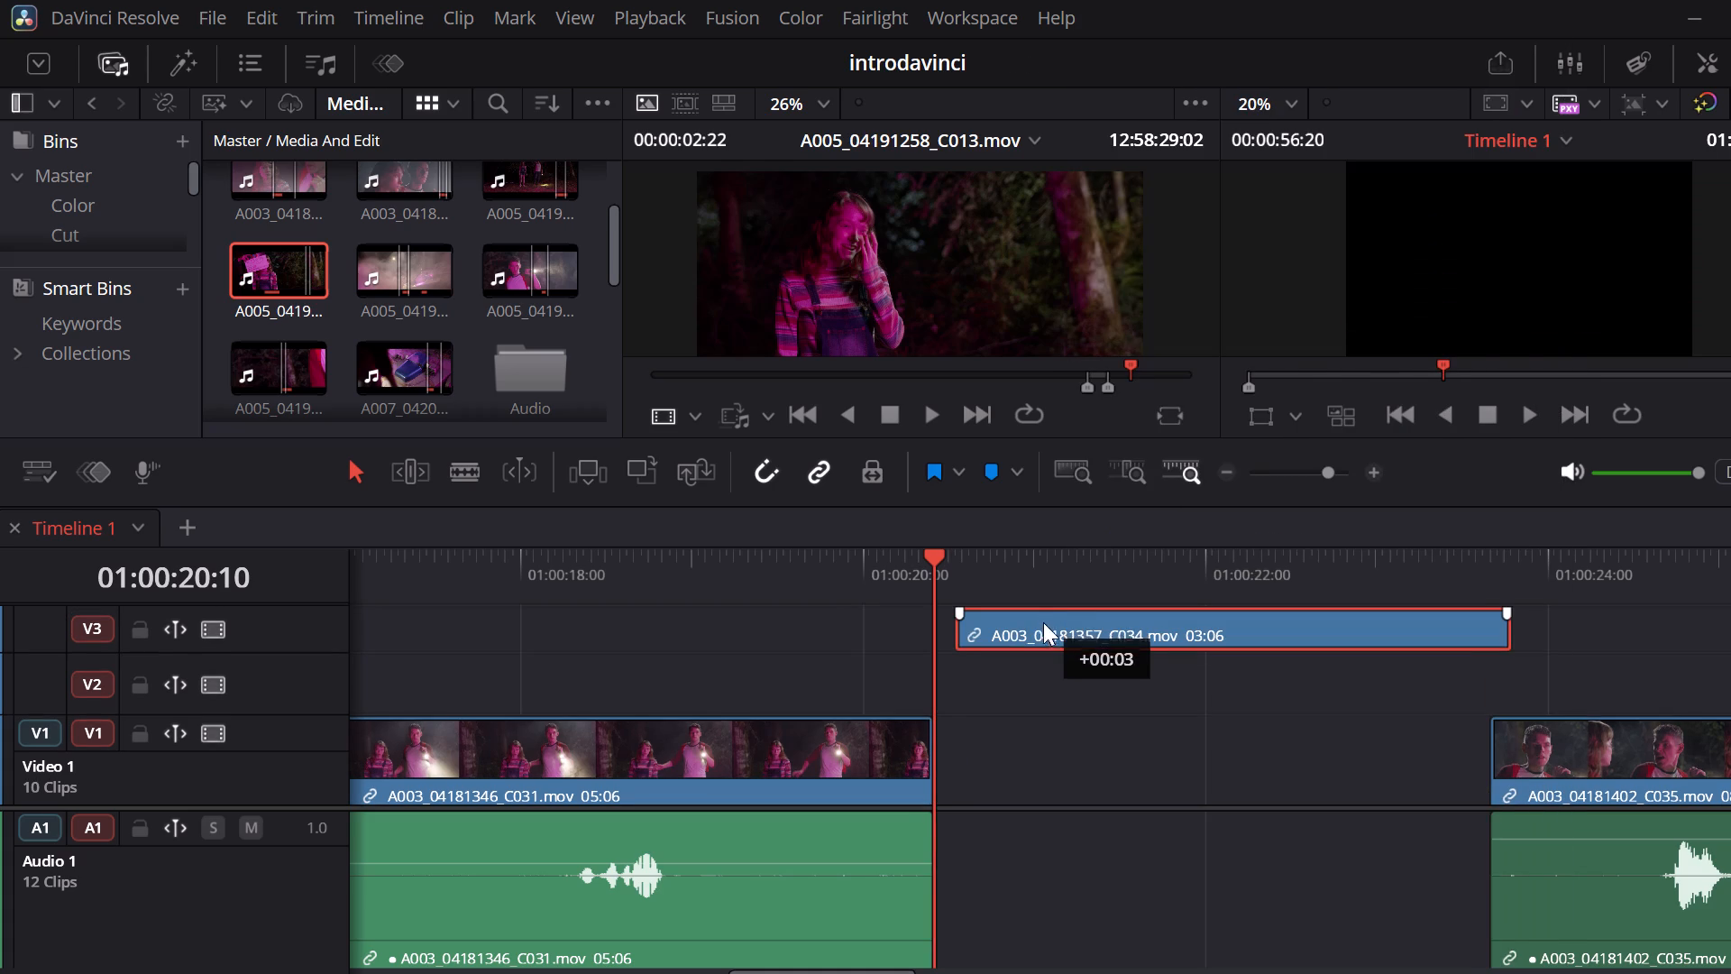
{"action": "left_click_drag", "start_coordinate": [1043, 622], "coordinate": [1010, 662]}
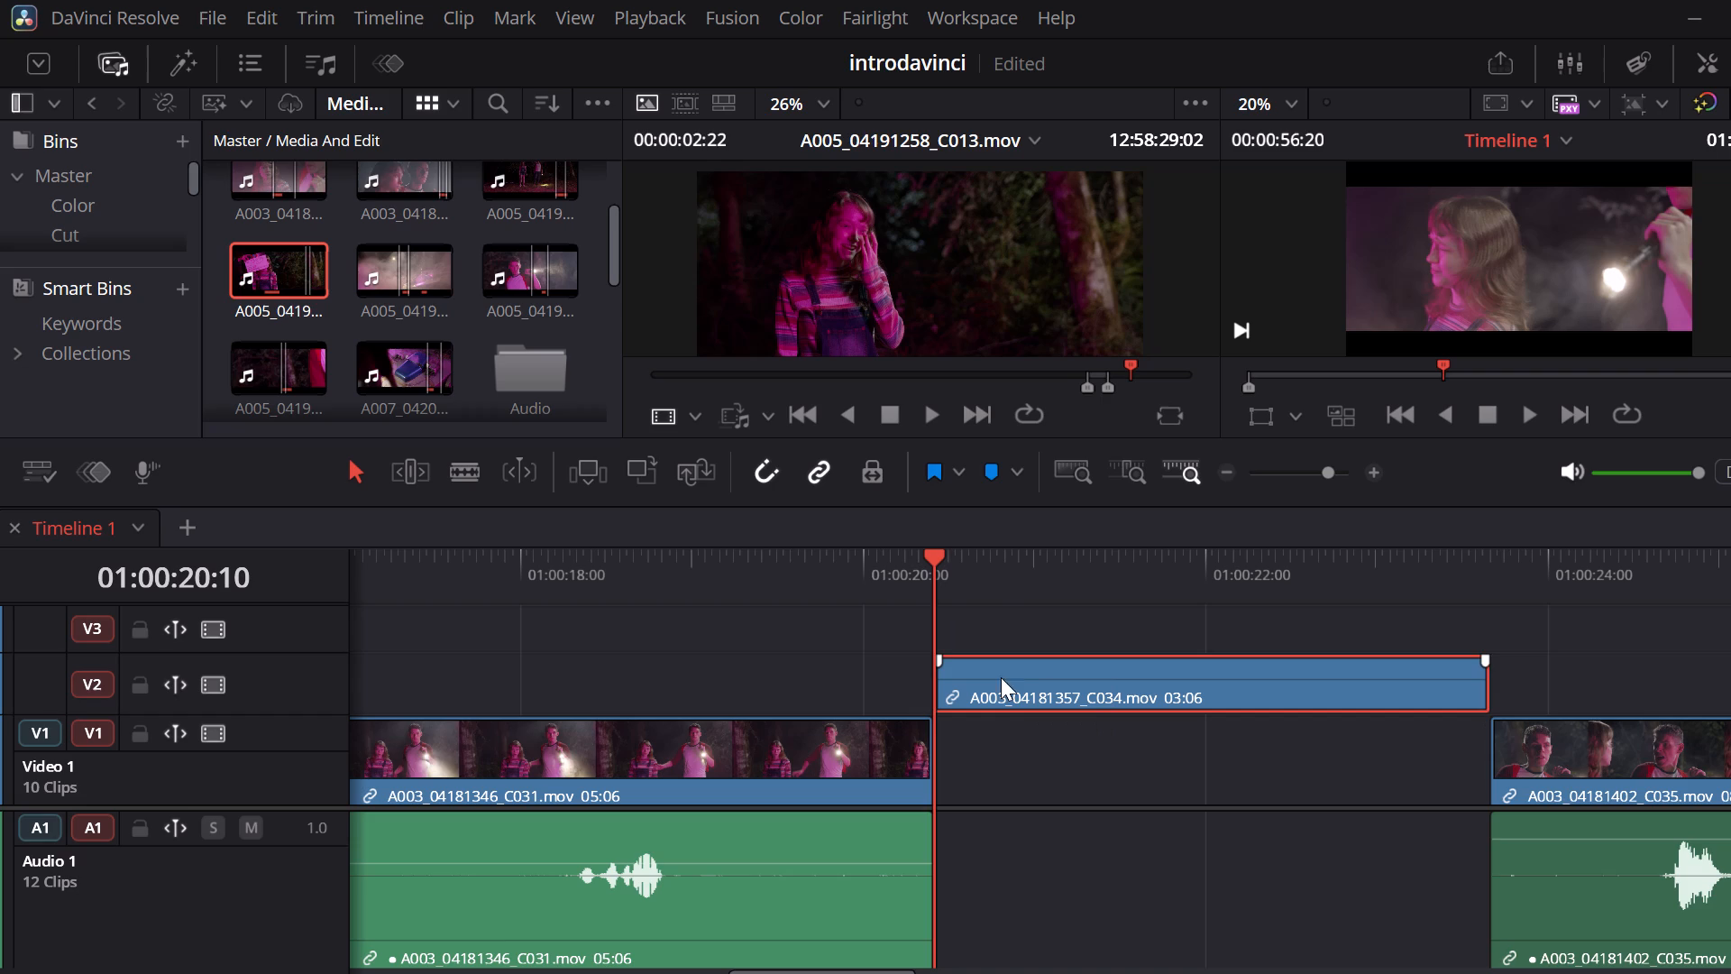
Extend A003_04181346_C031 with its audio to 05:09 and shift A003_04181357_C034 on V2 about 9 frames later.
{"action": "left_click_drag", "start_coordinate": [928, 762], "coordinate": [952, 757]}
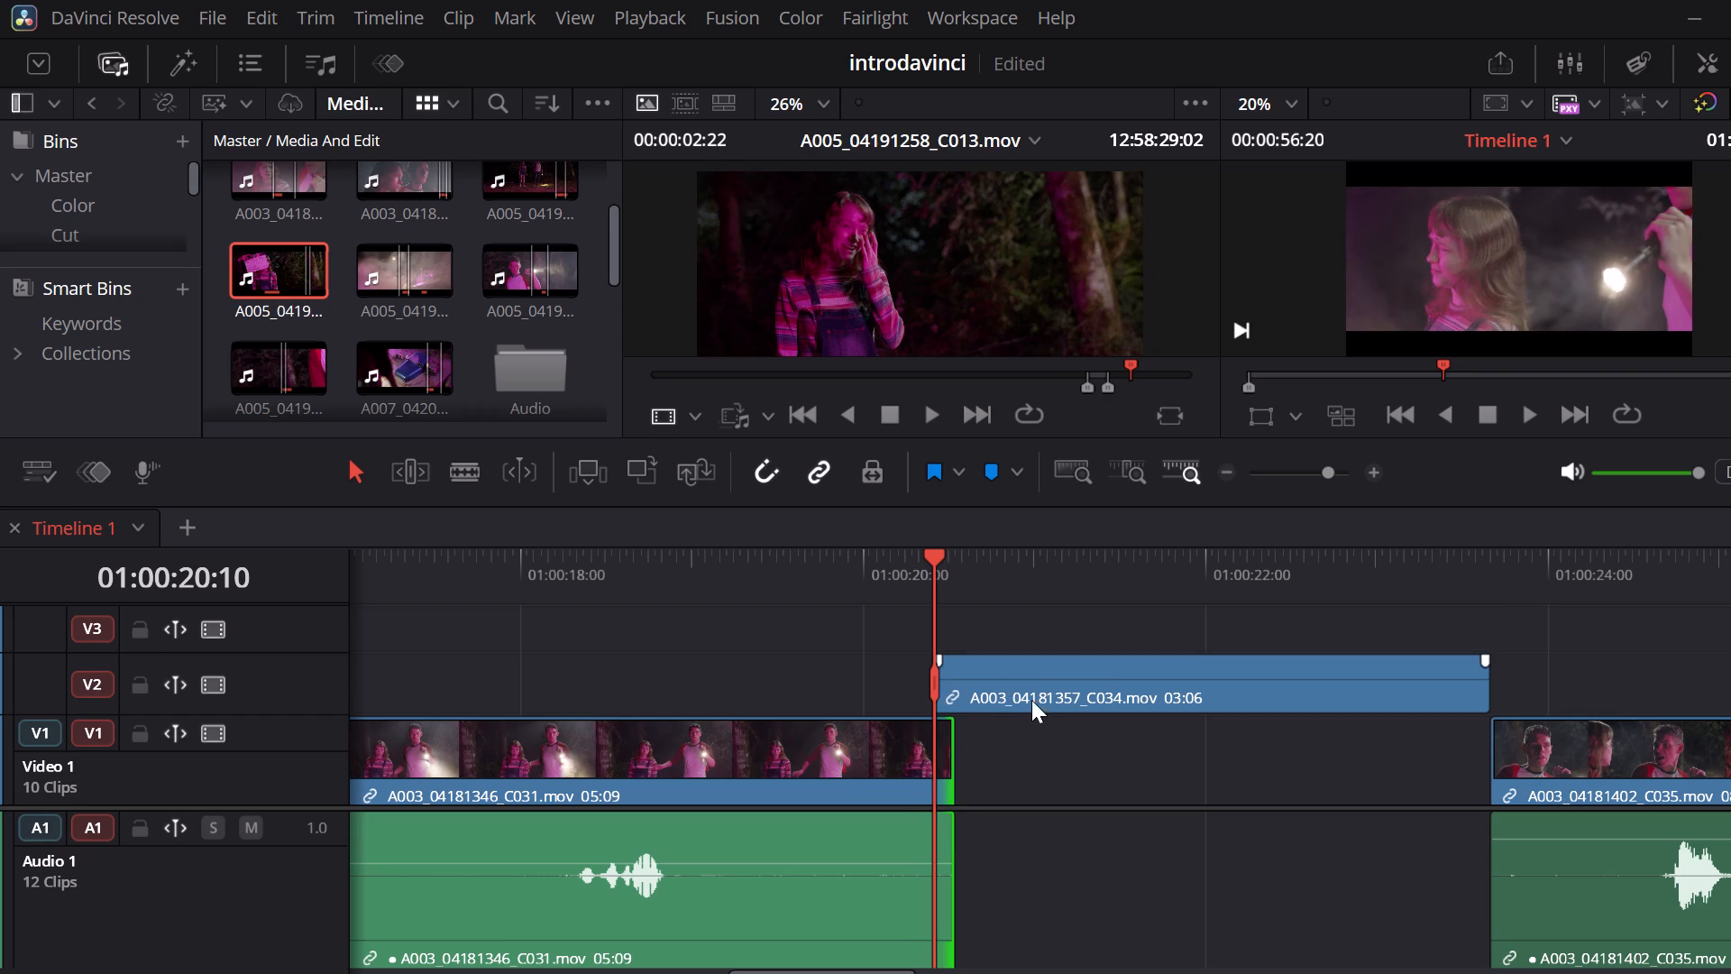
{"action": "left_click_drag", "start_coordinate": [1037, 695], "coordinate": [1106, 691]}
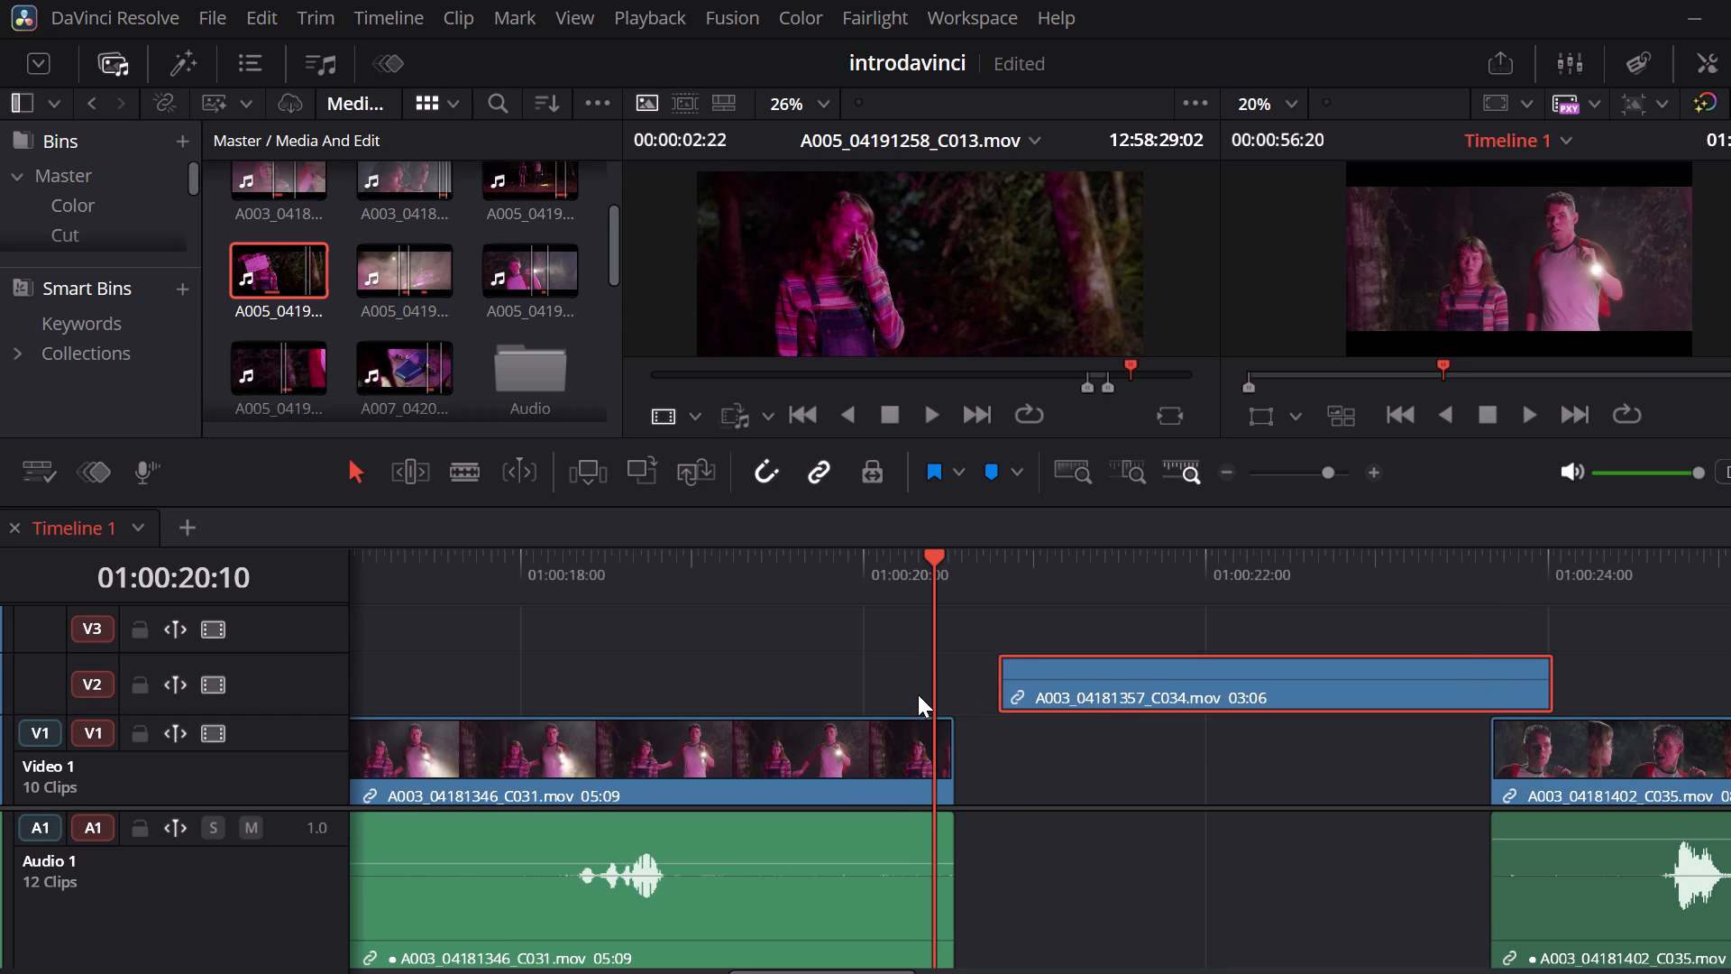
Play across the gap between A003_04181346_C031 and A003_04181357_C034 twice, stopping at 01:00:21:03.
{"action": "key", "text": "space"}
{"action": "key", "text": "space"}
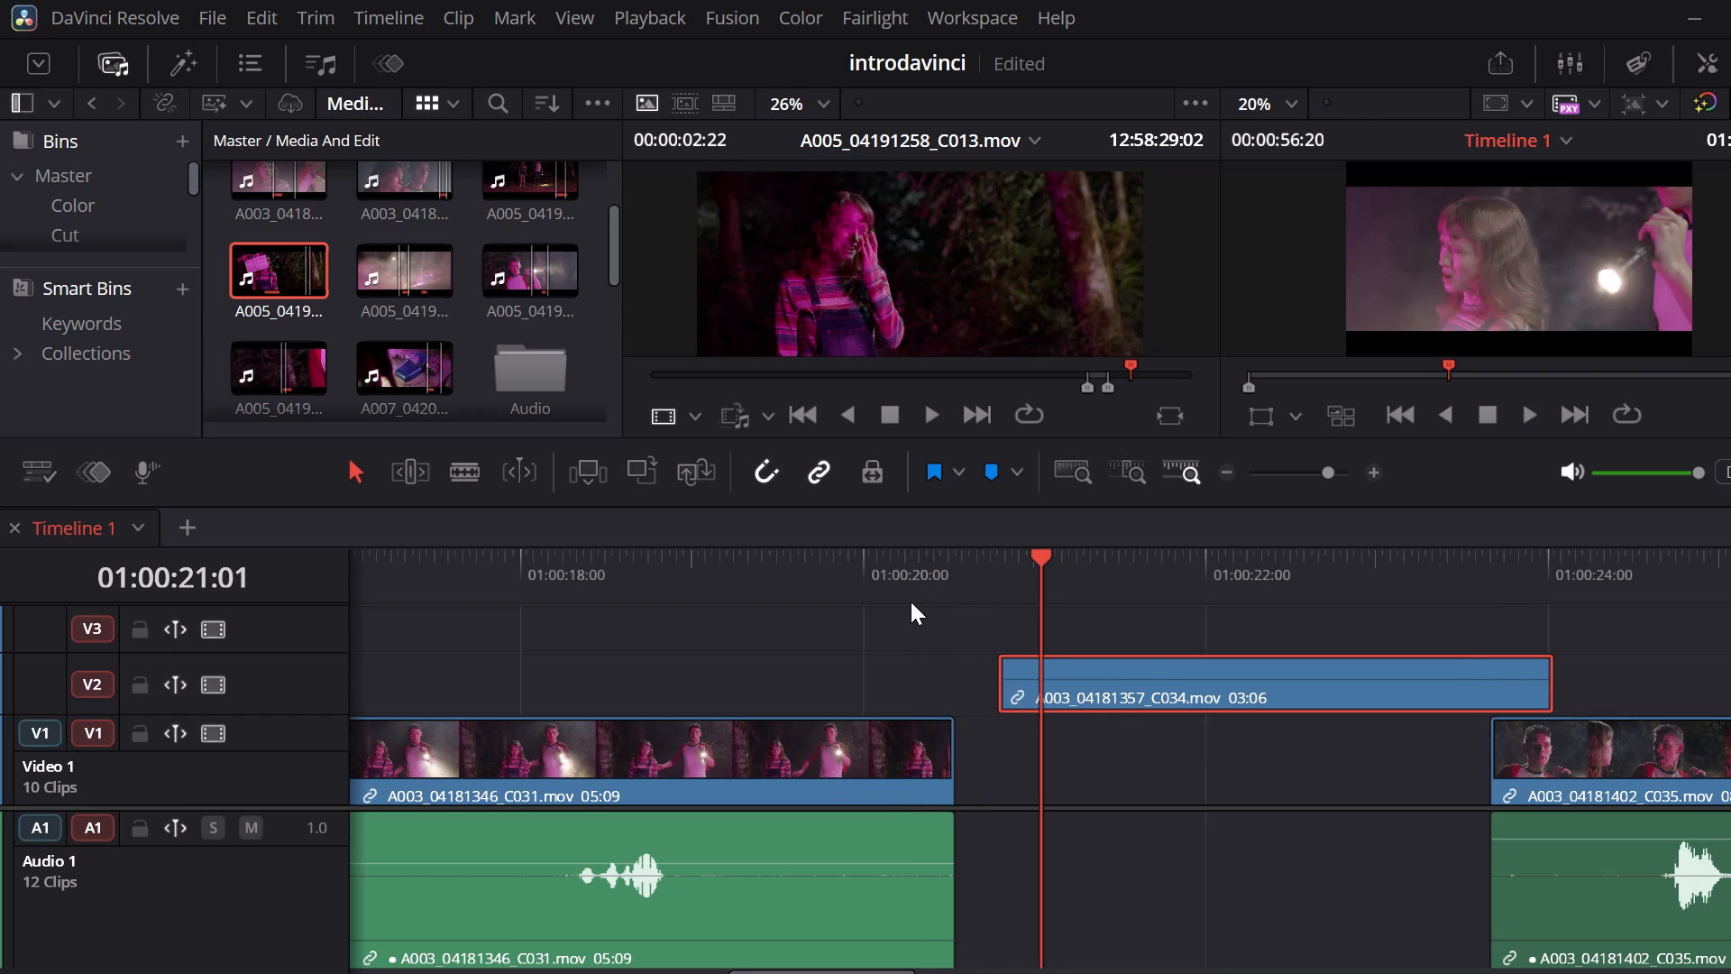
{"action": "left_click", "coordinate": [911, 602]}
{"action": "key", "text": "space"}
{"action": "key", "text": "space"}
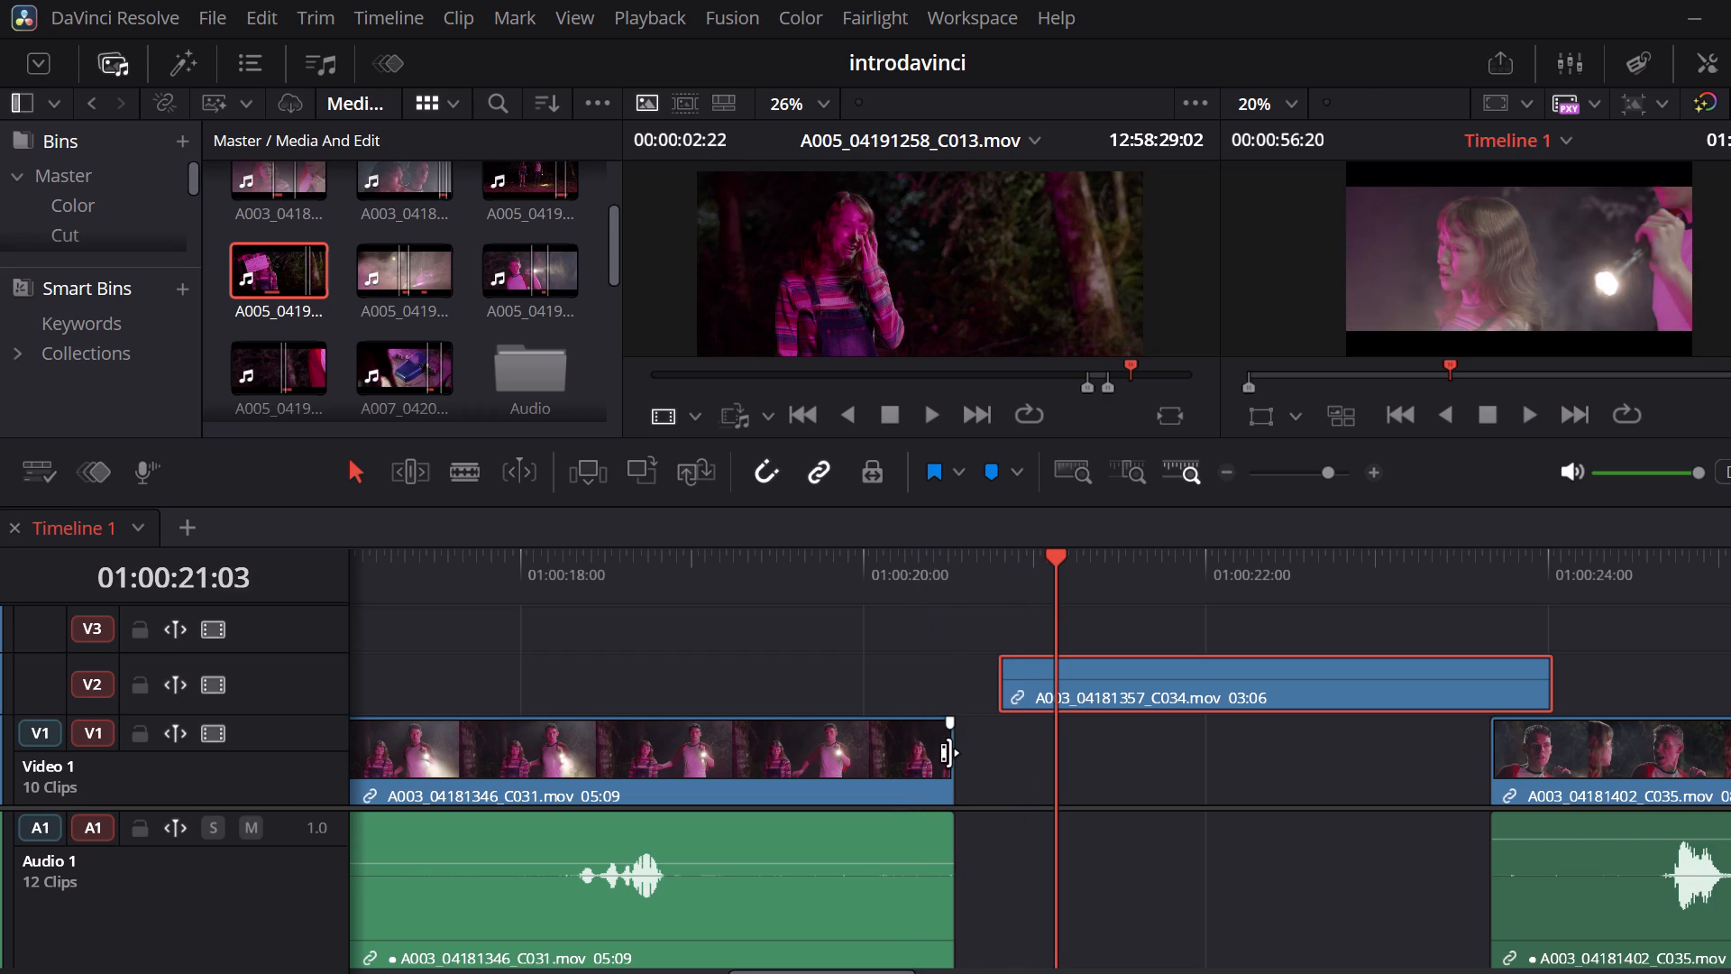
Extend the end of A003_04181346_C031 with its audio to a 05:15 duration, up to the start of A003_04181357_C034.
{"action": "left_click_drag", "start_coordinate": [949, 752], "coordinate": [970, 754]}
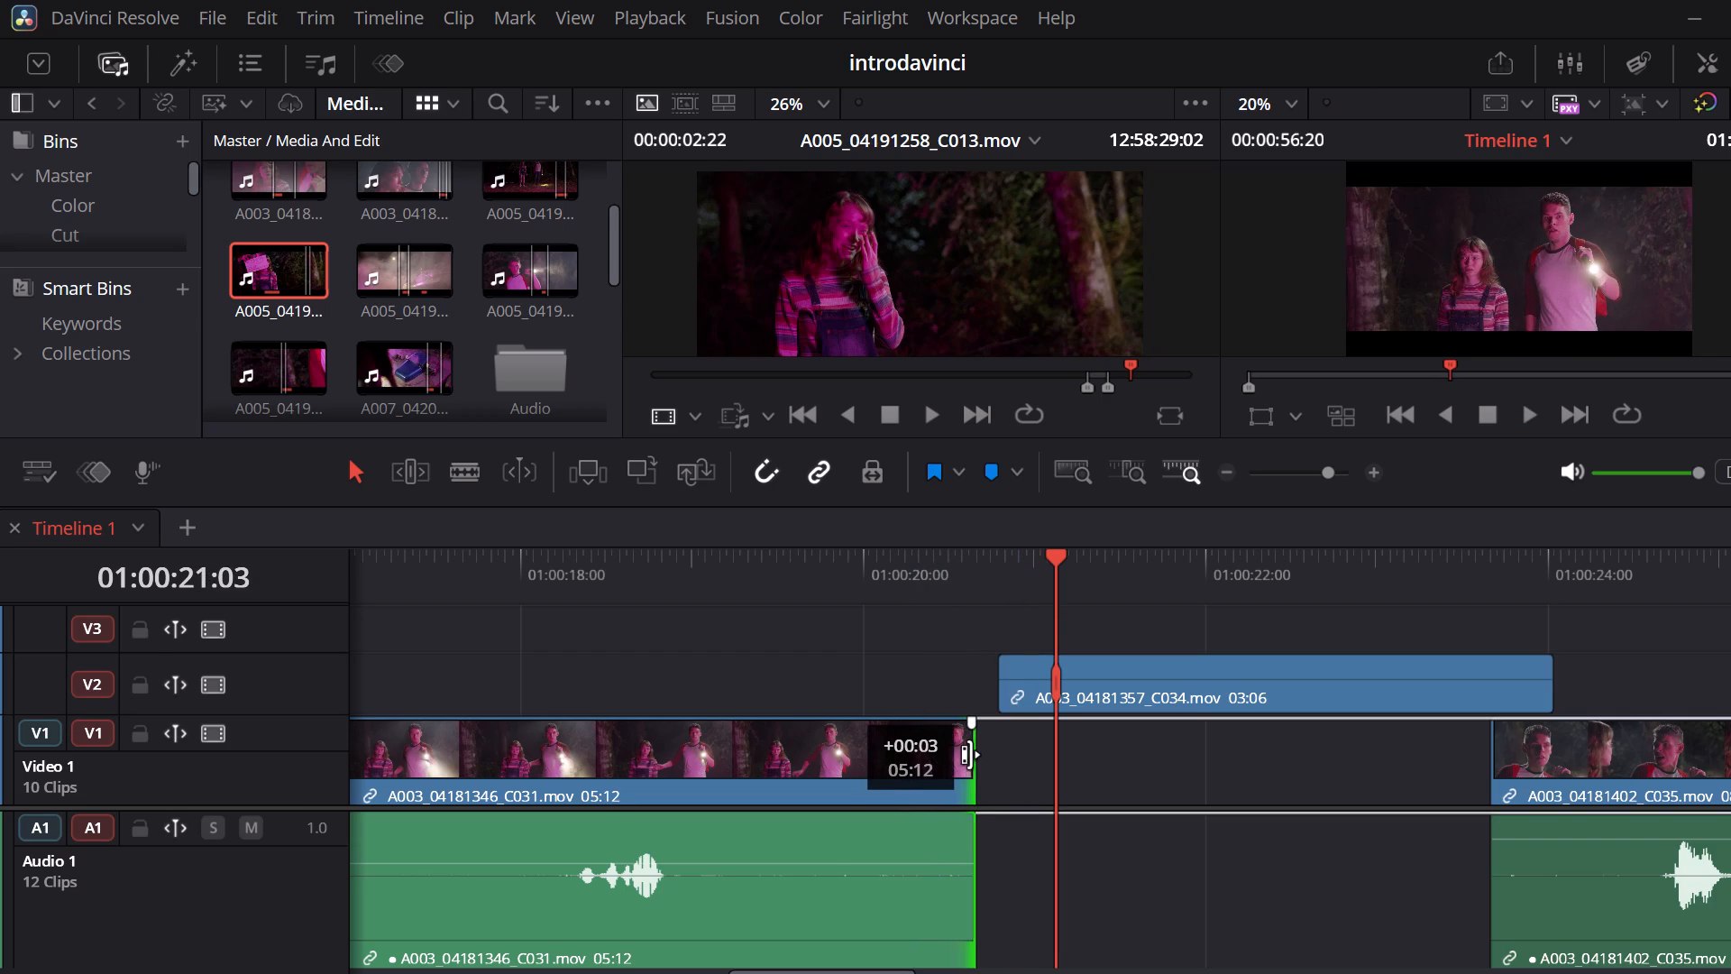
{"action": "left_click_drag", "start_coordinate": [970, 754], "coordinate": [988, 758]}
Play the adjusted transition from 01:00:20:04 to 01:00:21:11.
{"action": "left_click", "coordinate": [894, 568]}
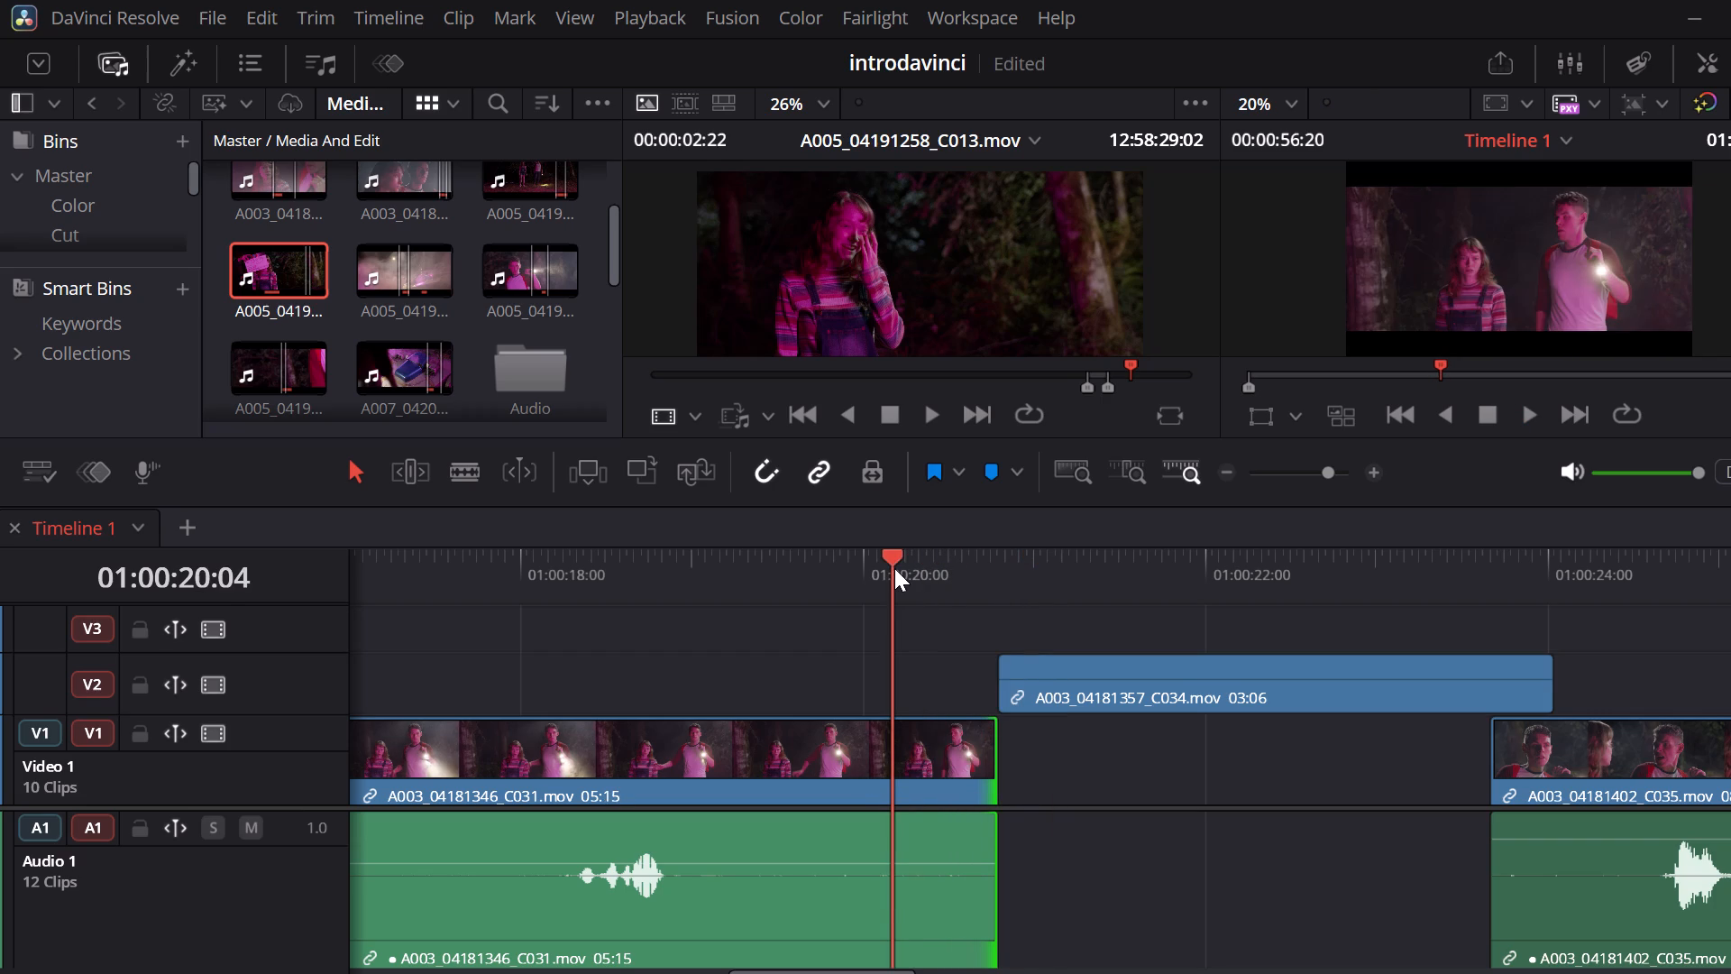
{"action": "key", "text": "space"}
{"action": "key", "text": "space"}
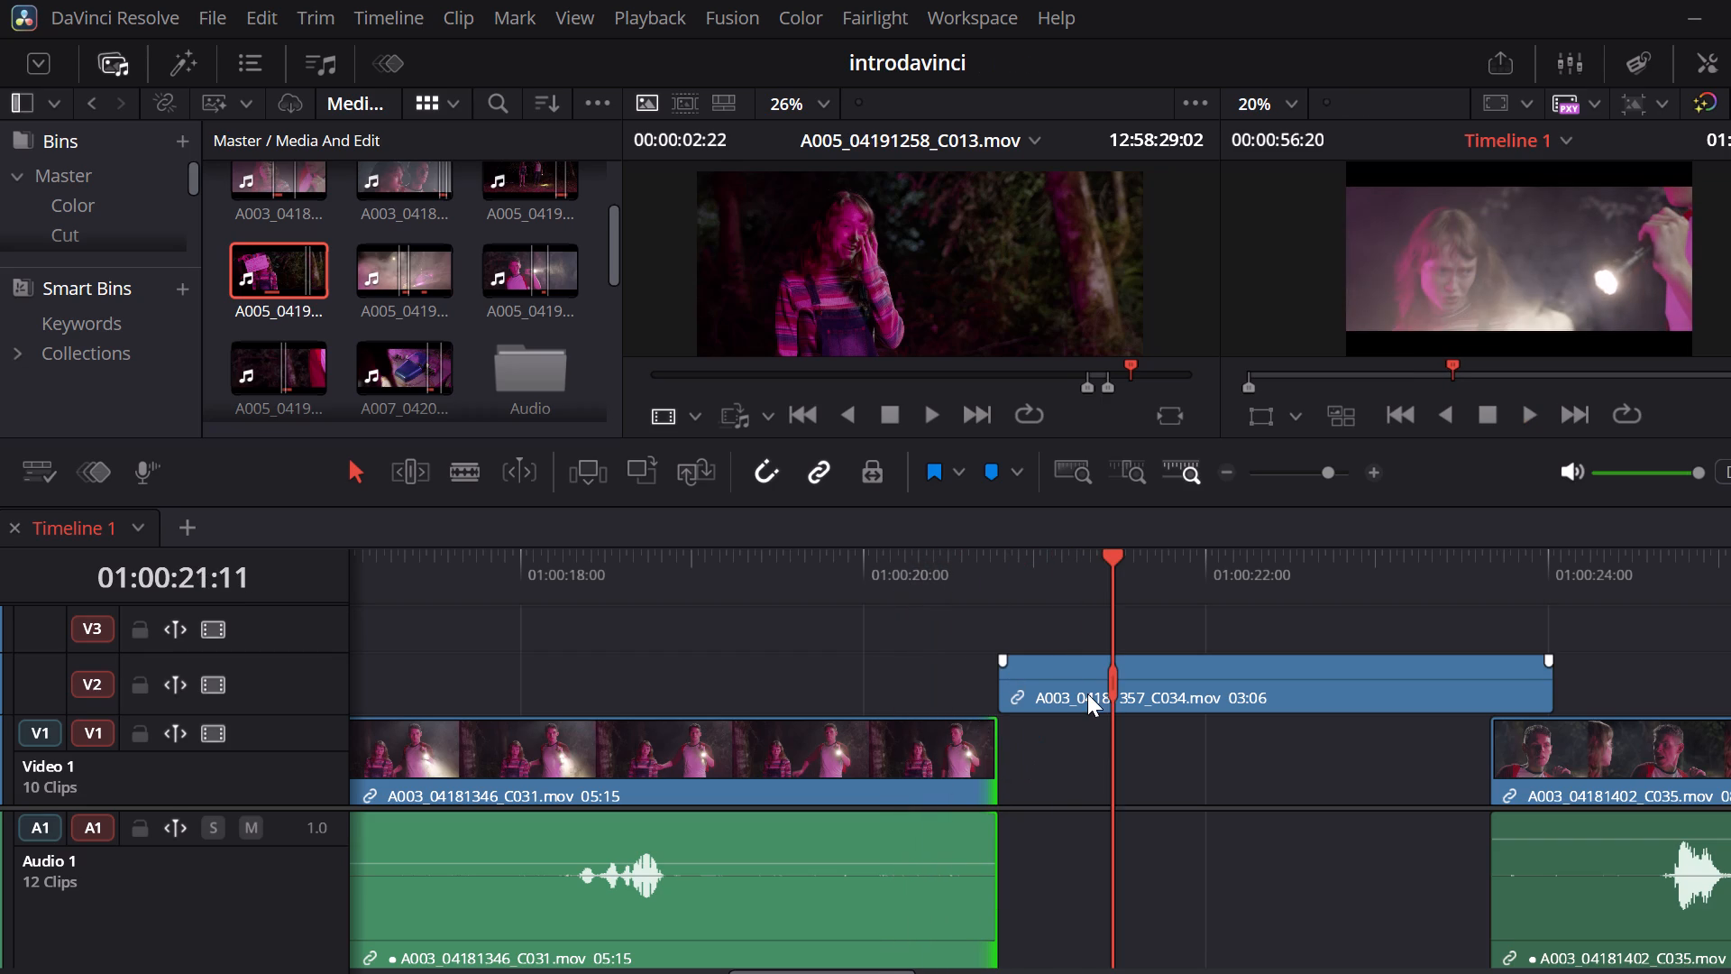
Move A003_04181357_C034 on V2 to start at about 01:00:21:16 and extend A003_04181346_C031 with its audio to 06:07.
{"action": "left_click_drag", "start_coordinate": [1087, 694], "coordinate": [1239, 698]}
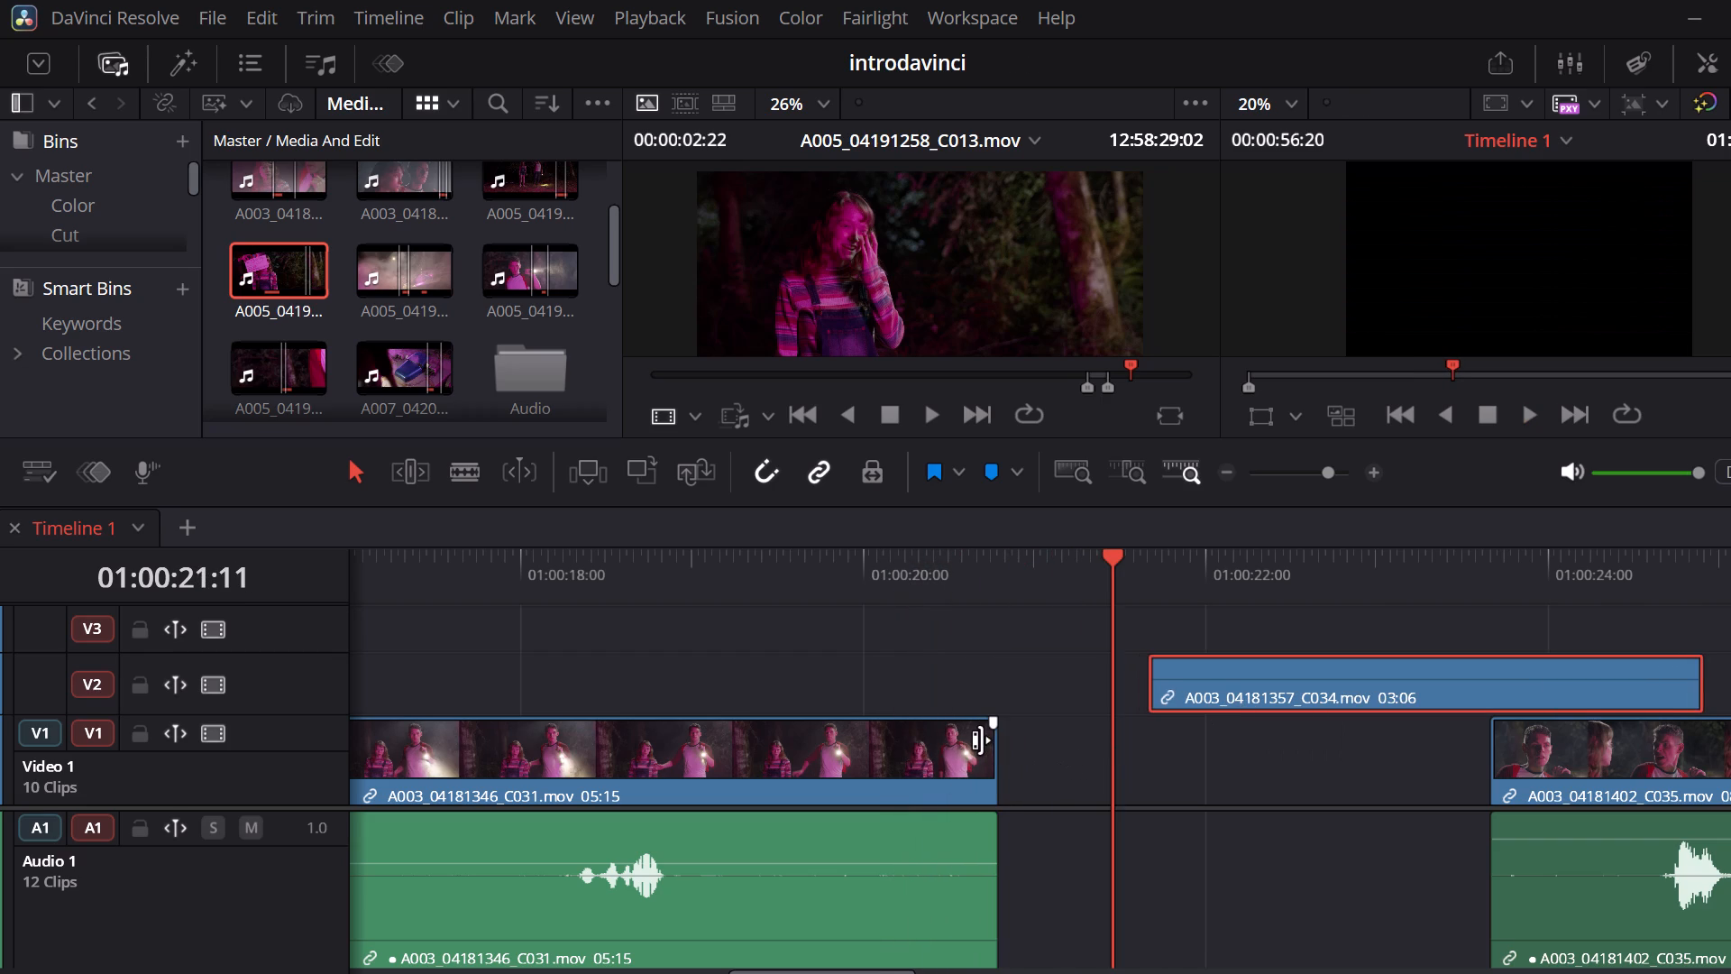
{"action": "left_click_drag", "start_coordinate": [981, 740], "coordinate": [1088, 754]}
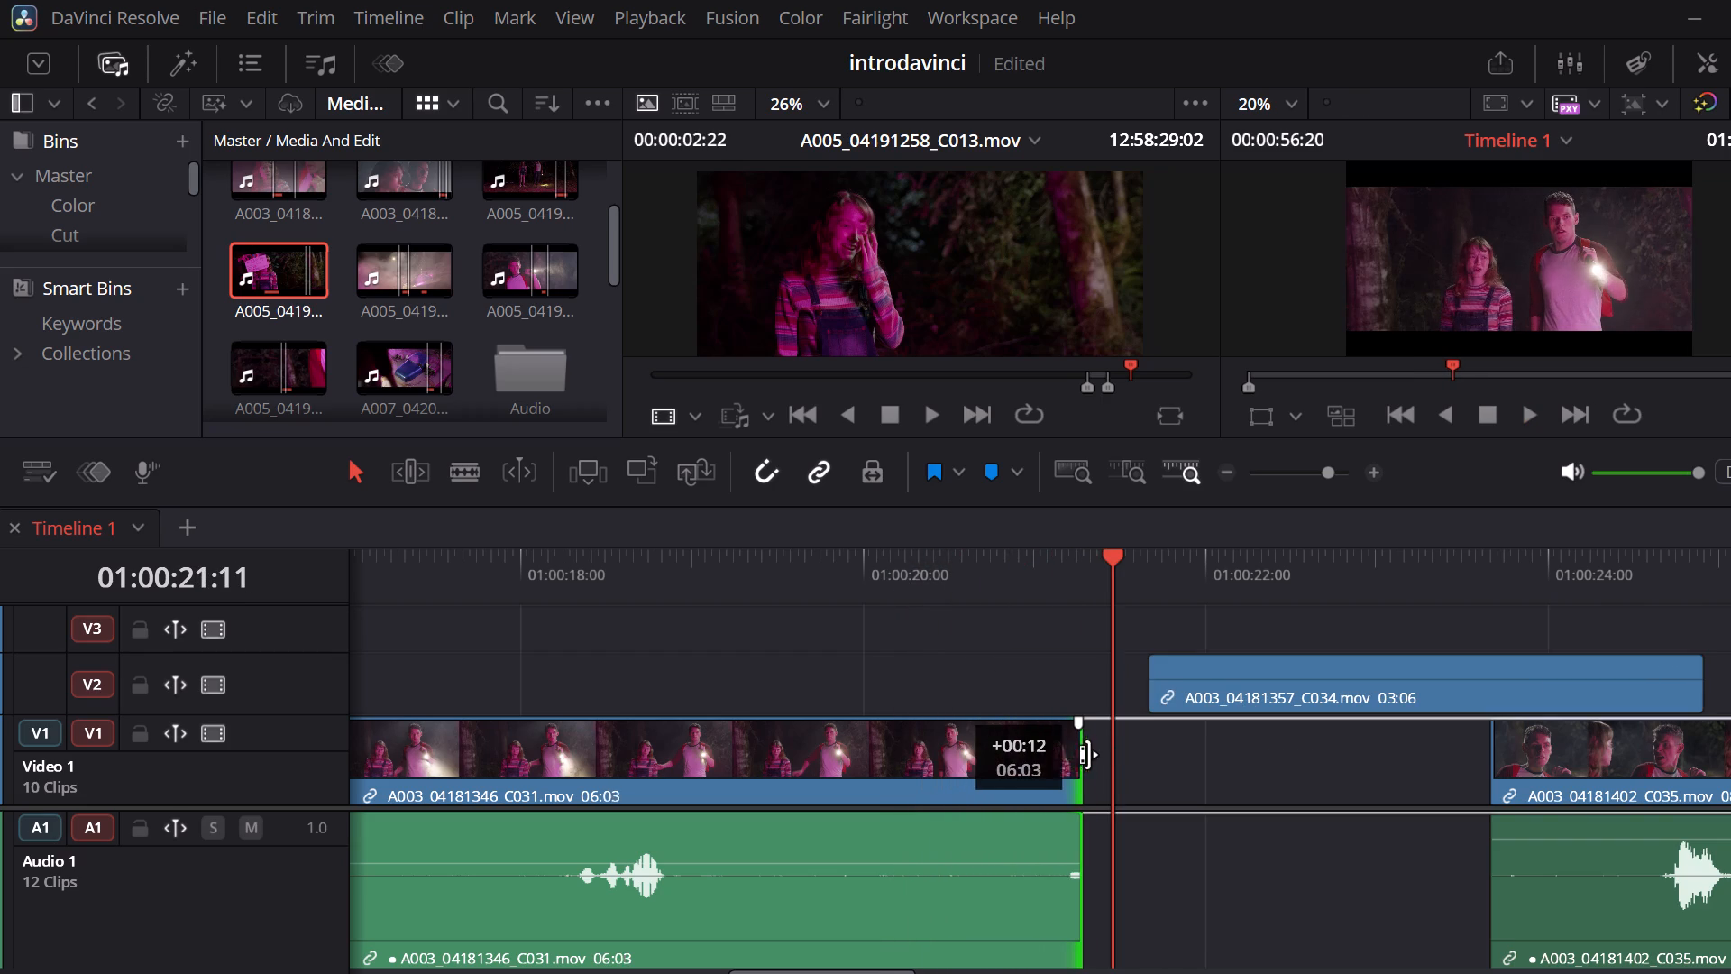
{"action": "left_click_drag", "start_coordinate": [1088, 754], "coordinate": [1090, 754]}
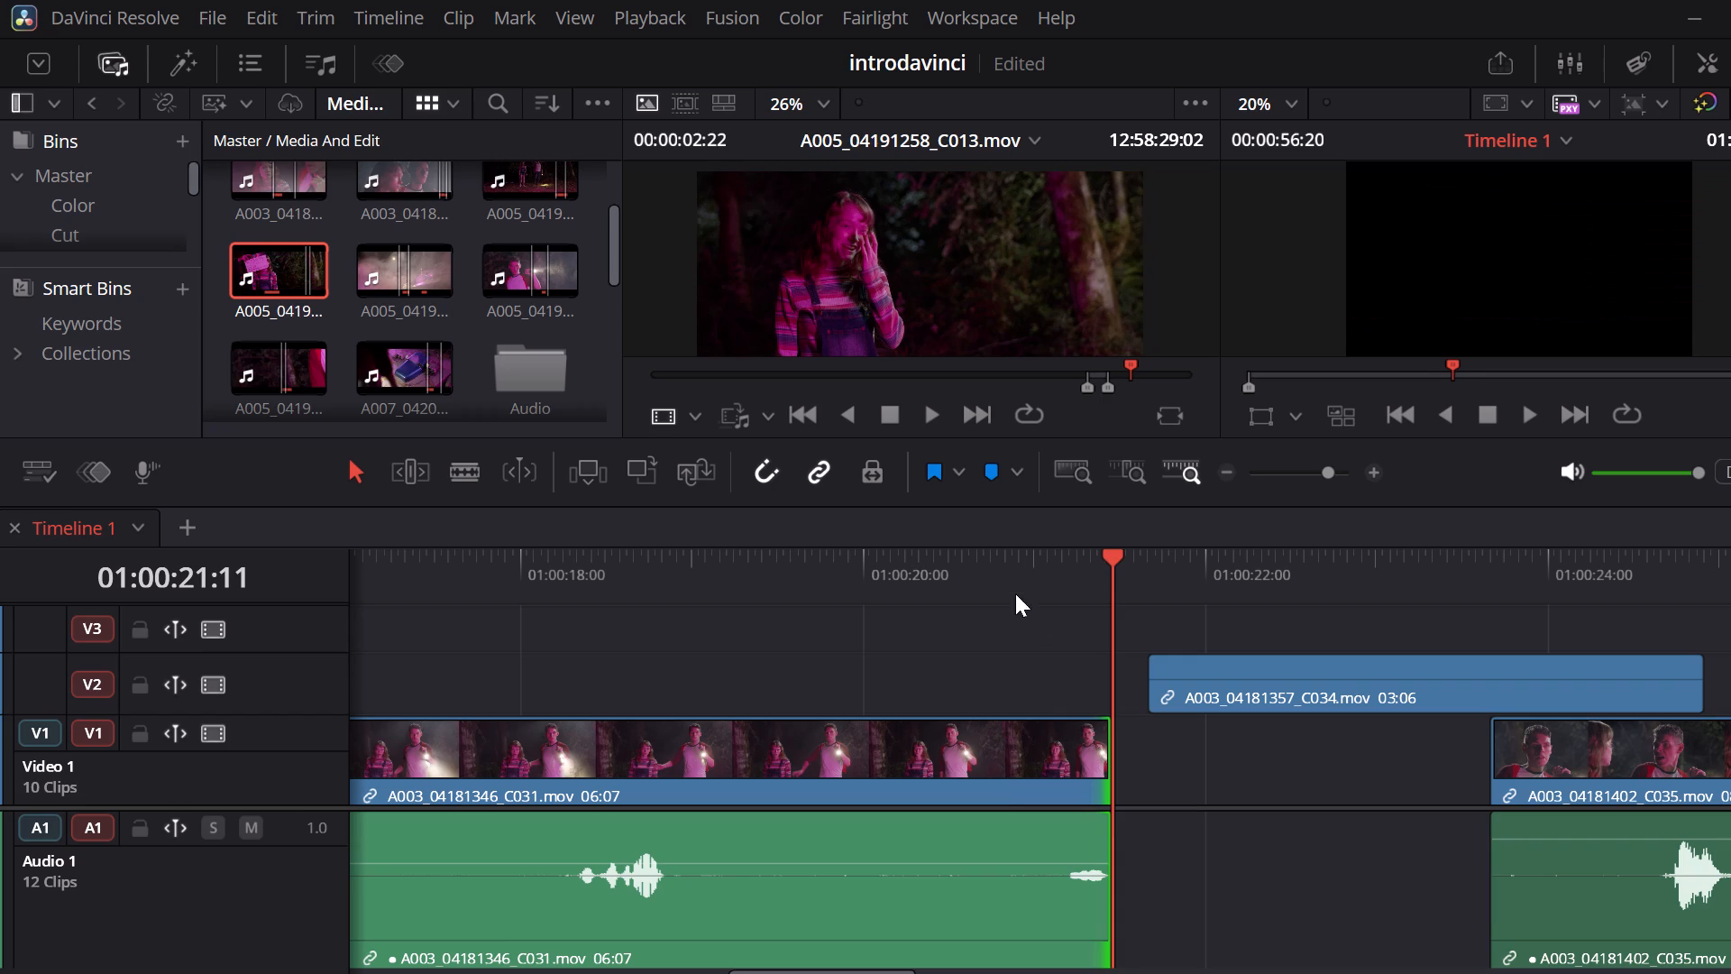
Play the end of A003_04181346_C031 into A003_04181357_C034, from 01:00:20:23 to 01:00:21:19.
{"action": "left_click", "coordinate": [1003, 546]}
{"action": "left_click", "coordinate": [1029, 559]}
{"action": "key", "text": "space"}
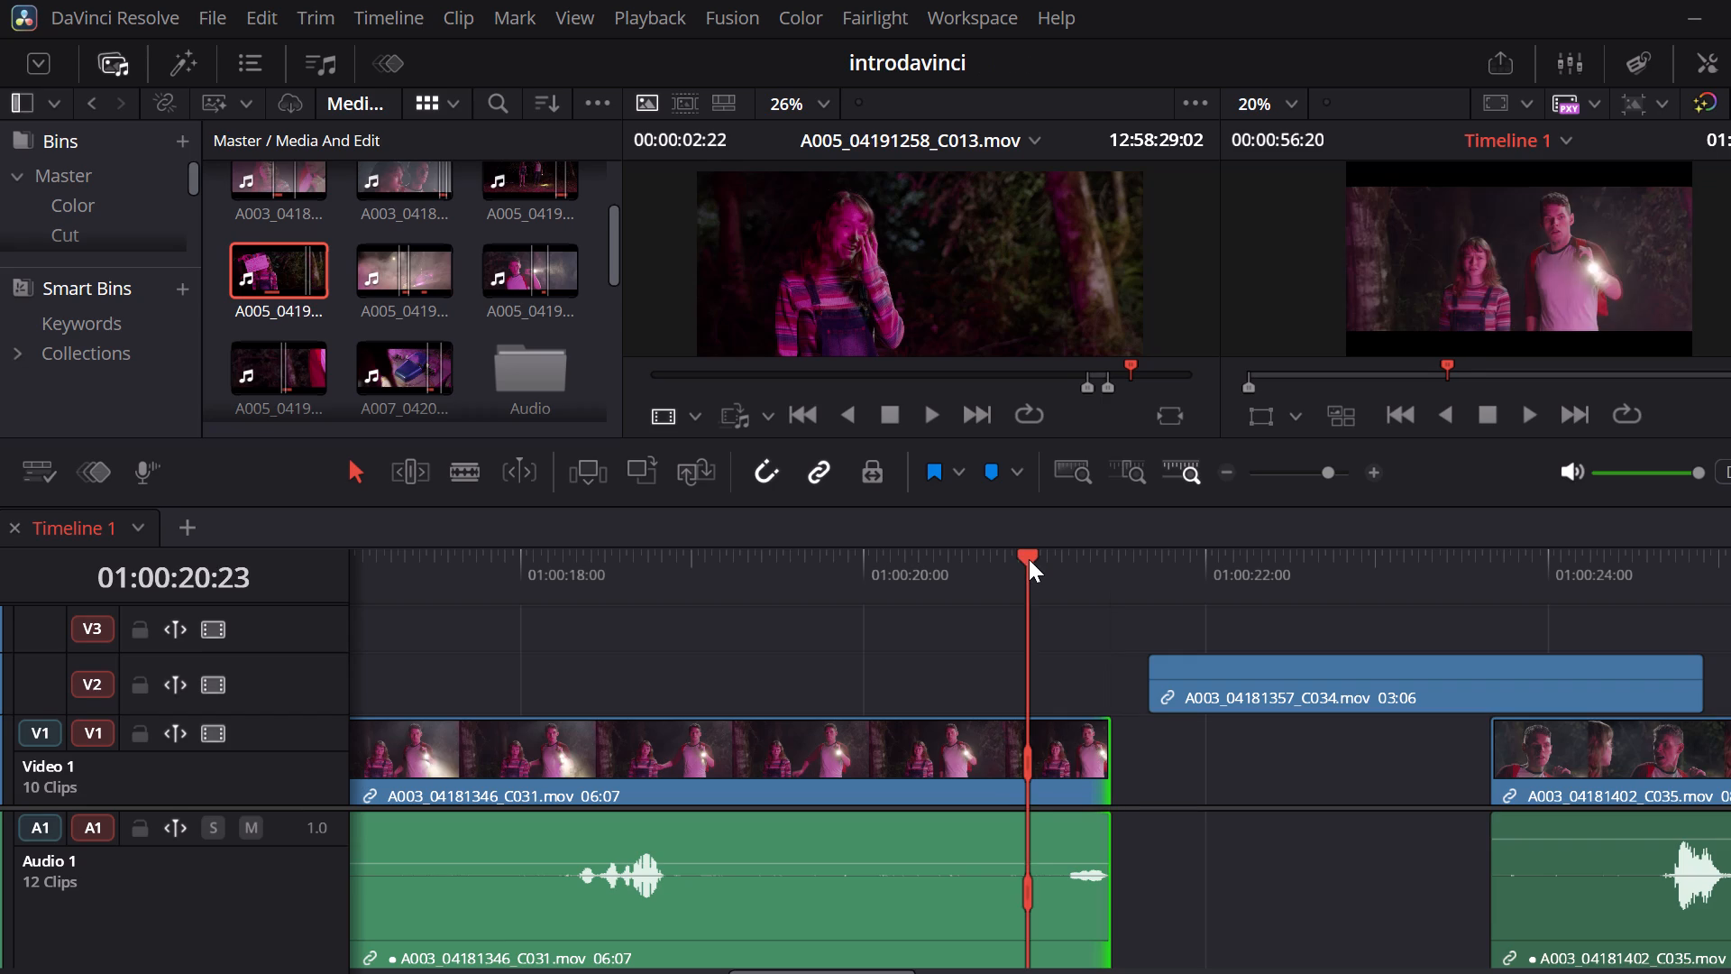
{"action": "key", "text": "space"}
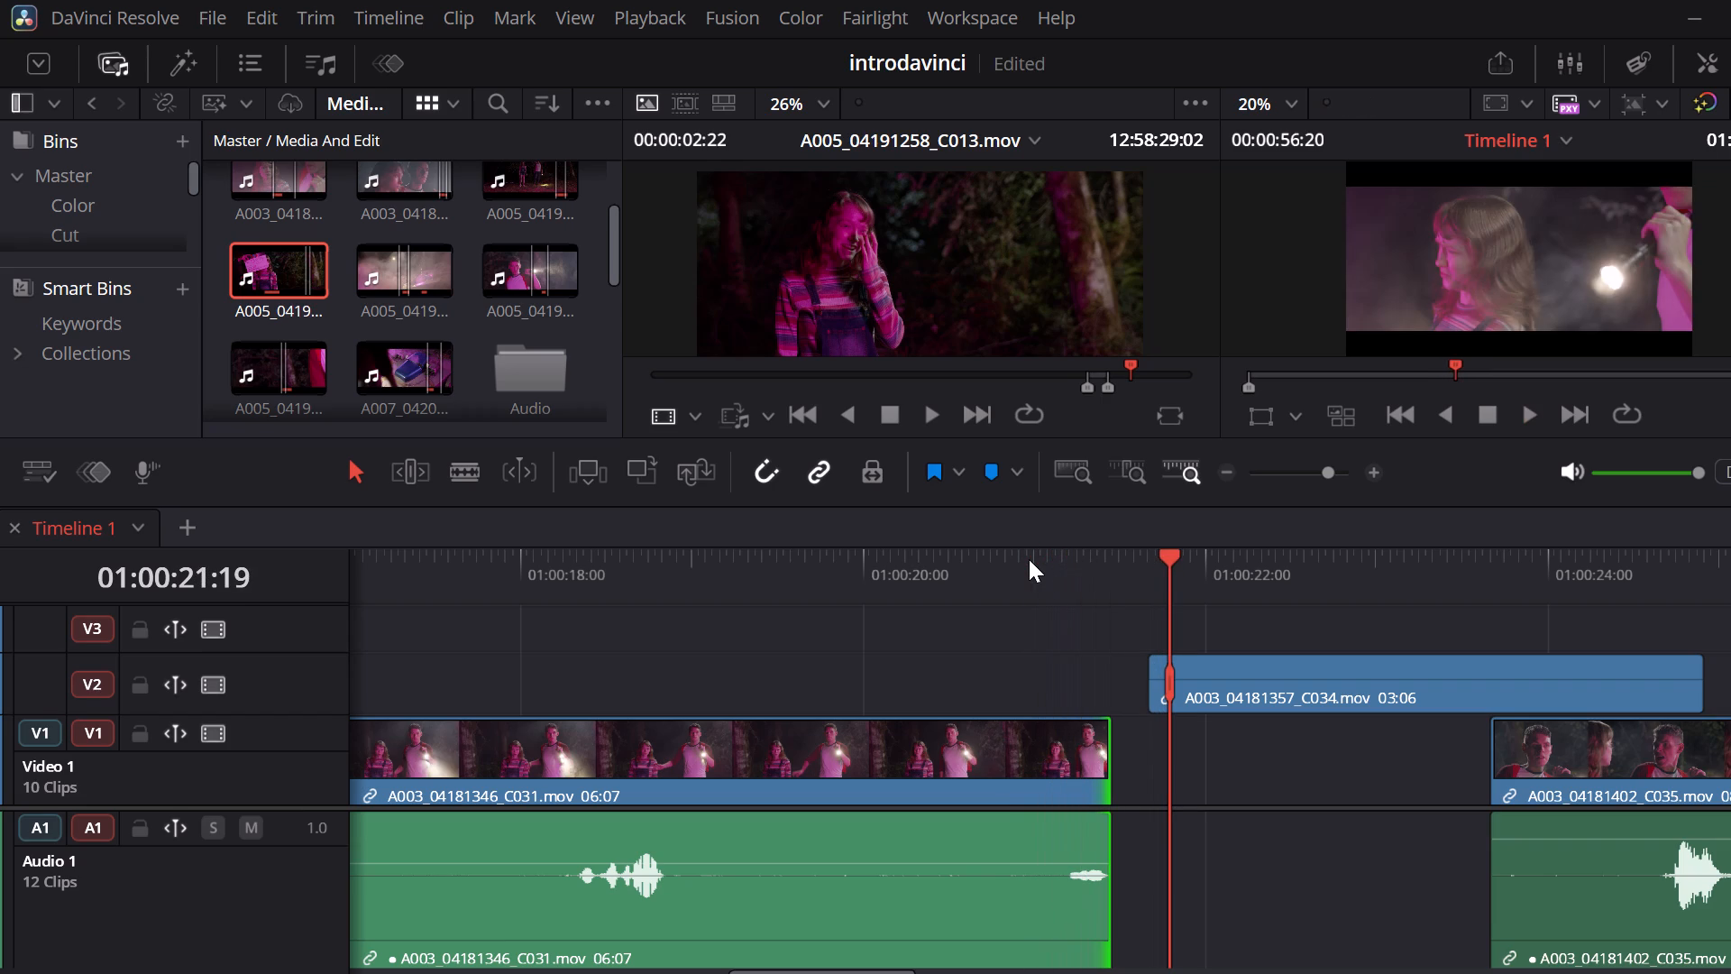
Play the transition from A003_04181346_C031 into A003_04181357_C034, from 01:00:21:00 to 01:00:22:02.
{"action": "left_click", "coordinate": [1032, 560]}
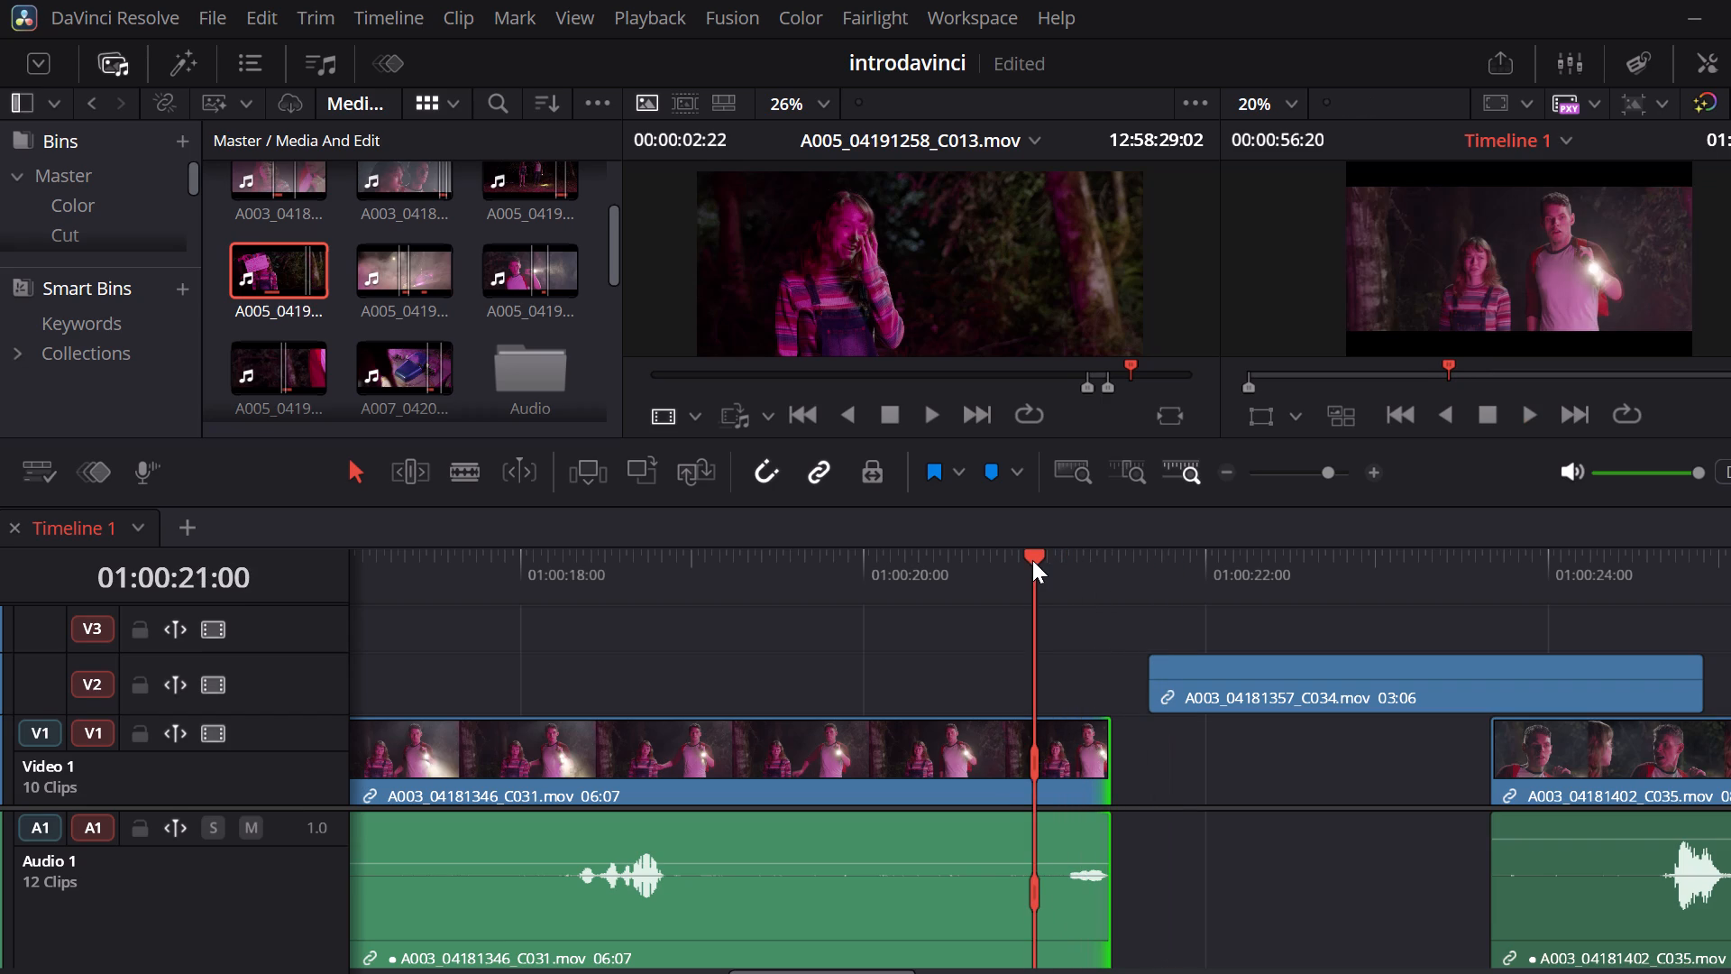
{"action": "key", "text": "space"}
{"action": "key", "text": "space"}
{"action": "key", "text": "space"}
{"action": "key", "text": "space"}
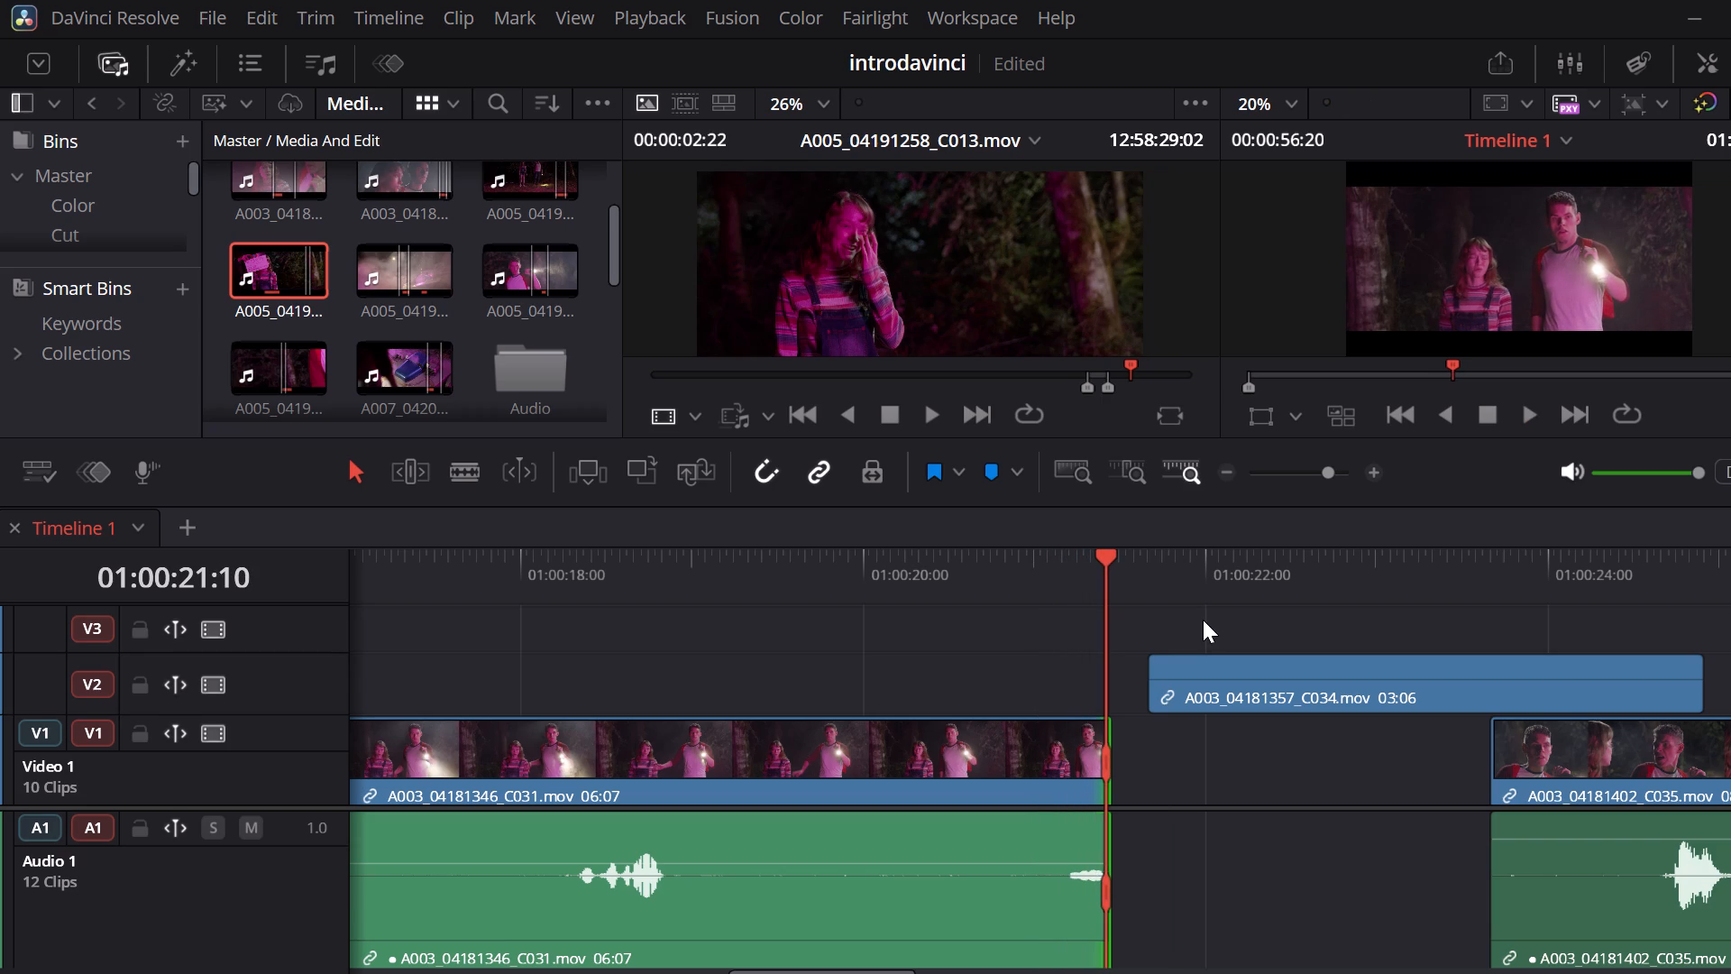
{"action": "key", "text": "space"}
{"action": "key", "text": "space"}
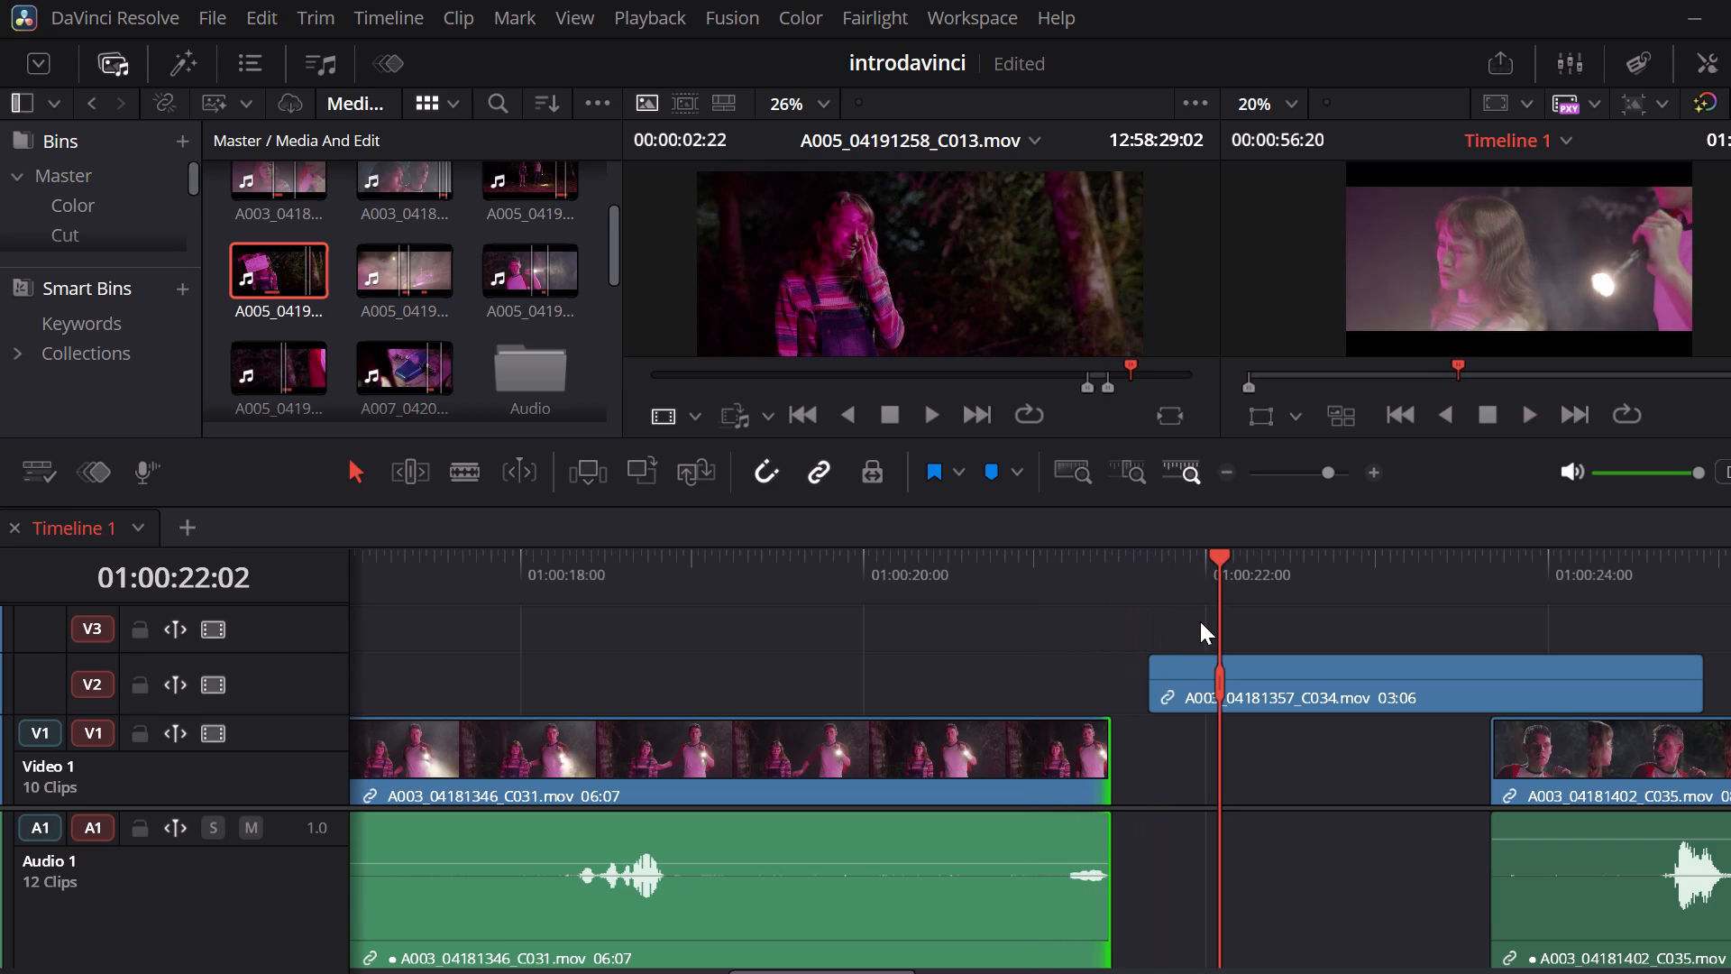
{"action": "left_click", "coordinate": [1060, 562]}
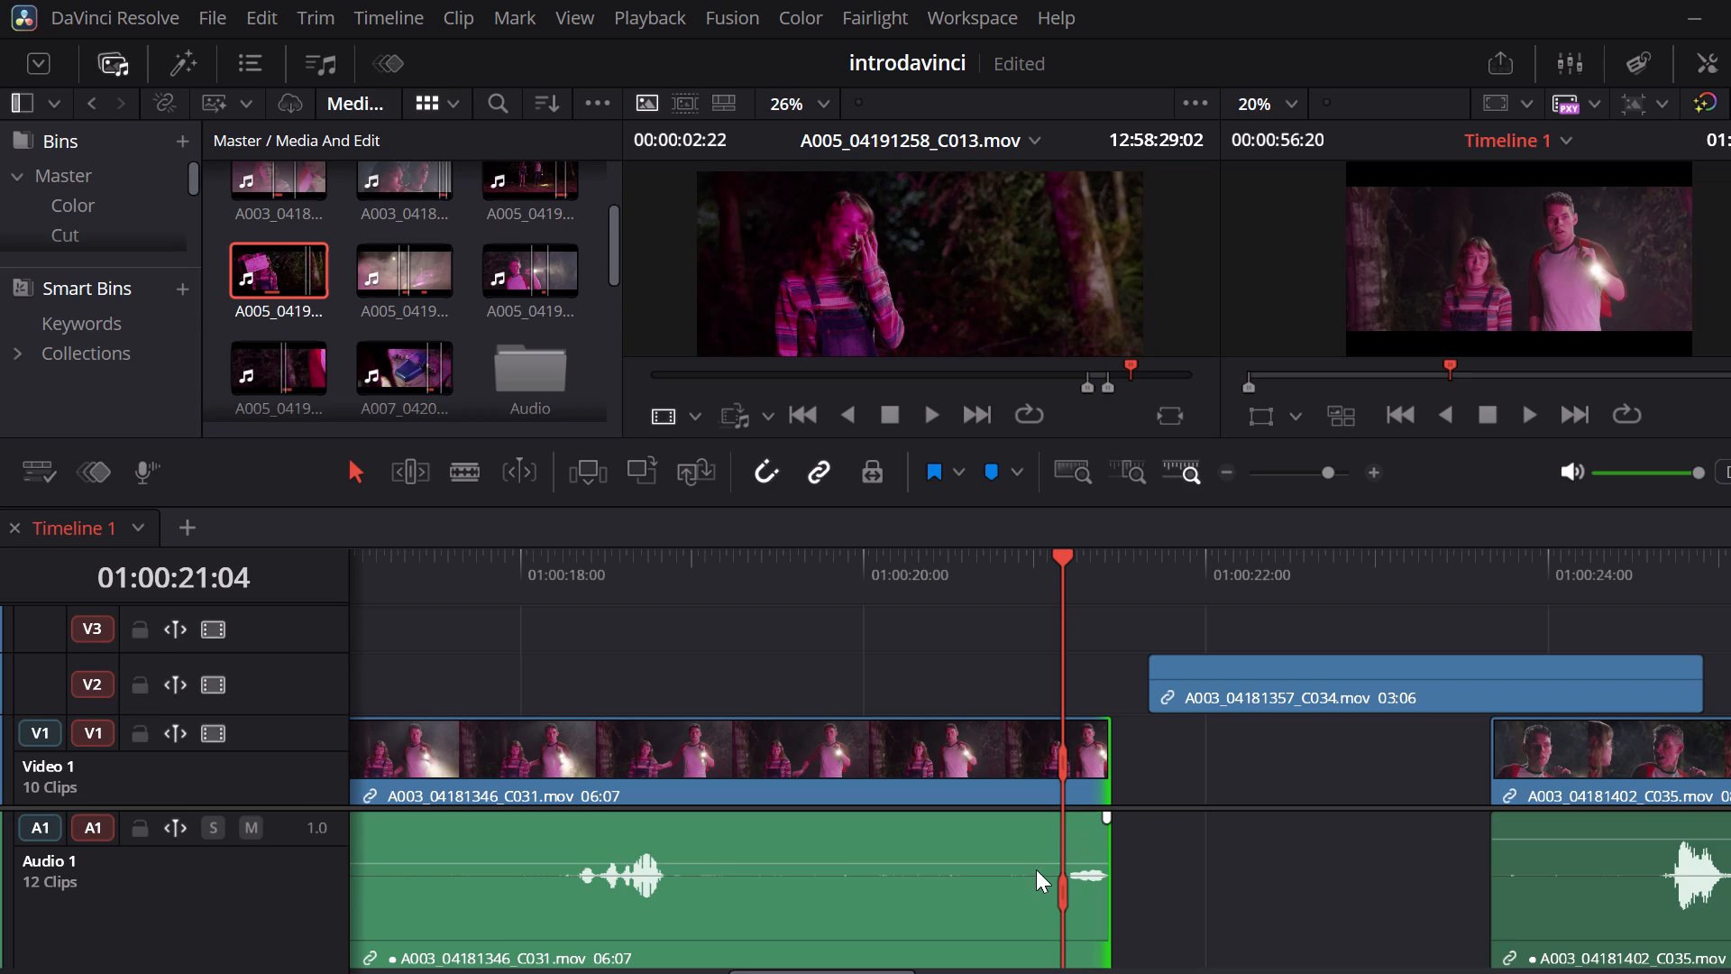
Raise the volume of A003_04181346_C031's audio clip on A1.
{"action": "left_click_drag", "start_coordinate": [1030, 859], "coordinate": [1030, 857]}
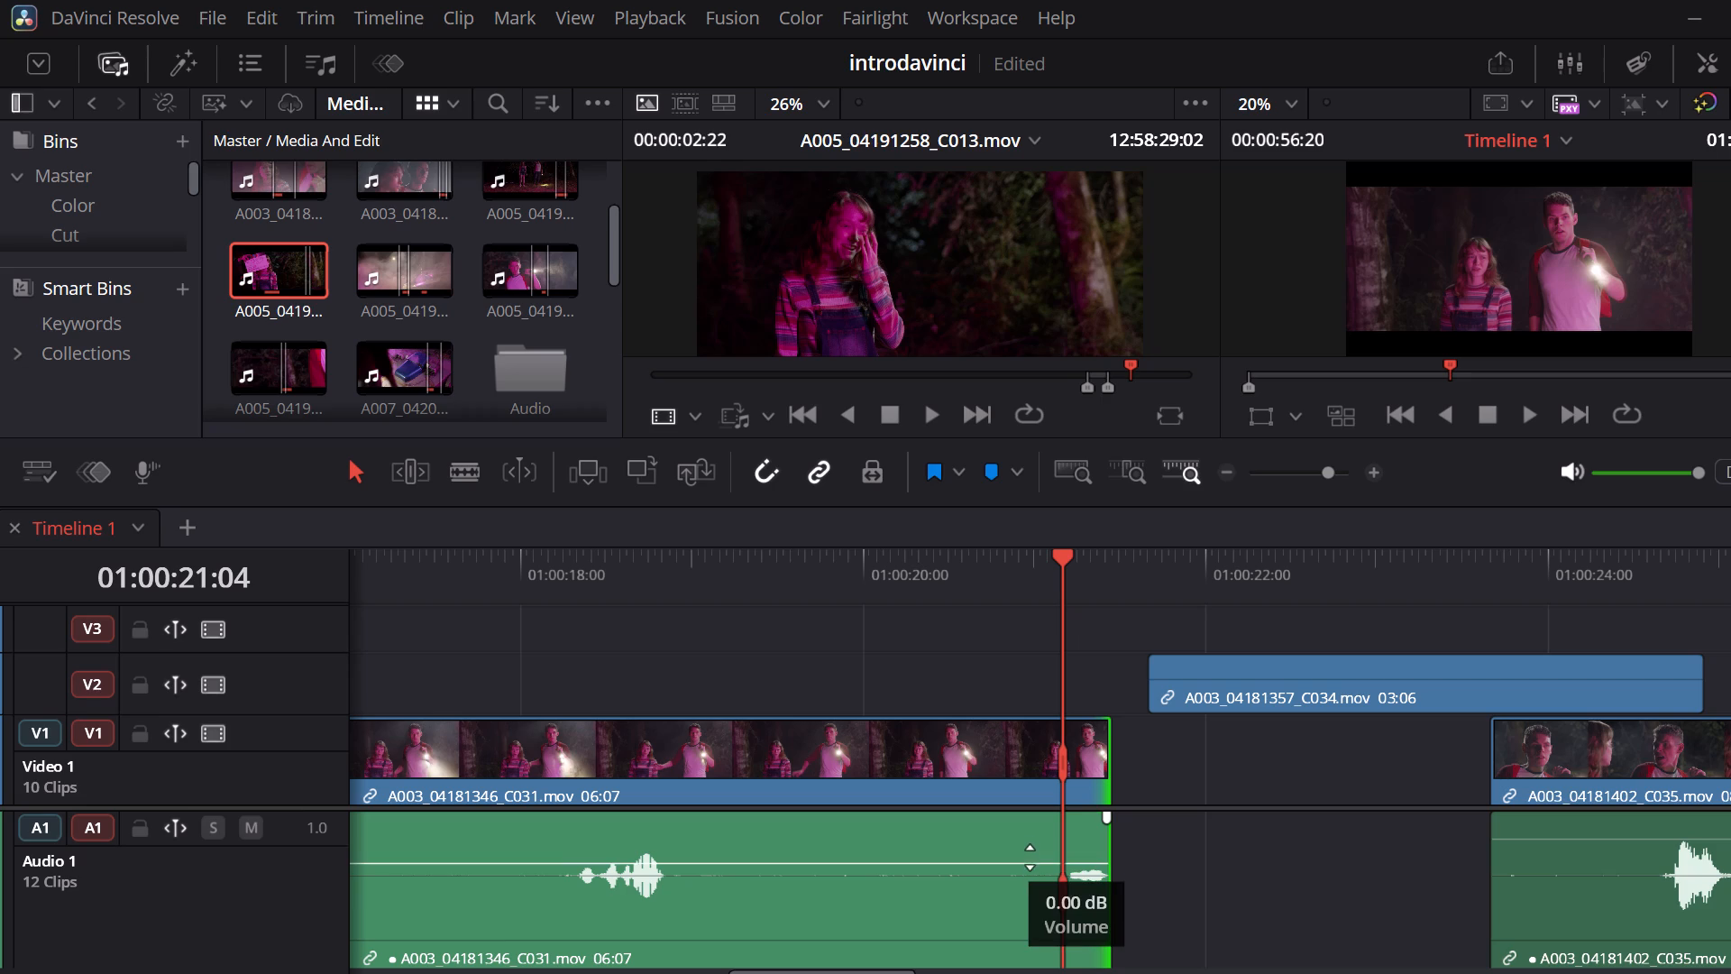
{"action": "left_click_drag", "start_coordinate": [1030, 857], "coordinate": [1029, 842]}
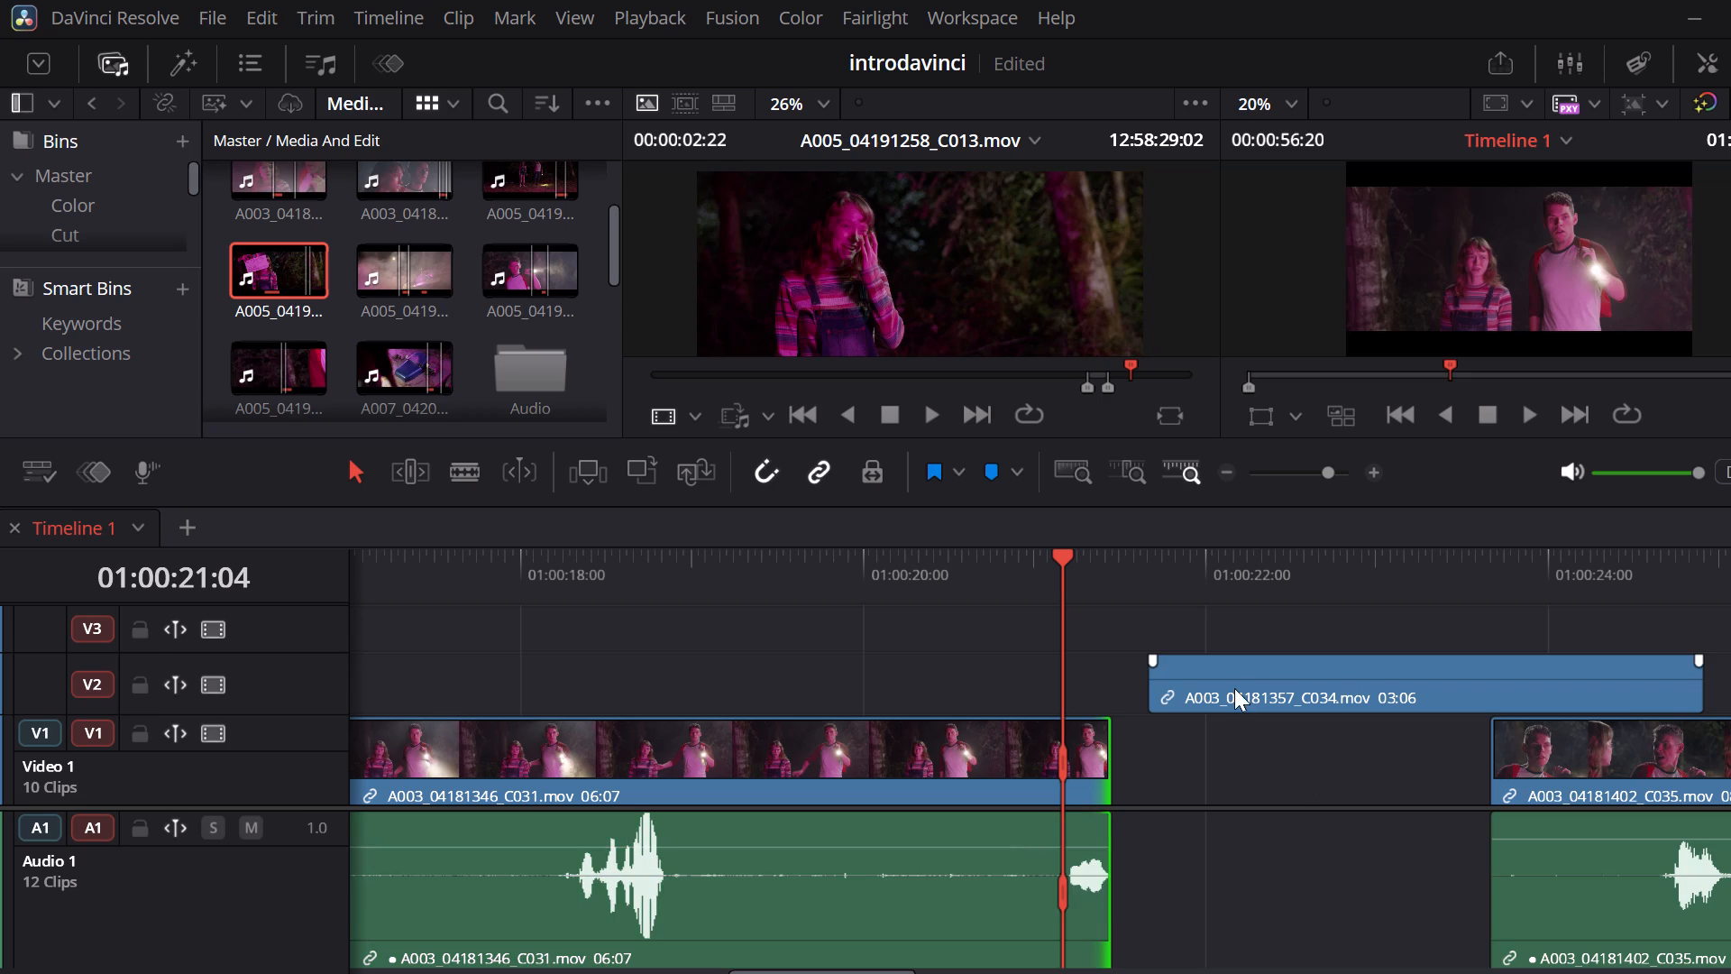
Make the Audio 2 track taller and raise the volume of A003_04181357_C034's audio clip on it.
{"action": "scroll", "coordinate": [1294, 907], "scroll_direction": "down", "scroll_amount": 1}
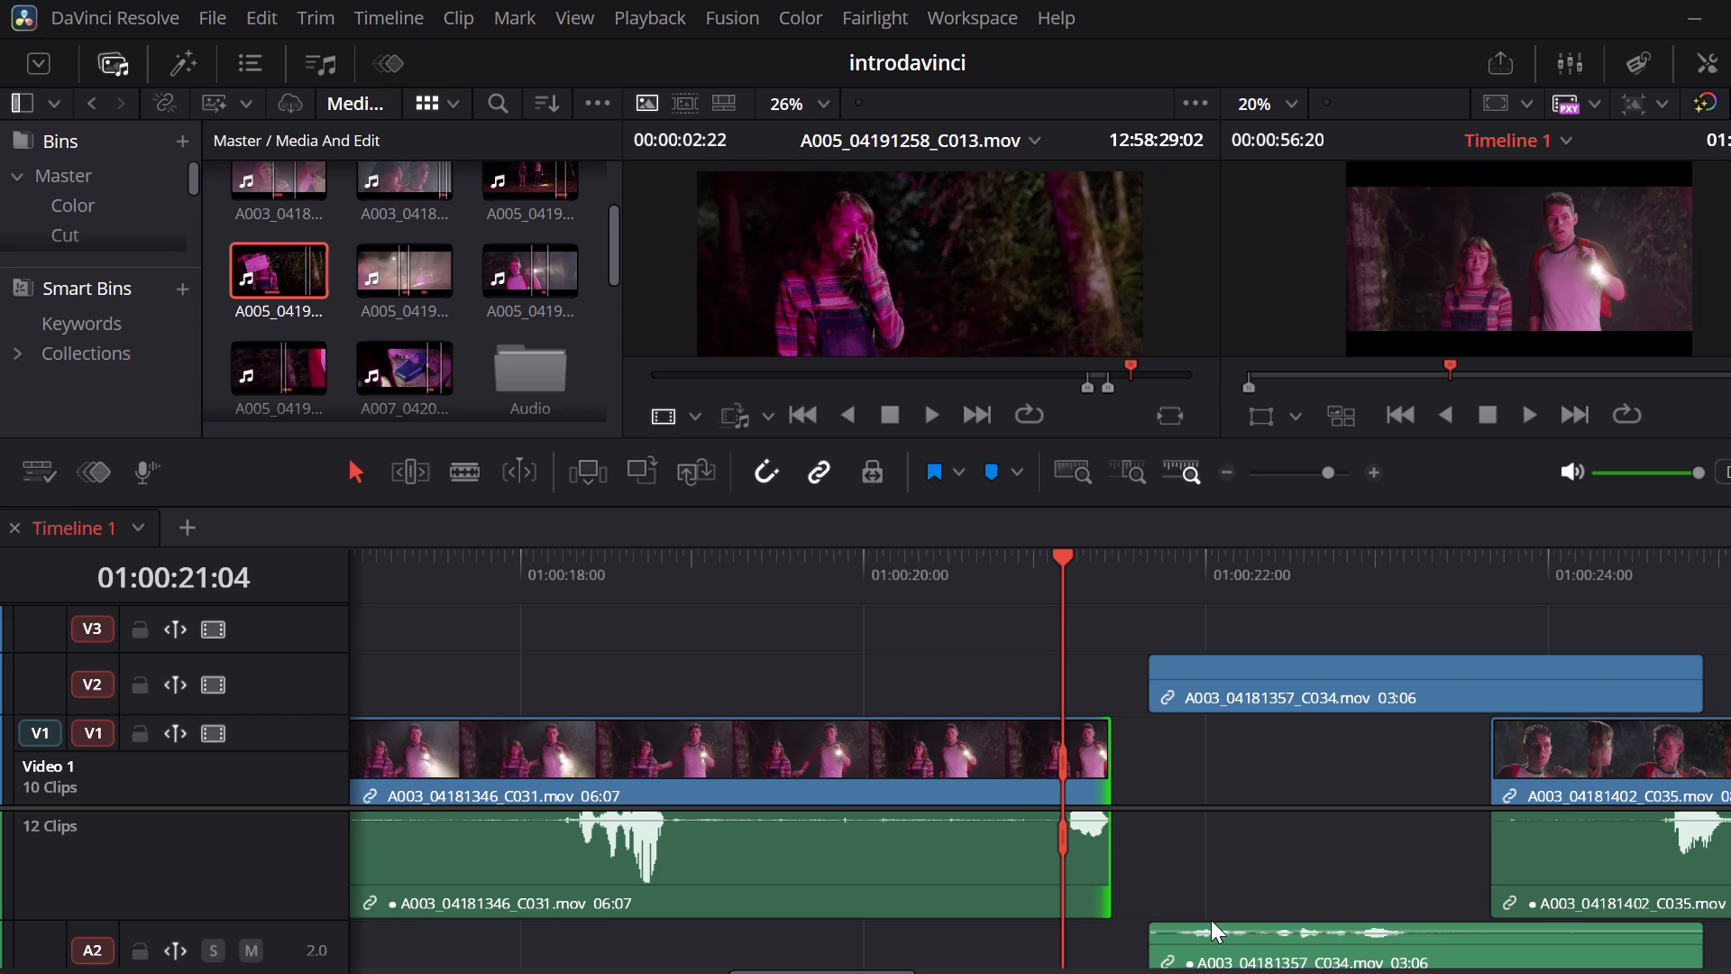
{"action": "left_click", "coordinate": [1165, 924]}
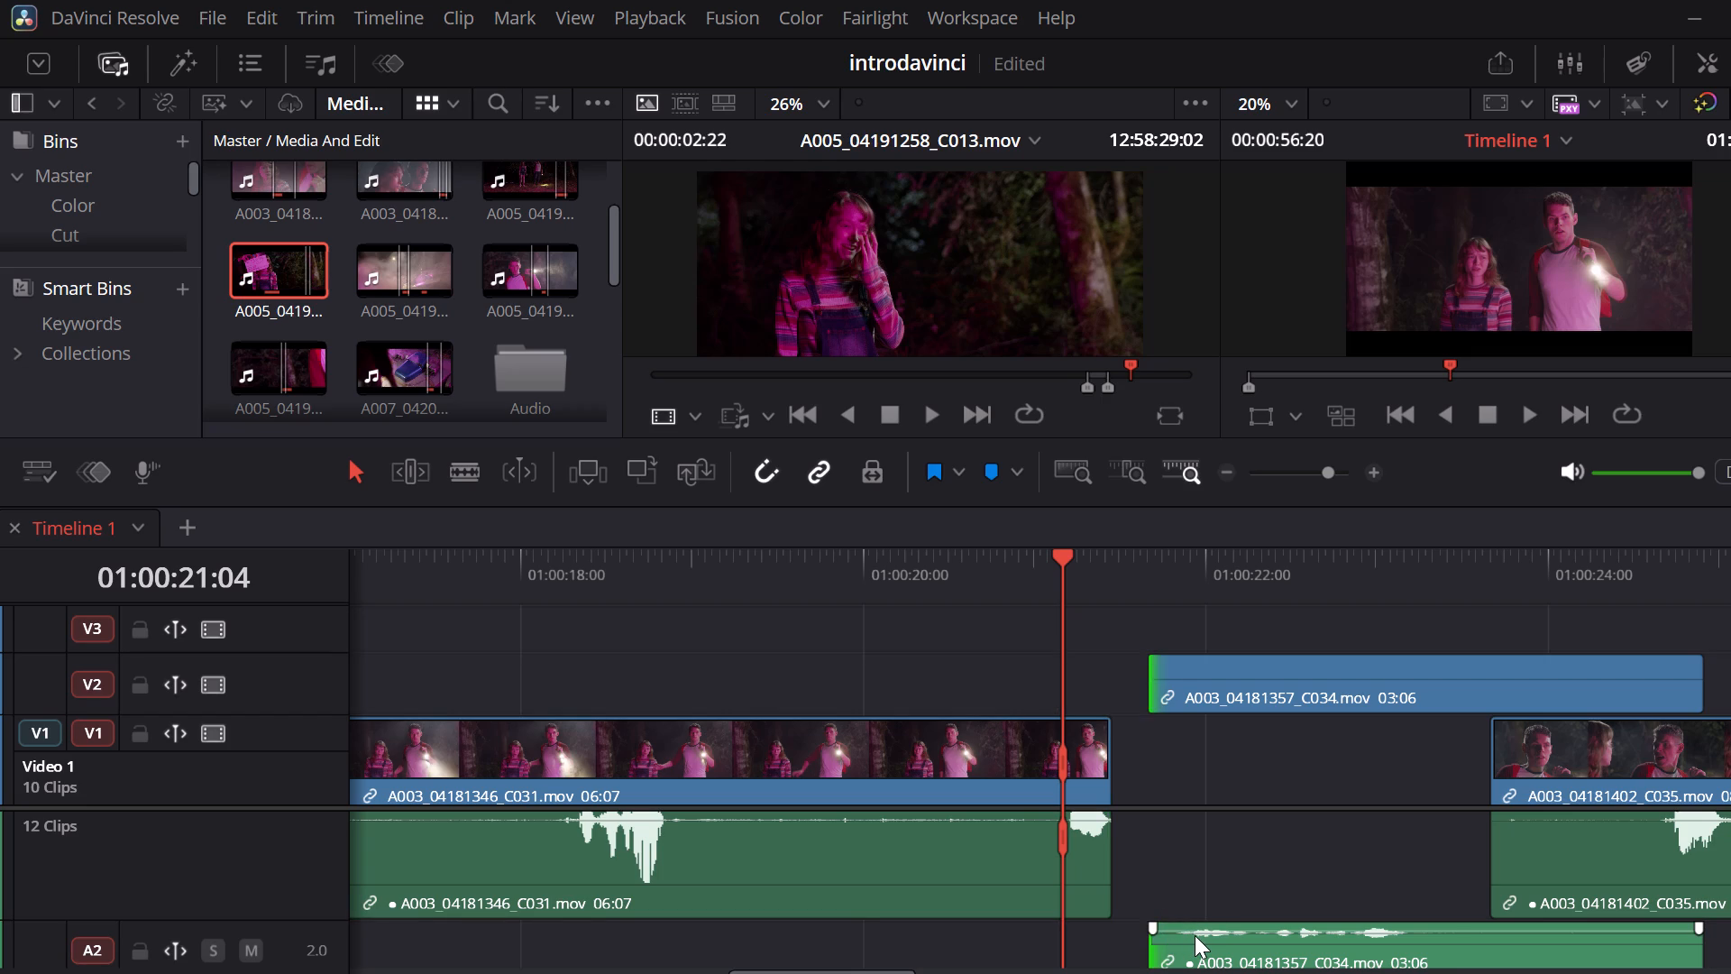
{"action": "left_click", "coordinate": [1195, 935]}
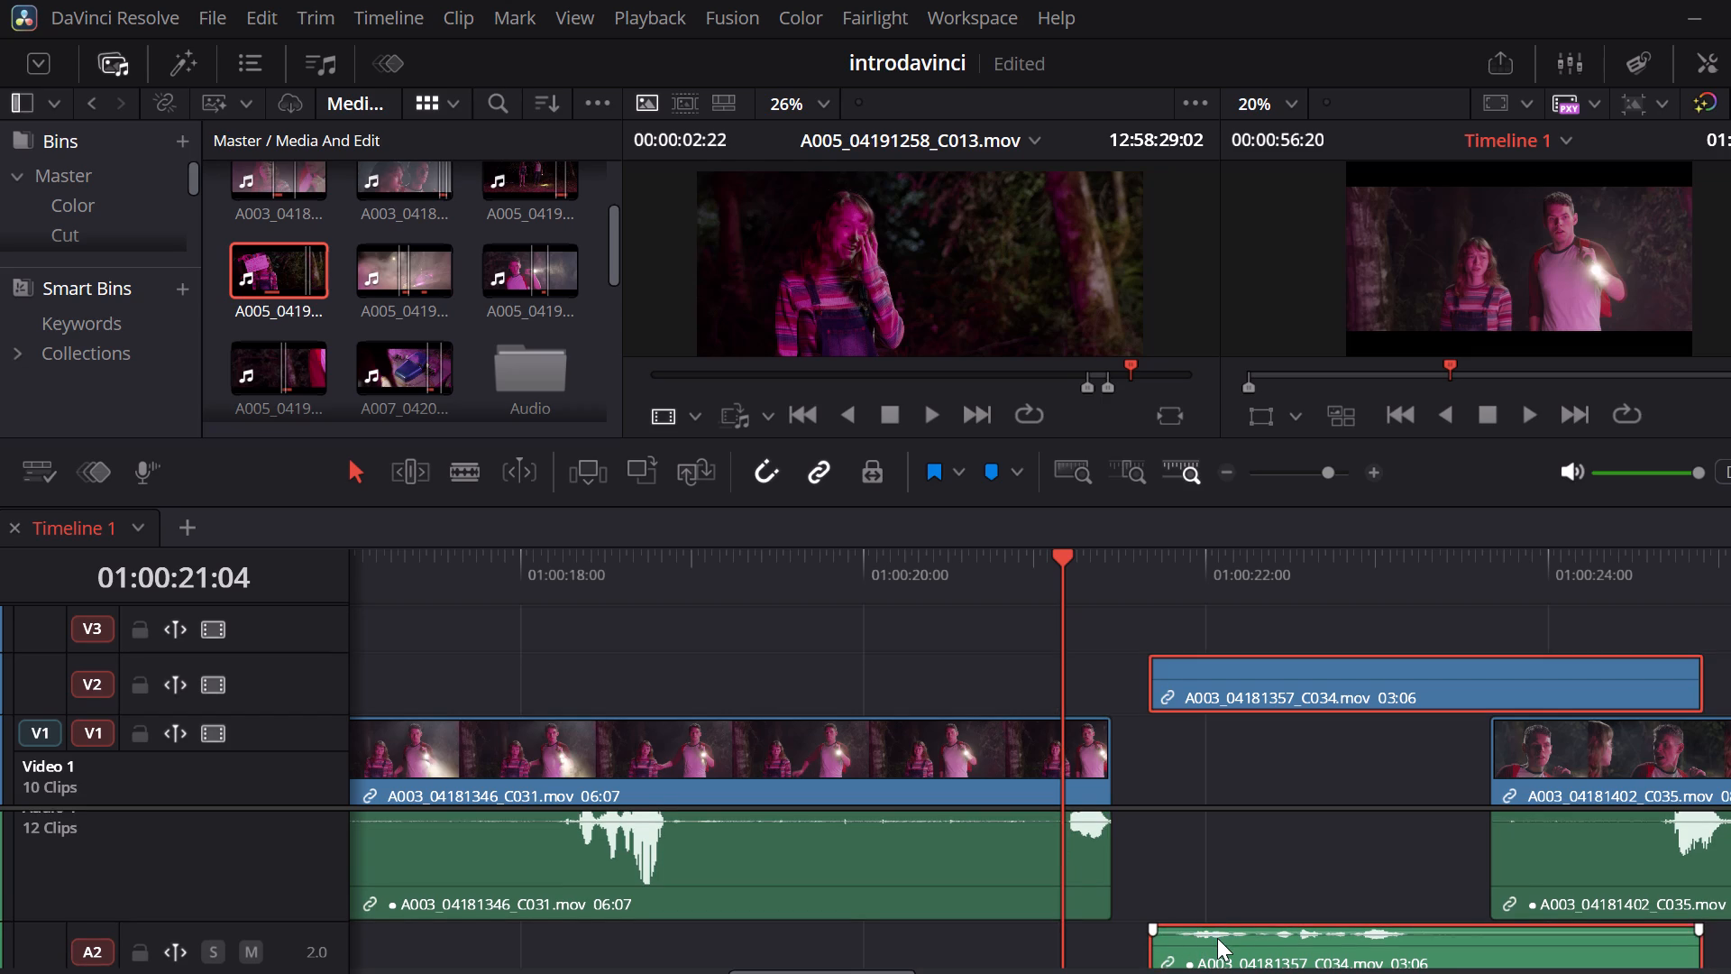
{"action": "scroll", "coordinate": [1230, 925], "scroll_direction": "down", "scroll_amount": 1}
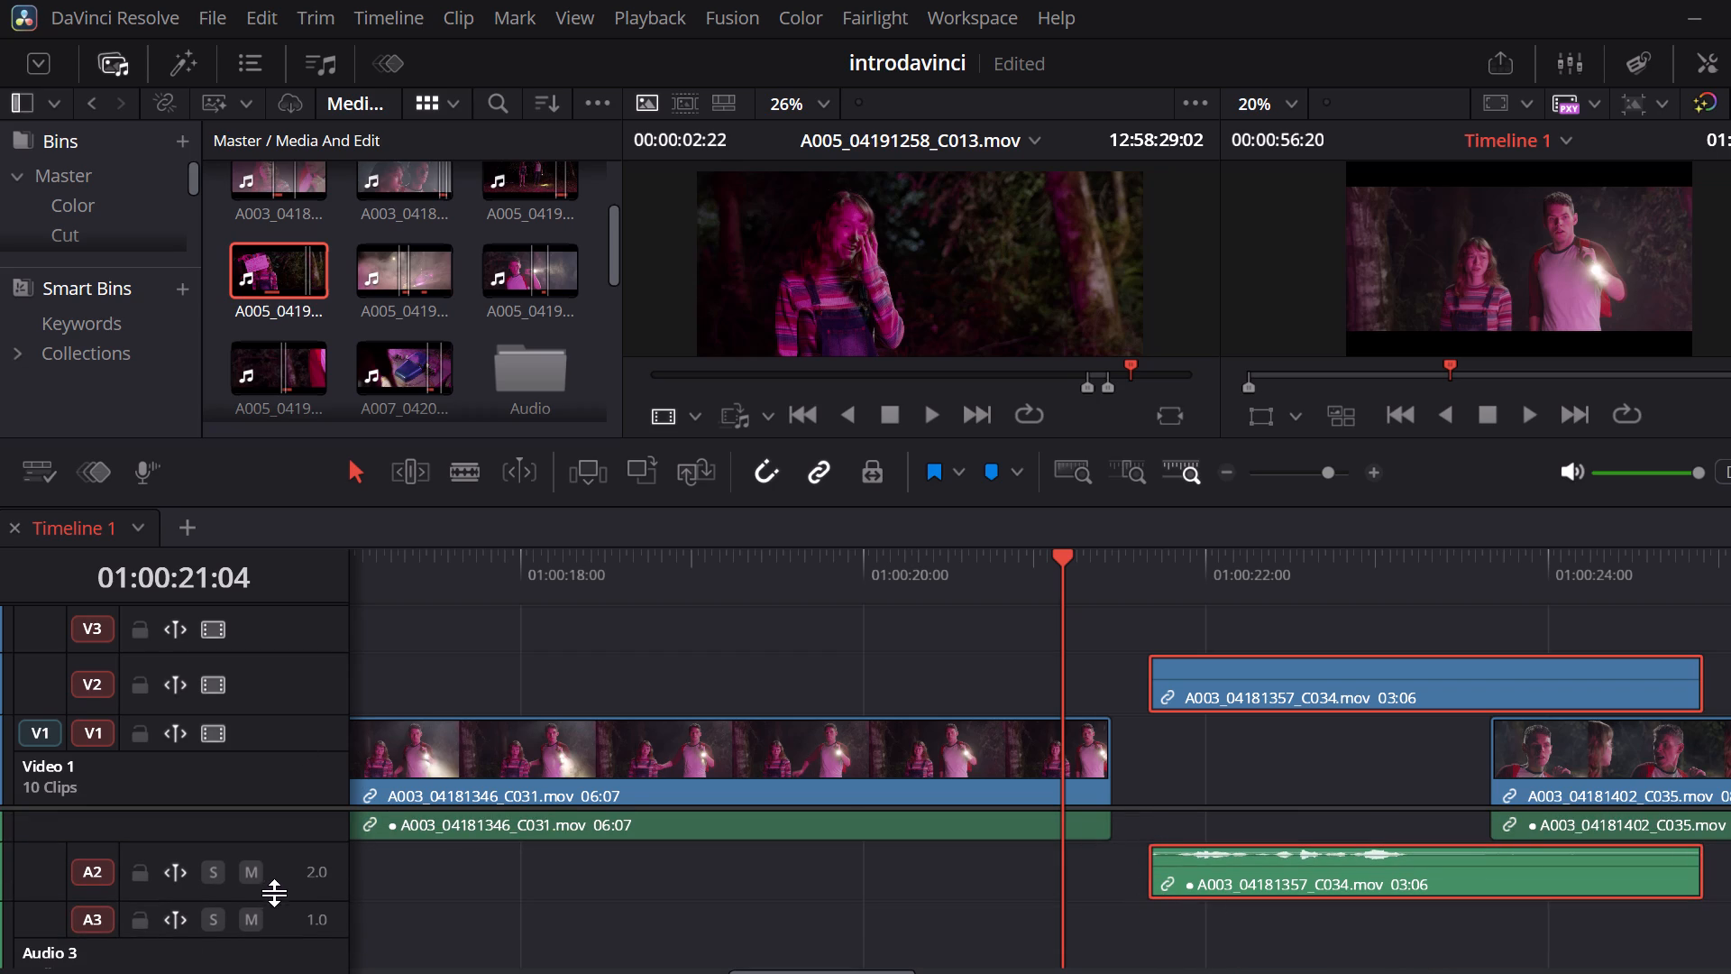
{"action": "left_click_drag", "start_coordinate": [280, 898], "coordinate": [277, 973]}
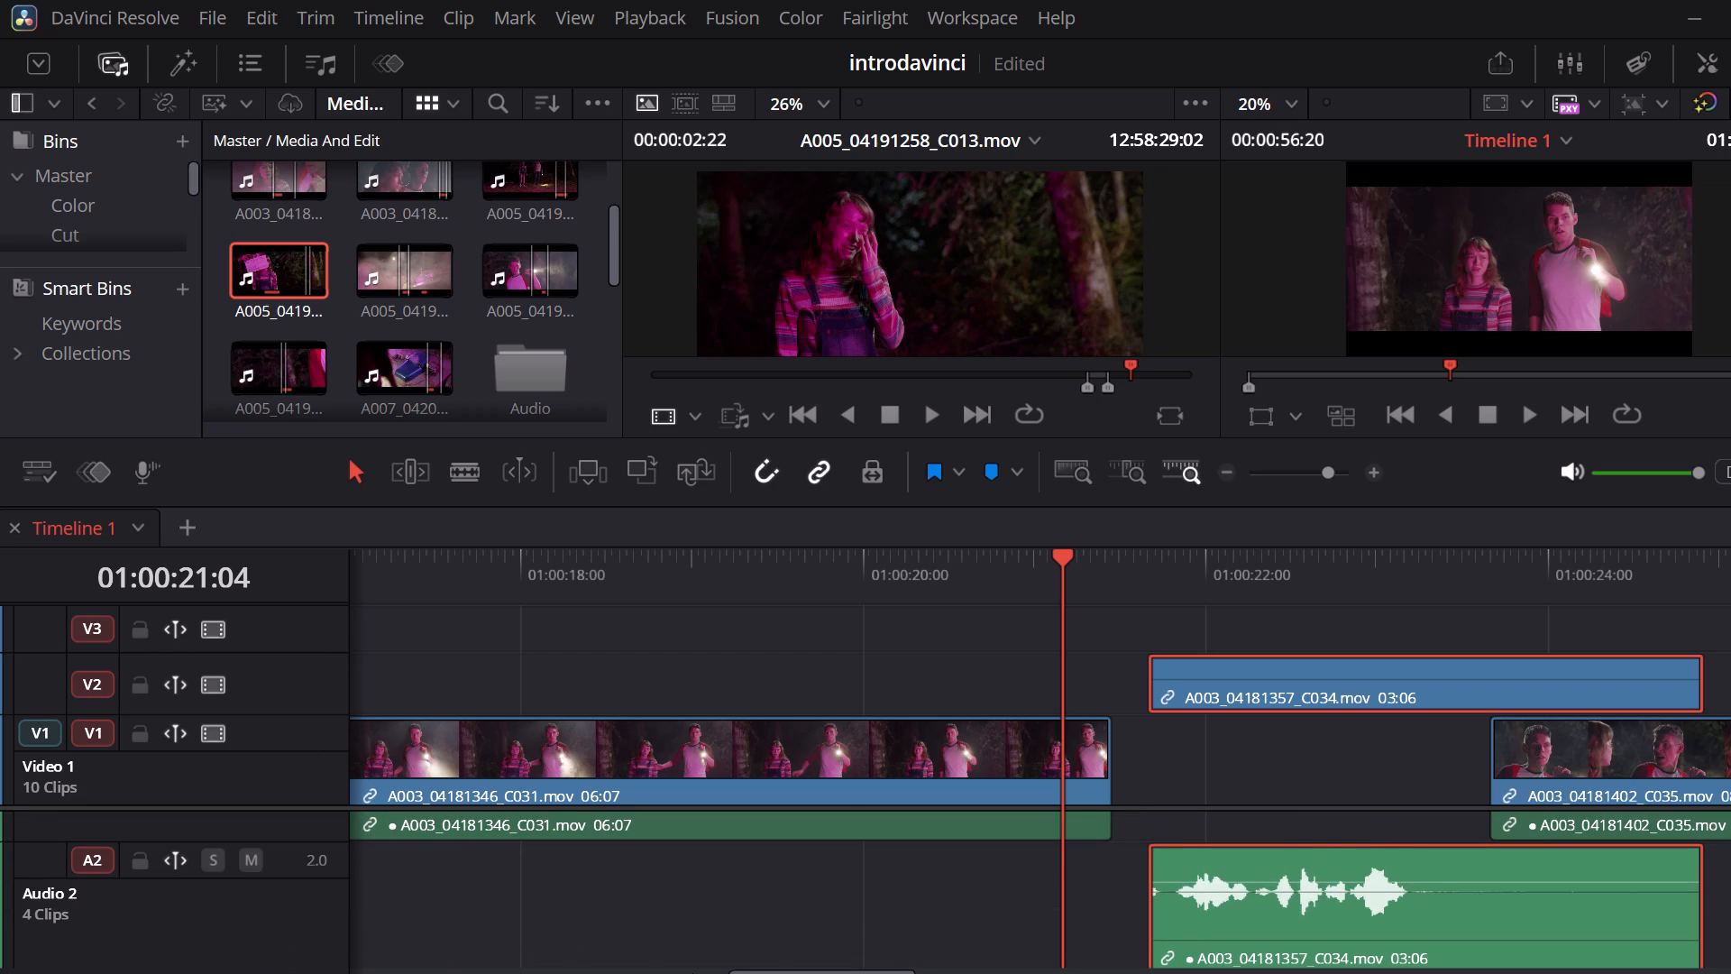
{"action": "left_click", "coordinate": [1249, 872]}
{"action": "left_click_drag", "start_coordinate": [1258, 880], "coordinate": [1256, 862]}
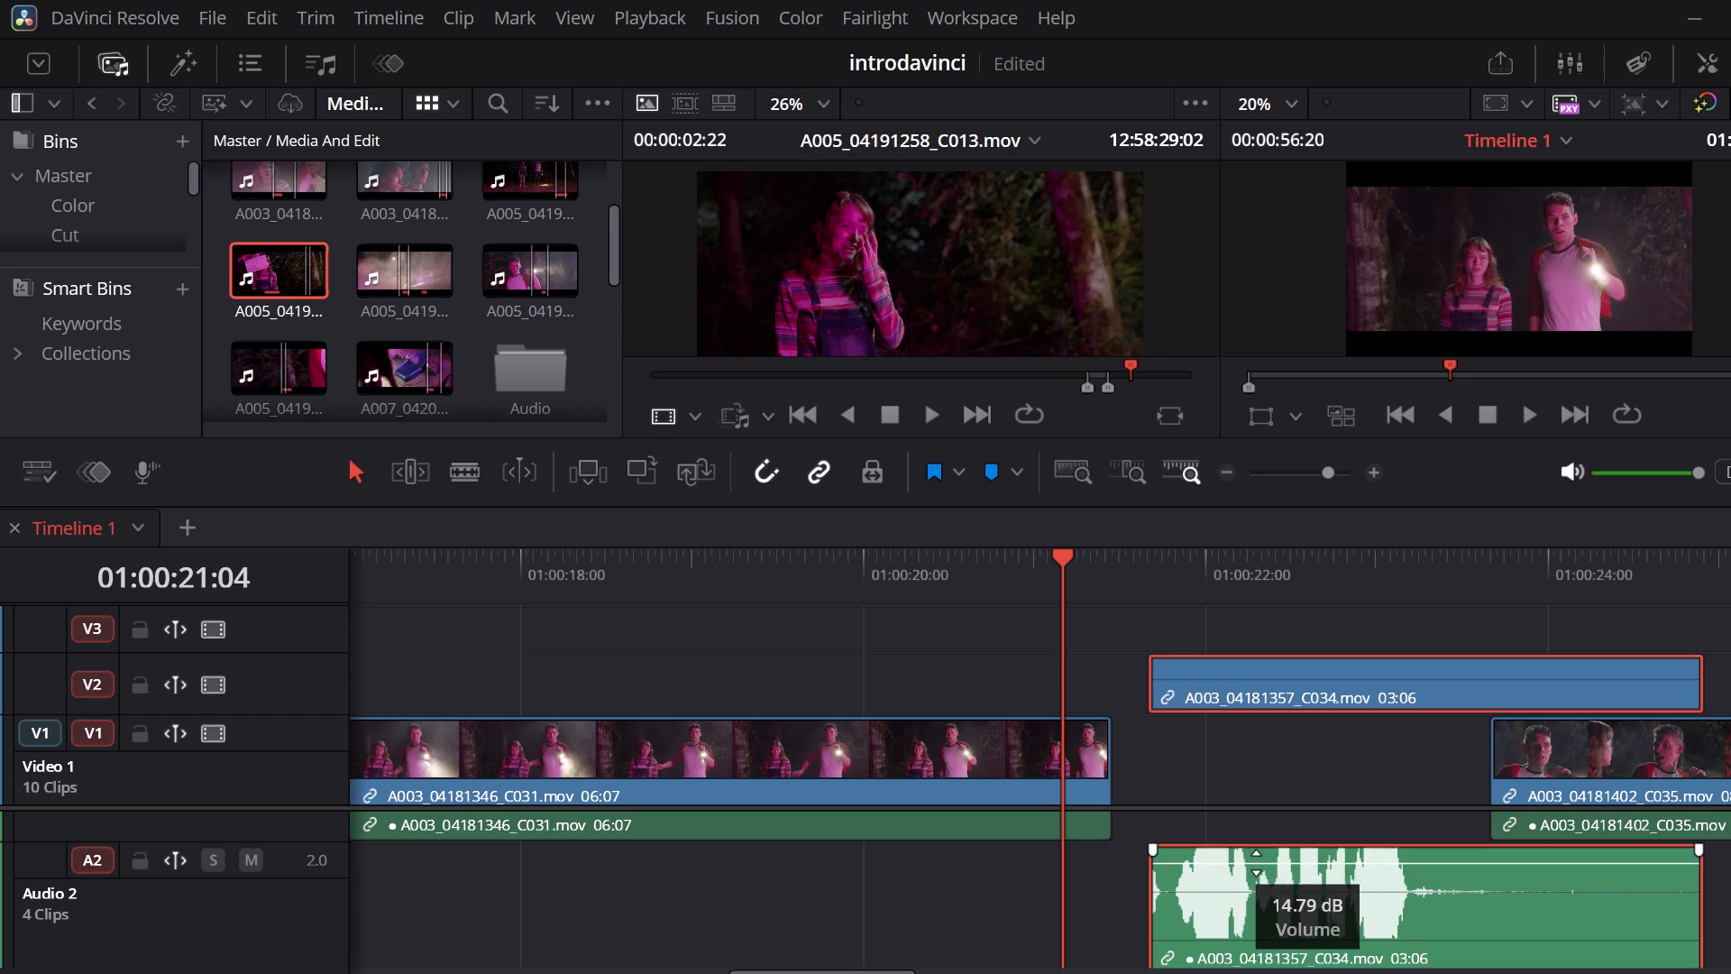
{"action": "left_click_drag", "start_coordinate": [1256, 862], "coordinate": [1256, 868]}
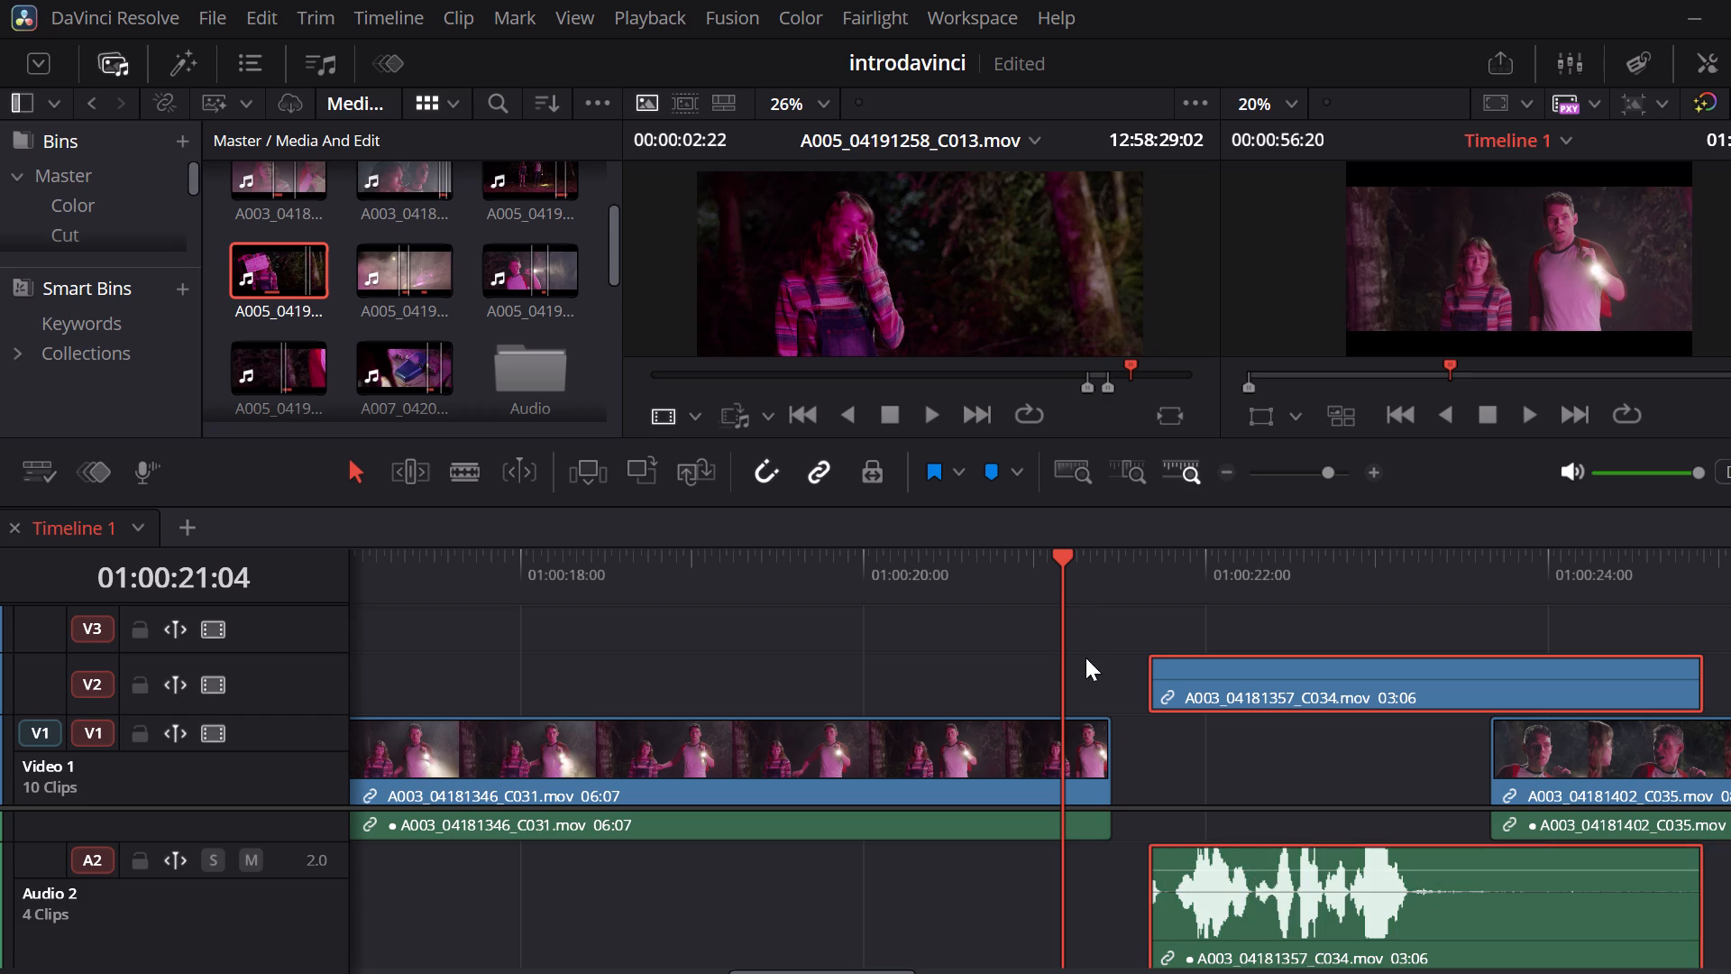
Increase the height of the Audio 1 track to enlarge its waveforms.
{"action": "scroll", "coordinate": [1039, 761], "scroll_direction": "down", "scroll_amount": 1}
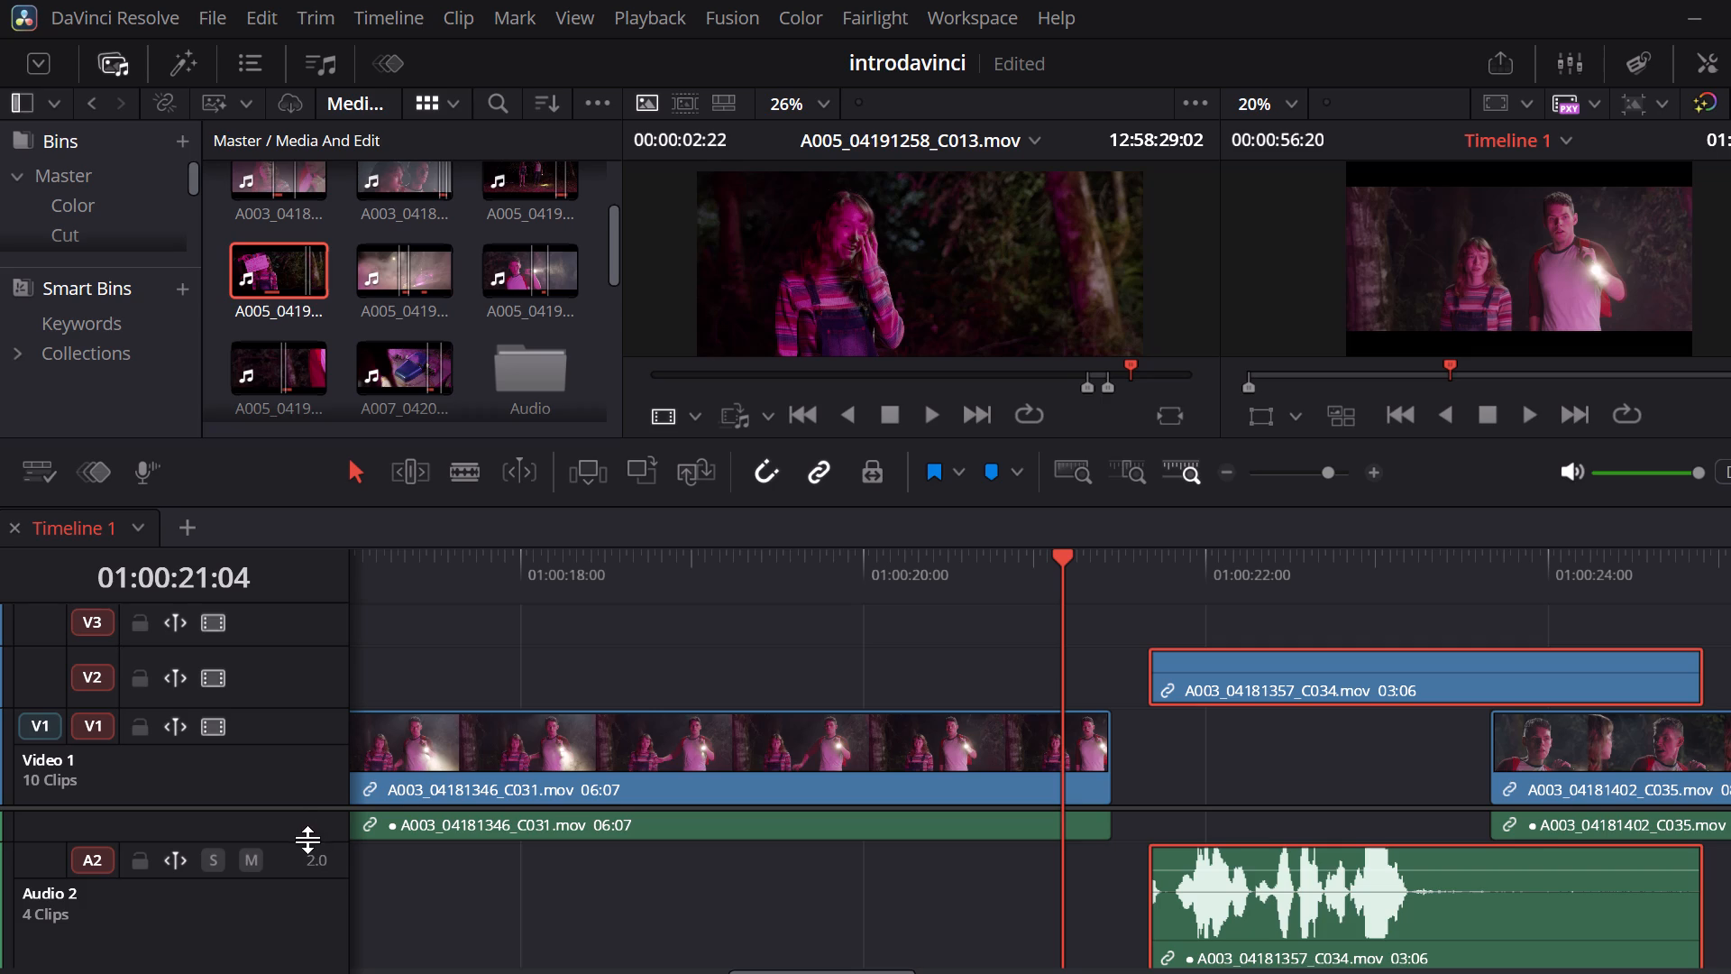
{"action": "left_click_drag", "start_coordinate": [307, 842], "coordinate": [298, 887]}
{"action": "left_click_drag", "start_coordinate": [323, 836], "coordinate": [316, 973]}
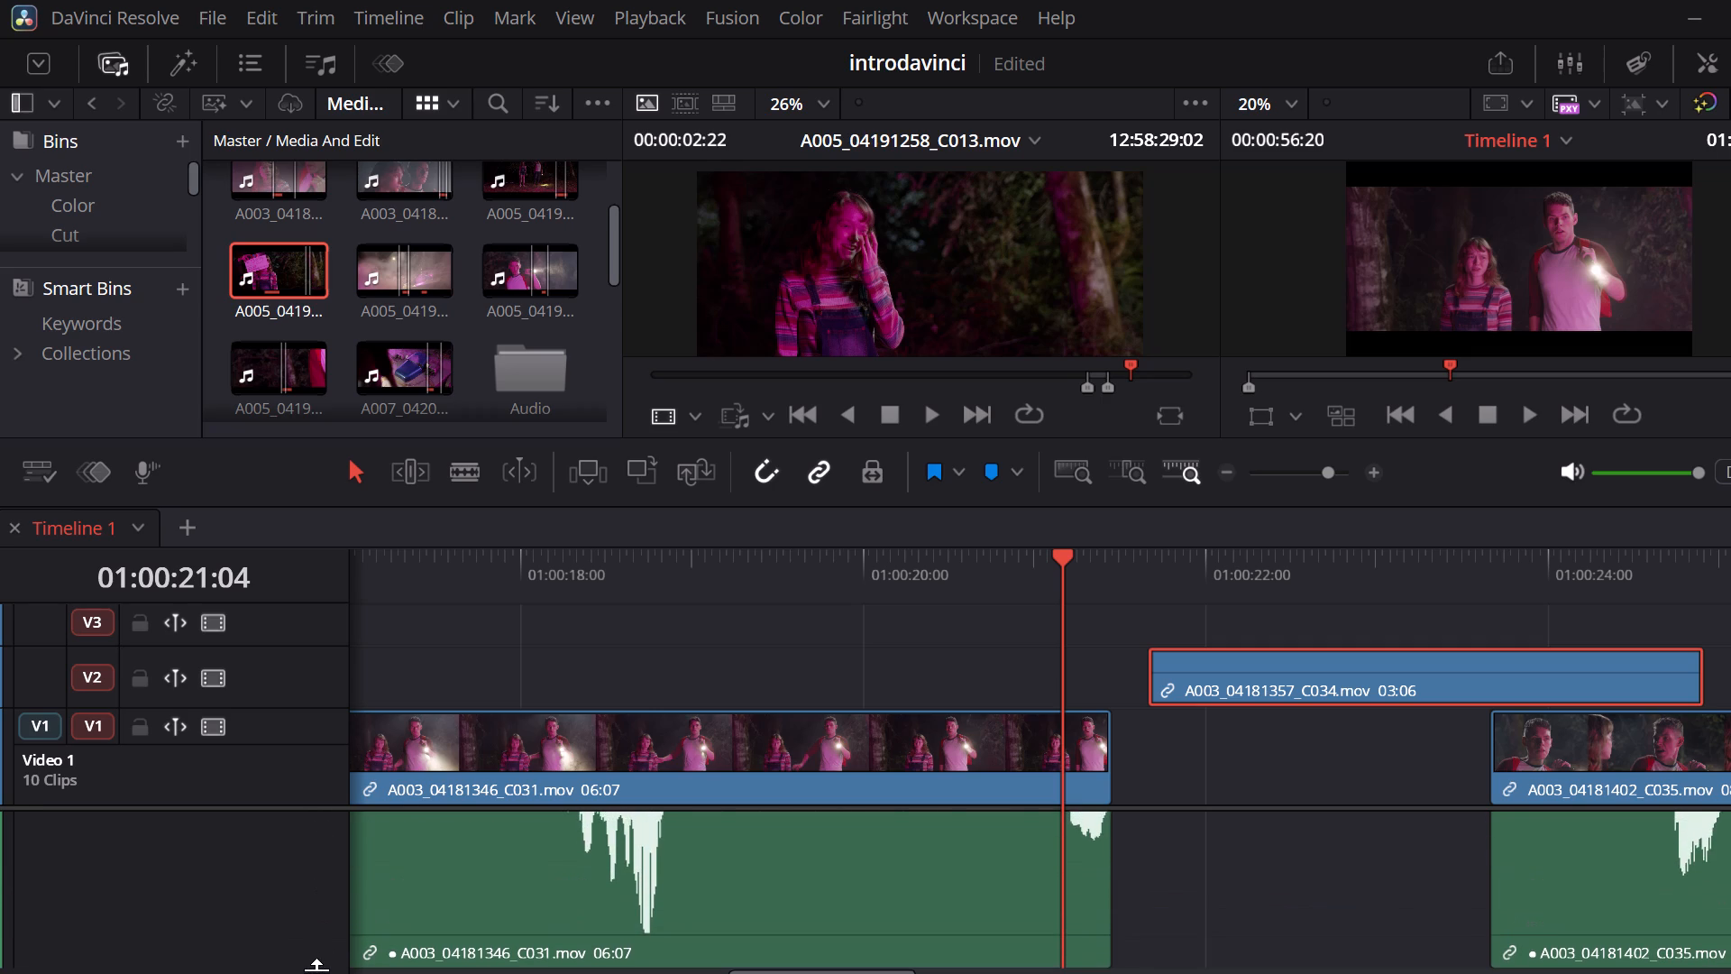
{"action": "left_click_drag", "start_coordinate": [316, 973], "coordinate": [303, 969]}
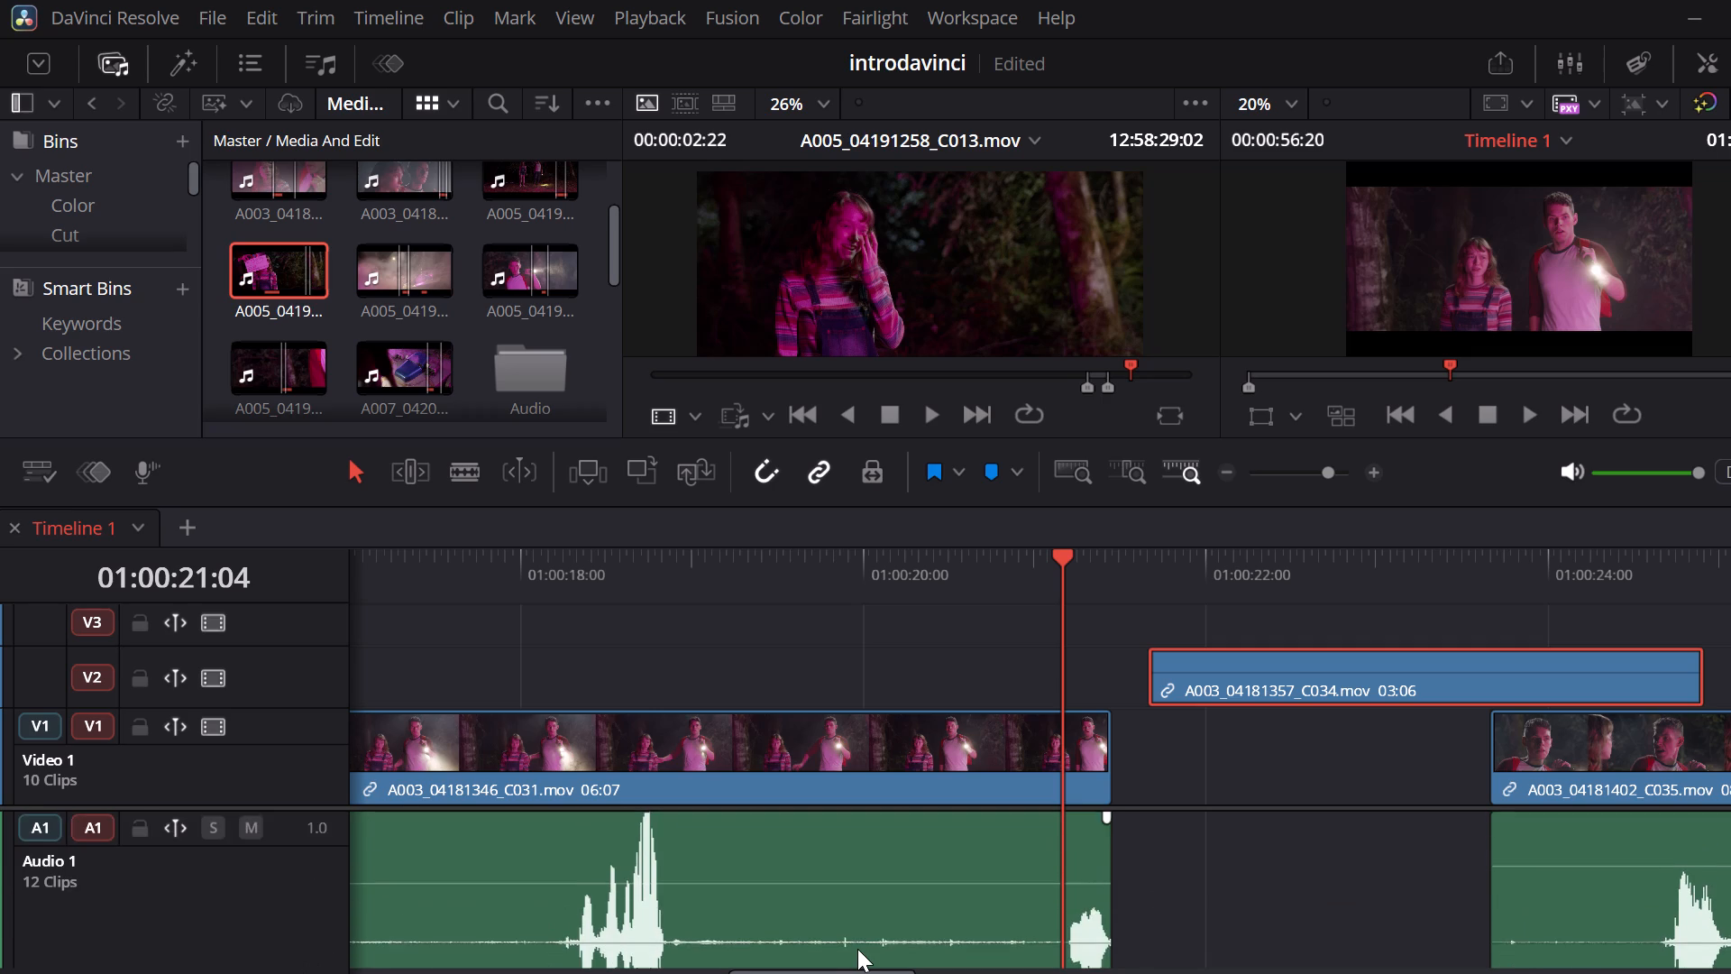
Play and scrub the end of A003_04181346_C031 between 01:00:21:01 and 01:00:21:20 to check its last sound against the waveform.
{"action": "key", "text": "space"}
{"action": "key", "text": "space"}
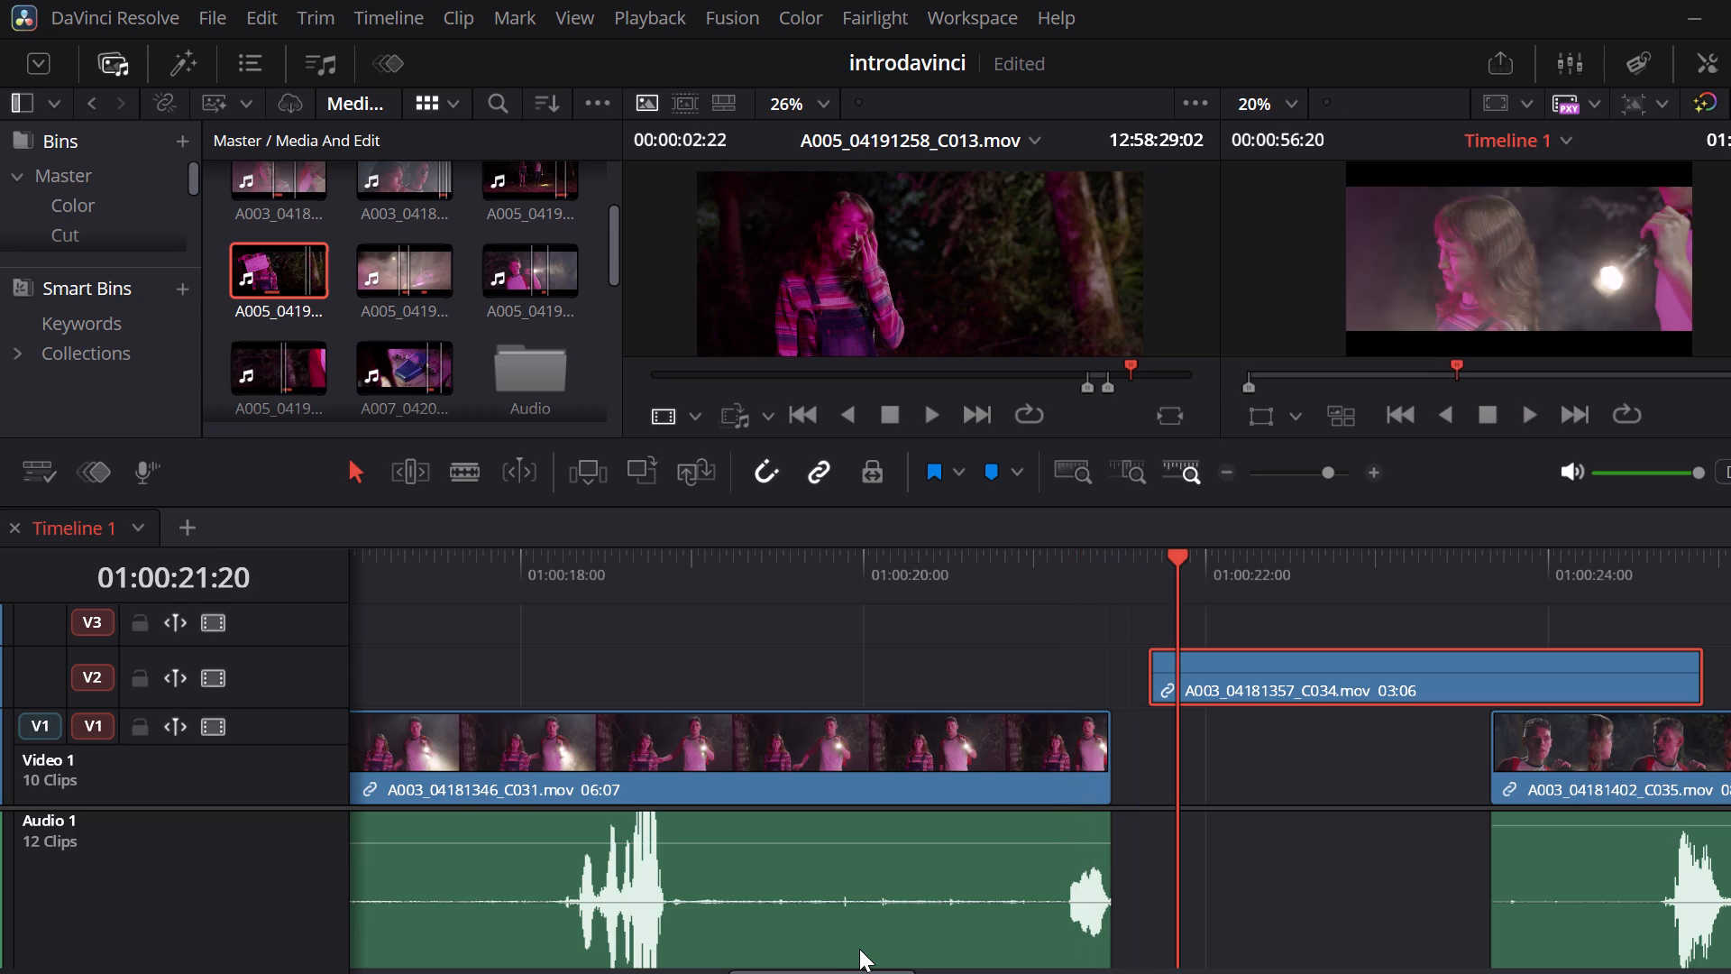
{"action": "left_click", "coordinate": [1050, 570]}
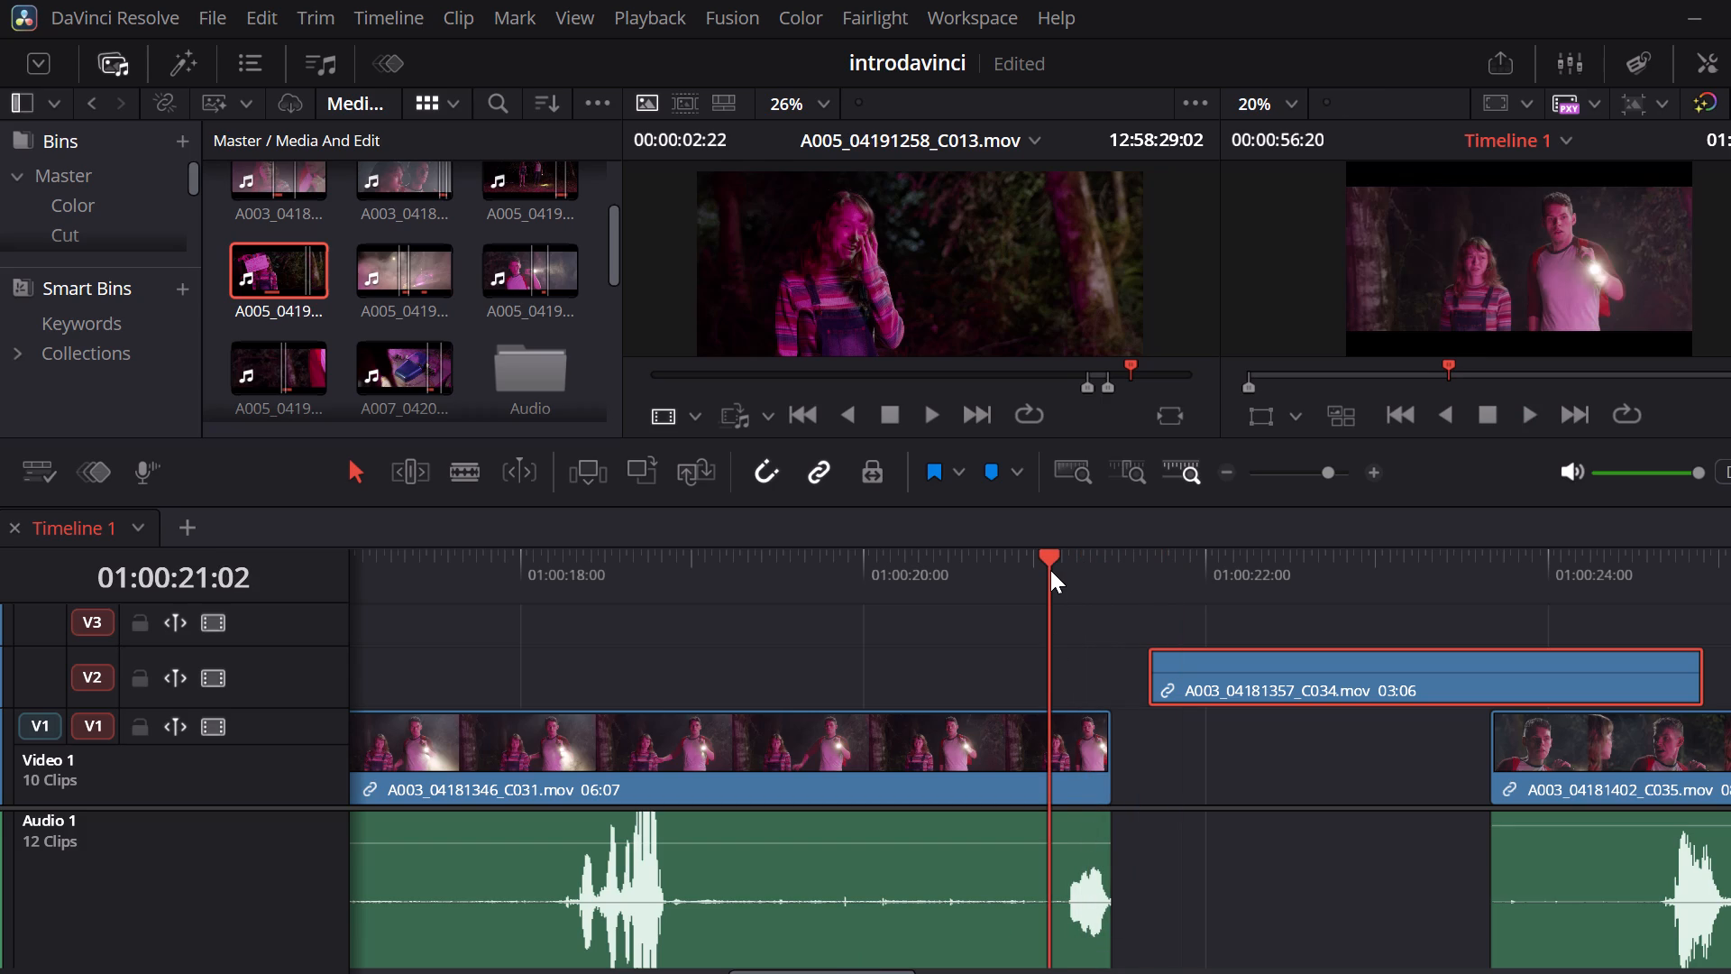
{"action": "key", "text": "space"}
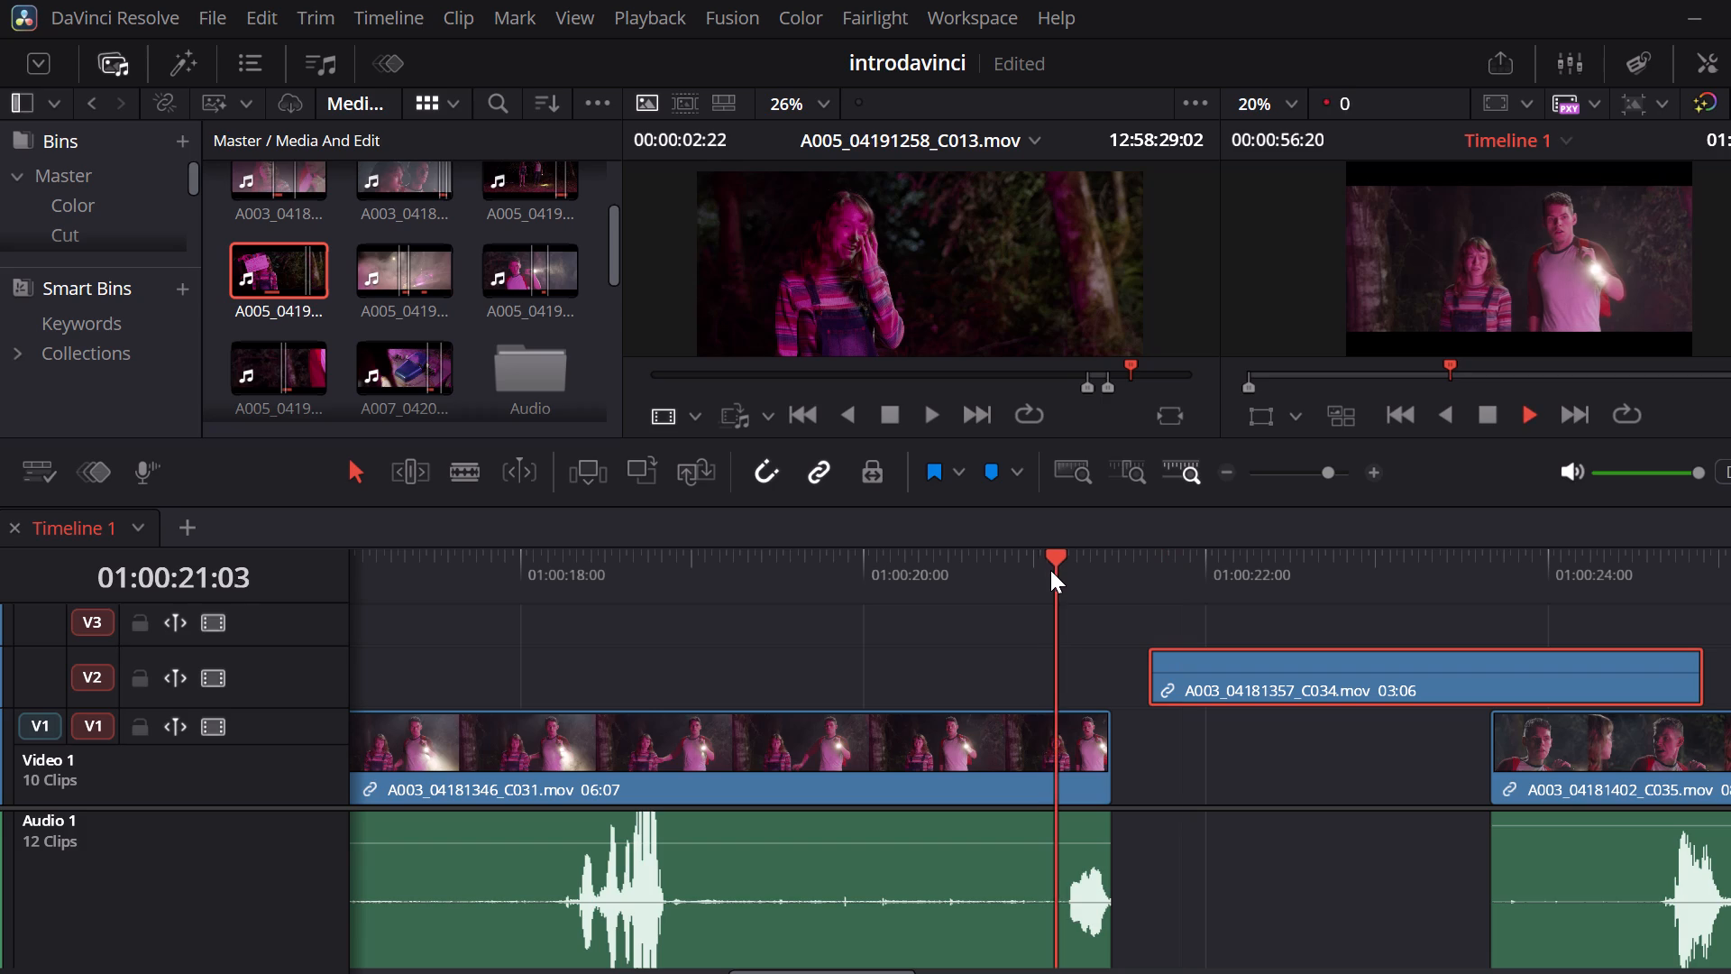
{"action": "key", "text": "space"}
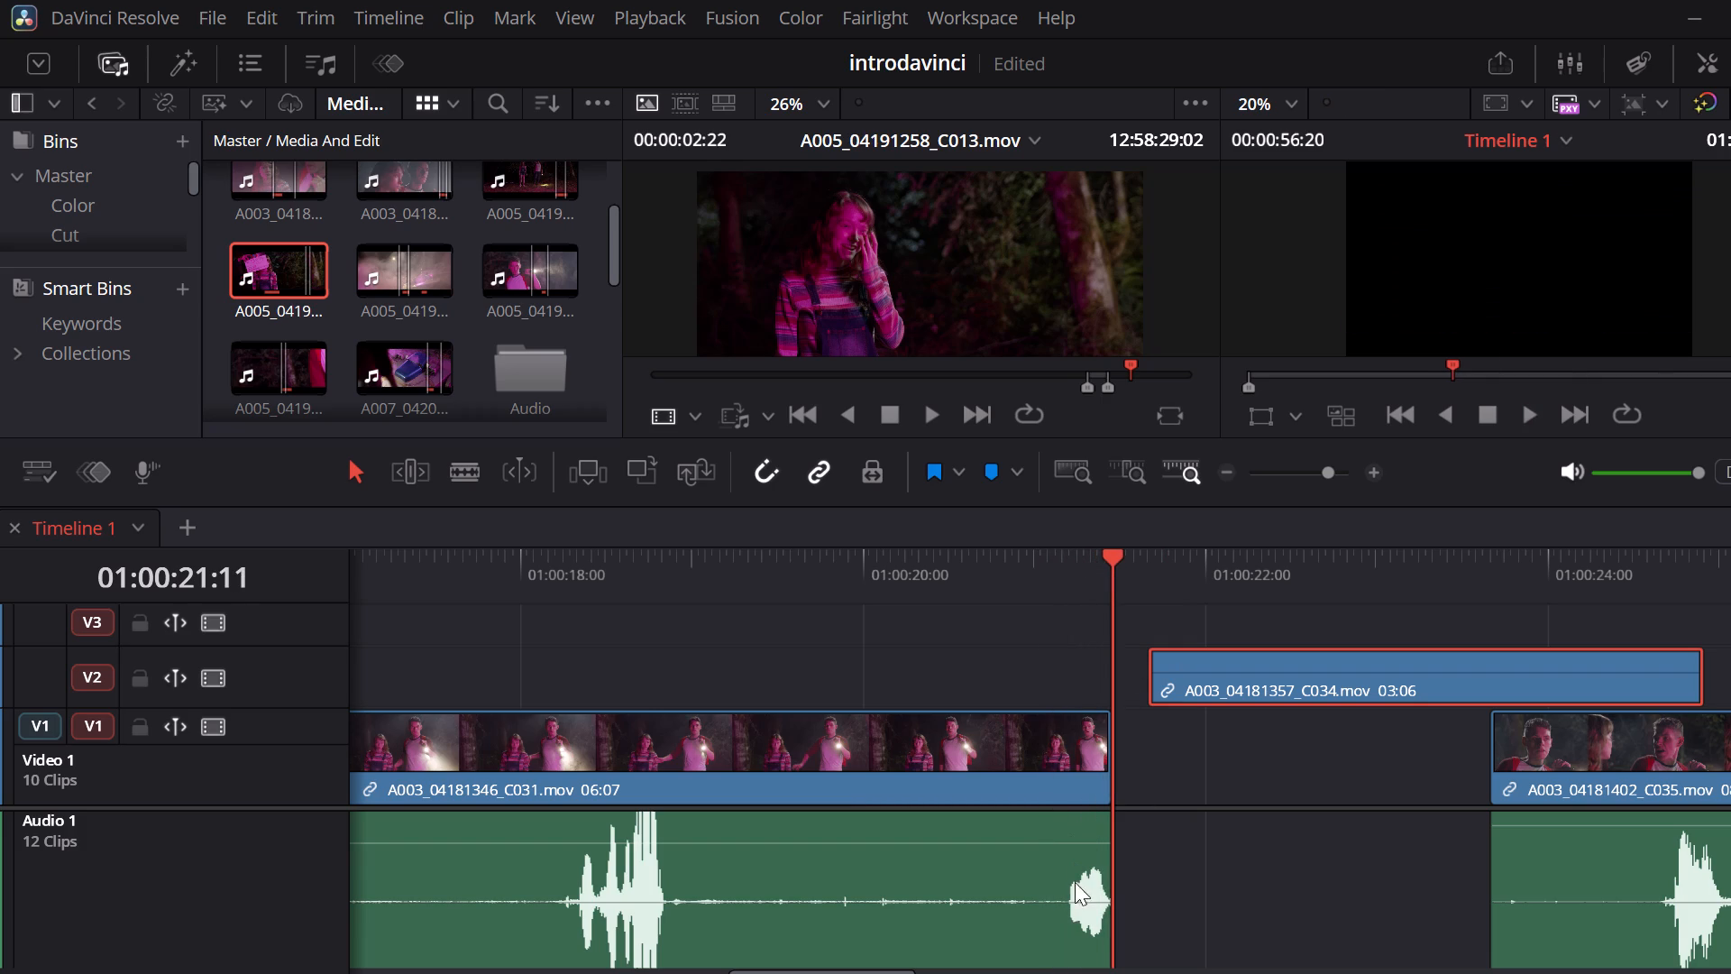
{"action": "left_click", "coordinate": [1041, 561]}
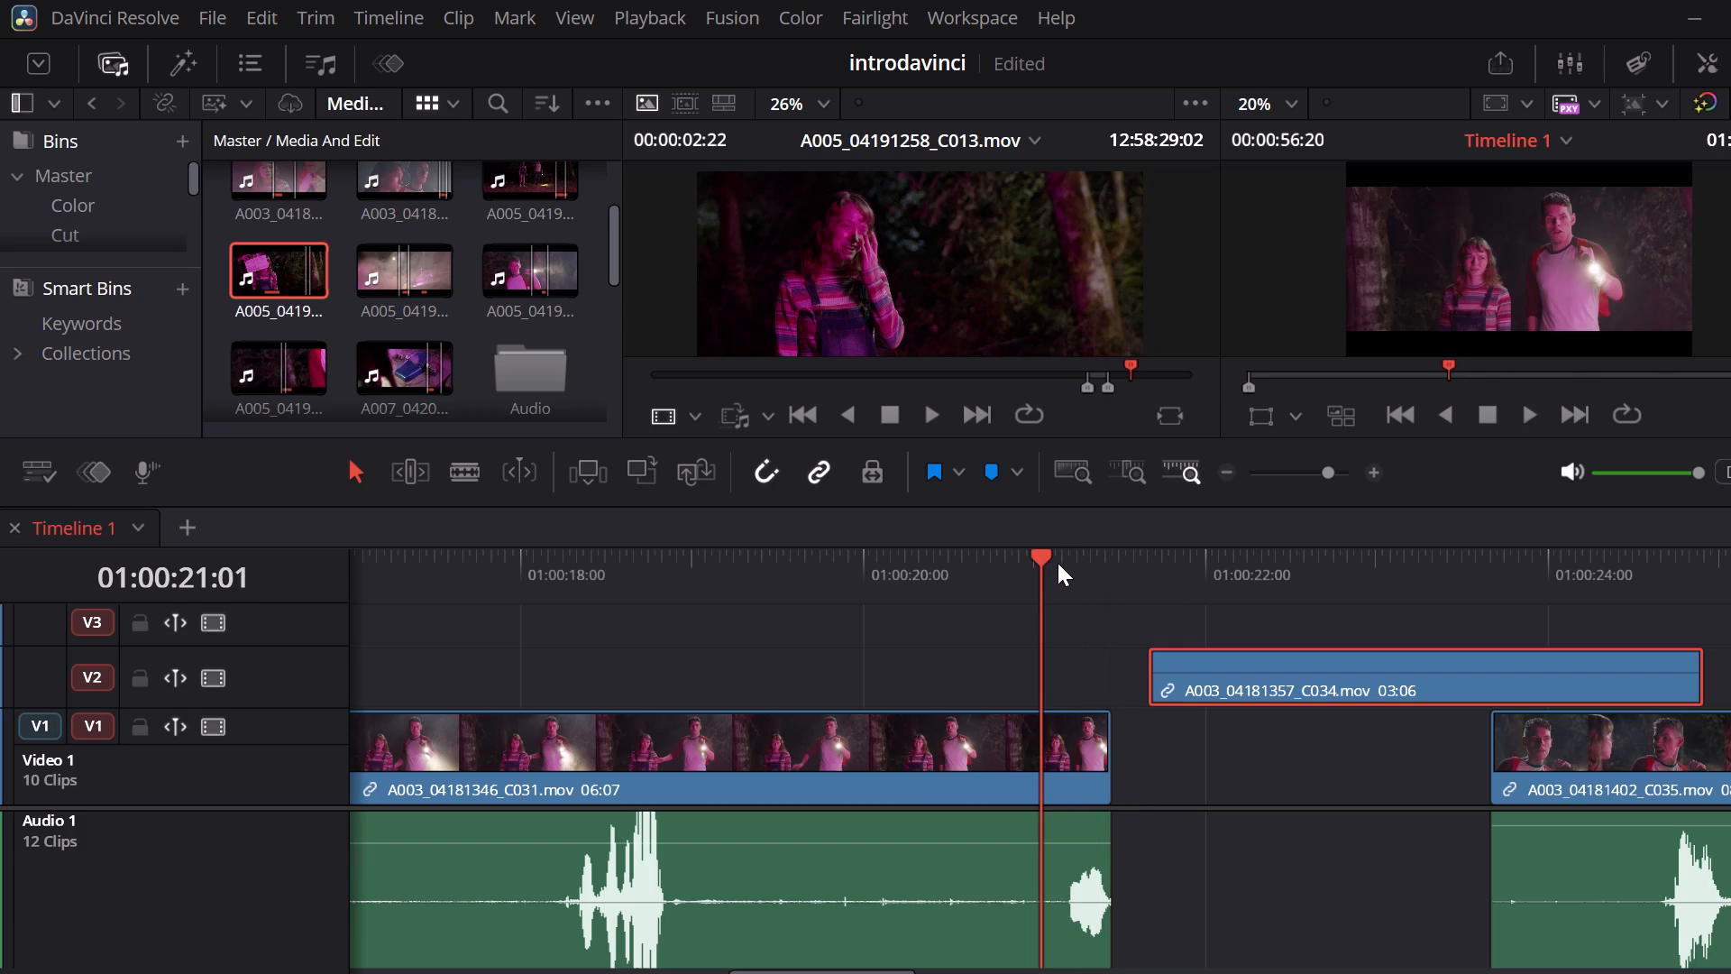
{"action": "left_click_drag", "start_coordinate": [1058, 563], "coordinate": [1076, 556]}
{"action": "left_click", "coordinate": [1076, 556]}
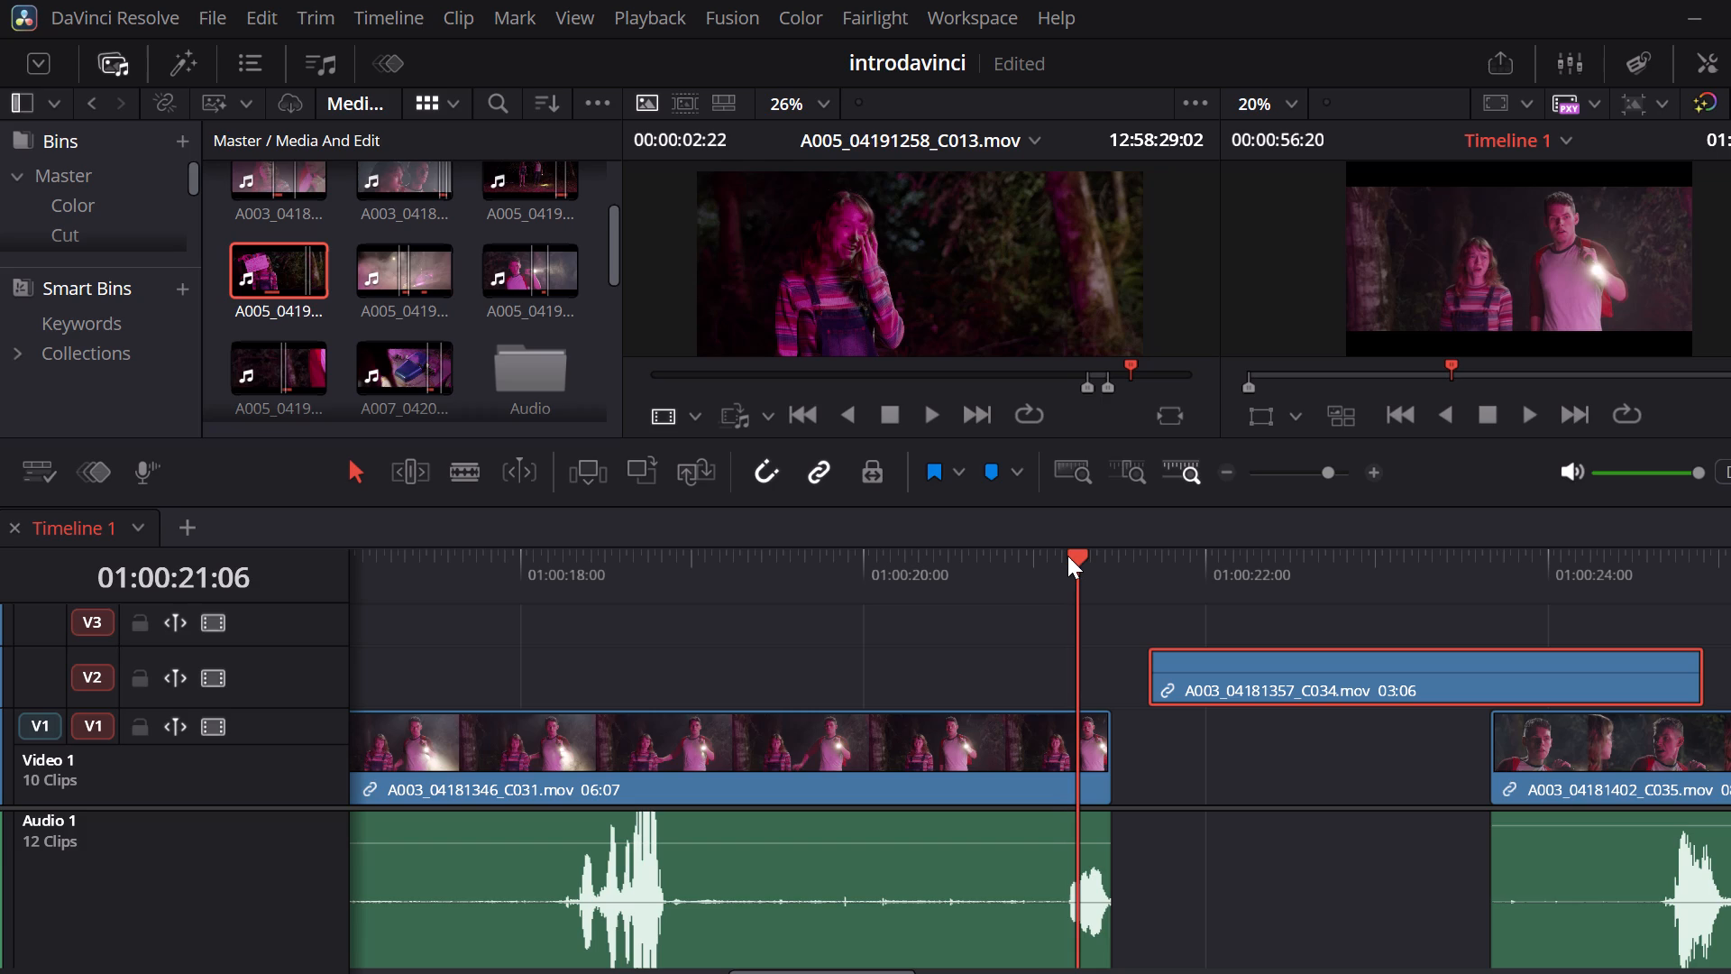
{"action": "left_click", "coordinate": [1049, 559]}
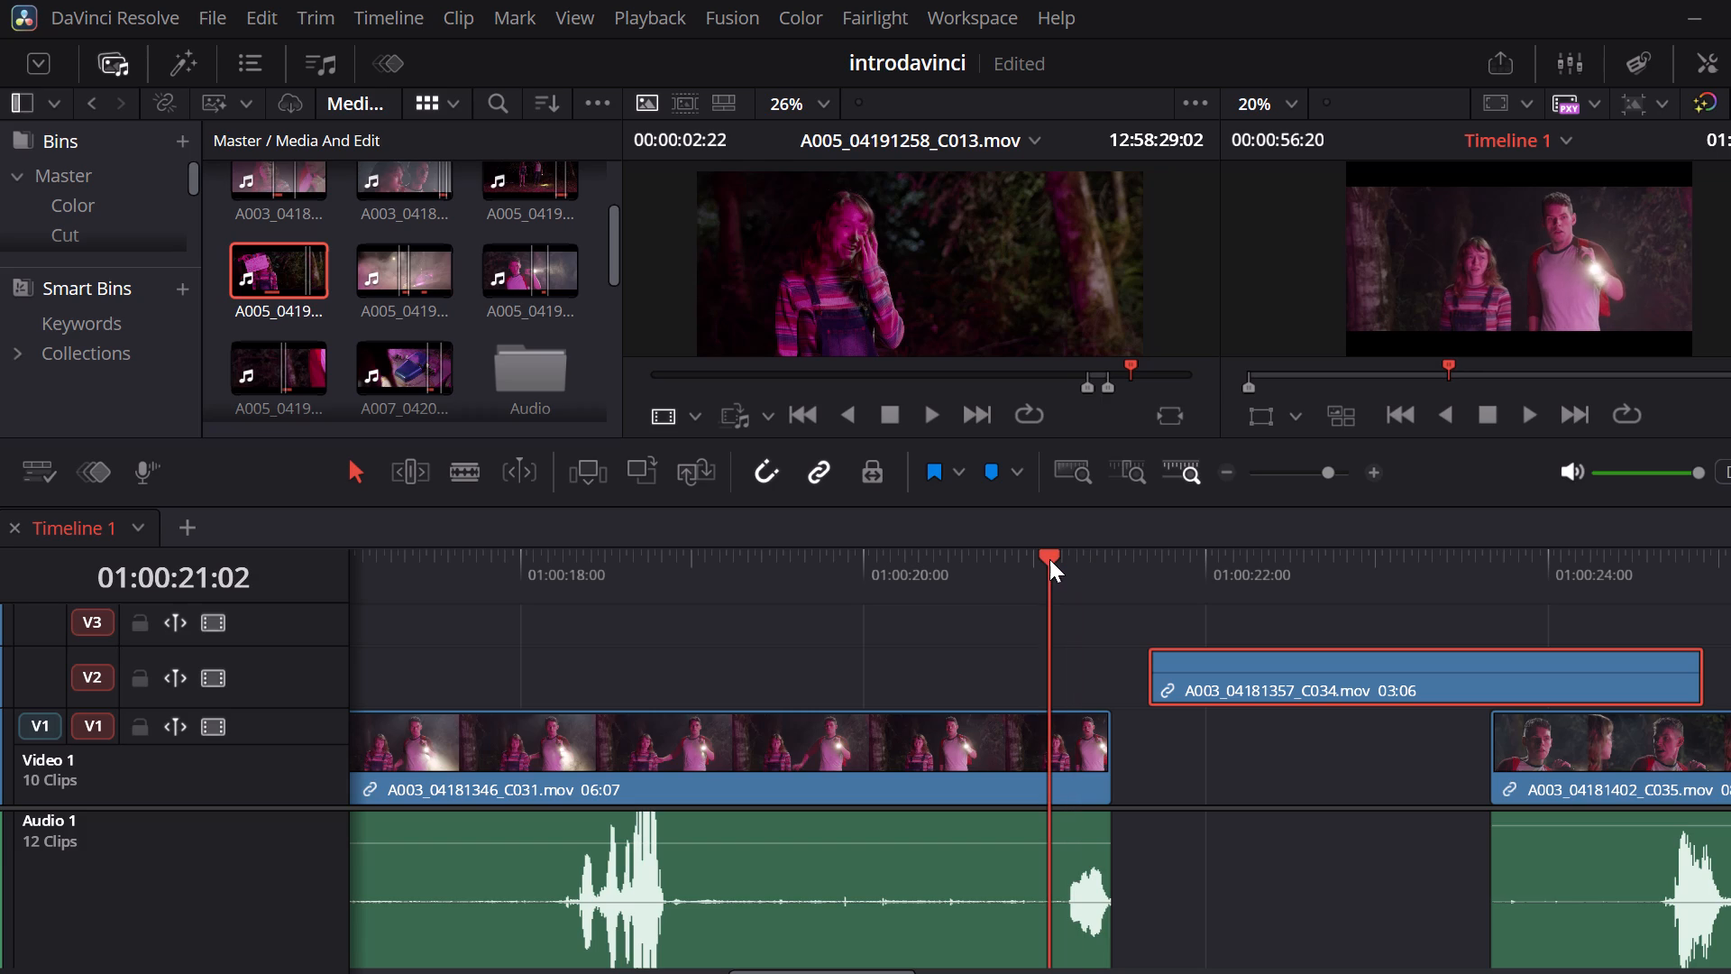
{"action": "left_click", "coordinate": [1065, 565]}
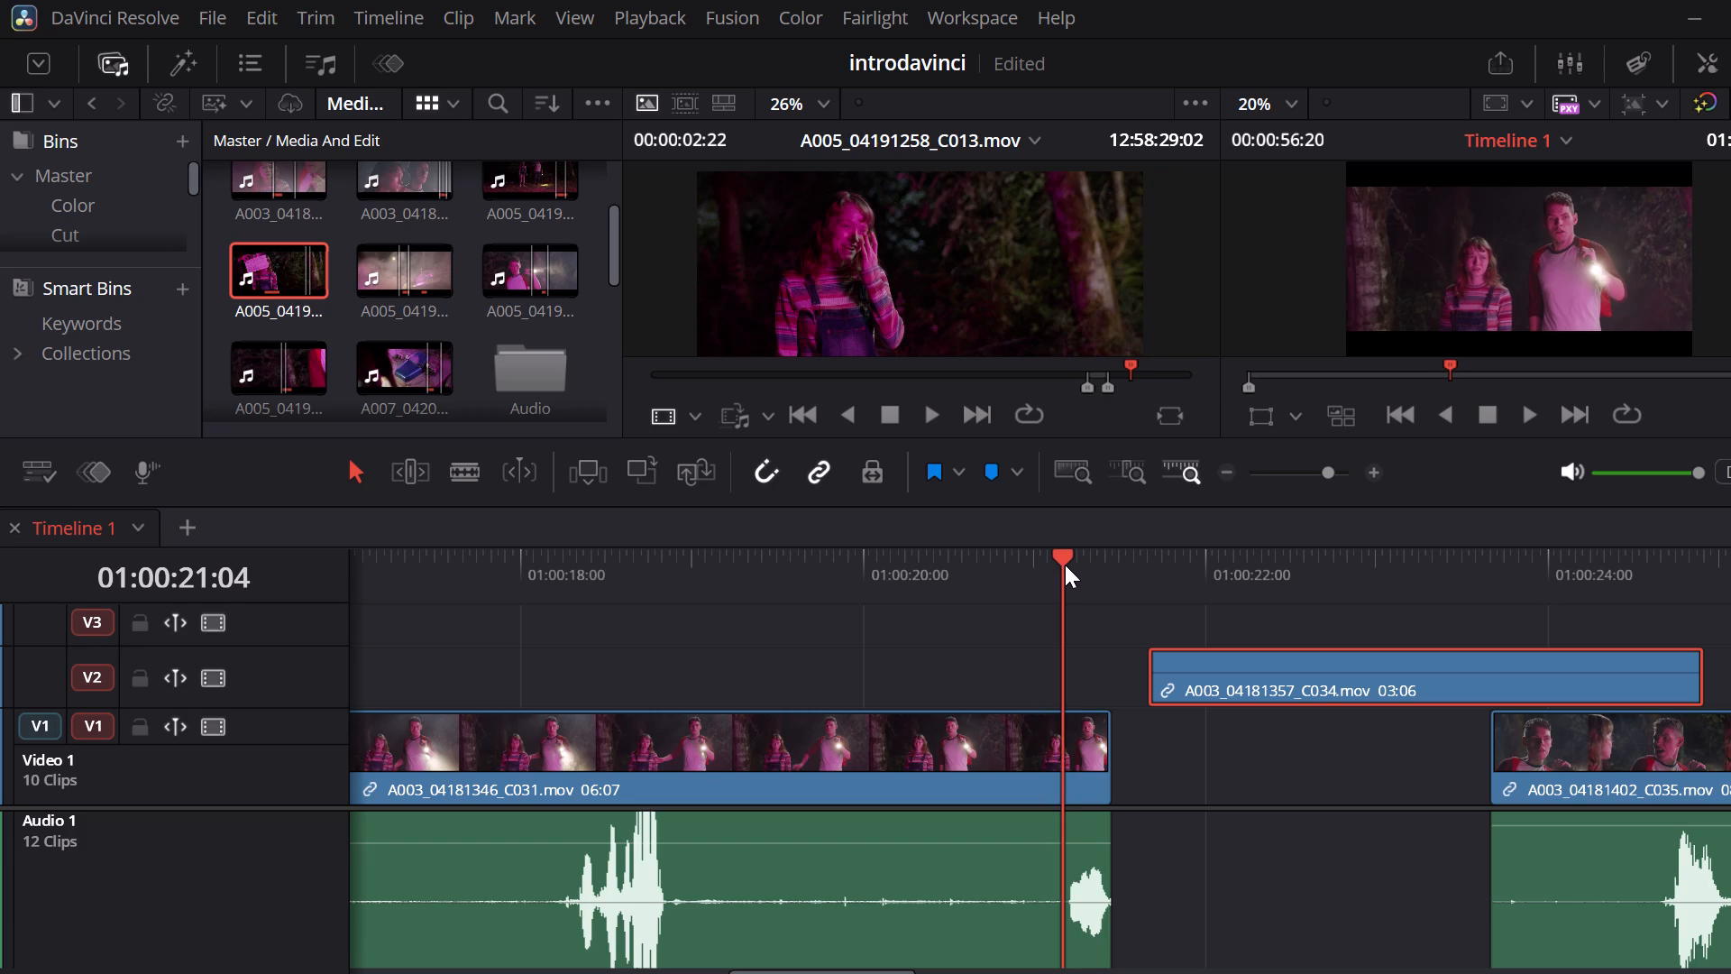
{"action": "key", "text": "space"}
{"action": "key", "text": "space"}
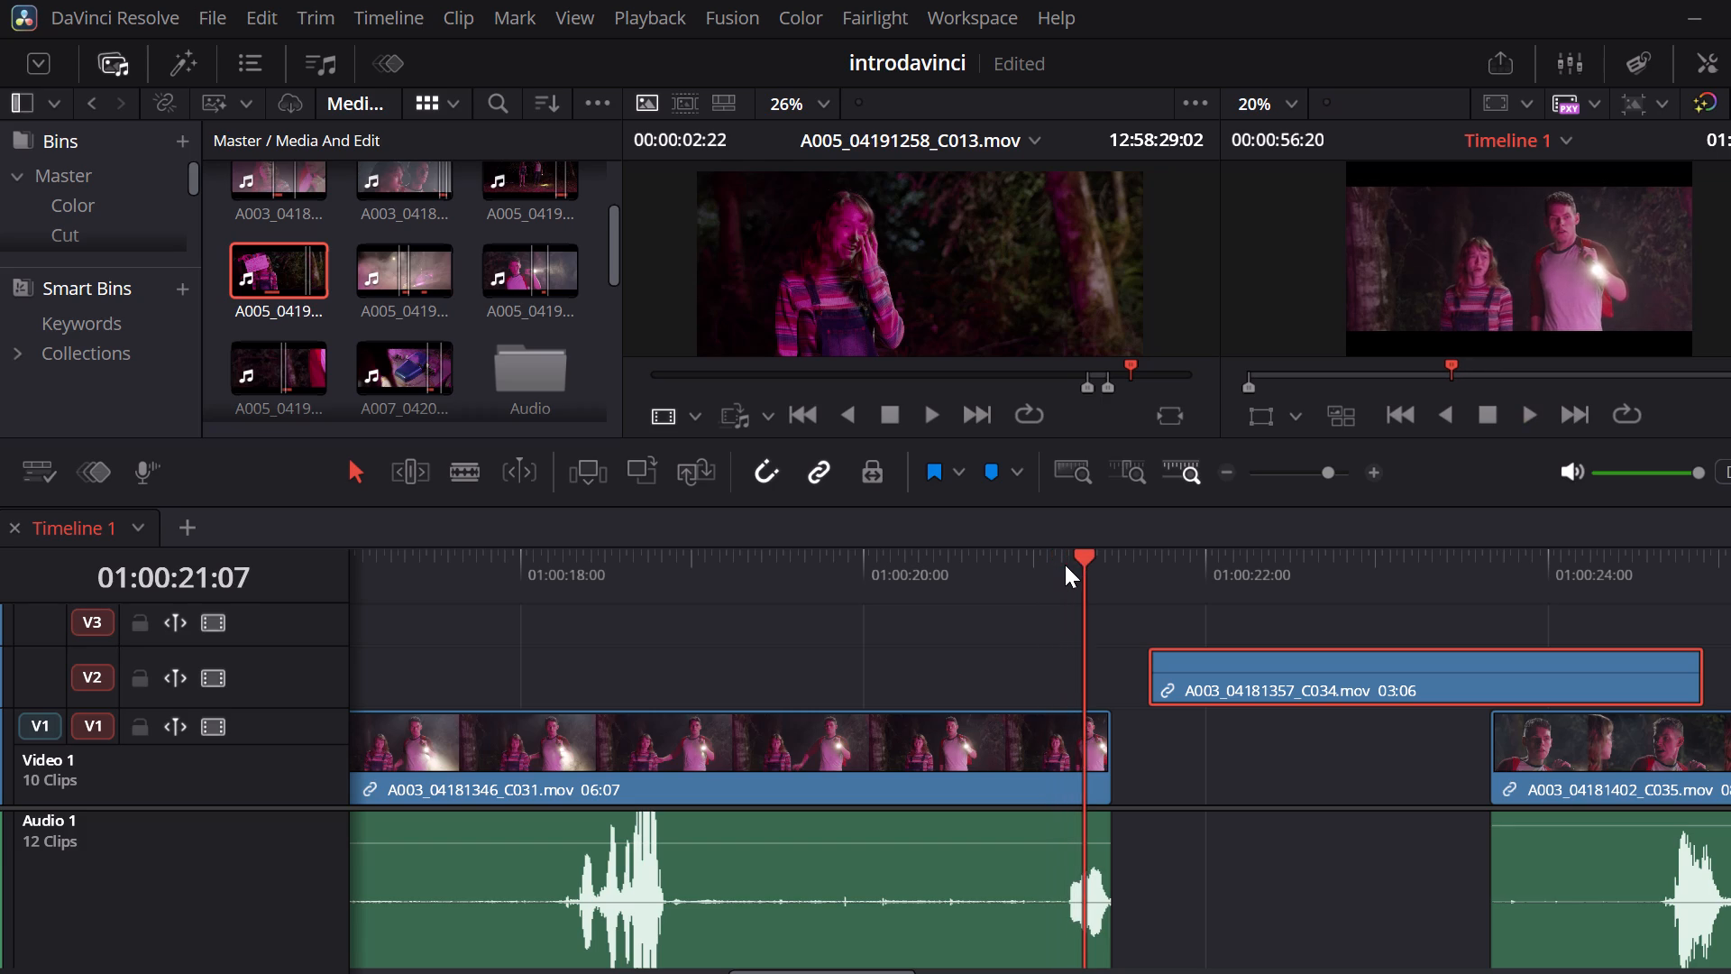
Ripple trim the end of A003_04181346_C031 with its audio at 01:00:21:04, just before its last sound, to a 06:00 duration.
{"action": "key", "text": "Left"}
{"action": "key", "text": "Left"}
{"action": "key", "text": "Left"}
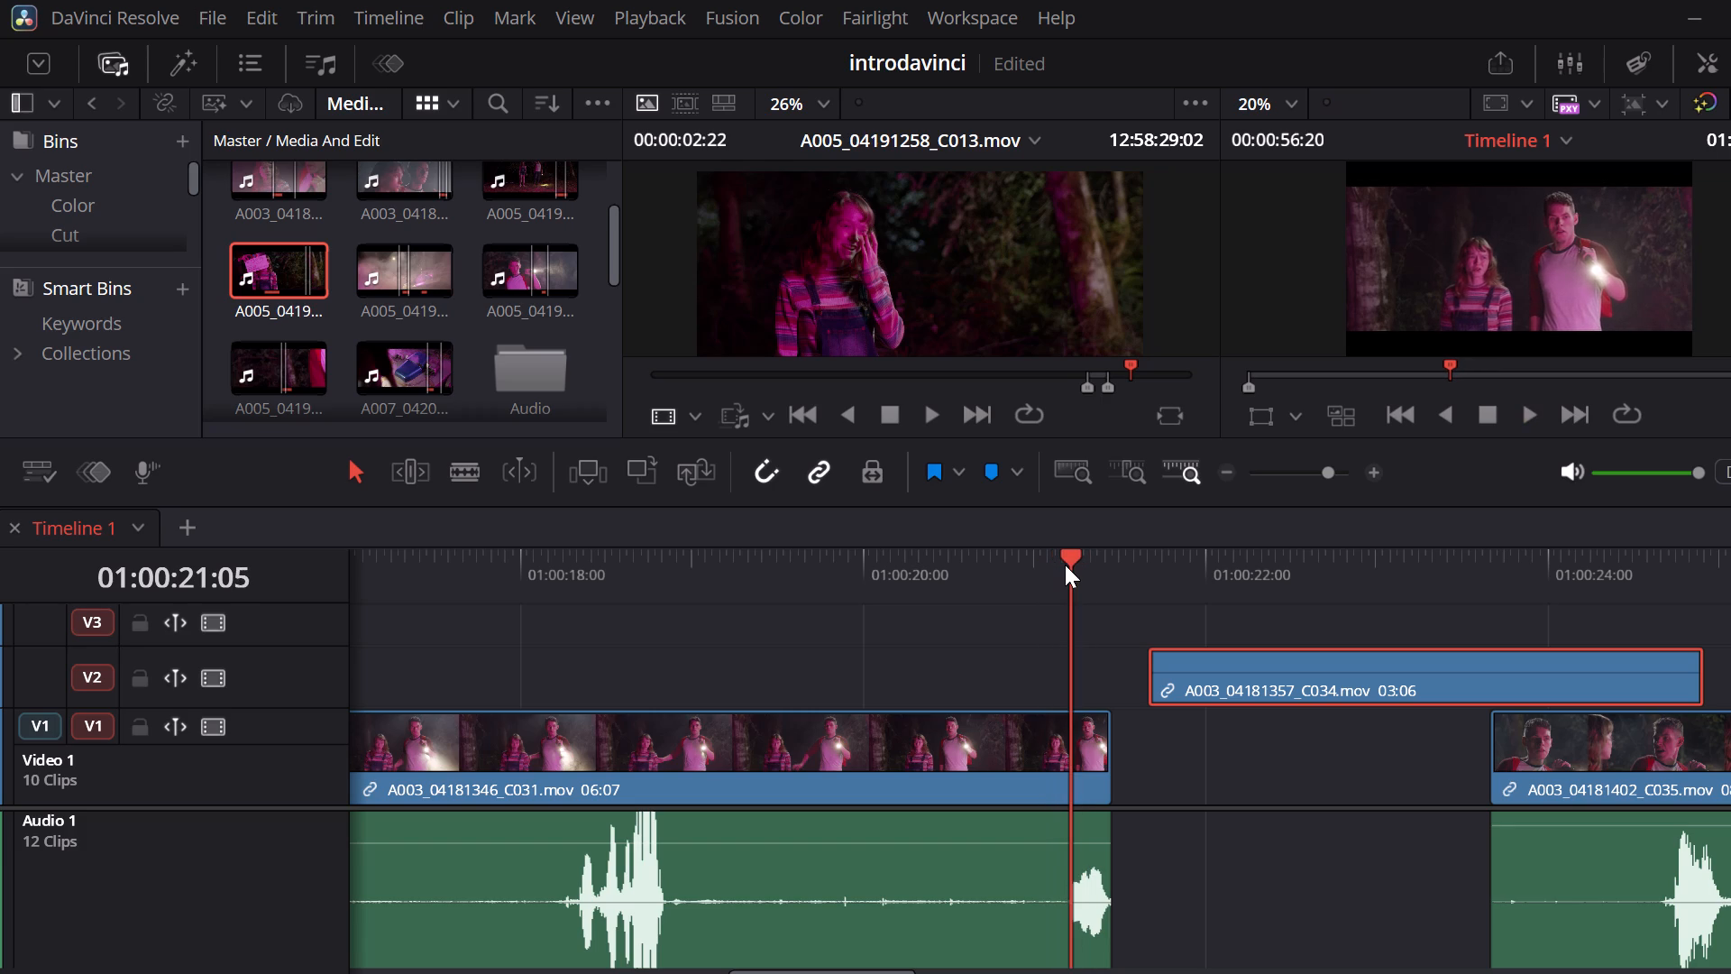
{"action": "key", "text": "Left"}
{"action": "key", "text": "Left"}
{"action": "key", "text": "Right"}
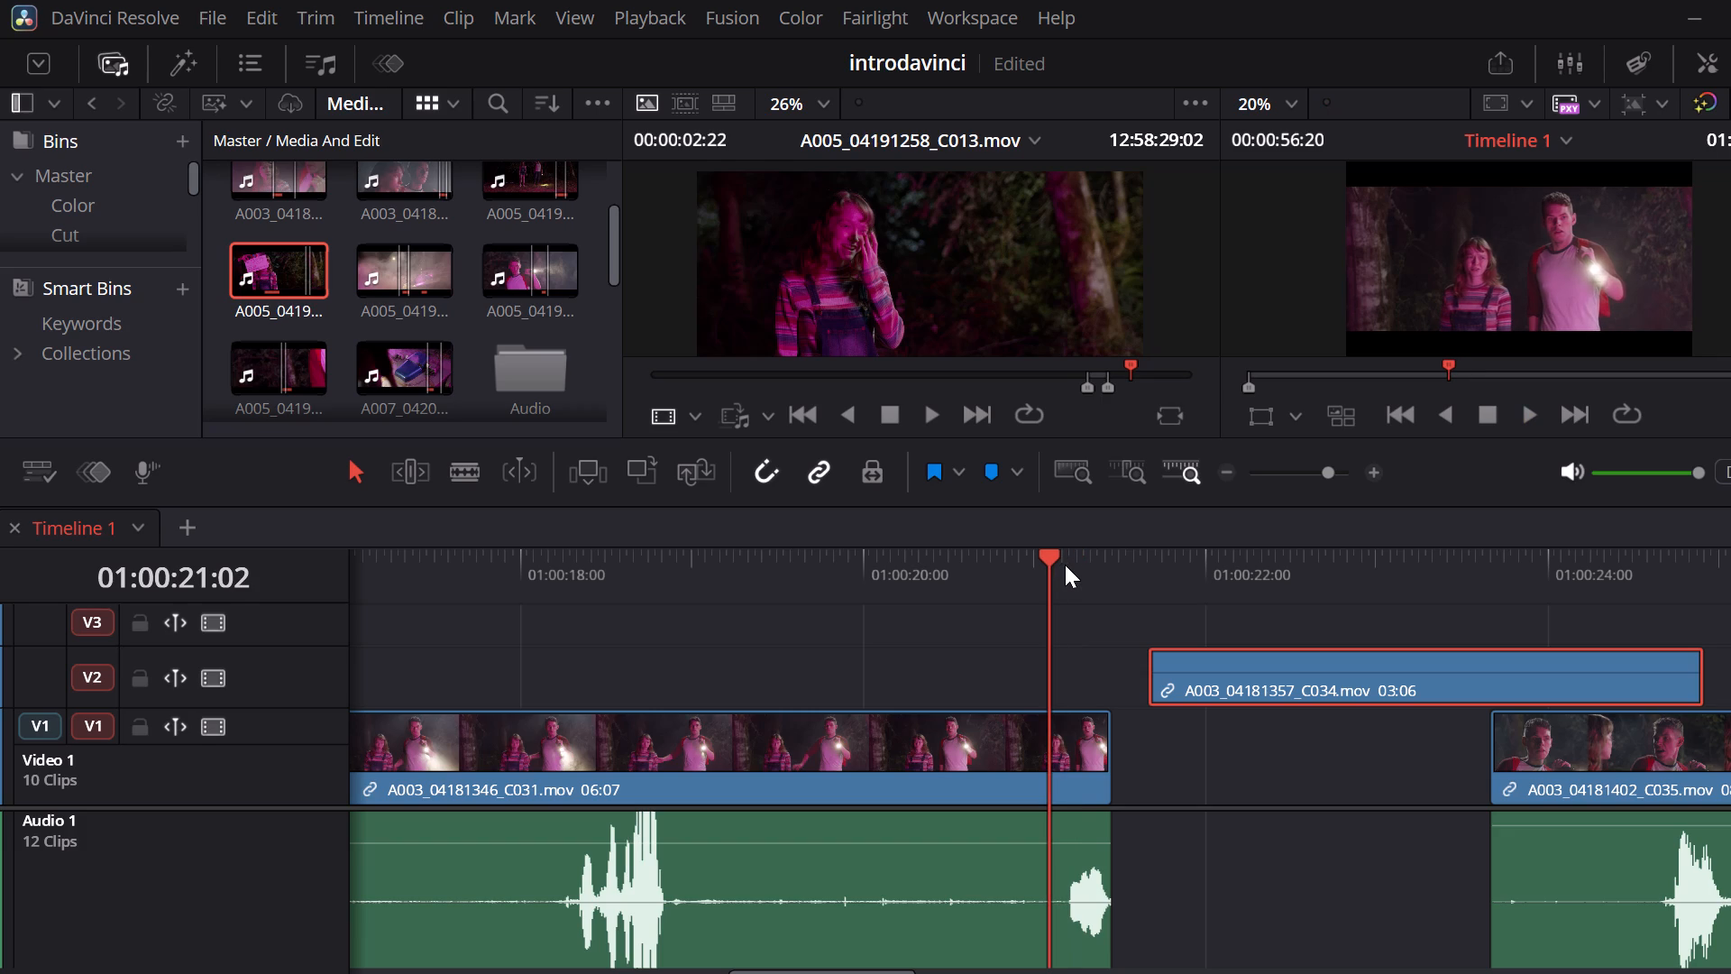
{"action": "key", "text": "Right"}
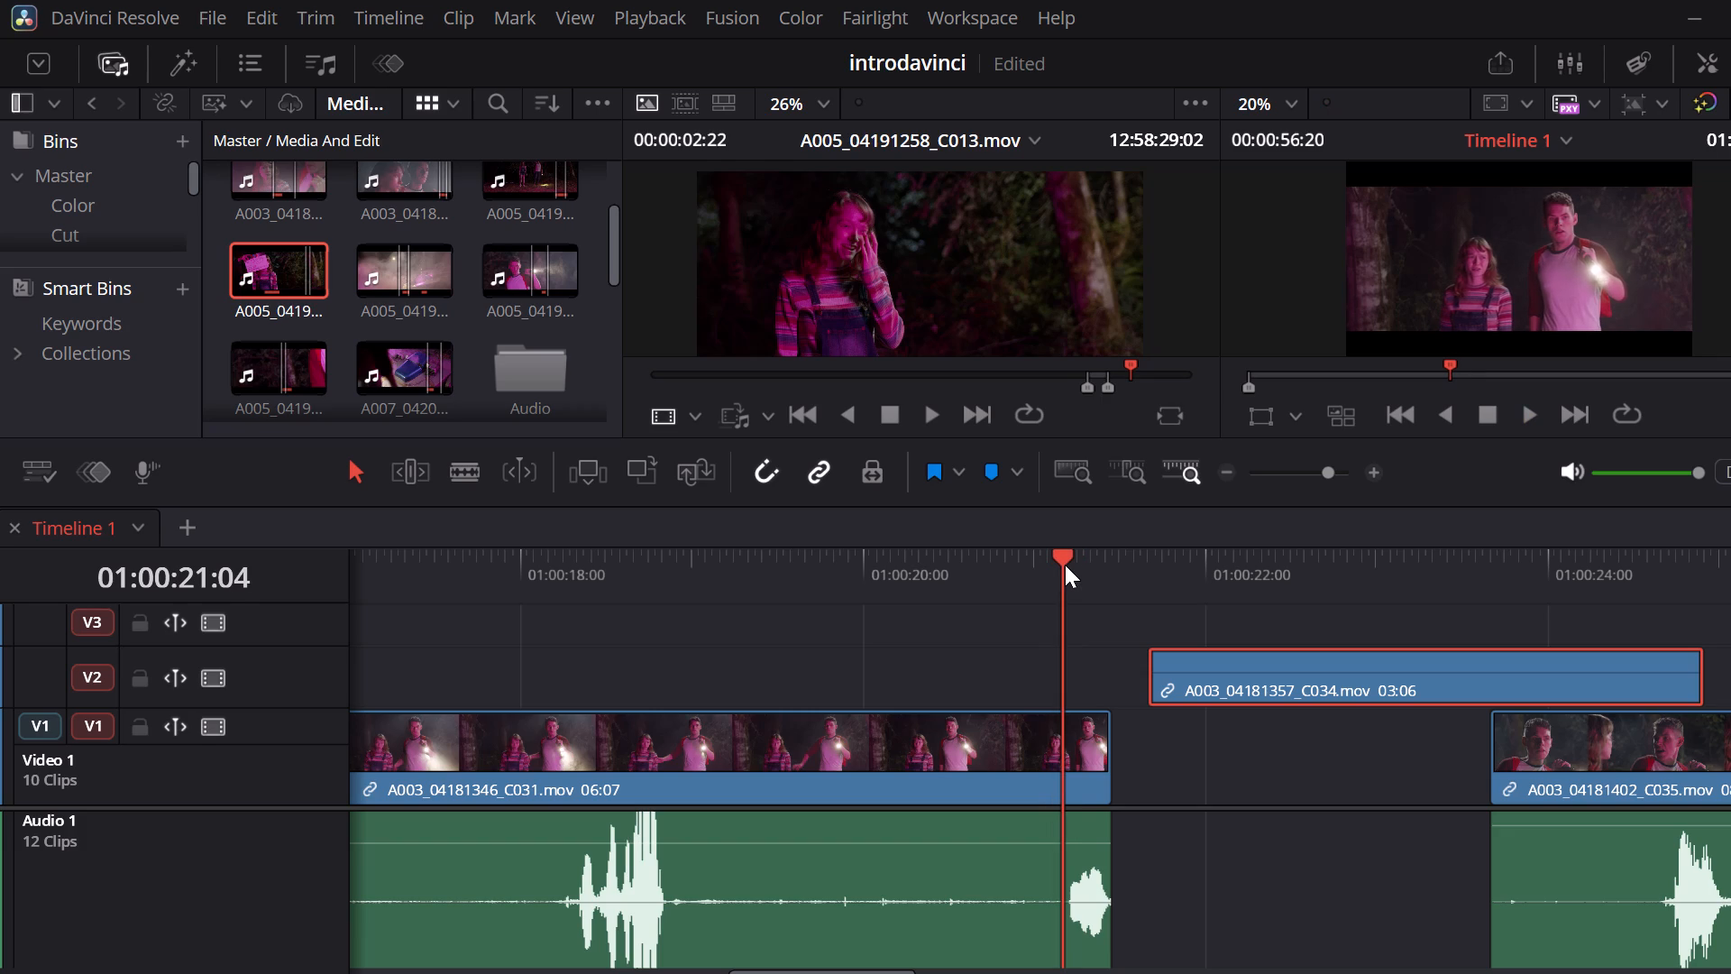
{"action": "key", "text": "w"}
{"action": "key", "text": "w"}
{"action": "left_click", "coordinate": [1074, 750]}
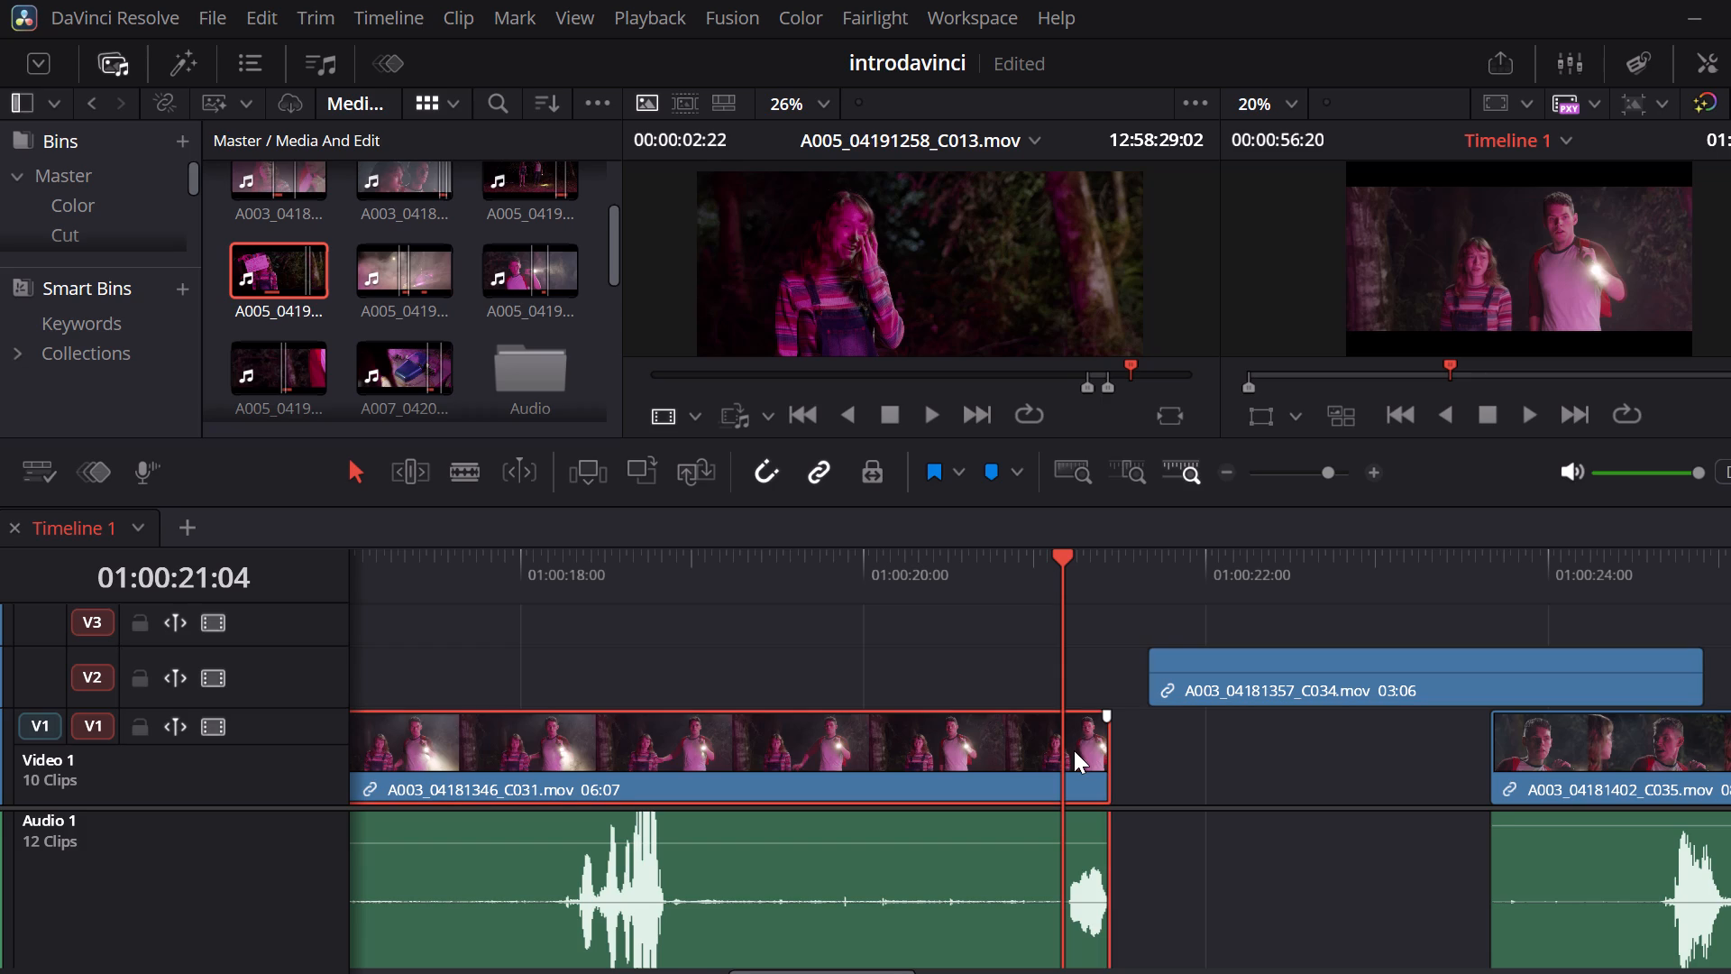
{"action": "key", "text": "w"}
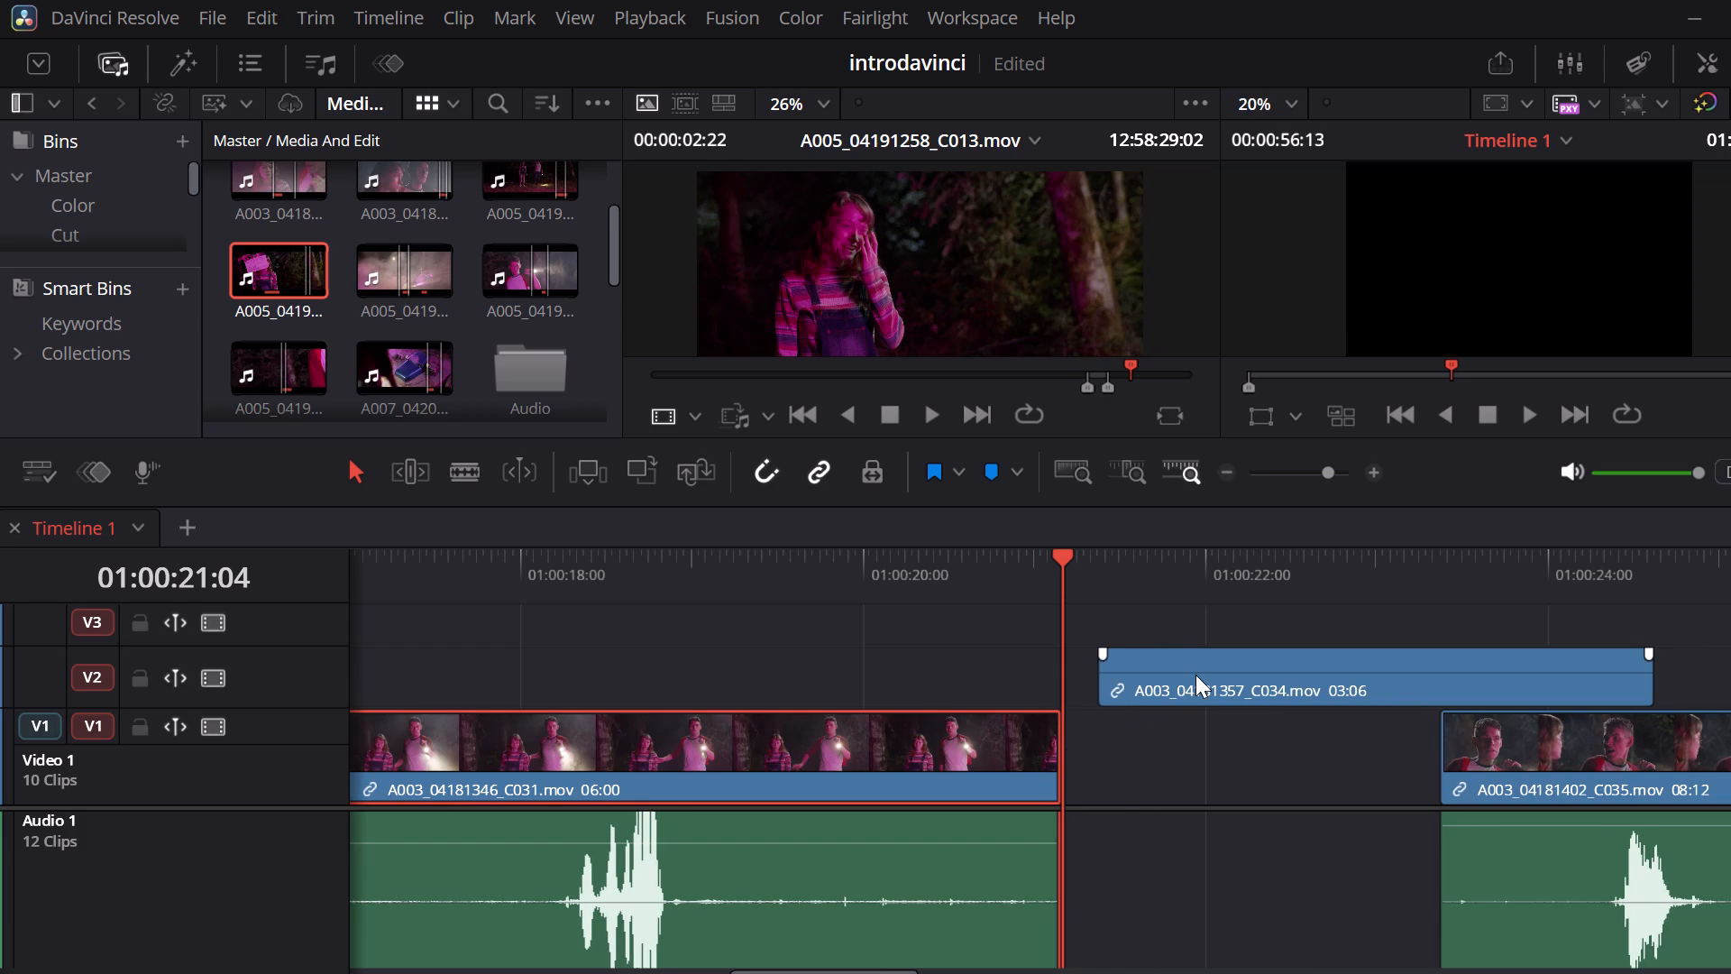
Extend the start of A003_04181357_C034 with its audio back to the end of A003_04181346_C031 at 01:00:21:04, giving a 03:11 duration.
{"action": "left_click", "coordinate": [1175, 666]}
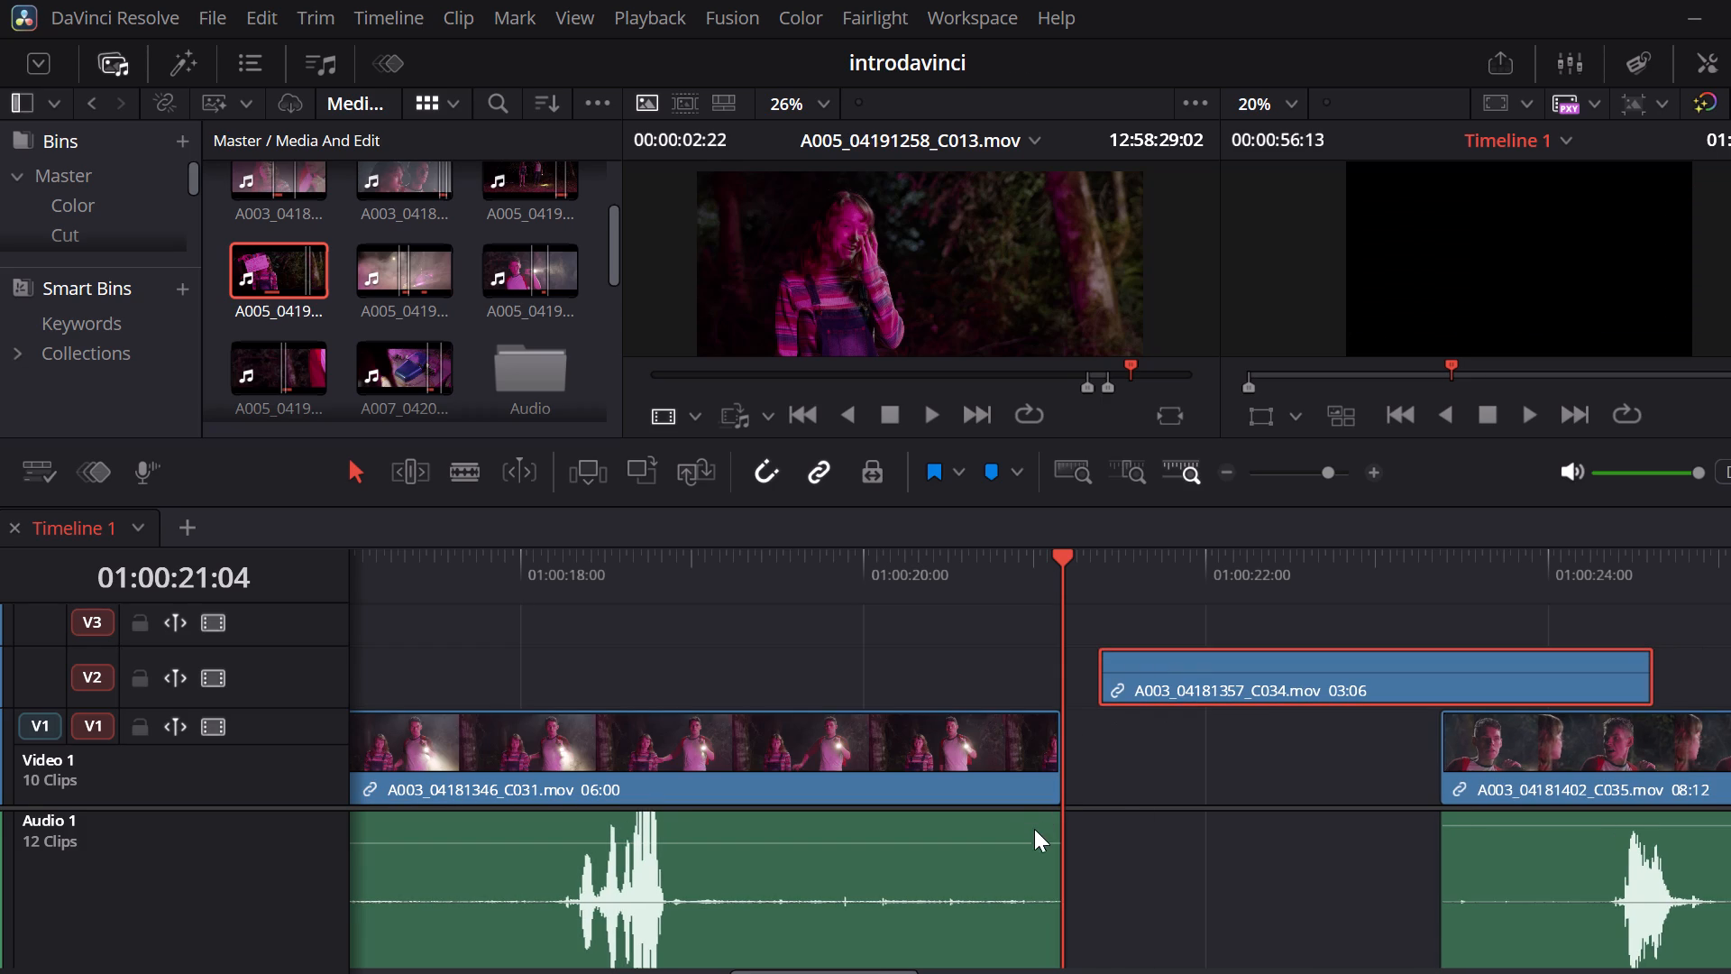
{"action": "scroll", "coordinate": [1030, 818], "scroll_direction": "down", "scroll_amount": 1}
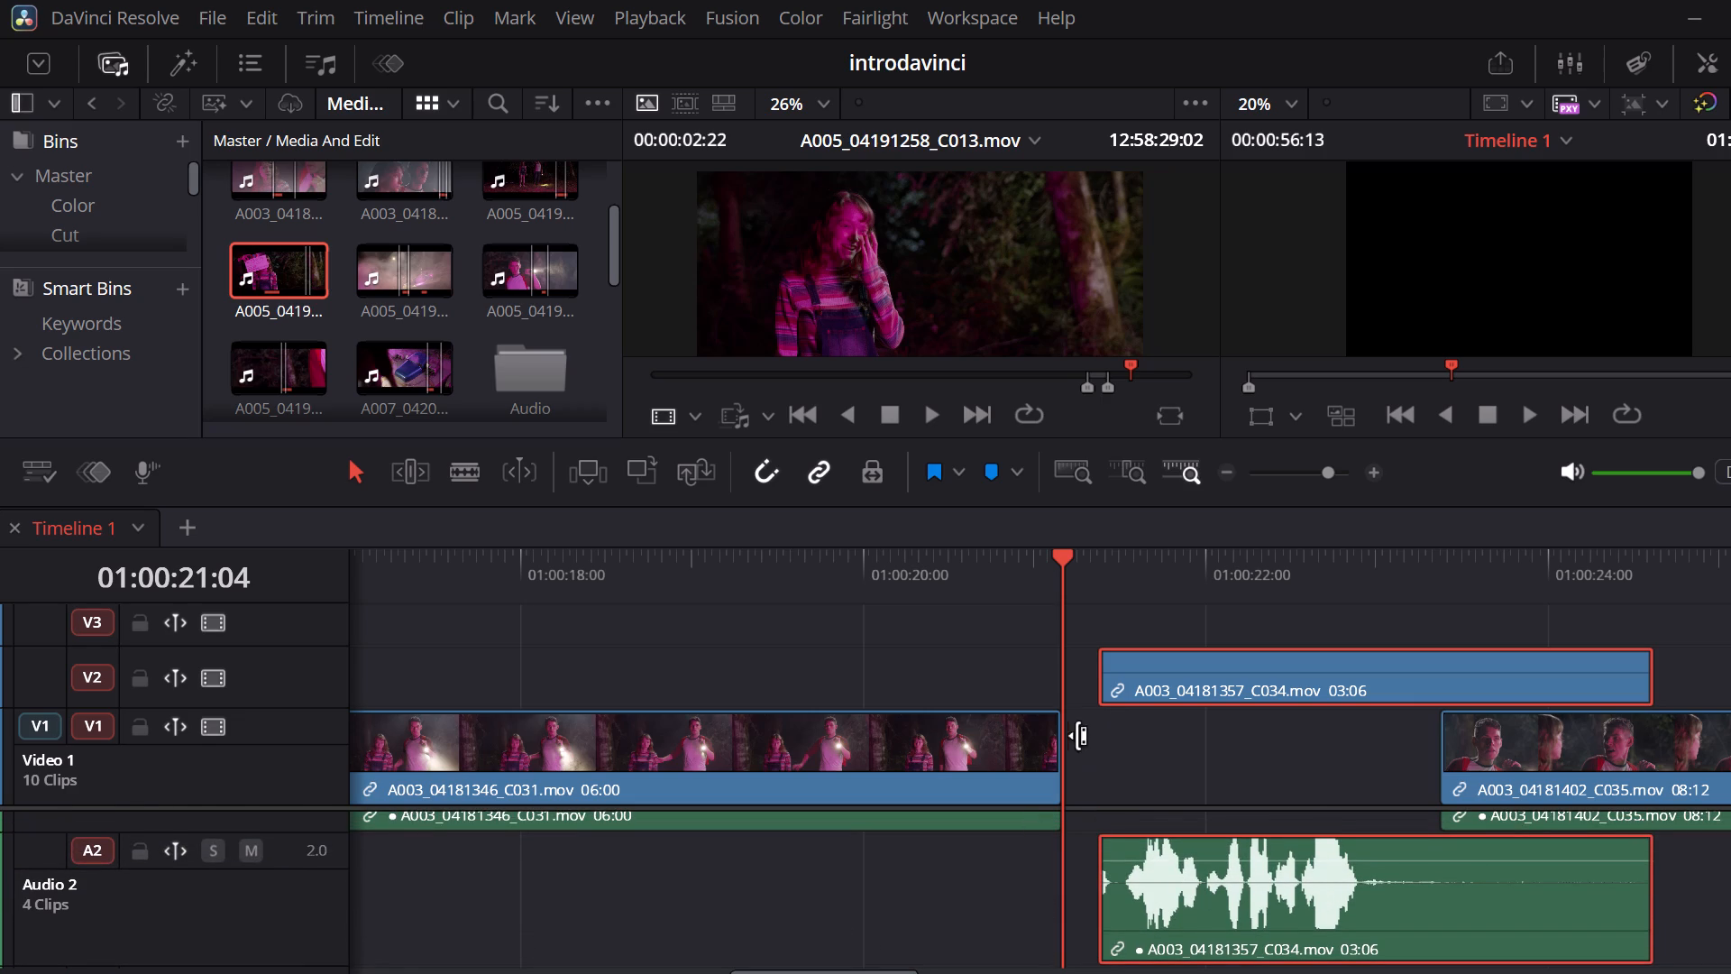
{"action": "left_click_drag", "start_coordinate": [1099, 683], "coordinate": [1071, 685]}
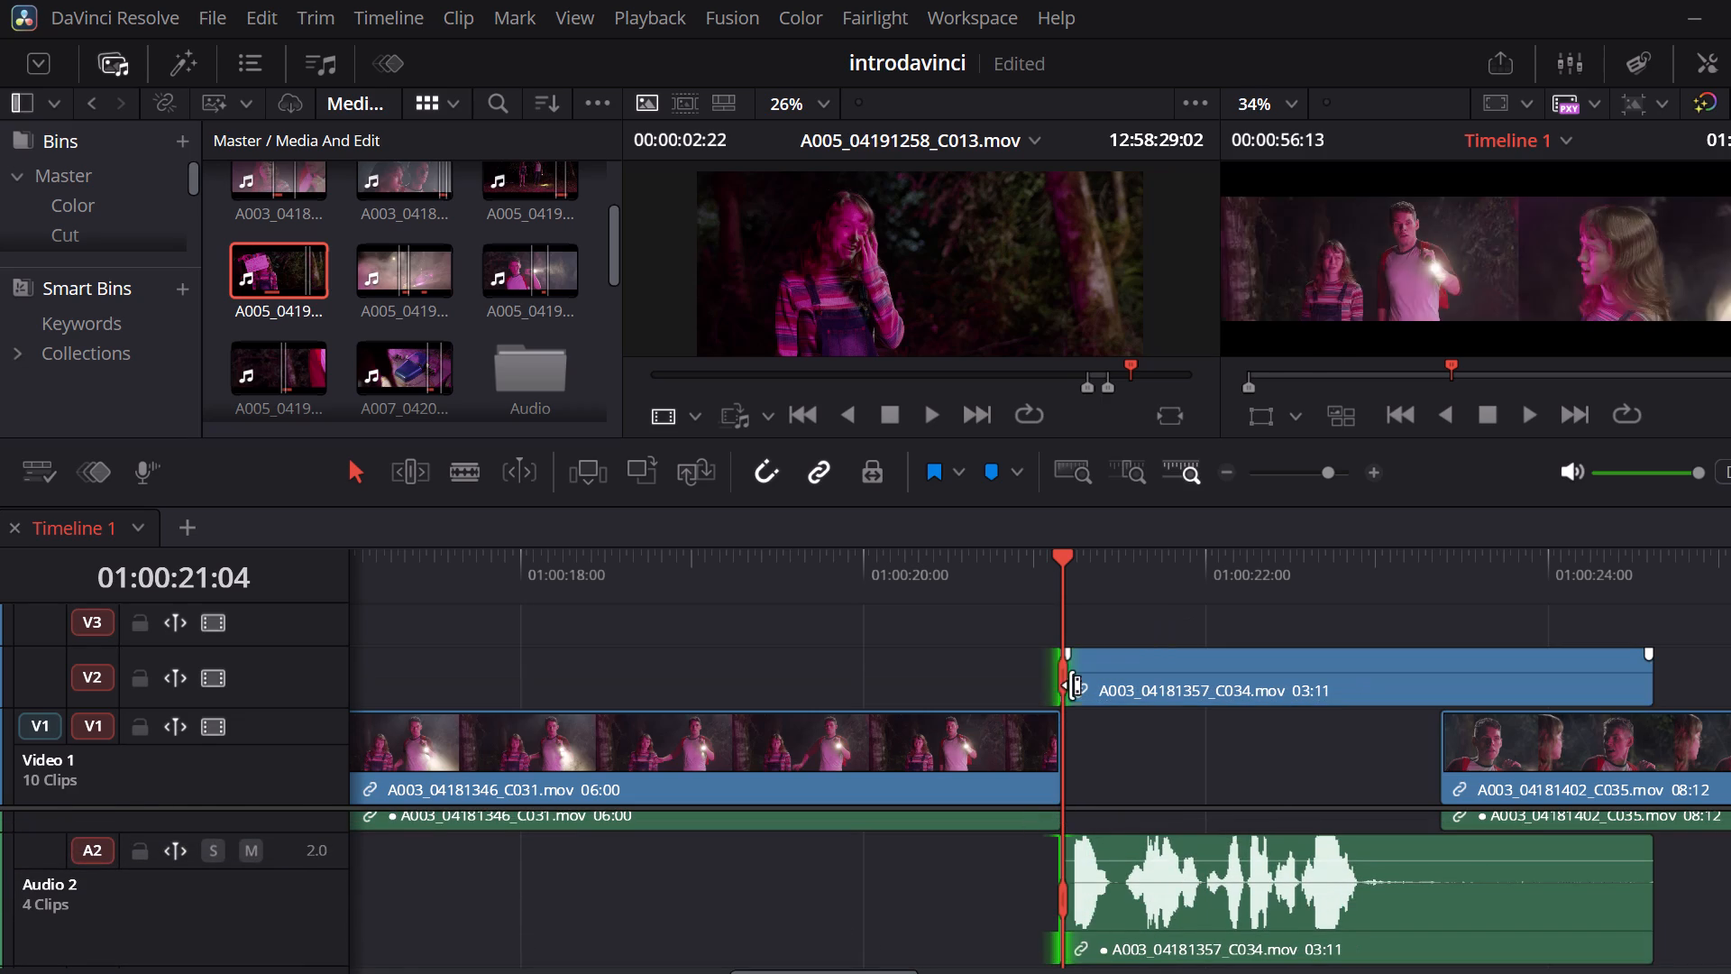
Play the opening of A003_04181357_C034 from 01:00:21:04 and again from 01:00:21:15 to hear where its dialogue begins.
{"action": "key", "text": "space"}
{"action": "key", "text": "space"}
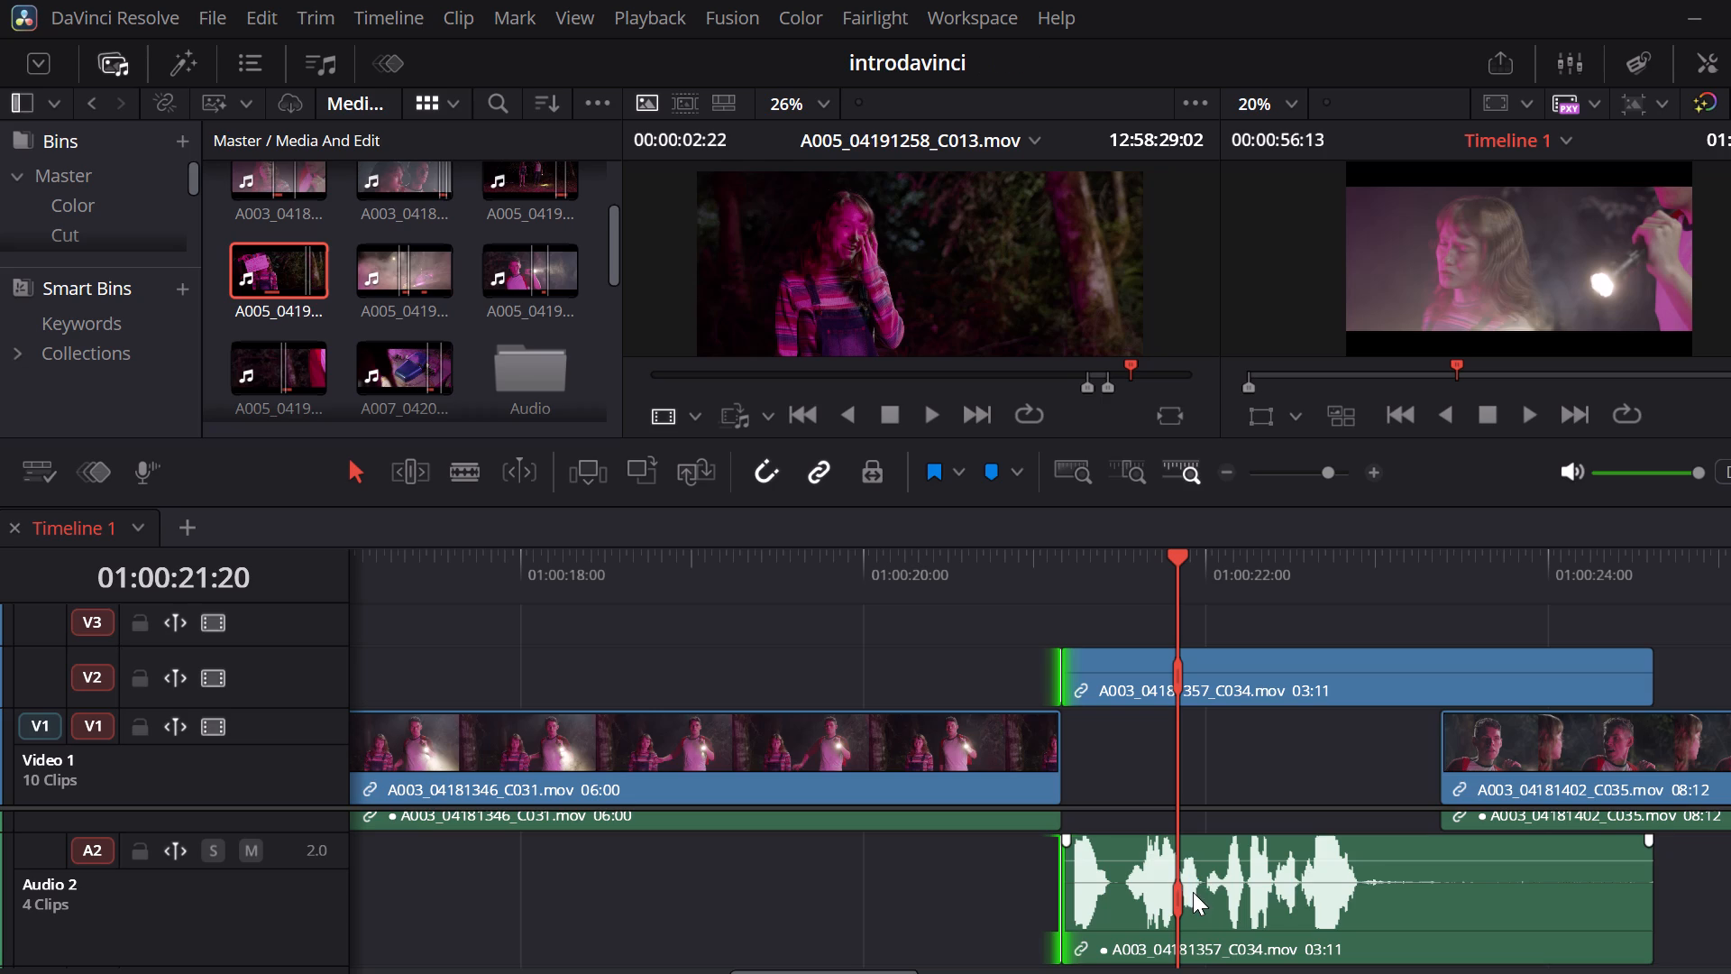
{"action": "left_click", "coordinate": [1117, 841]}
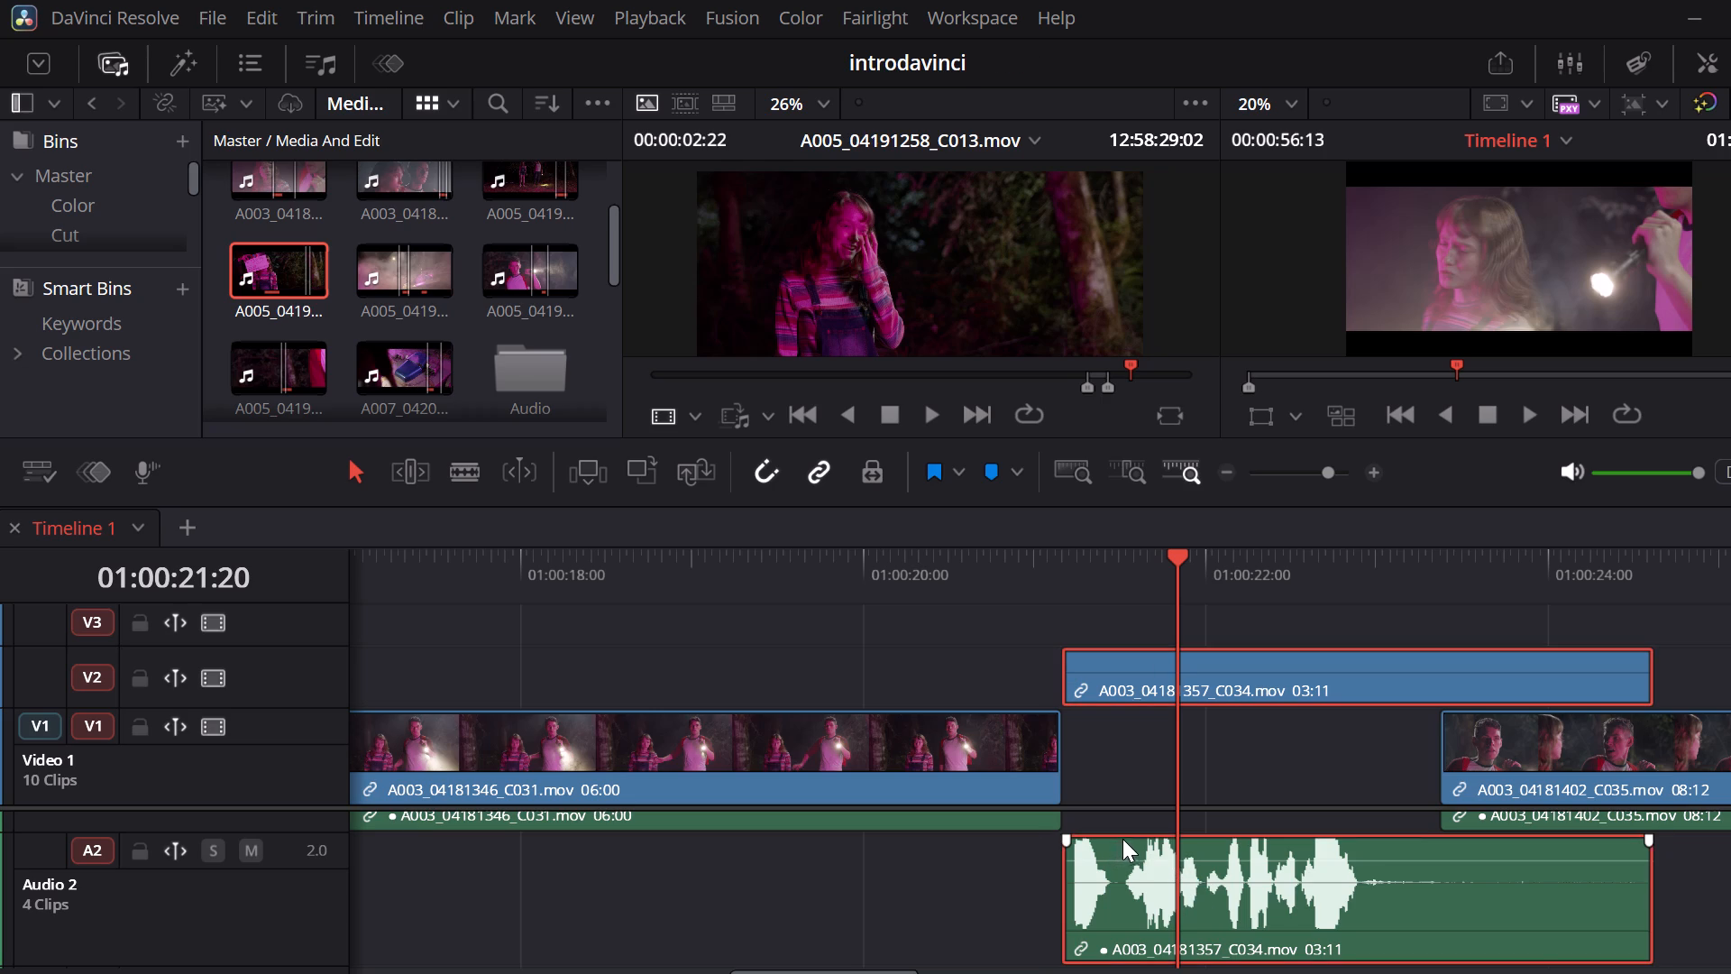
{"action": "left_click", "coordinate": [1131, 685]}
{"action": "left_click", "coordinate": [1144, 577]}
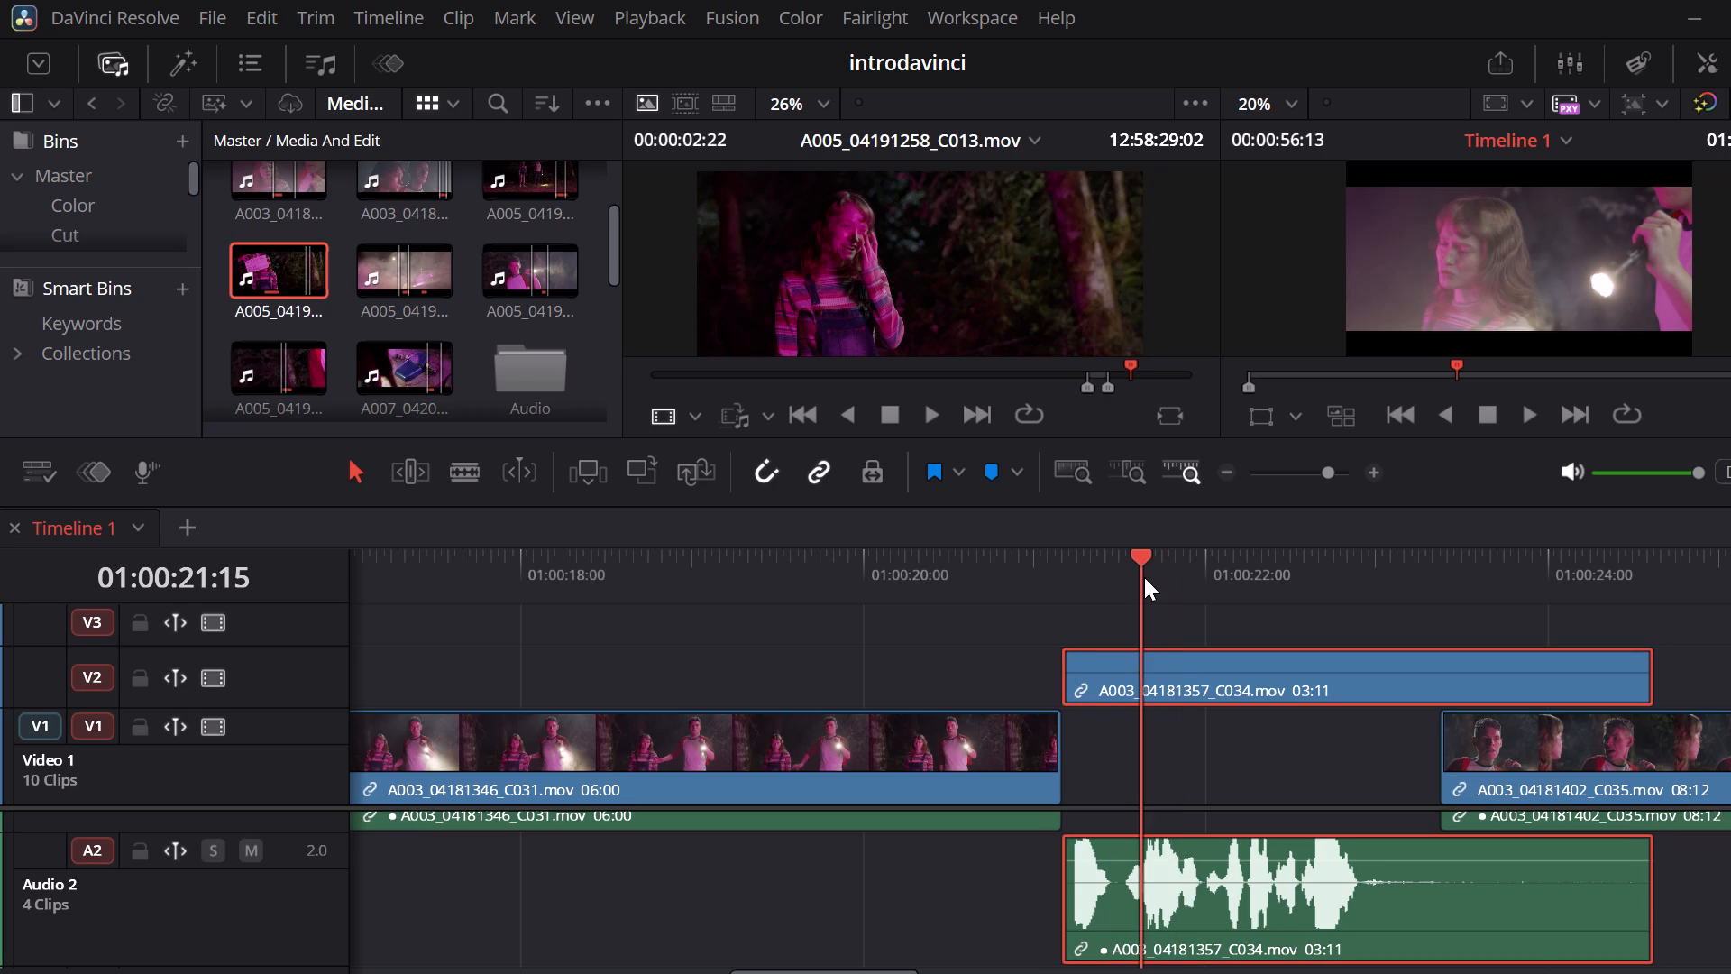
{"action": "key", "text": "space"}
{"action": "key", "text": "space"}
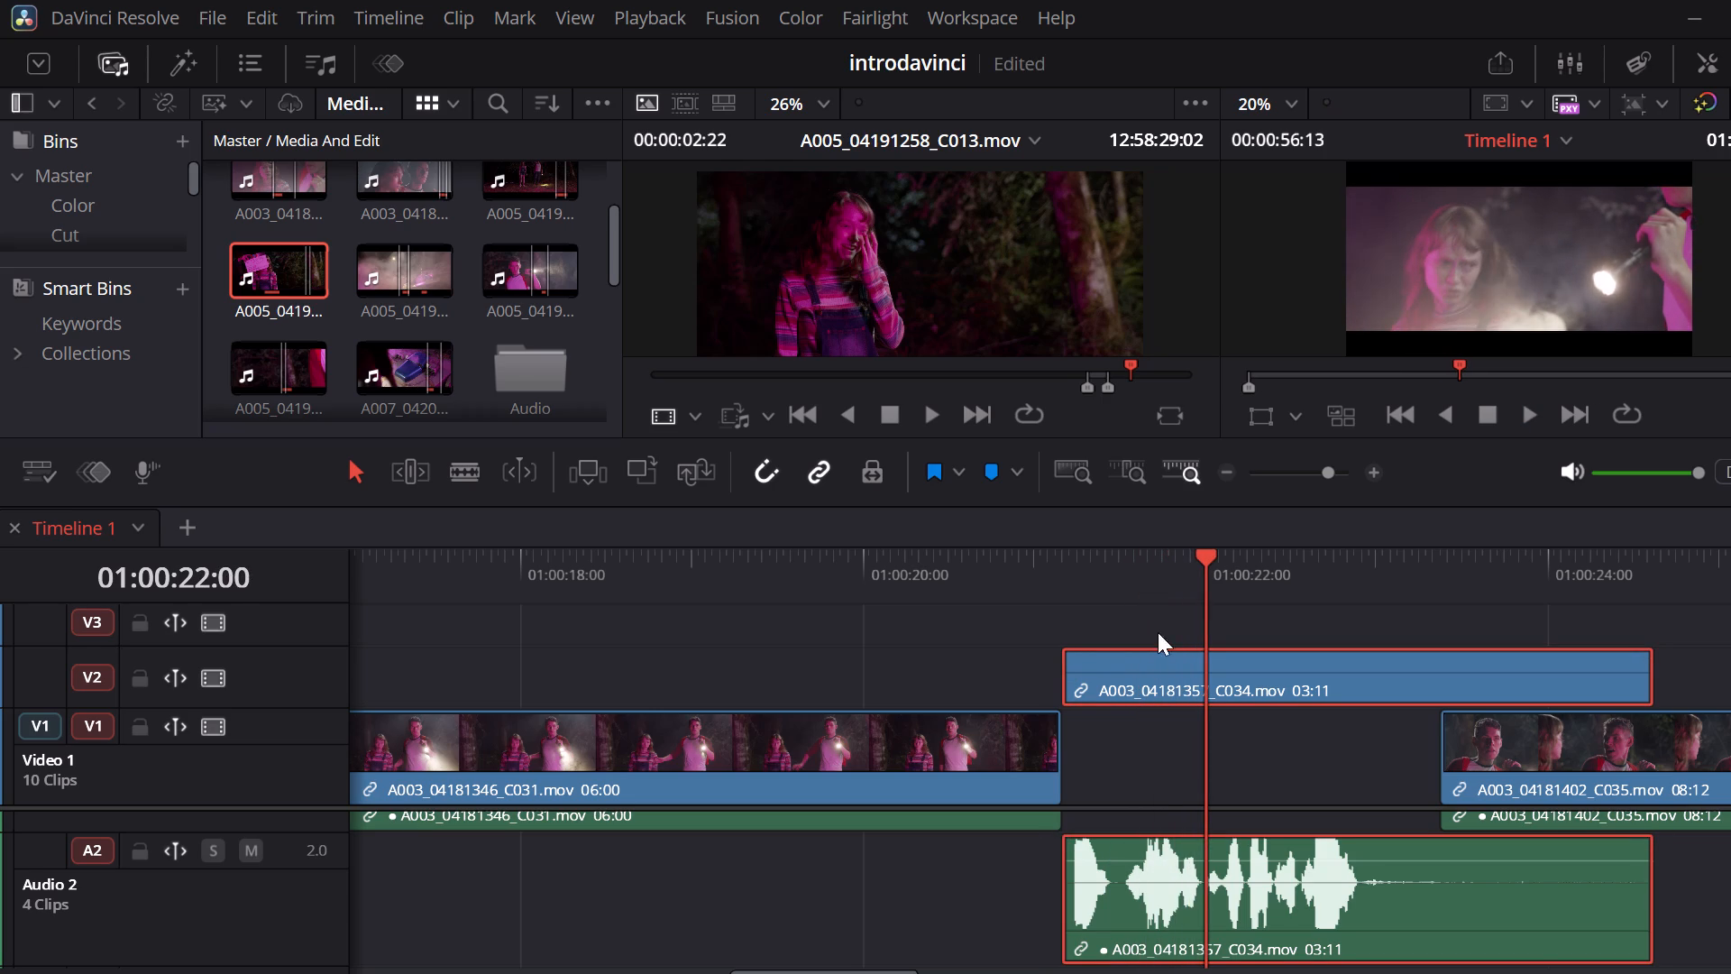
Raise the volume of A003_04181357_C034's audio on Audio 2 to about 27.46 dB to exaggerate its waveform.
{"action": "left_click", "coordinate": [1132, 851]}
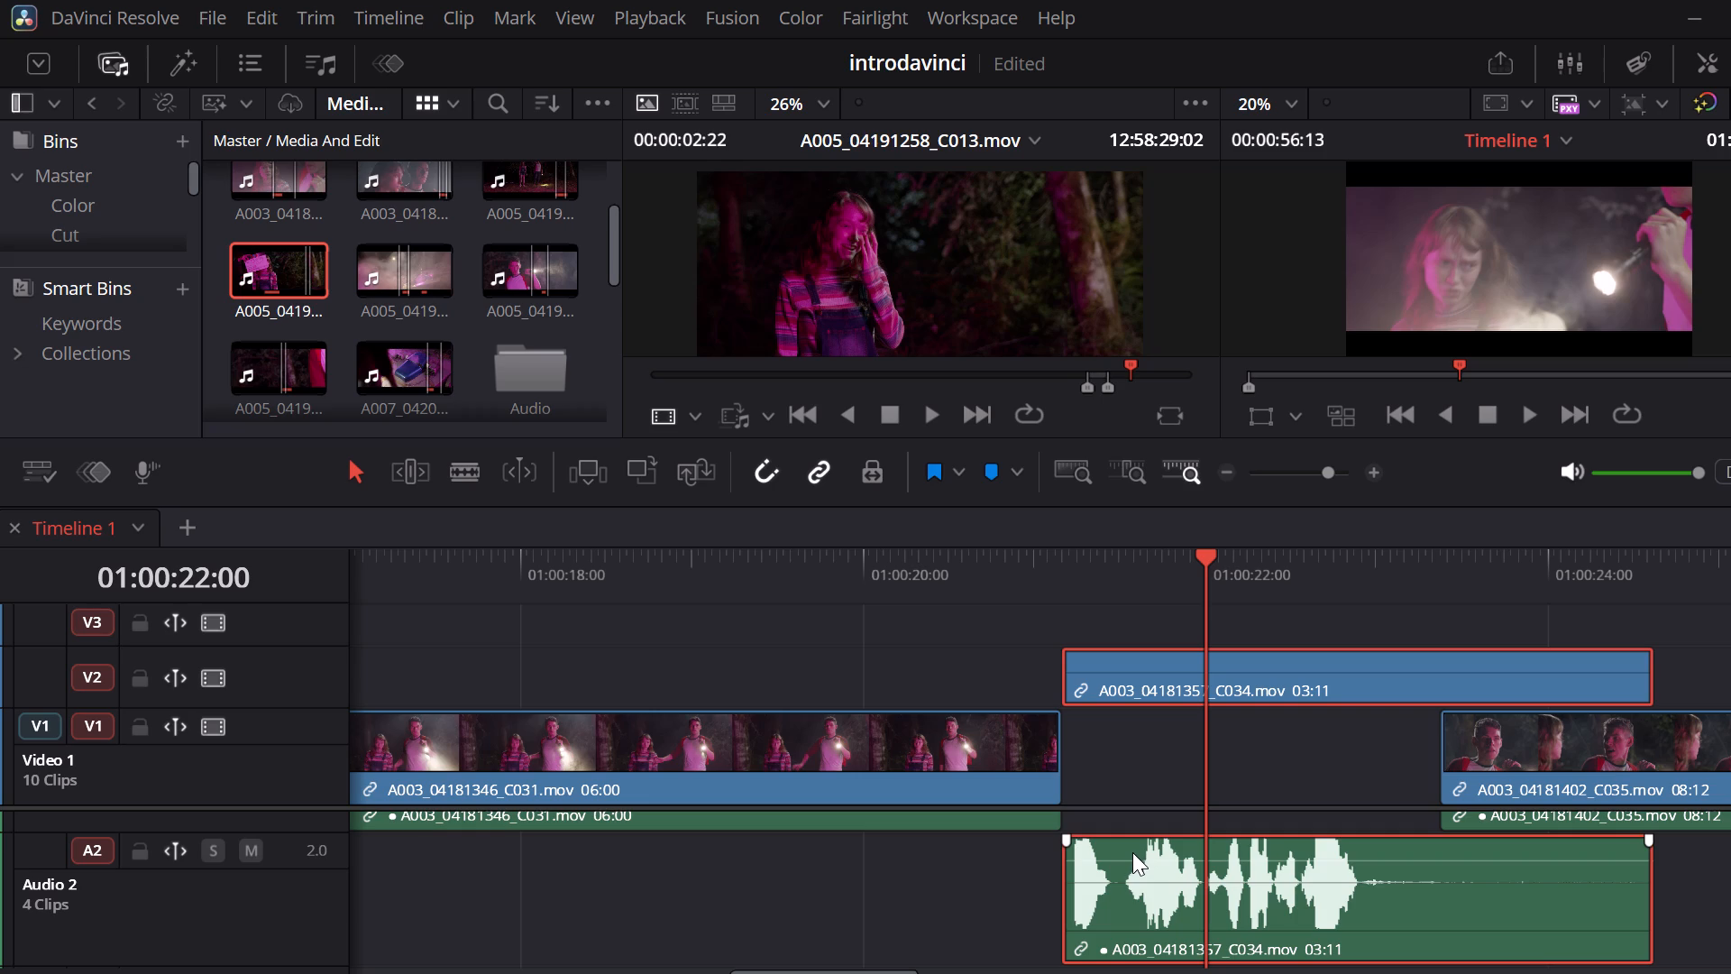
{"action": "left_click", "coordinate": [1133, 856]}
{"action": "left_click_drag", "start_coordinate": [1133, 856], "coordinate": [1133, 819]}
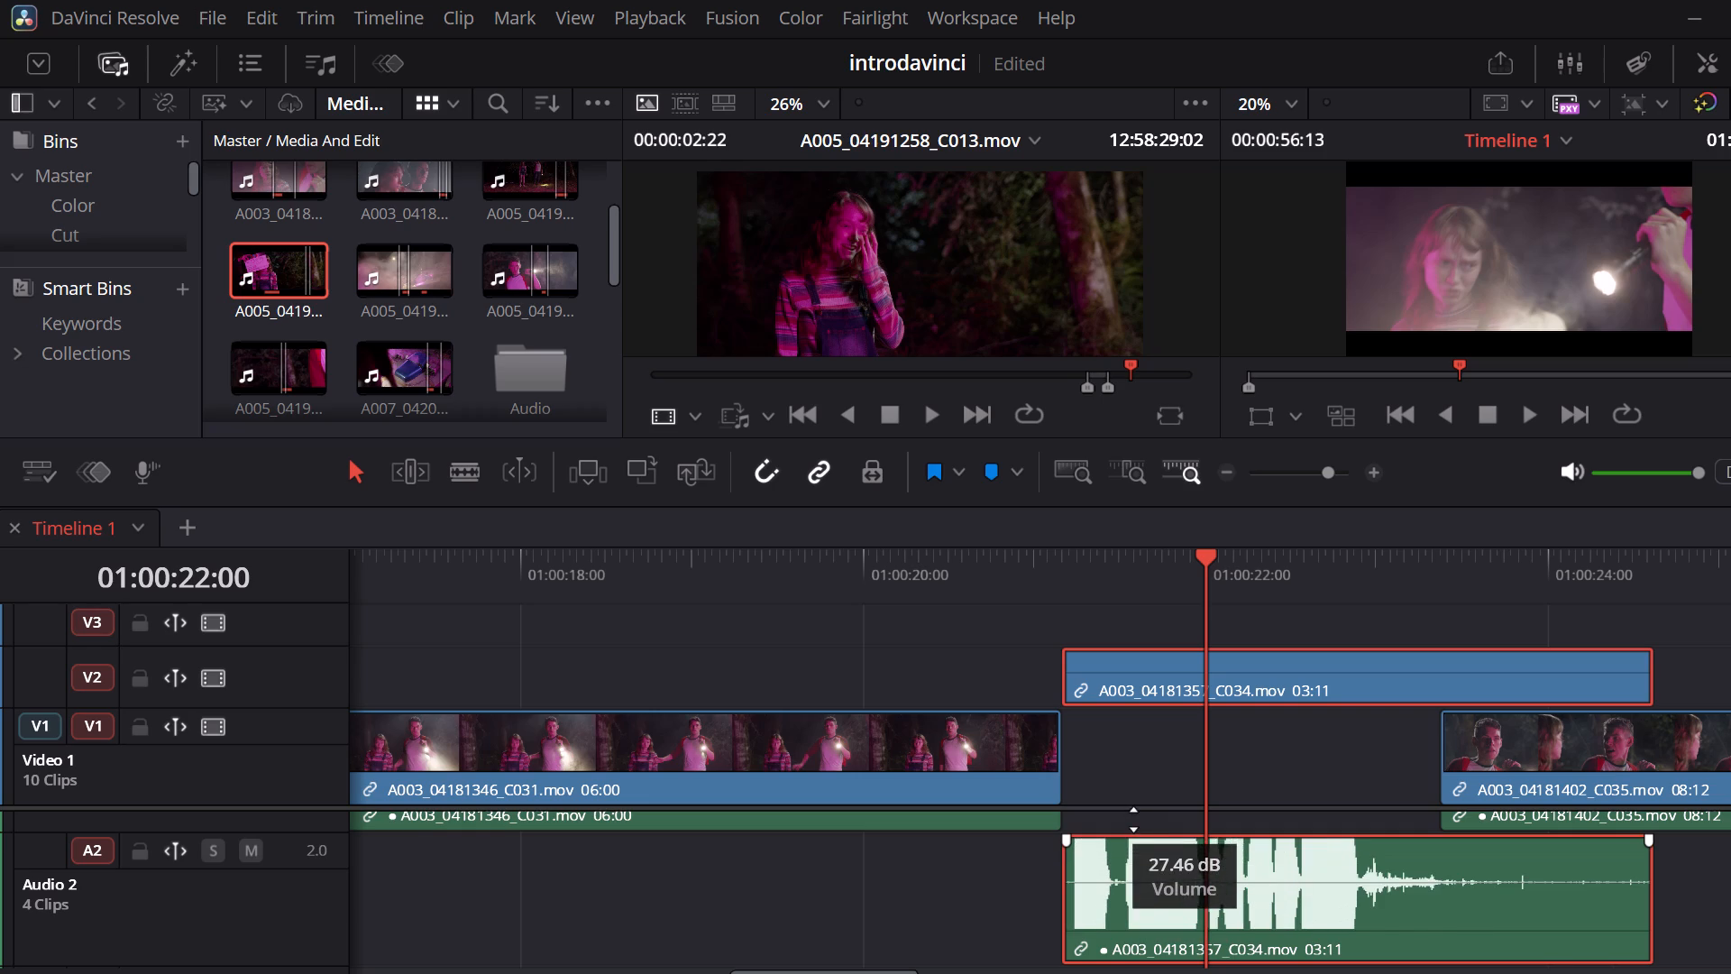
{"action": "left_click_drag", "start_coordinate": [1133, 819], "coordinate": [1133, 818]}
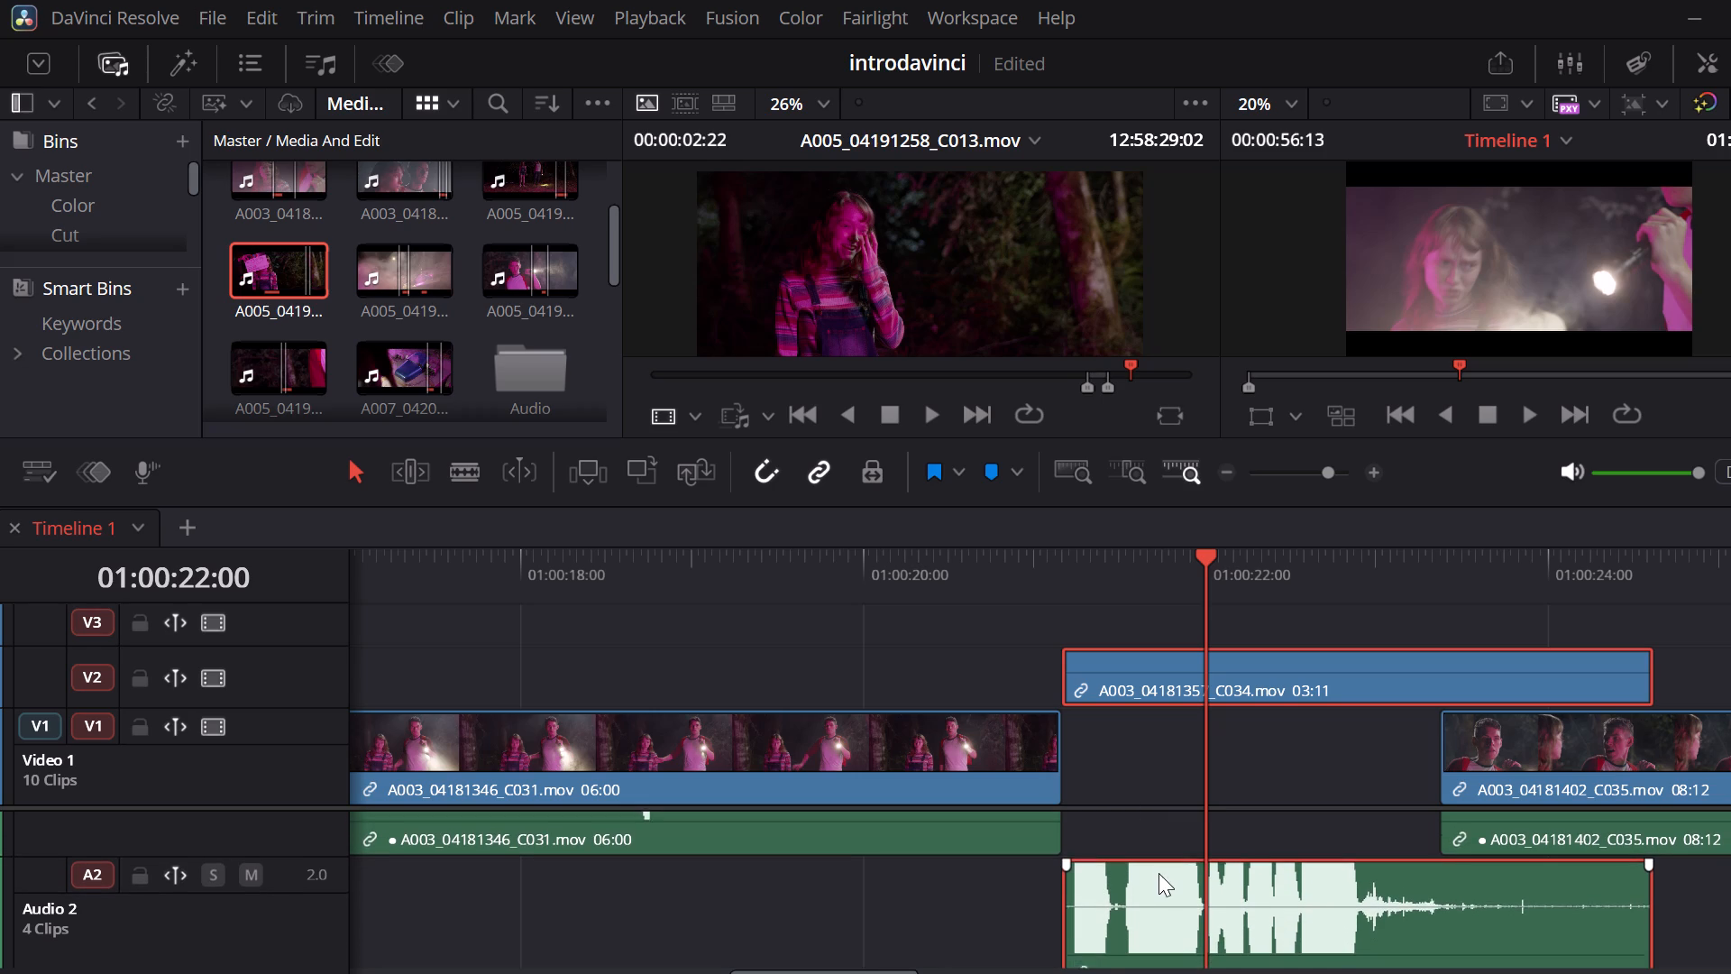
Increase the height of the Audio 2 track to enlarge its waveform.
{"action": "scroll", "coordinate": [499, 913], "scroll_direction": "down", "scroll_amount": 1}
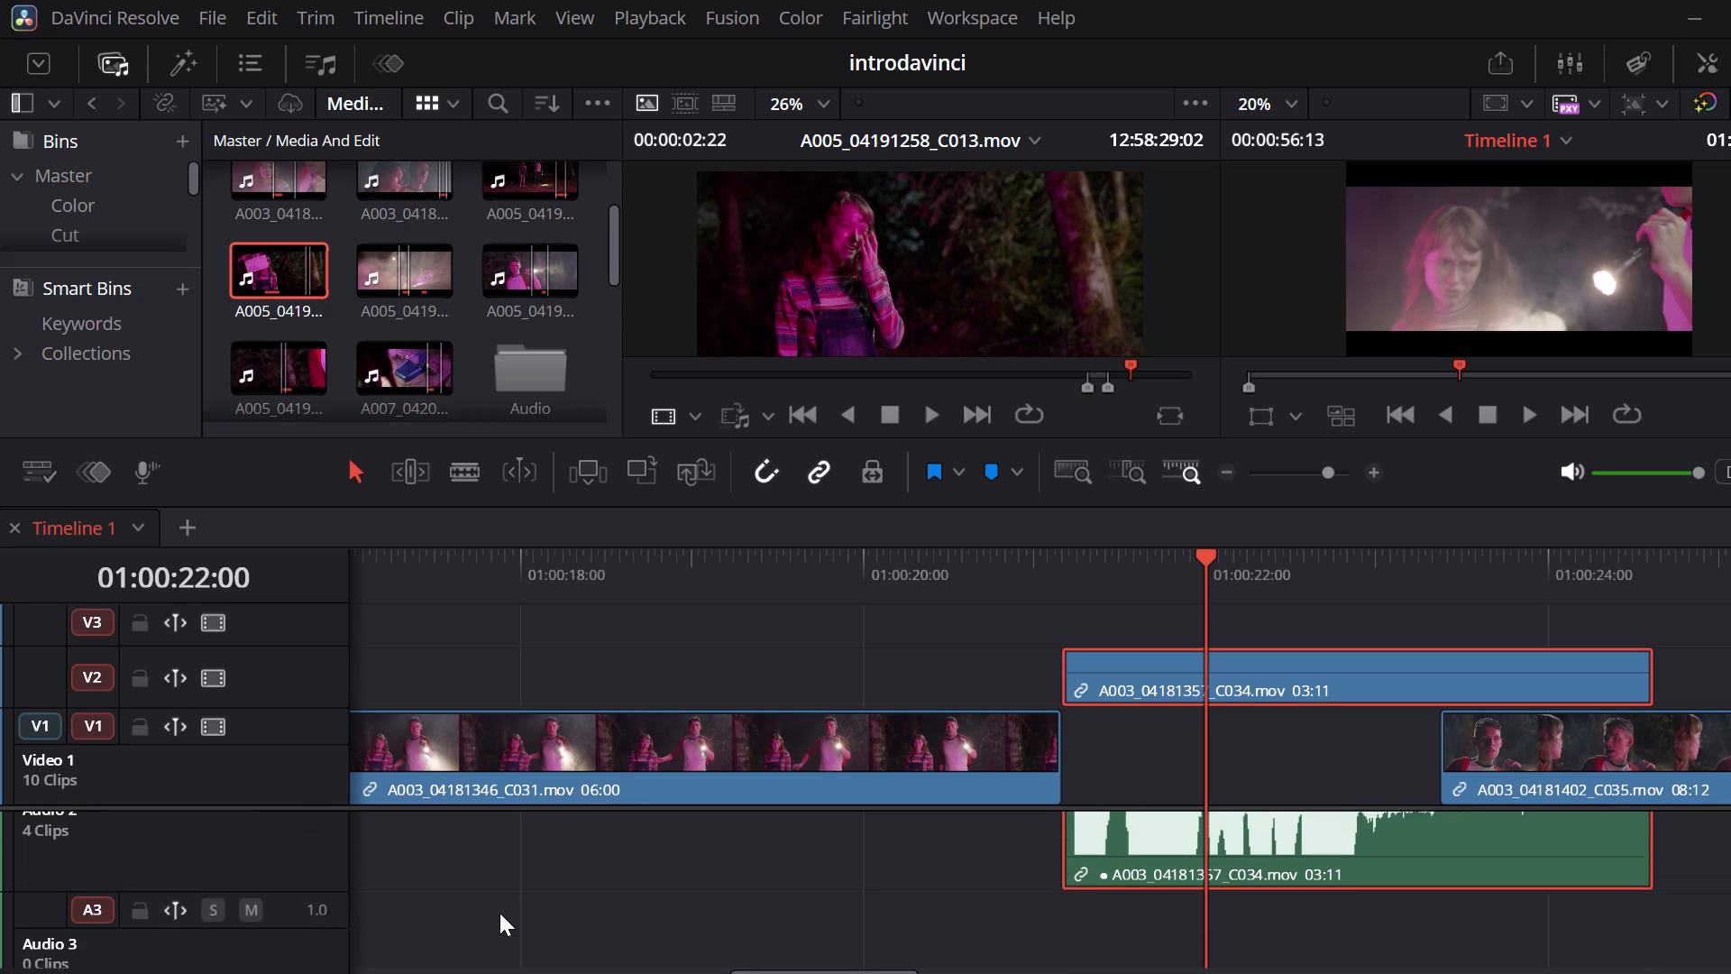
{"action": "scroll", "coordinate": [499, 913], "scroll_direction": "down", "scroll_amount": 1}
{"action": "left_click_drag", "start_coordinate": [289, 902], "coordinate": [294, 973]}
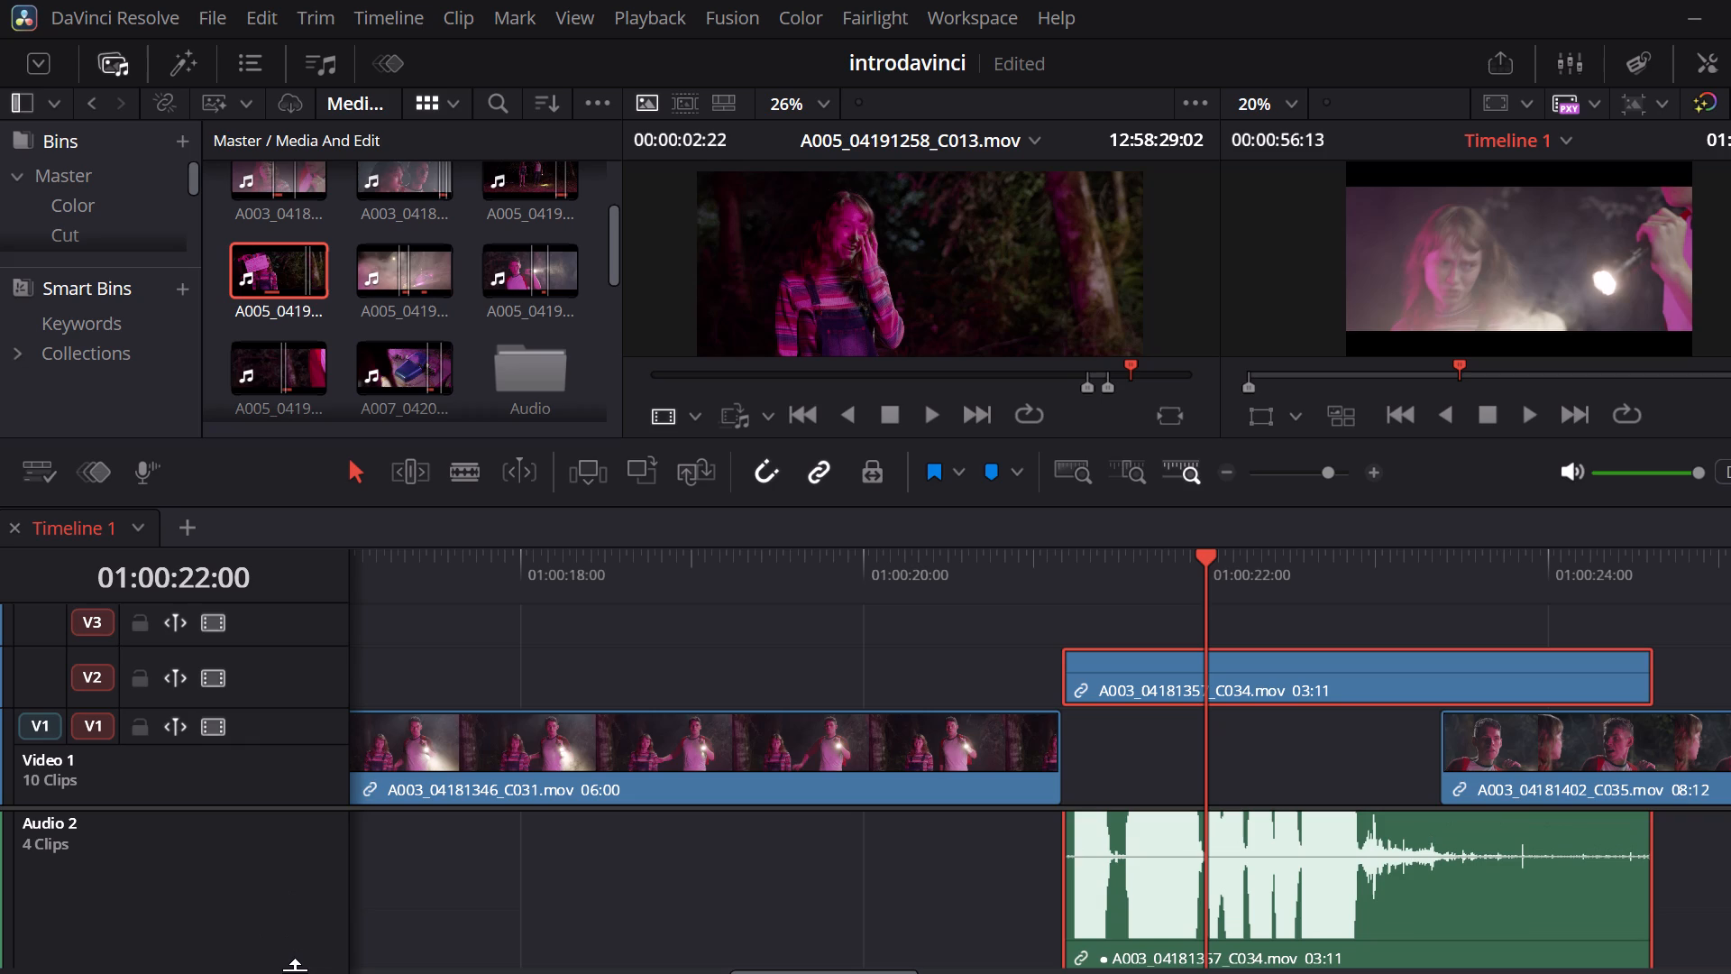
{"action": "left_click_drag", "start_coordinate": [294, 973], "coordinate": [307, 973]}
Play and scrub A003_04181357_C034 between 01:00:21:10 and 01:00:22:08 to match its first sounds against the waveform on Audio 2.
{"action": "scroll", "coordinate": [1151, 874], "scroll_direction": "up", "scroll_amount": 1}
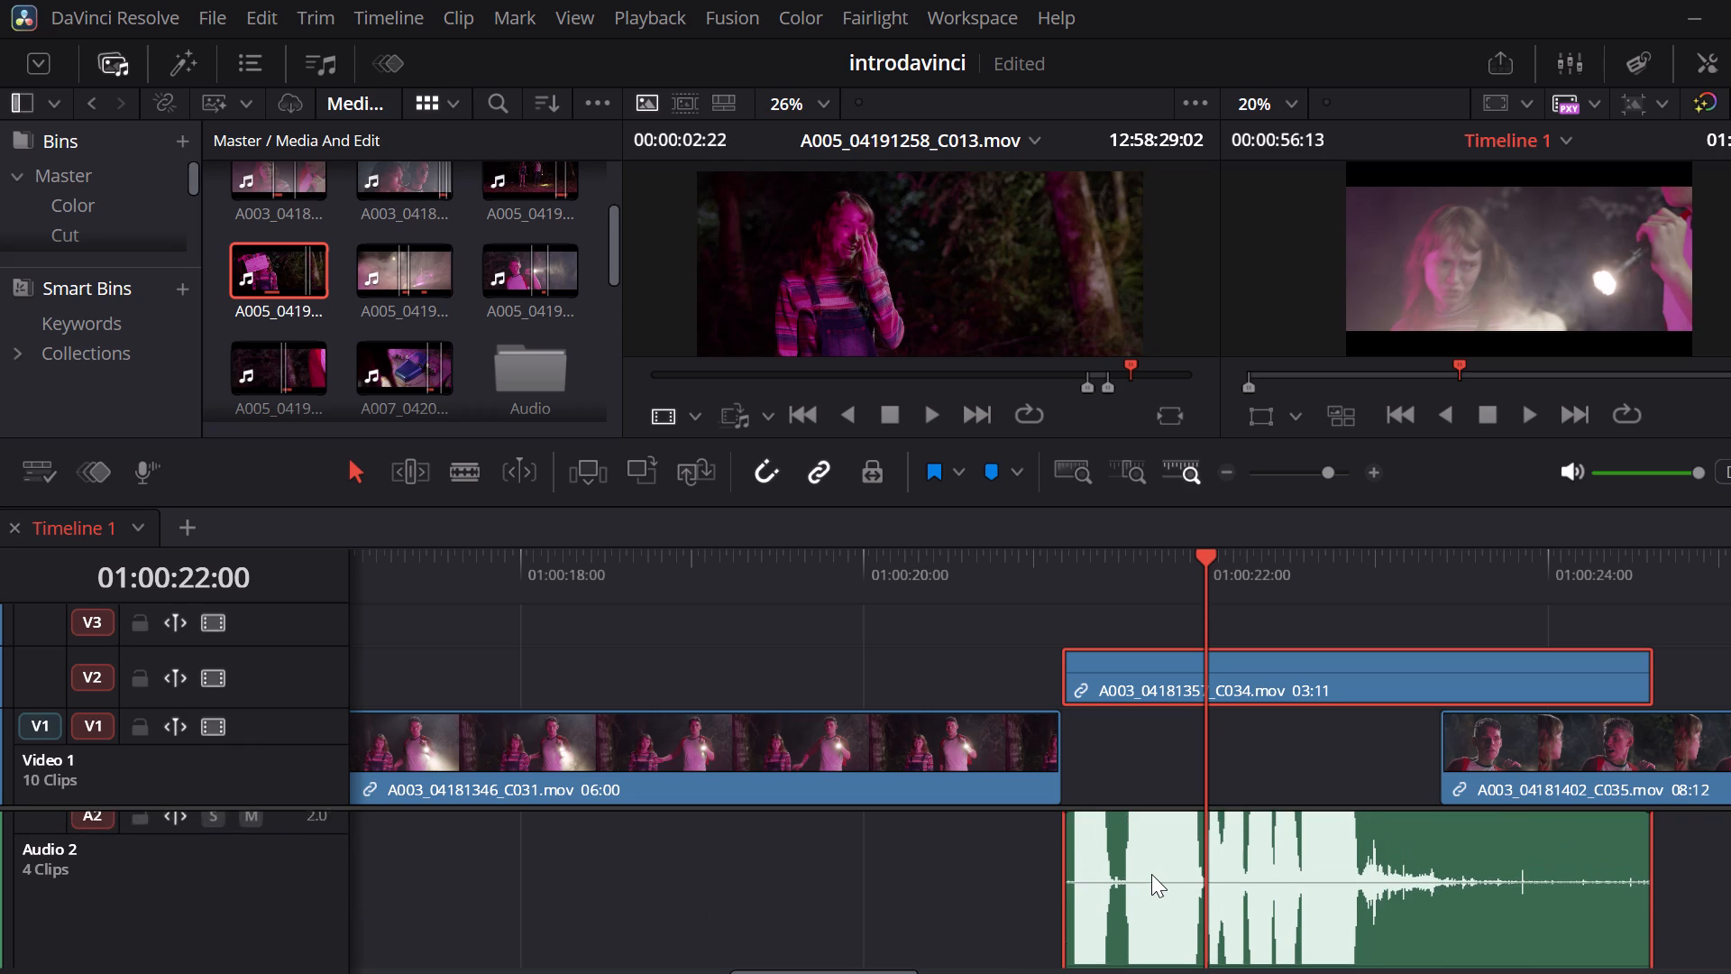
{"action": "scroll", "coordinate": [1151, 874], "scroll_direction": "up", "scroll_amount": 2}
{"action": "key", "text": "space"}
{"action": "key", "text": "space"}
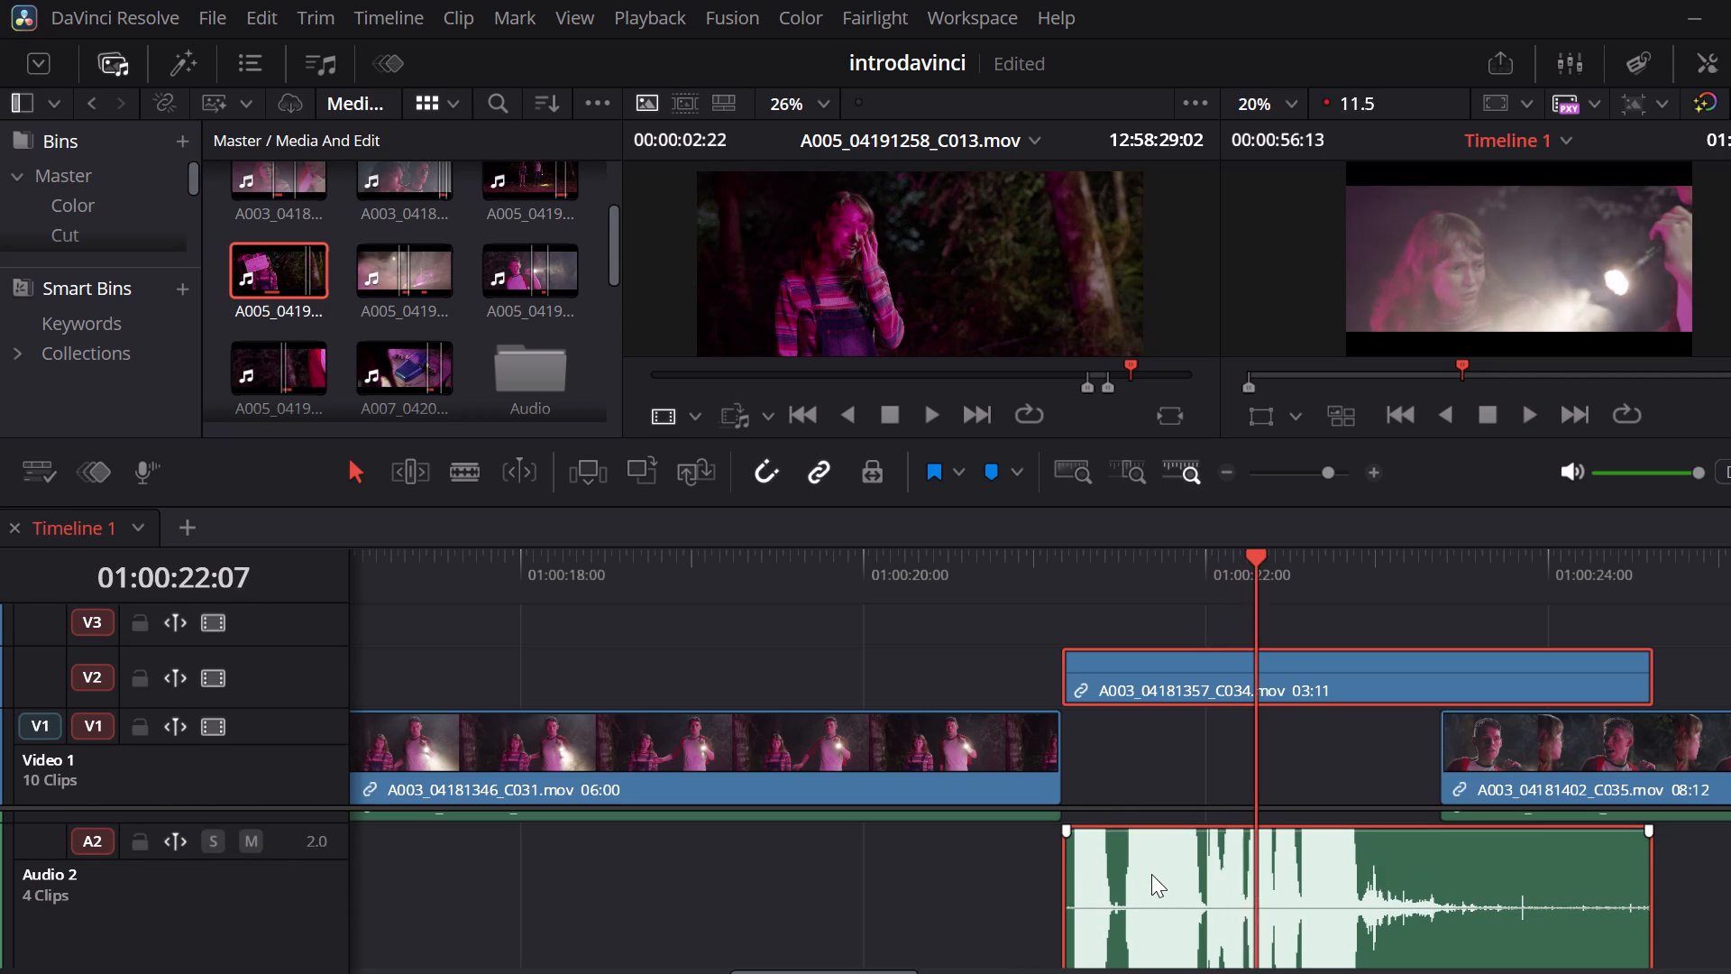
{"action": "left_click", "coordinate": [1109, 832]}
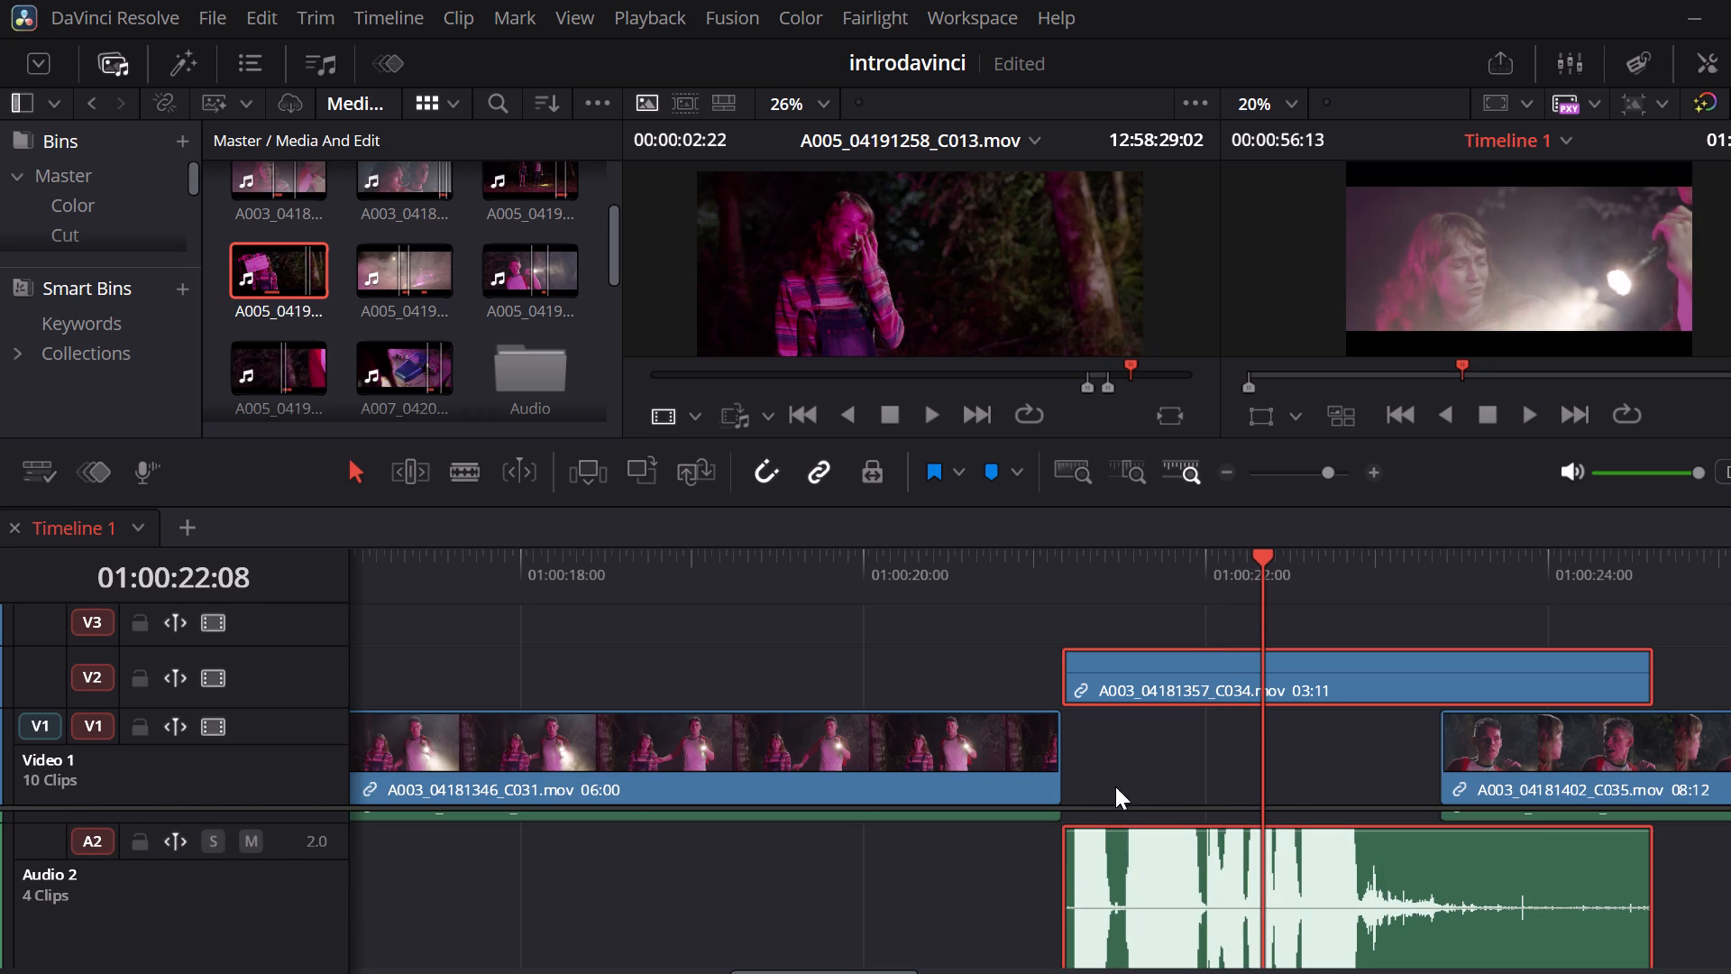
{"action": "left_click", "coordinate": [1104, 575]}
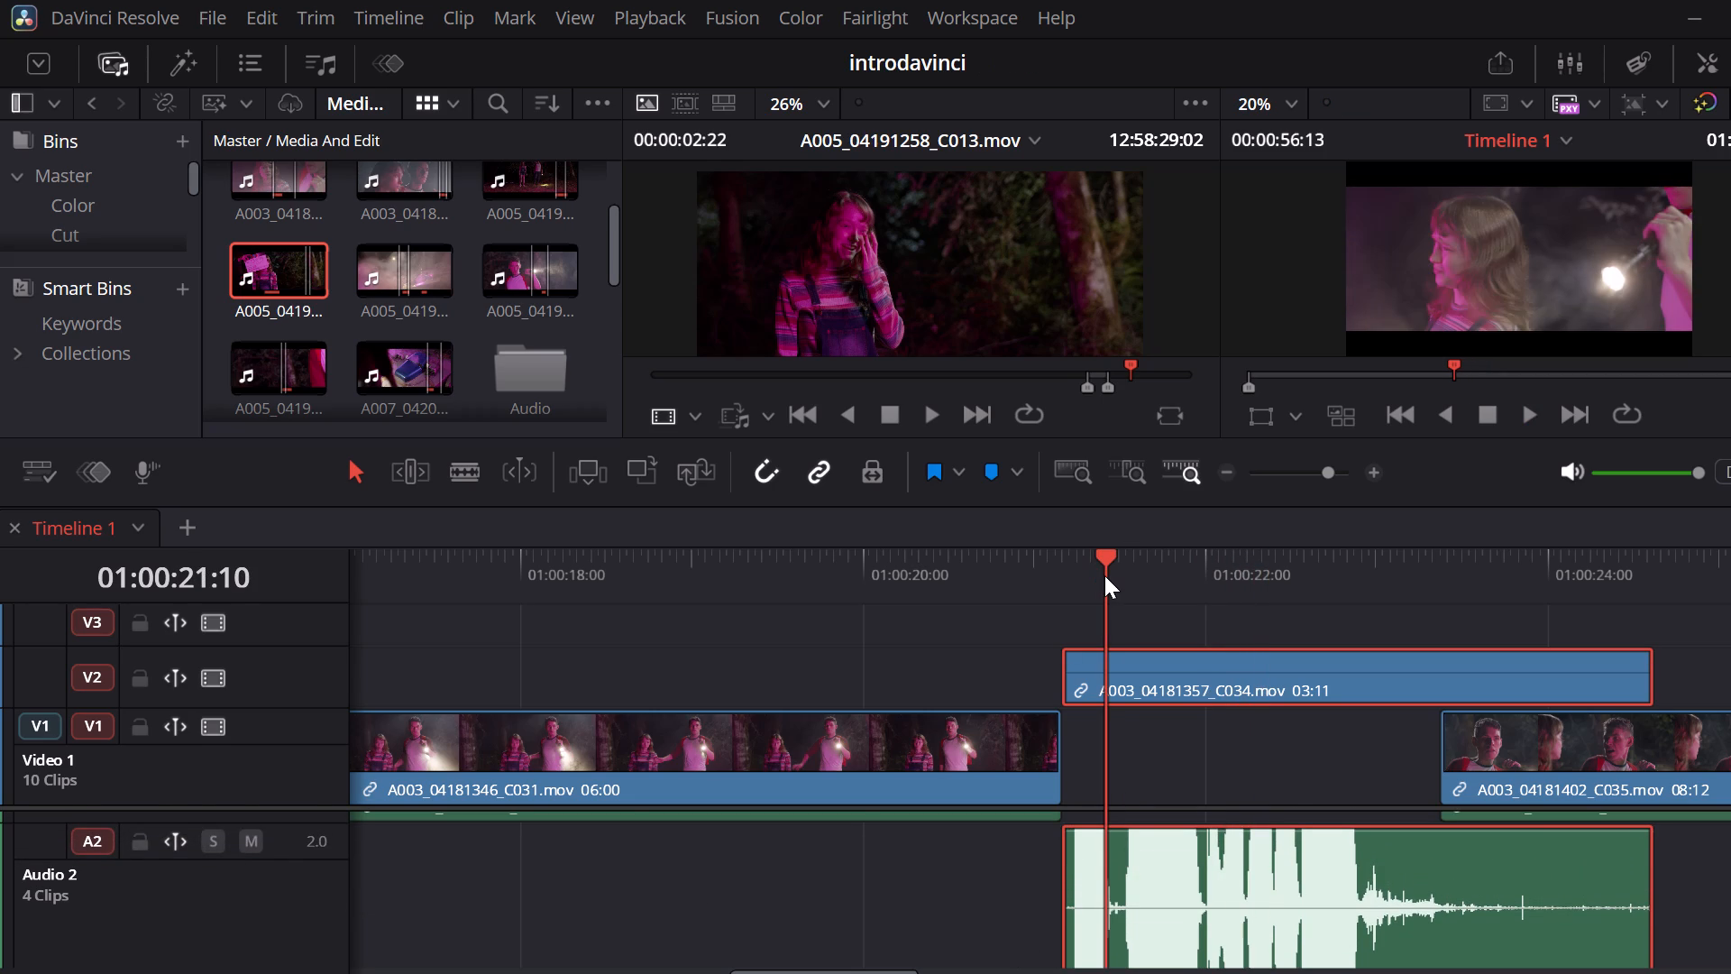
{"action": "key", "text": "space"}
{"action": "key", "text": "space"}
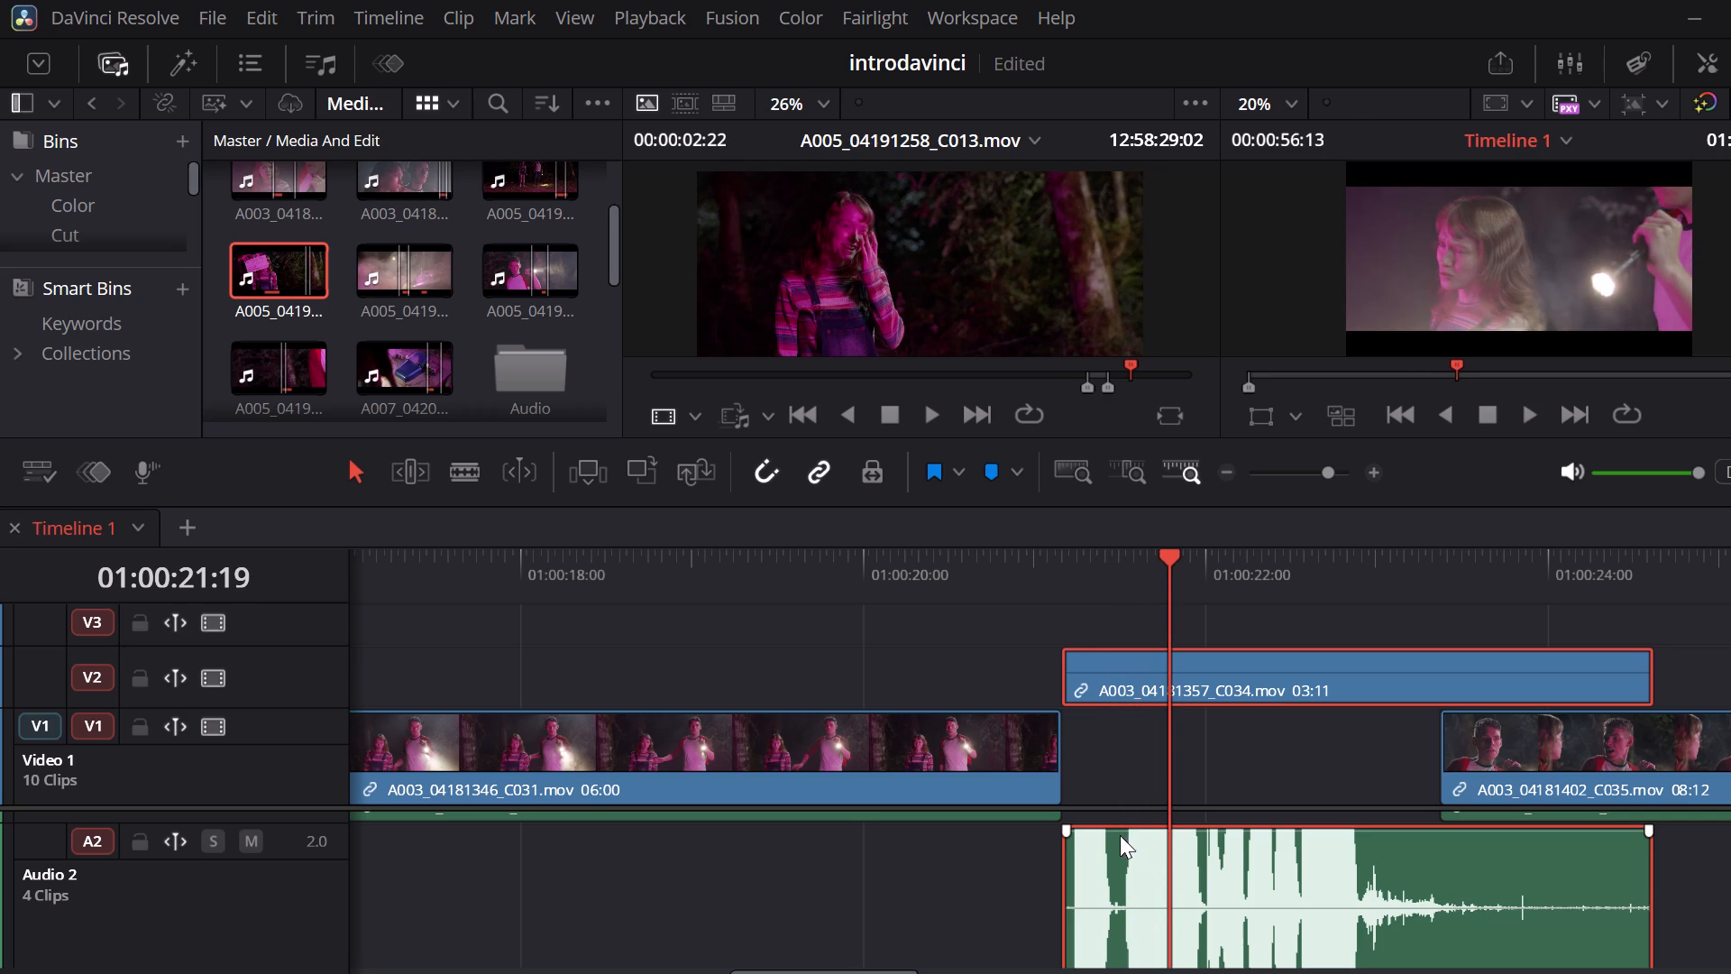
{"action": "left_click", "coordinate": [1104, 564]}
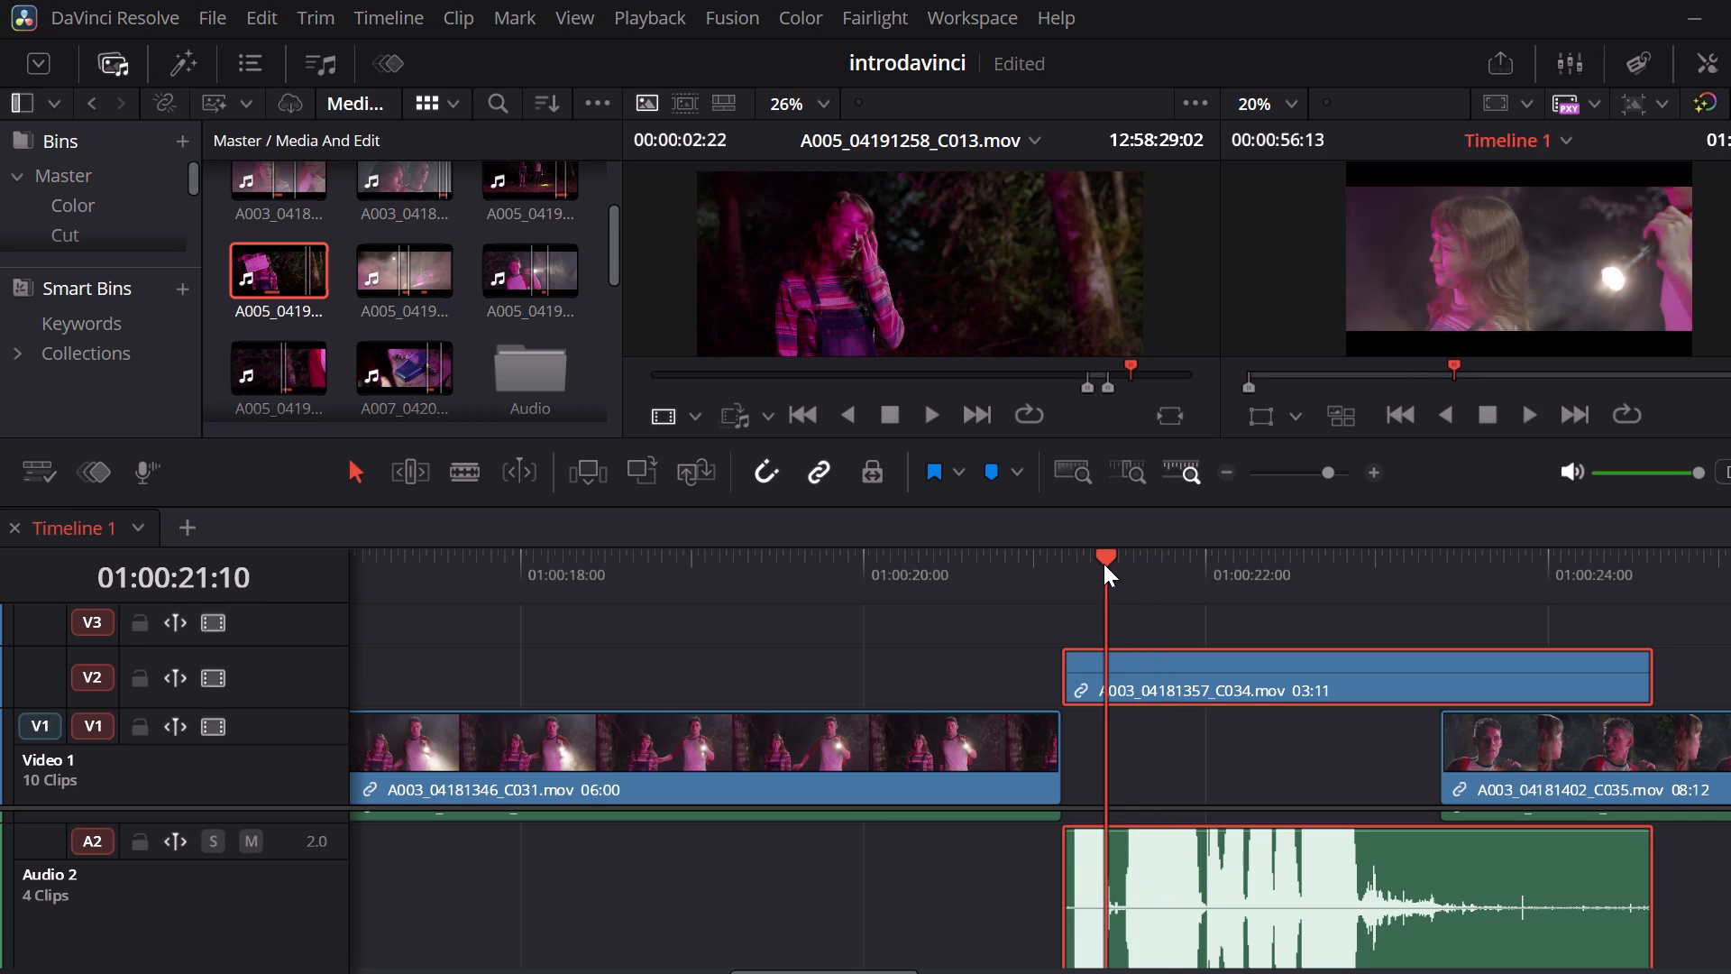
{"action": "left_click", "coordinate": [1122, 563]}
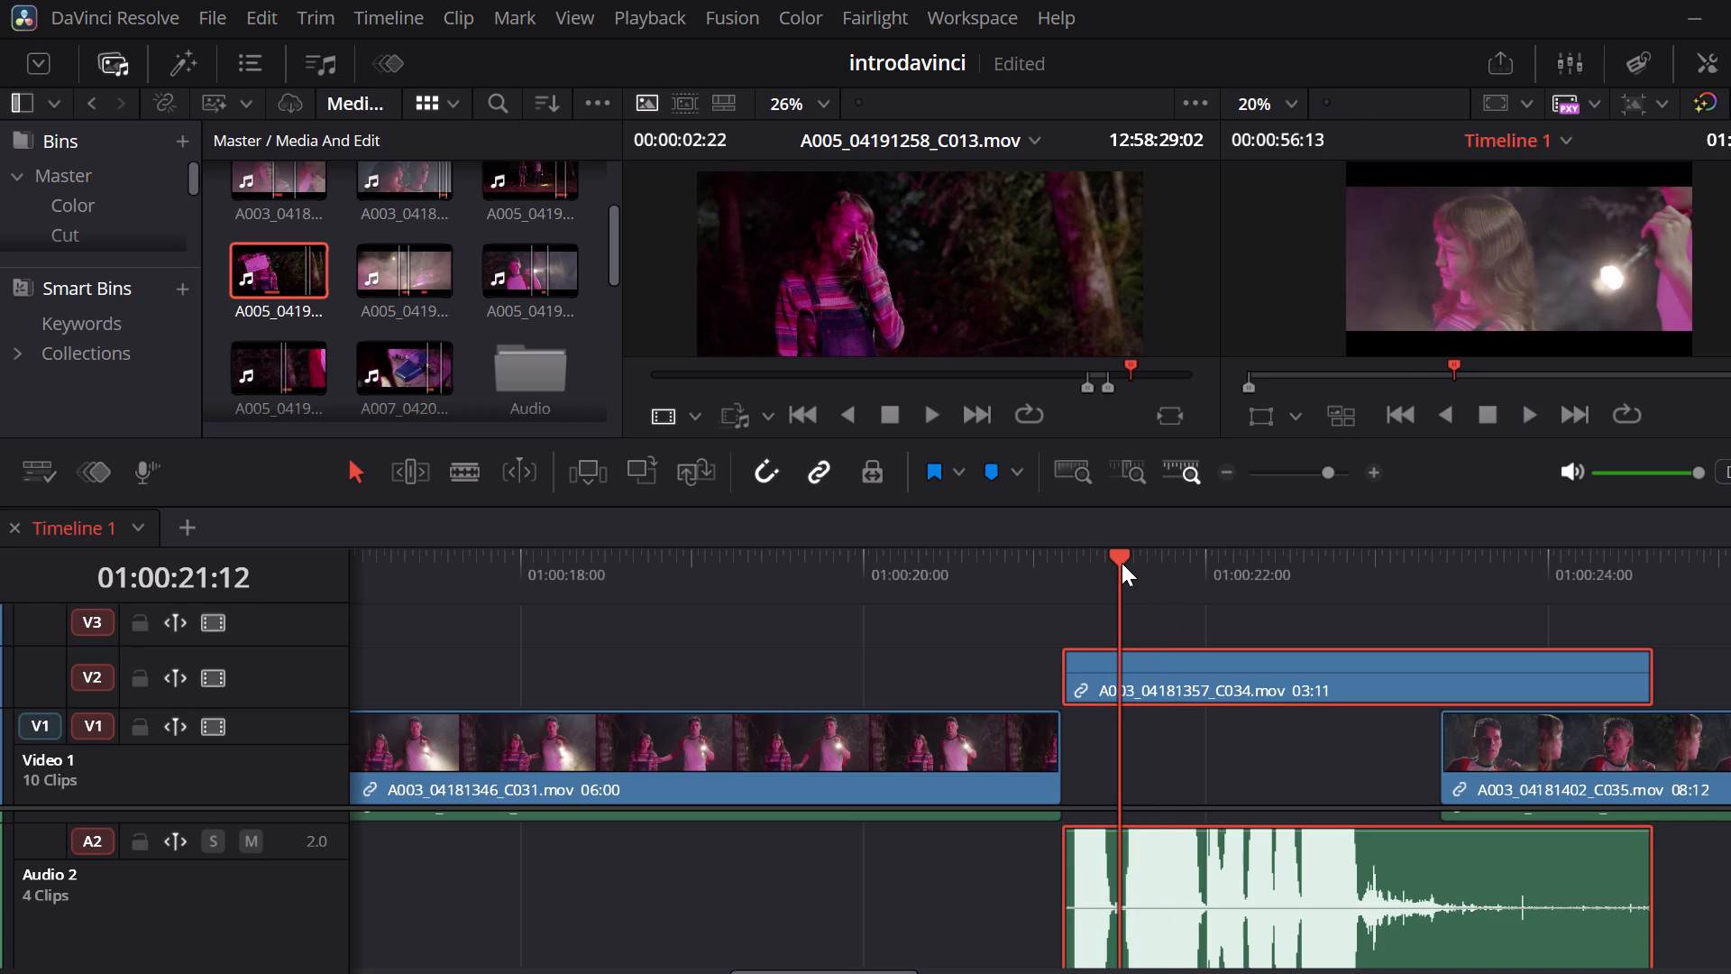
{"action": "key", "text": "space"}
{"action": "key", "text": "space"}
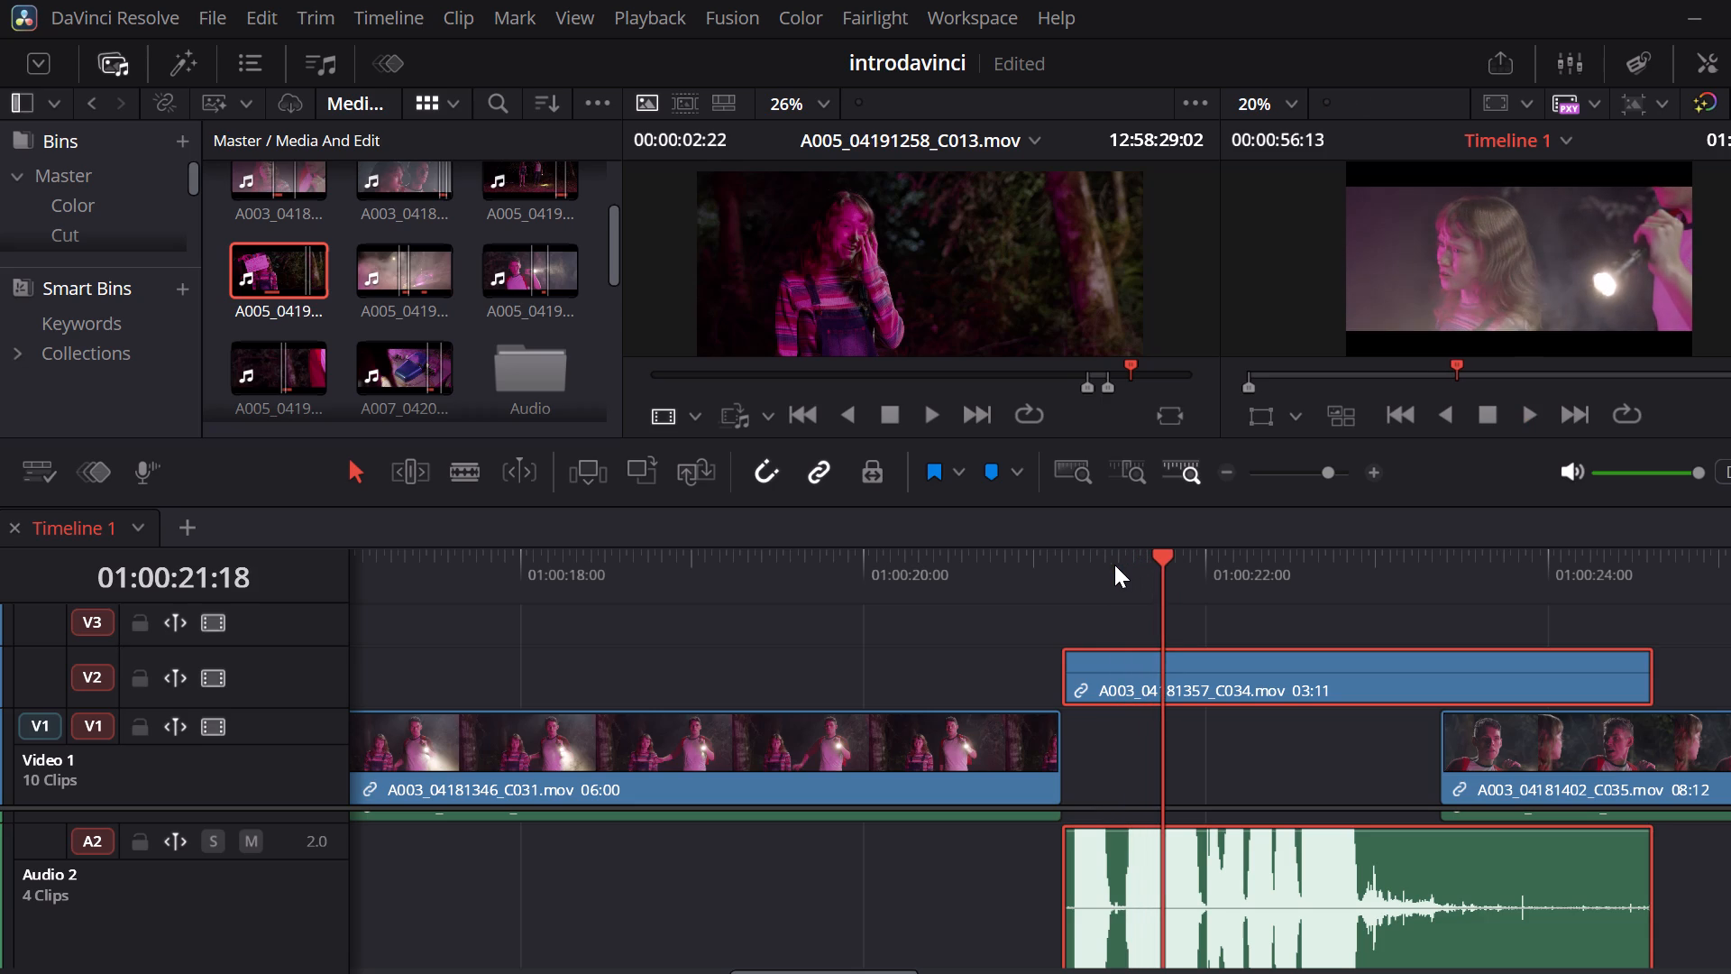
Ripple trim the start of A003_04181357_C034 with its audio at 01:00:21:12, between its first two sounds, to a 03:03 duration.
{"action": "left_click", "coordinate": [1090, 562]}
{"action": "left_click", "coordinate": [1112, 564]}
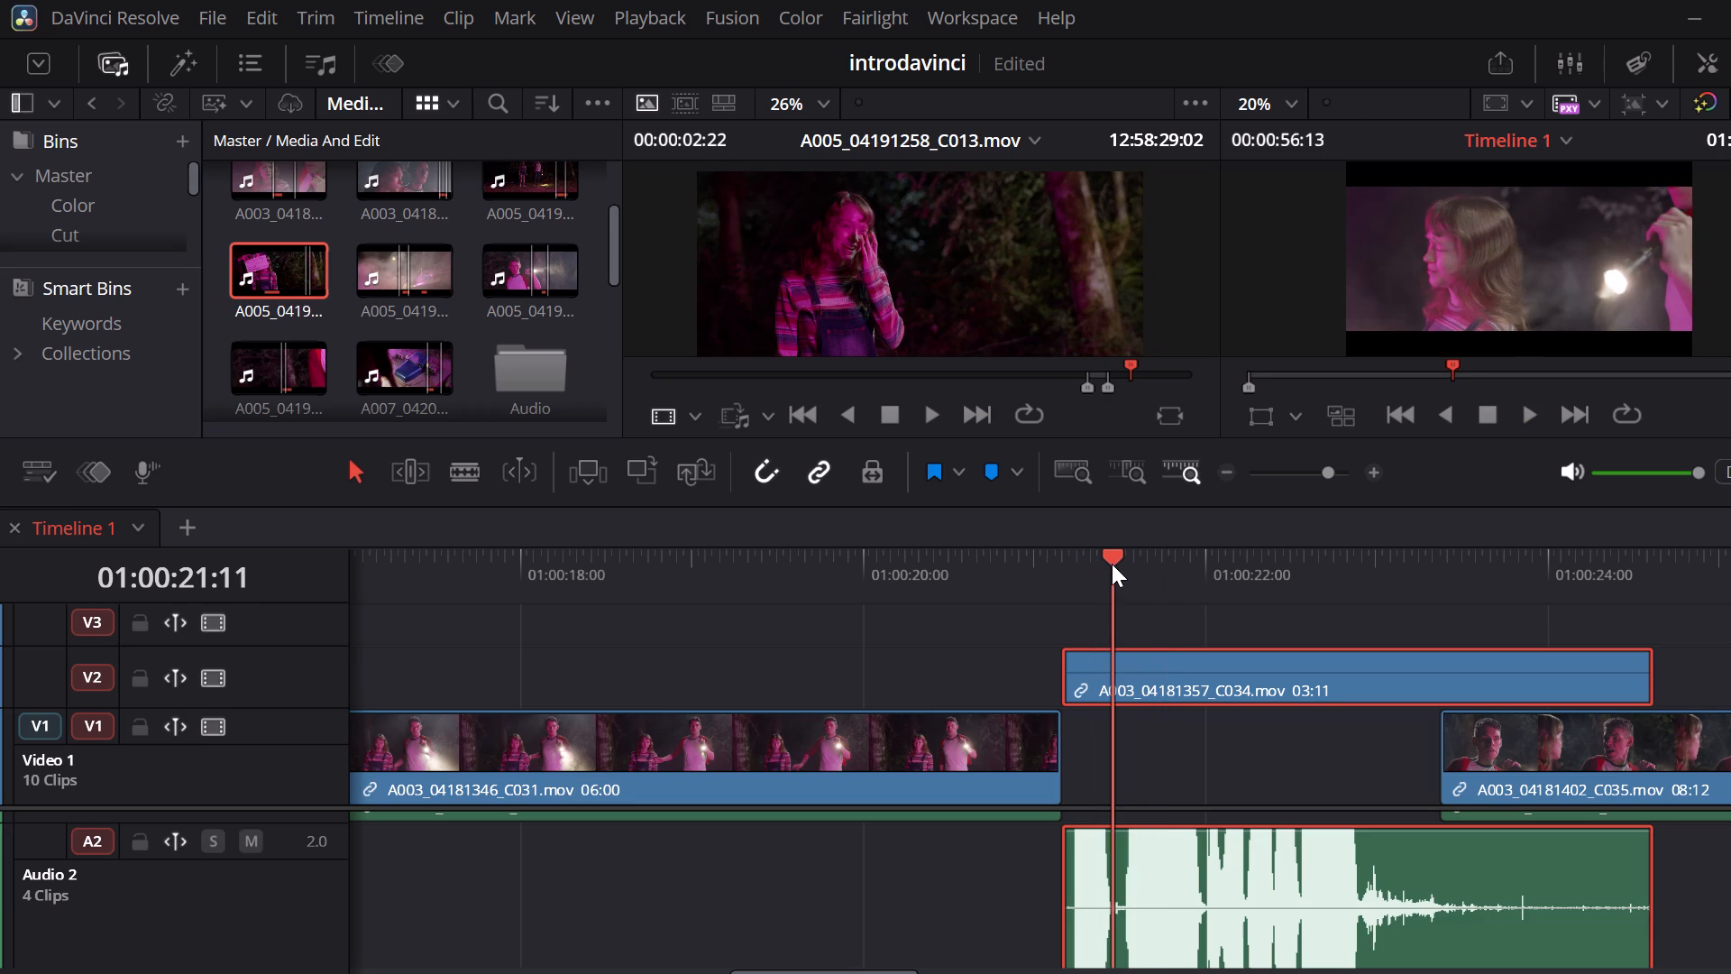
{"action": "left_click", "coordinate": [1123, 556]}
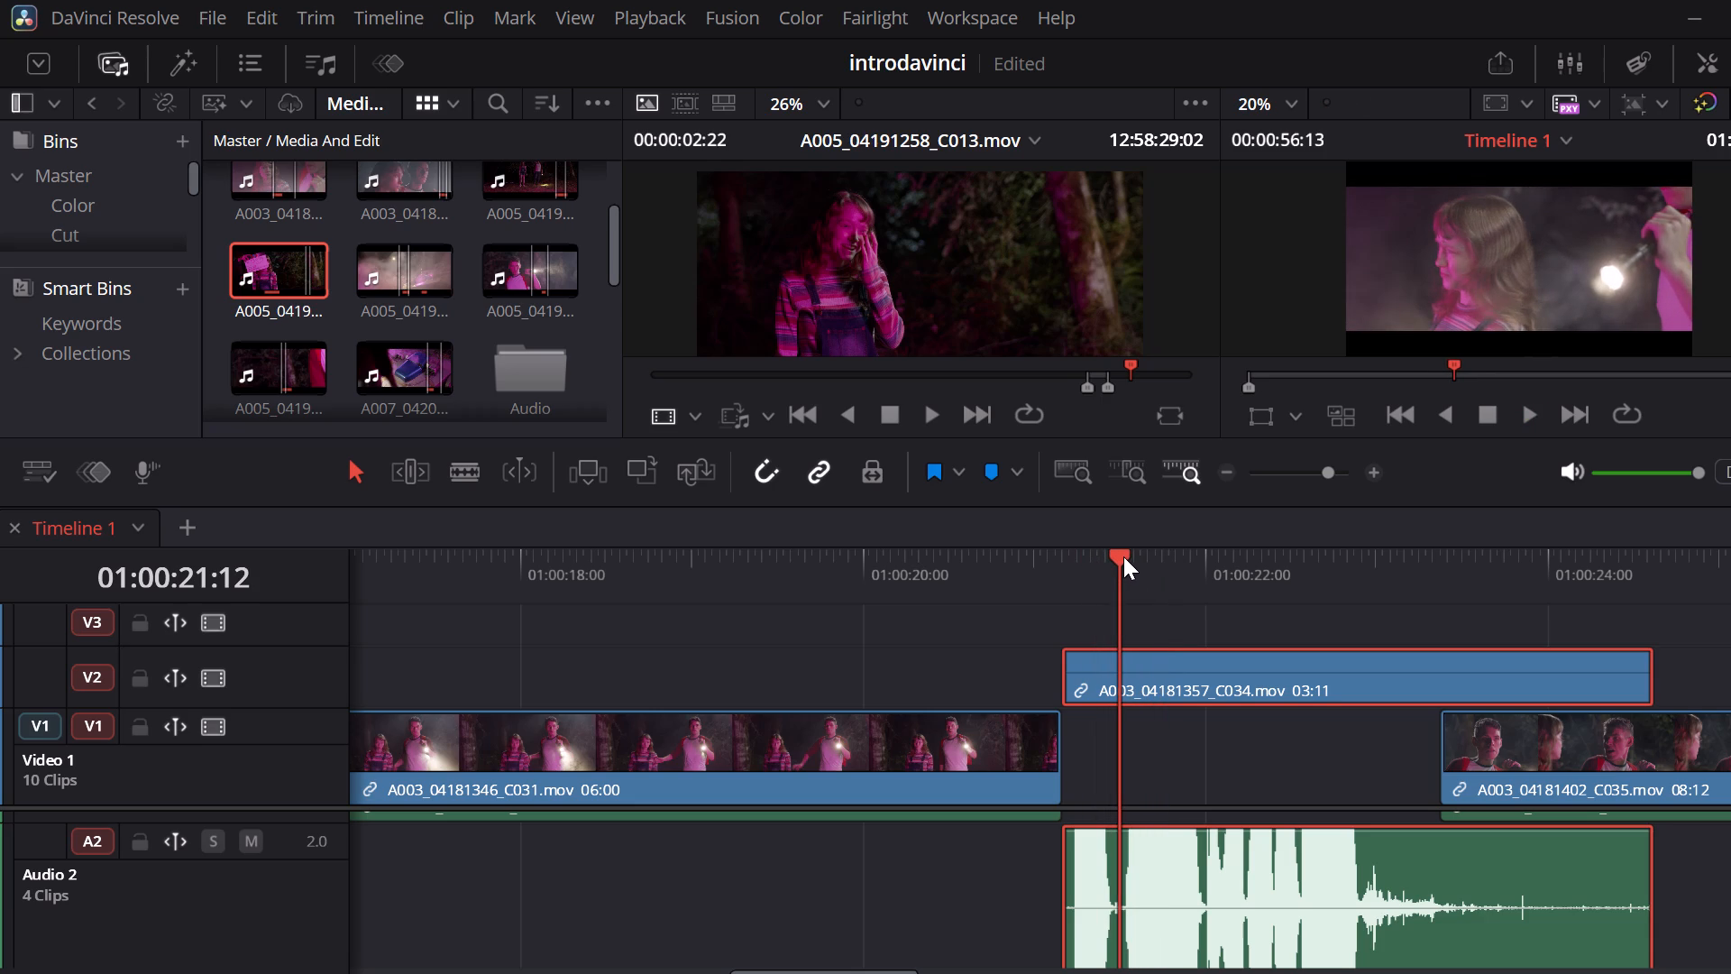
{"action": "key", "text": "q"}
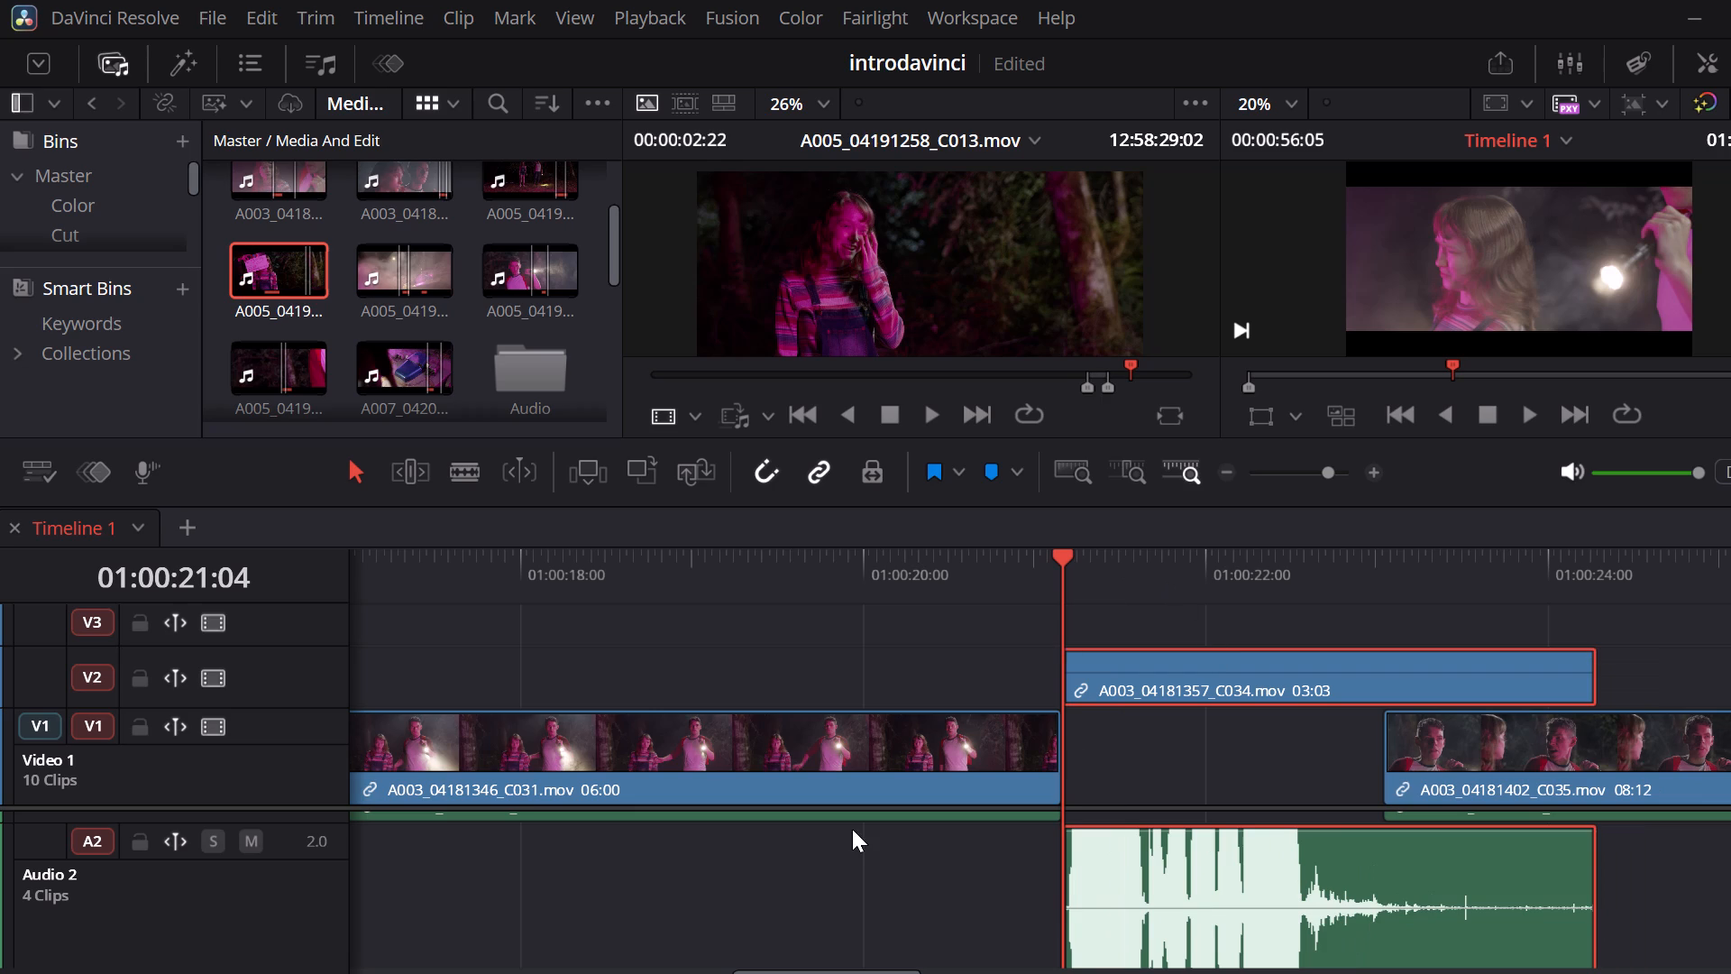
Lower the volume of A003_04181357_C034's audio clip on Audio 2 to slightly below 0 dB.
{"action": "left_click_drag", "start_coordinate": [1261, 833], "coordinate": [1278, 939]}
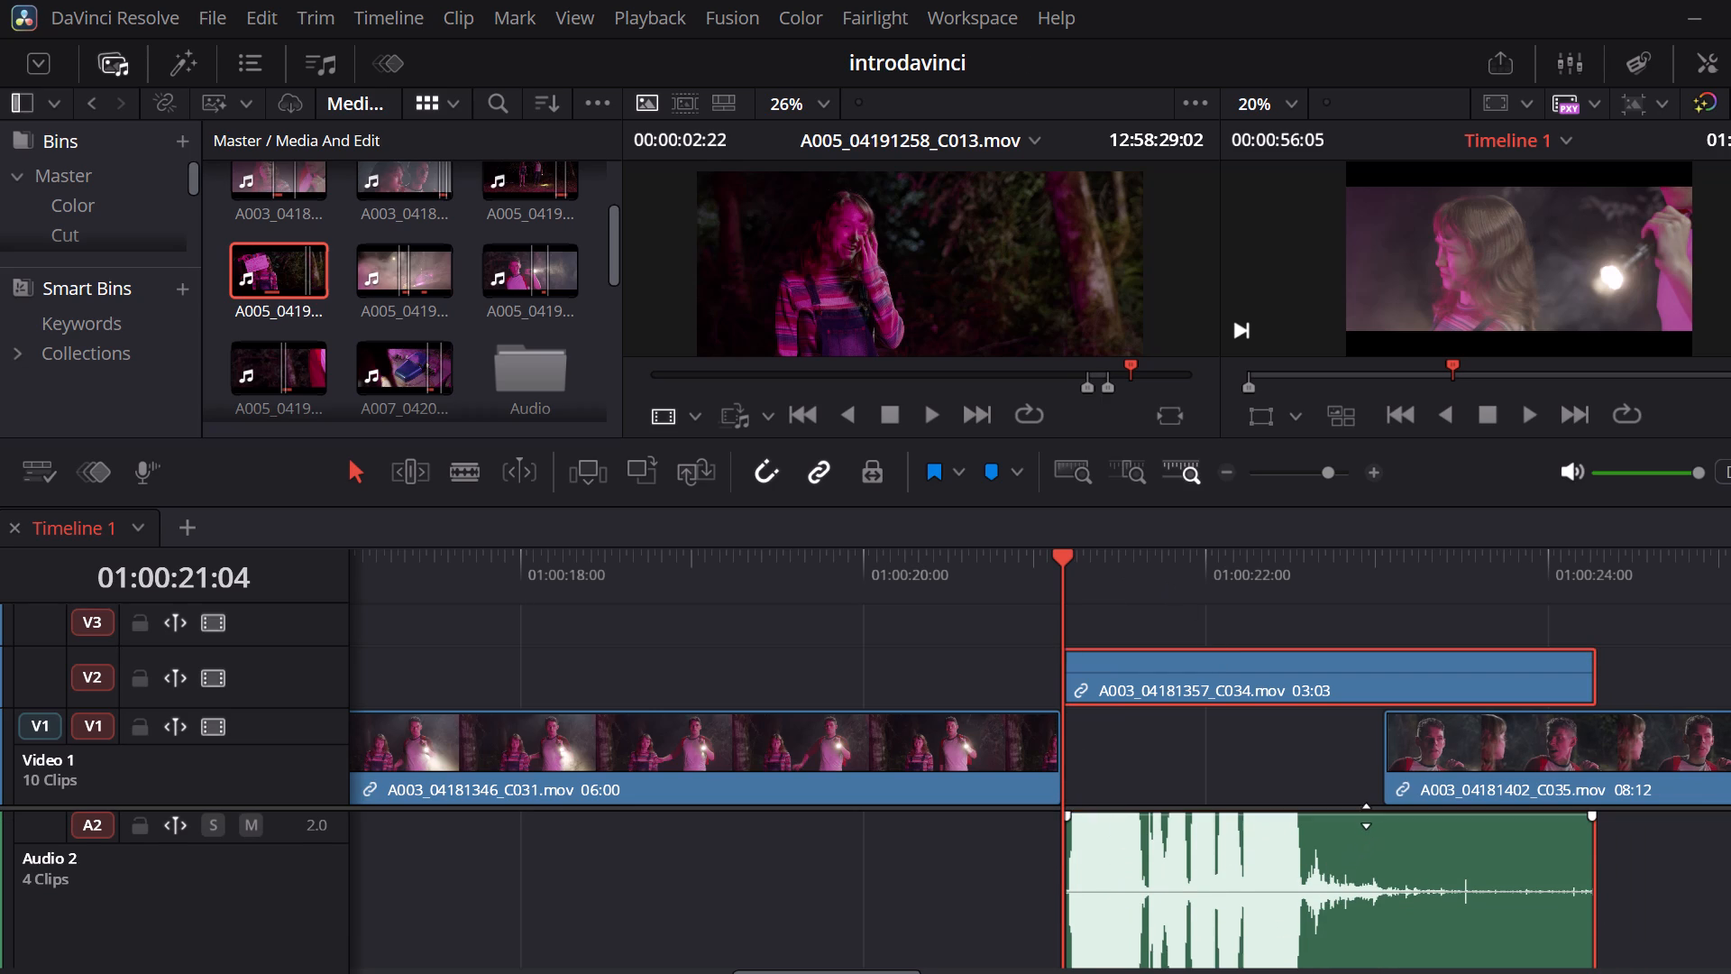
{"action": "left_click_drag", "start_coordinate": [1367, 813], "coordinate": [1367, 876]}
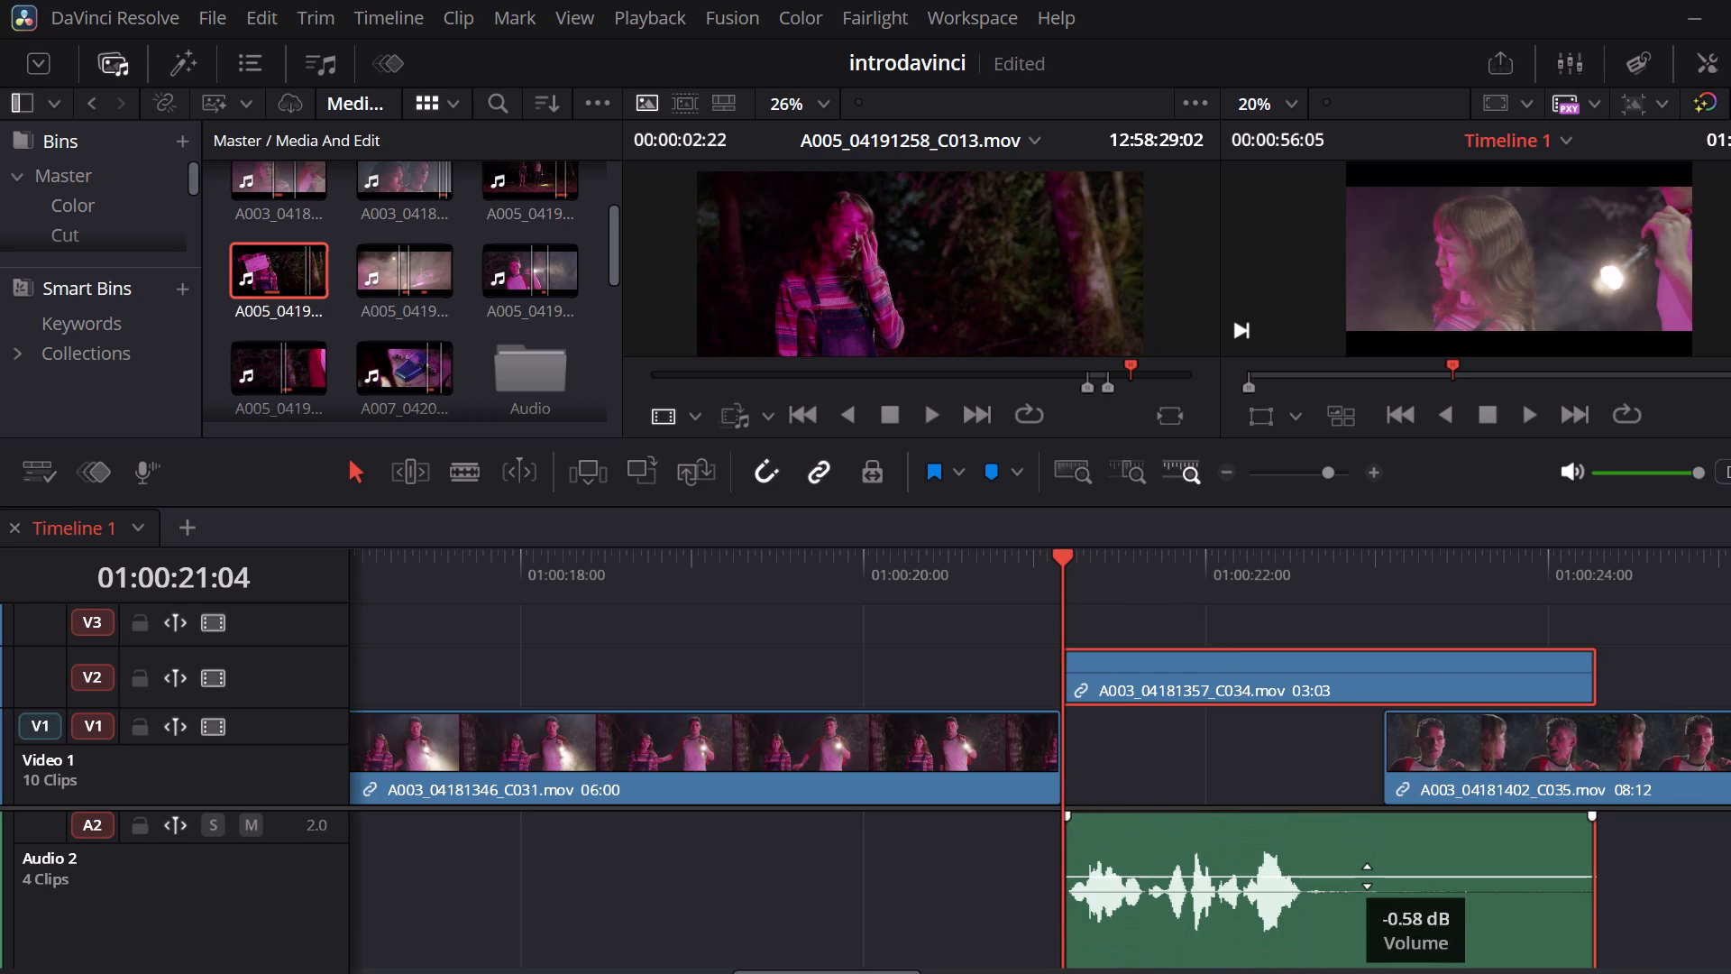
{"action": "left_click_drag", "start_coordinate": [1367, 876], "coordinate": [1367, 878]}
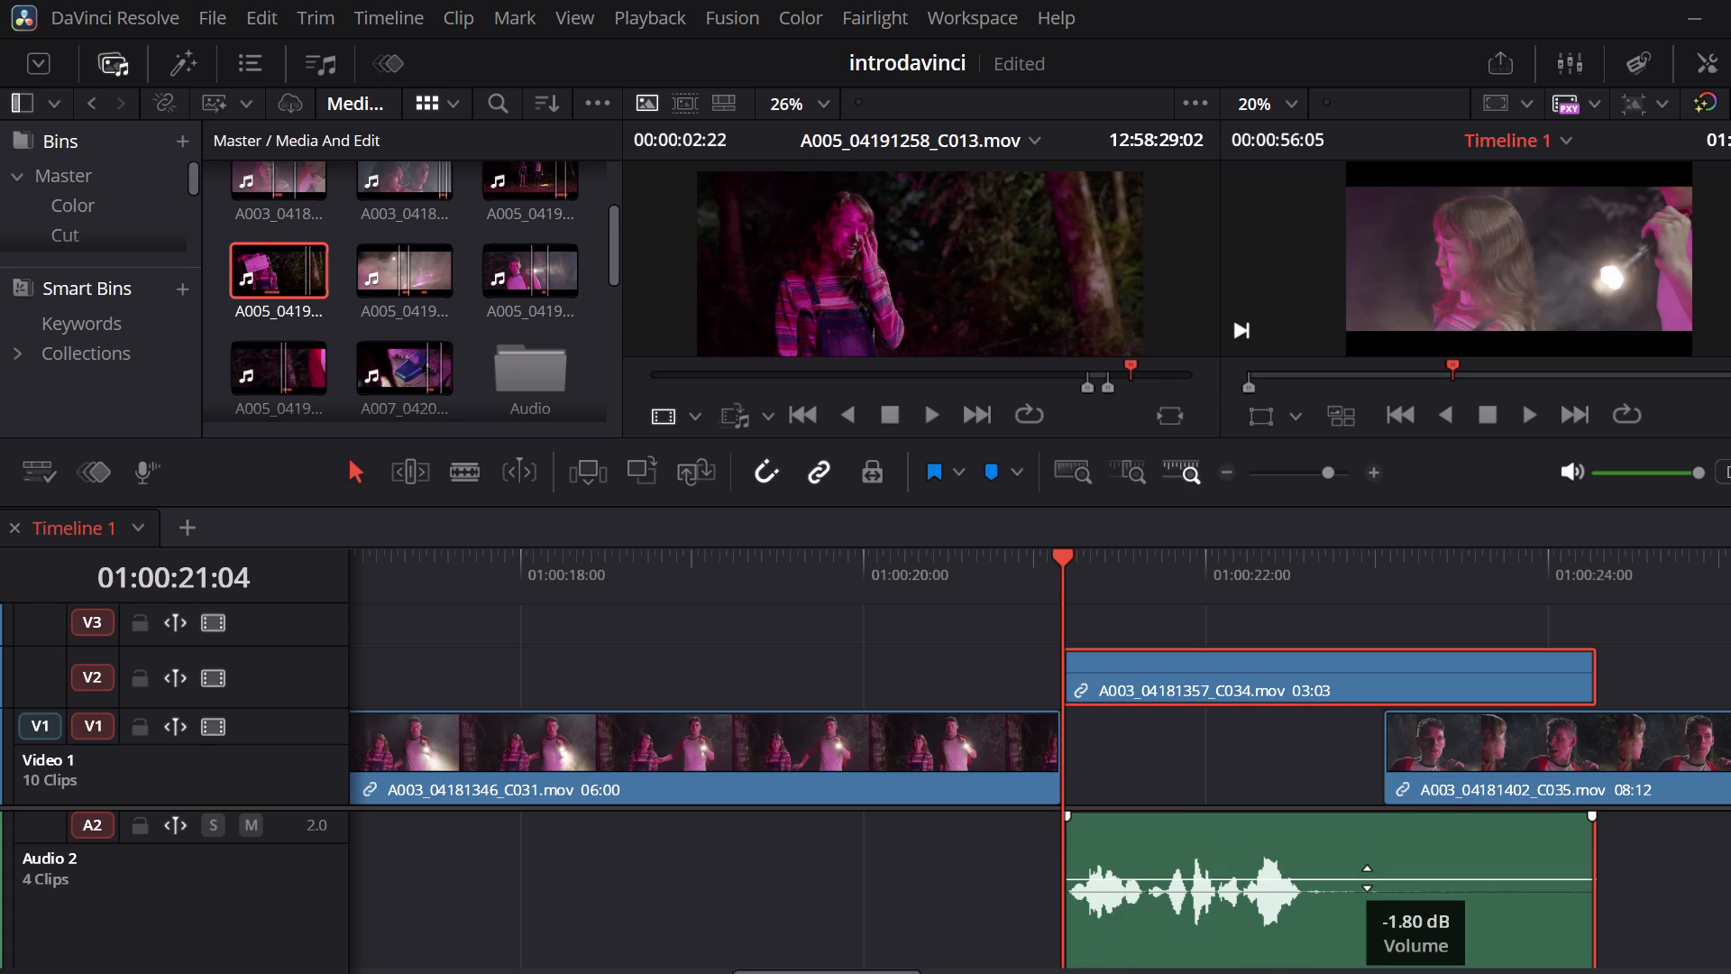
{"action": "left_click_drag", "start_coordinate": [1367, 878], "coordinate": [1367, 877]}
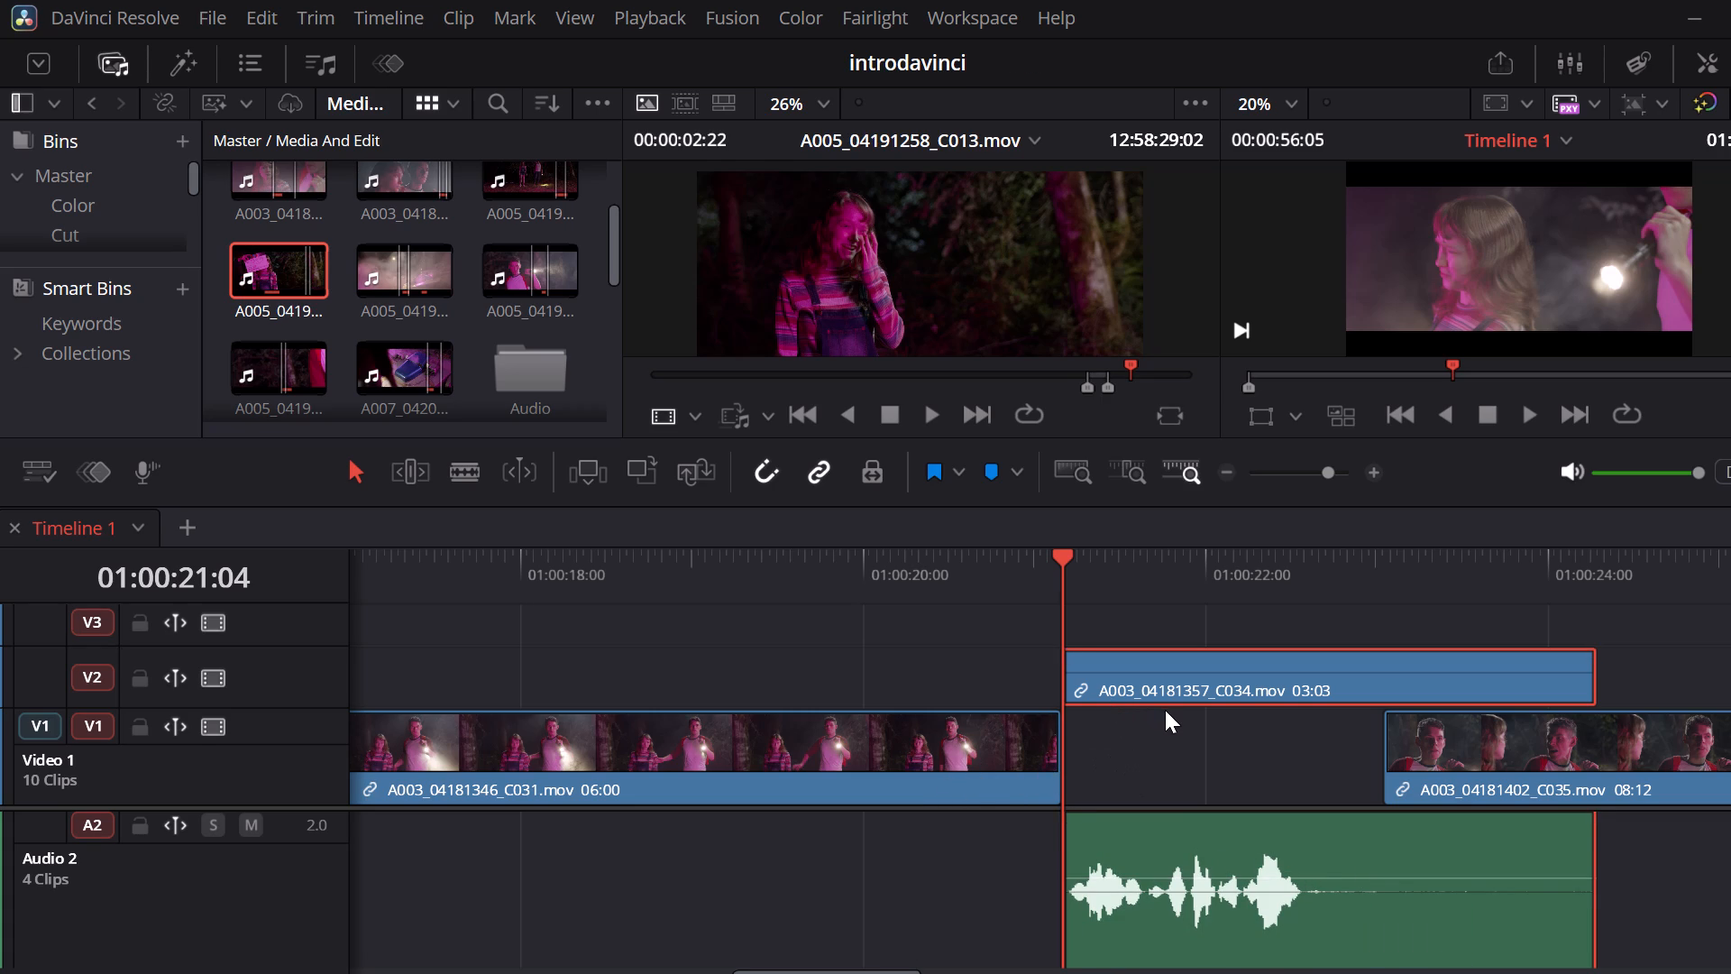
Insert a five-second gap at 01:00:21:04, between A003_04181346_C031 and A003_04181357_C034.
{"action": "right_click", "coordinate": [1302, 734]}
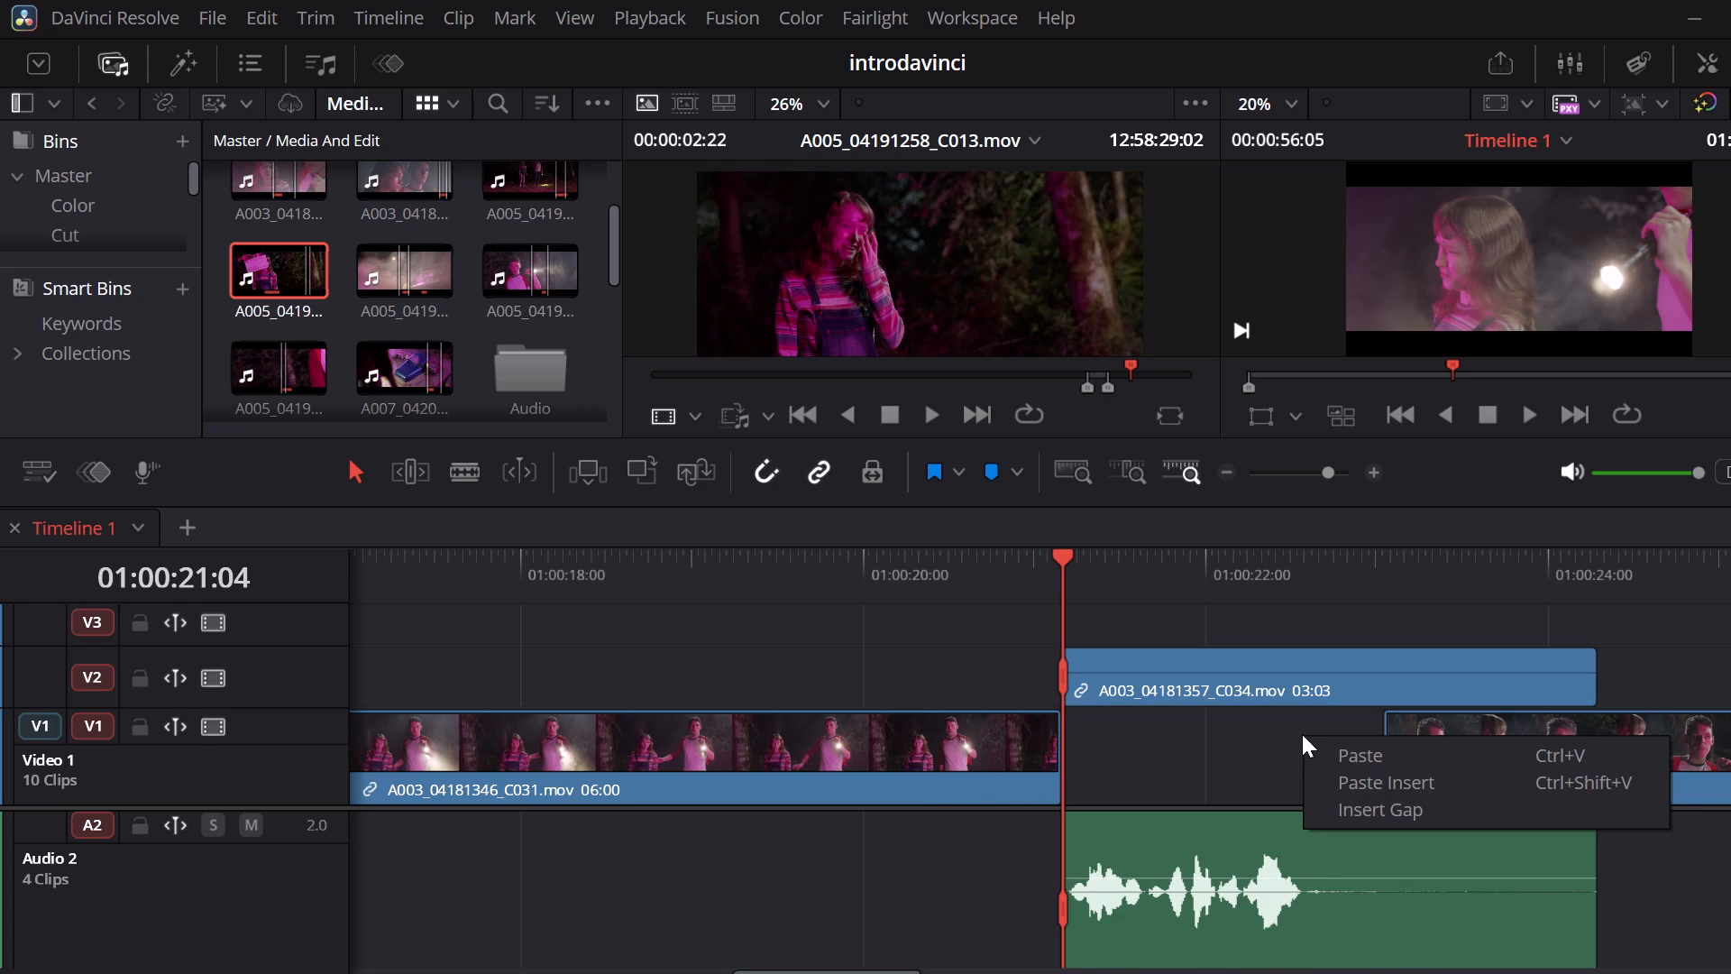
{"action": "left_click", "coordinate": [1372, 812]}
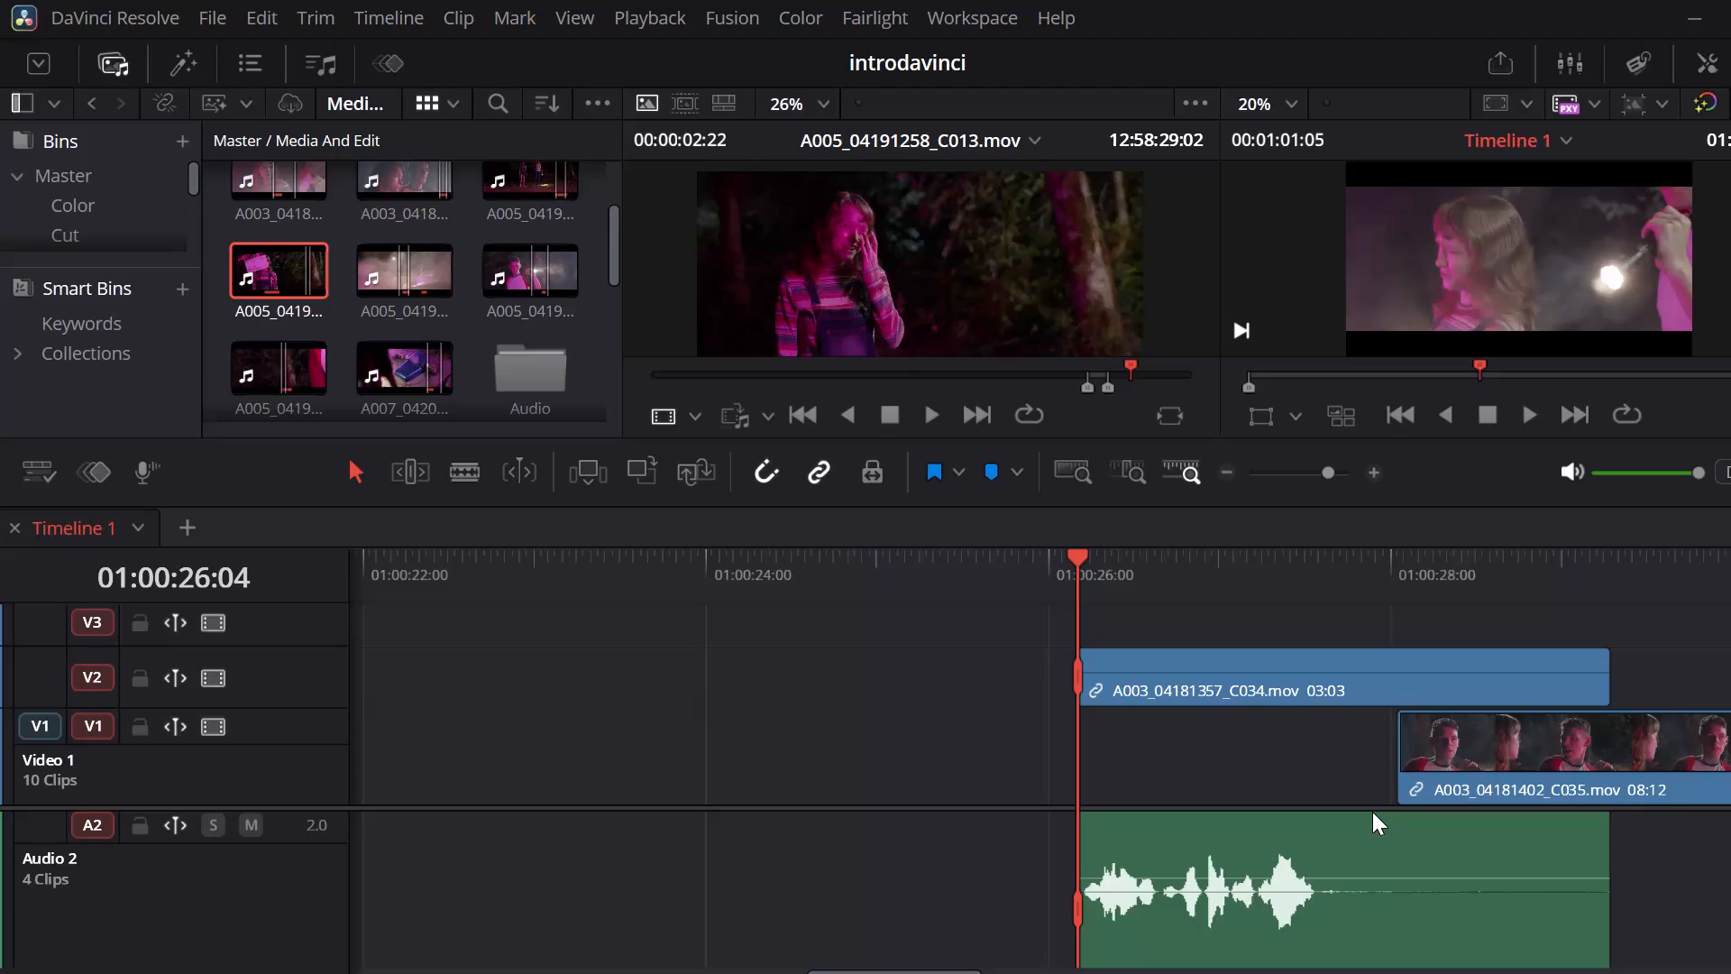
Move A003_04181357_C034 from Video 2 down to Video 1, starting at about 01:00:24:15, ahead of A003_04181402_C035.
{"action": "scroll", "coordinate": [1372, 812], "scroll_direction": "right", "scroll_amount": 4}
{"action": "scroll", "coordinate": [1372, 812], "scroll_direction": "left", "scroll_amount": 2}
{"action": "left_click_drag", "start_coordinate": [1367, 679], "coordinate": [1090, 766]}
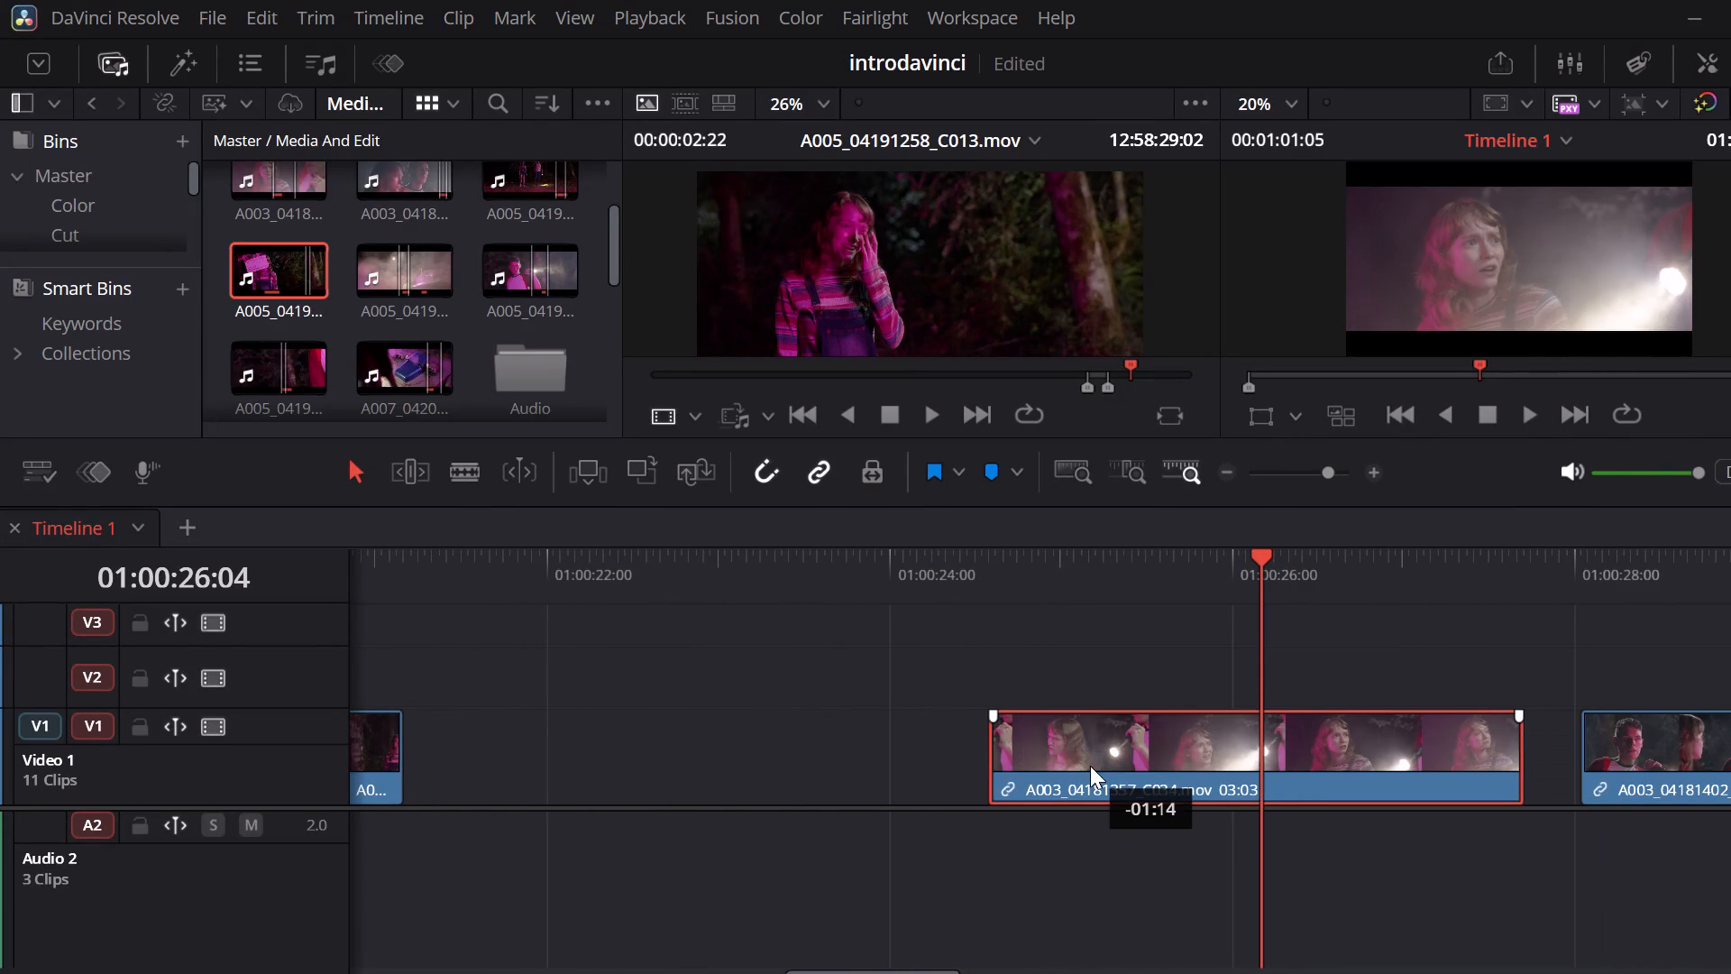
{"action": "left_click_drag", "start_coordinate": [1090, 766], "coordinate": [1100, 744]}
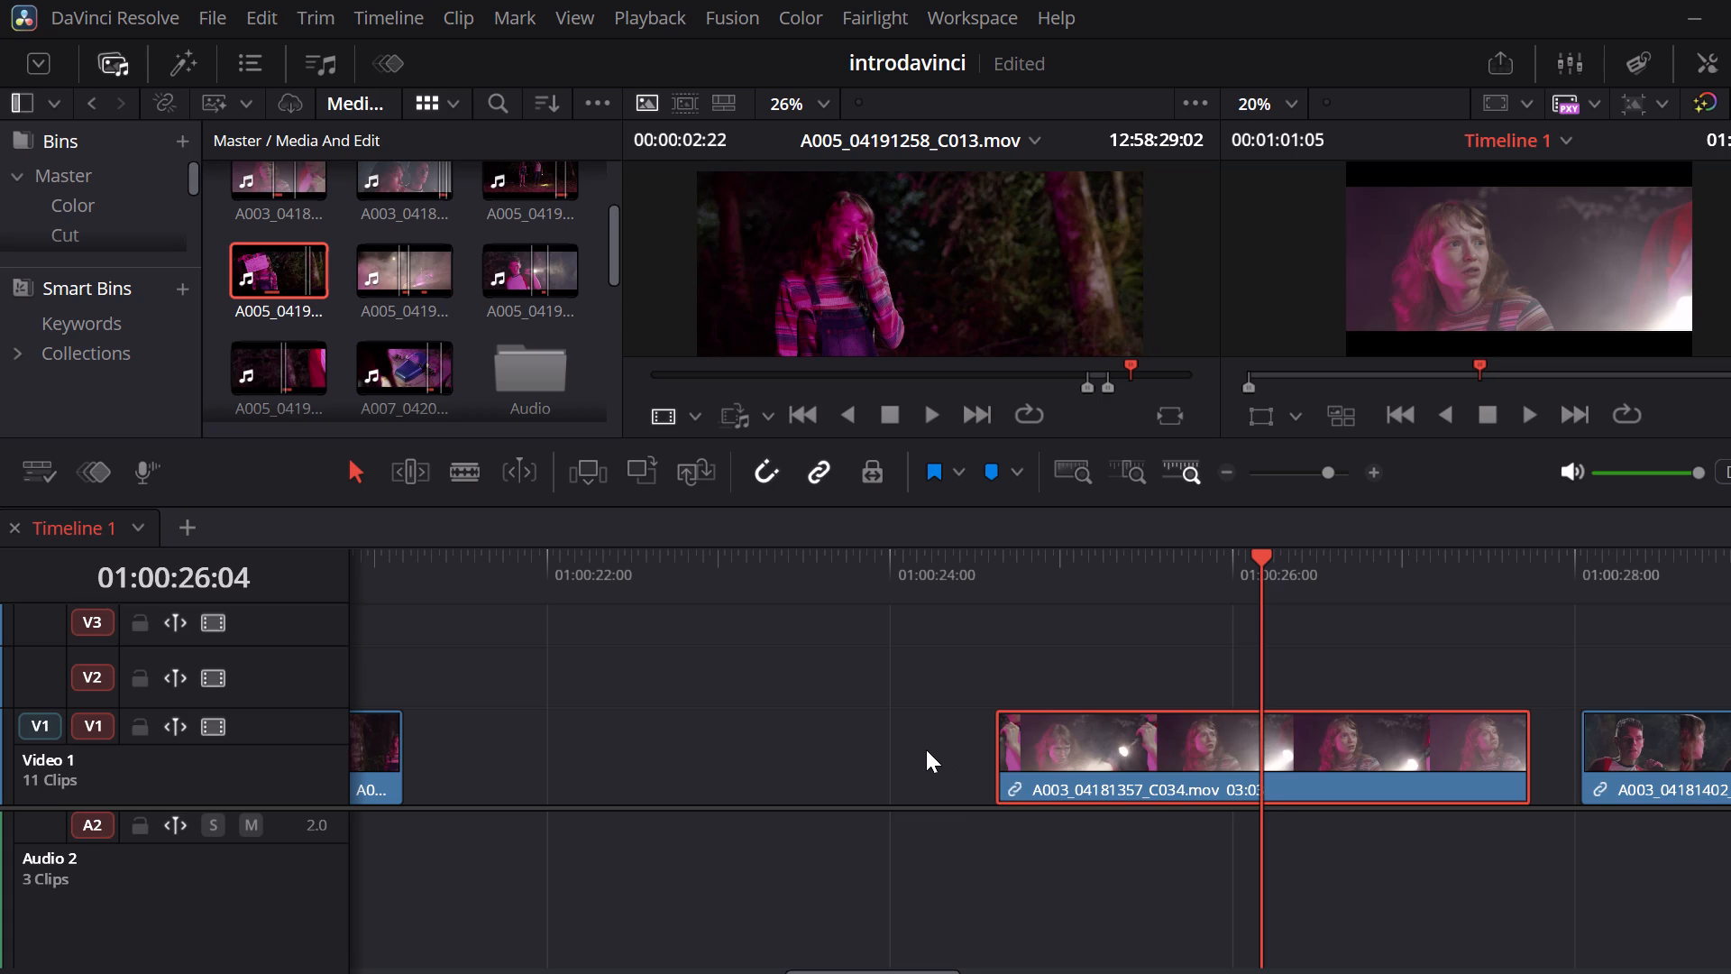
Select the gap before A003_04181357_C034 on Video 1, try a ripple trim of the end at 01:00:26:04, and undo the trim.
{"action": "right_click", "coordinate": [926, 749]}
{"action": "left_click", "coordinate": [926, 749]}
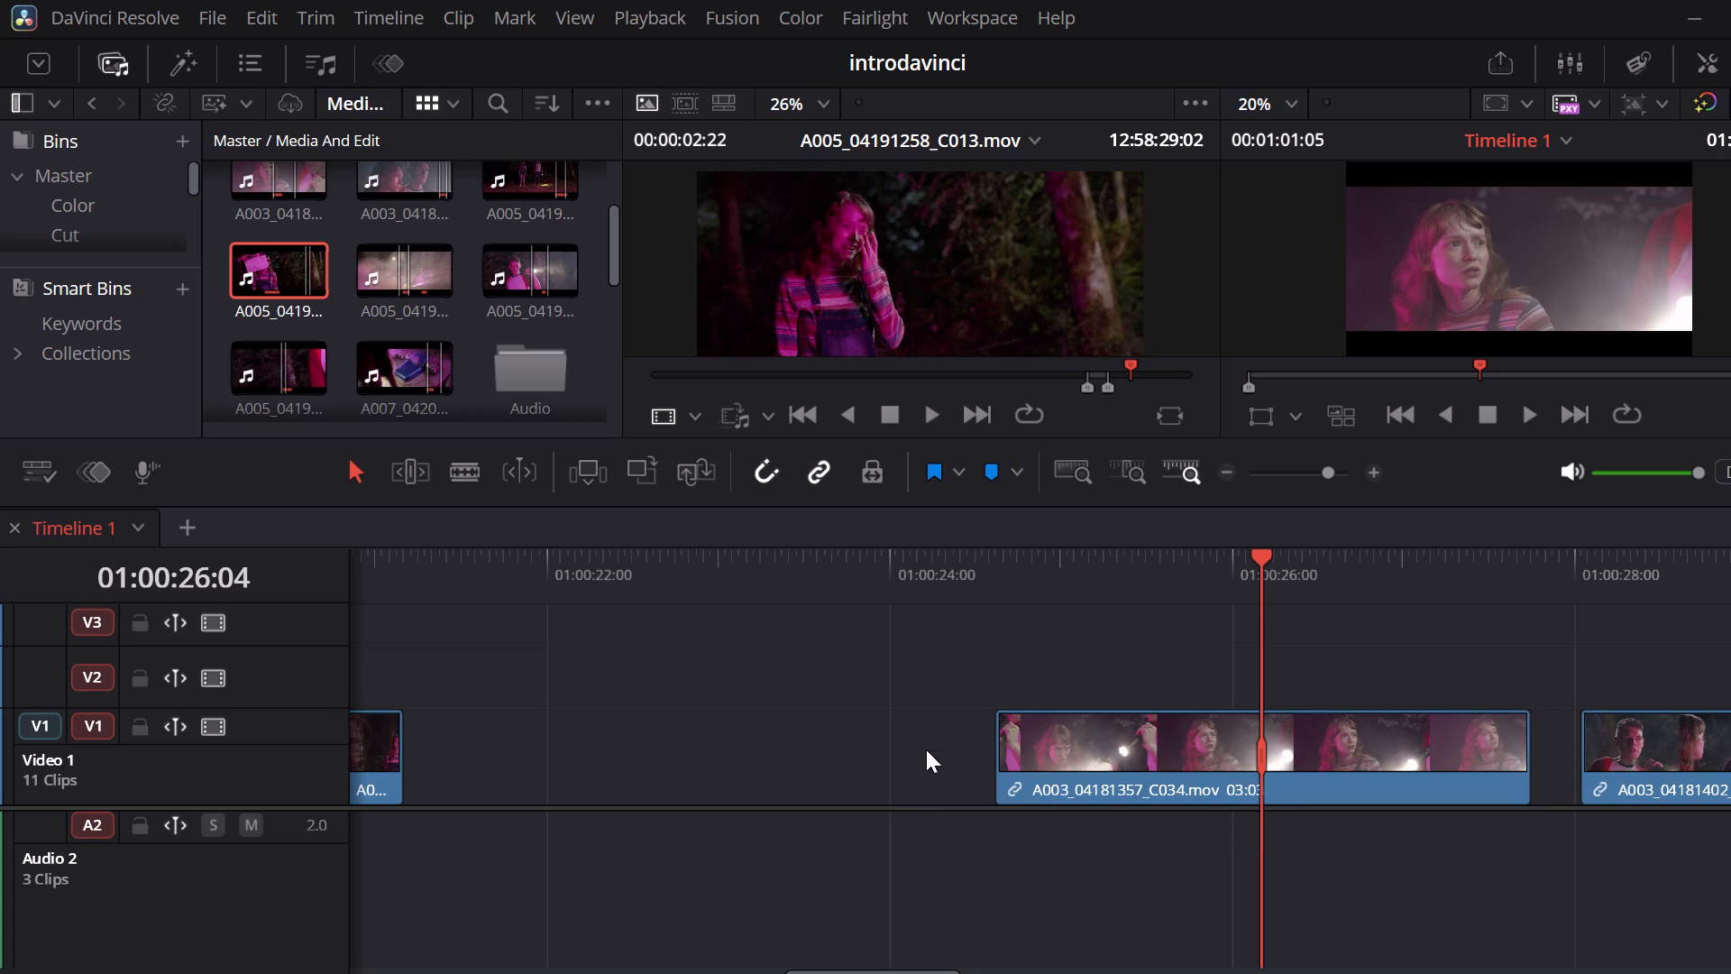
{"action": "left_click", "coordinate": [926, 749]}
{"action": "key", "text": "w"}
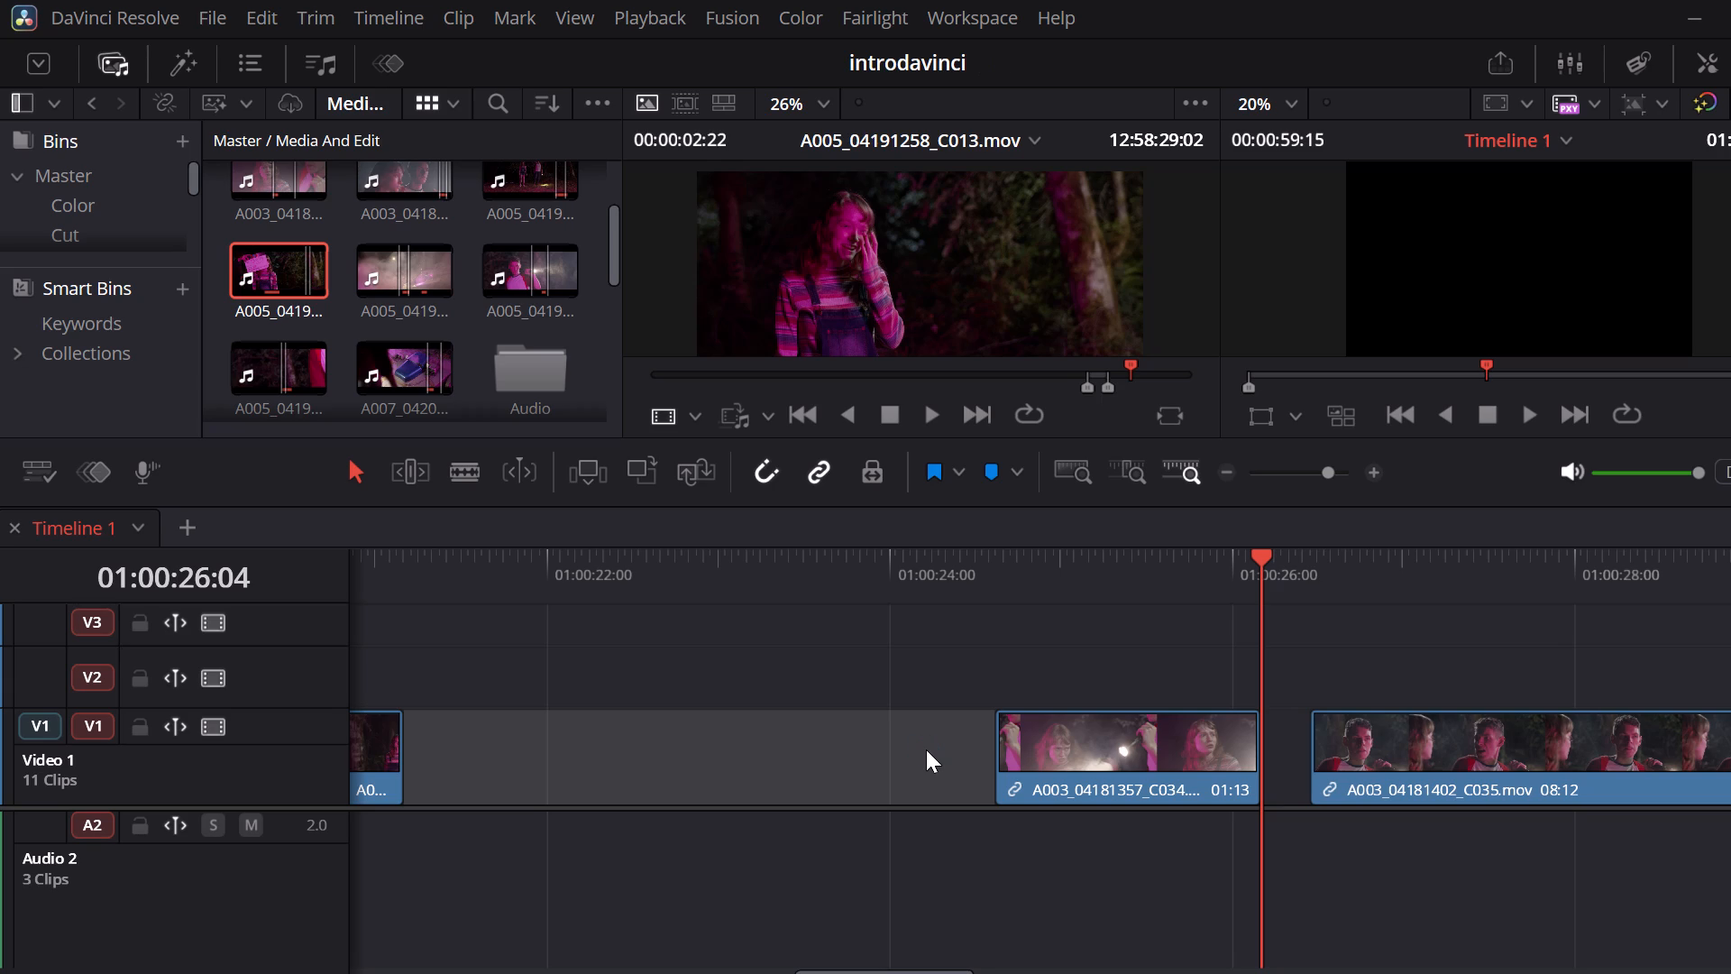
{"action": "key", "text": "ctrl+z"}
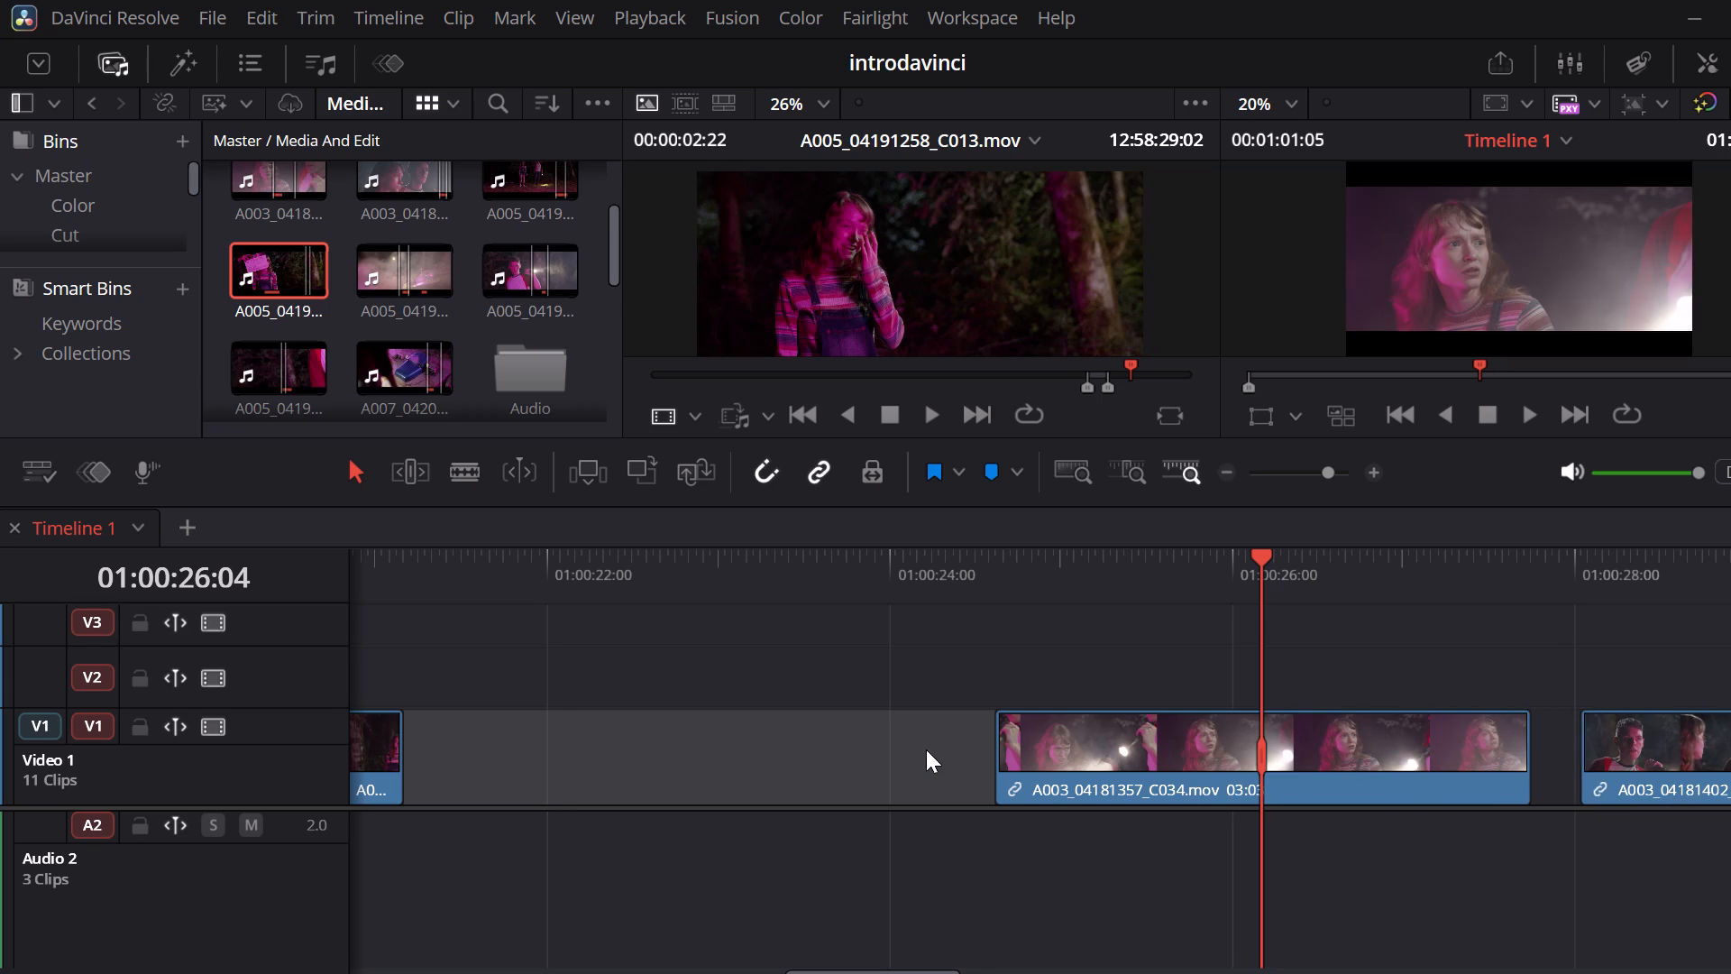
Close the gap between A003_04181346_C031 and A003_04181357_C034 on Video 1 with ripple trims of its start and its end at 01:00:21:04.
{"action": "left_click", "coordinate": [871, 736]}
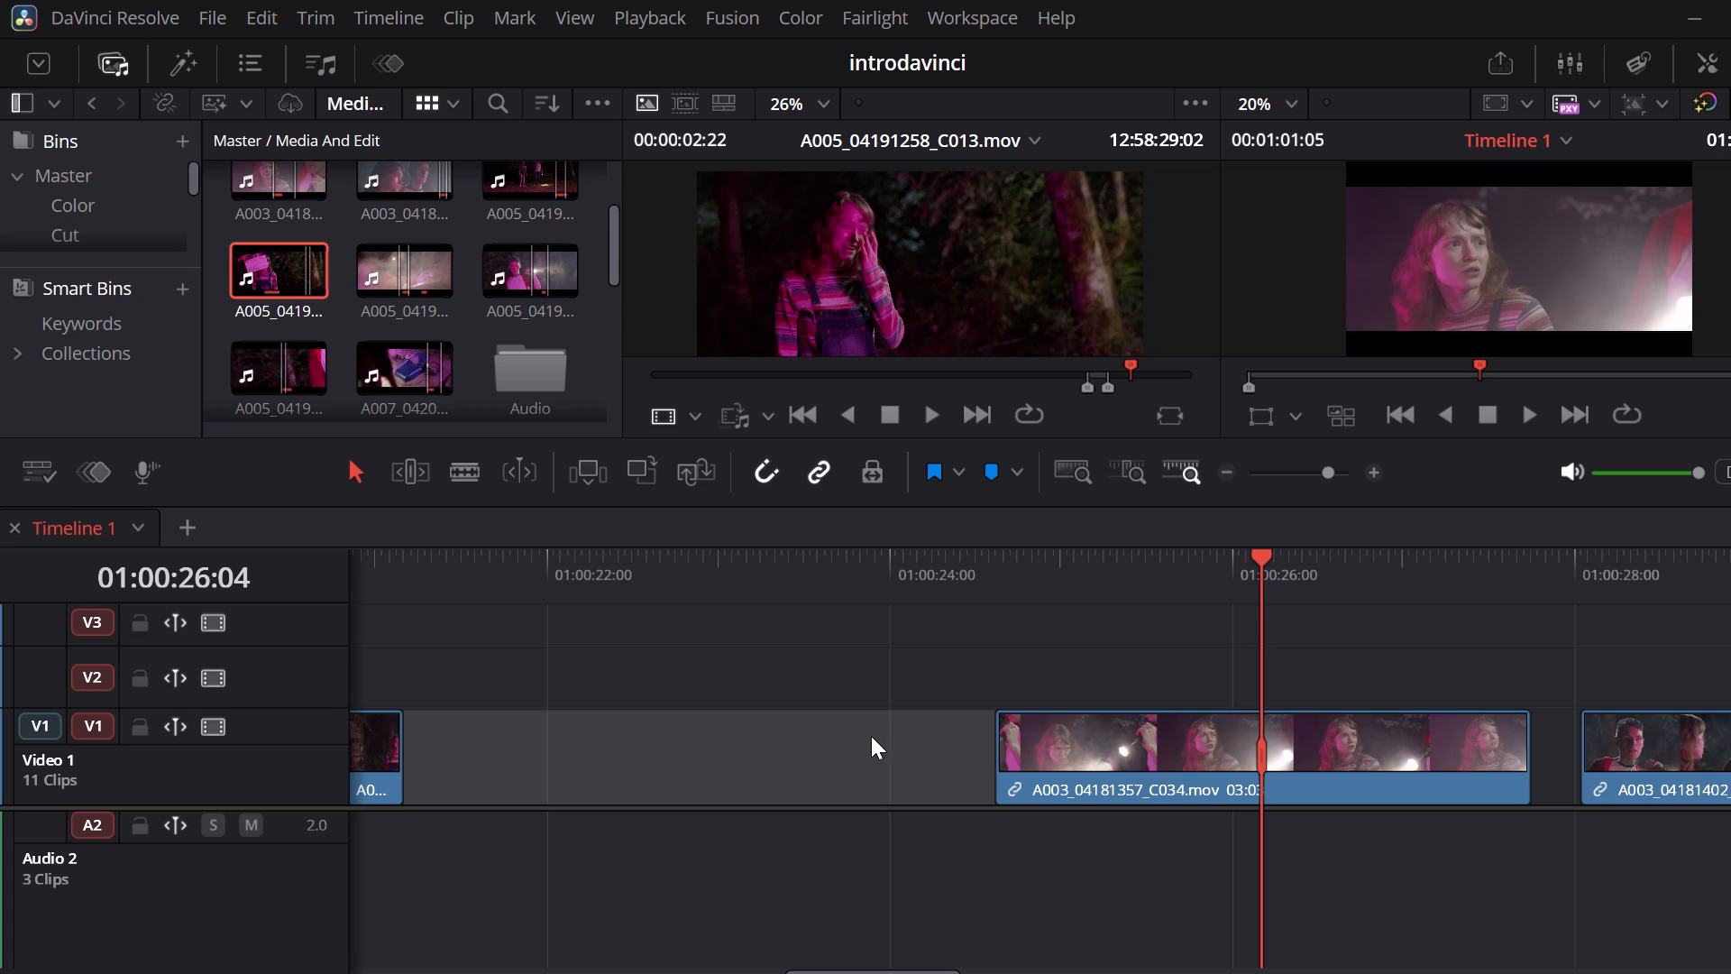
{"action": "left_click", "coordinate": [856, 730]}
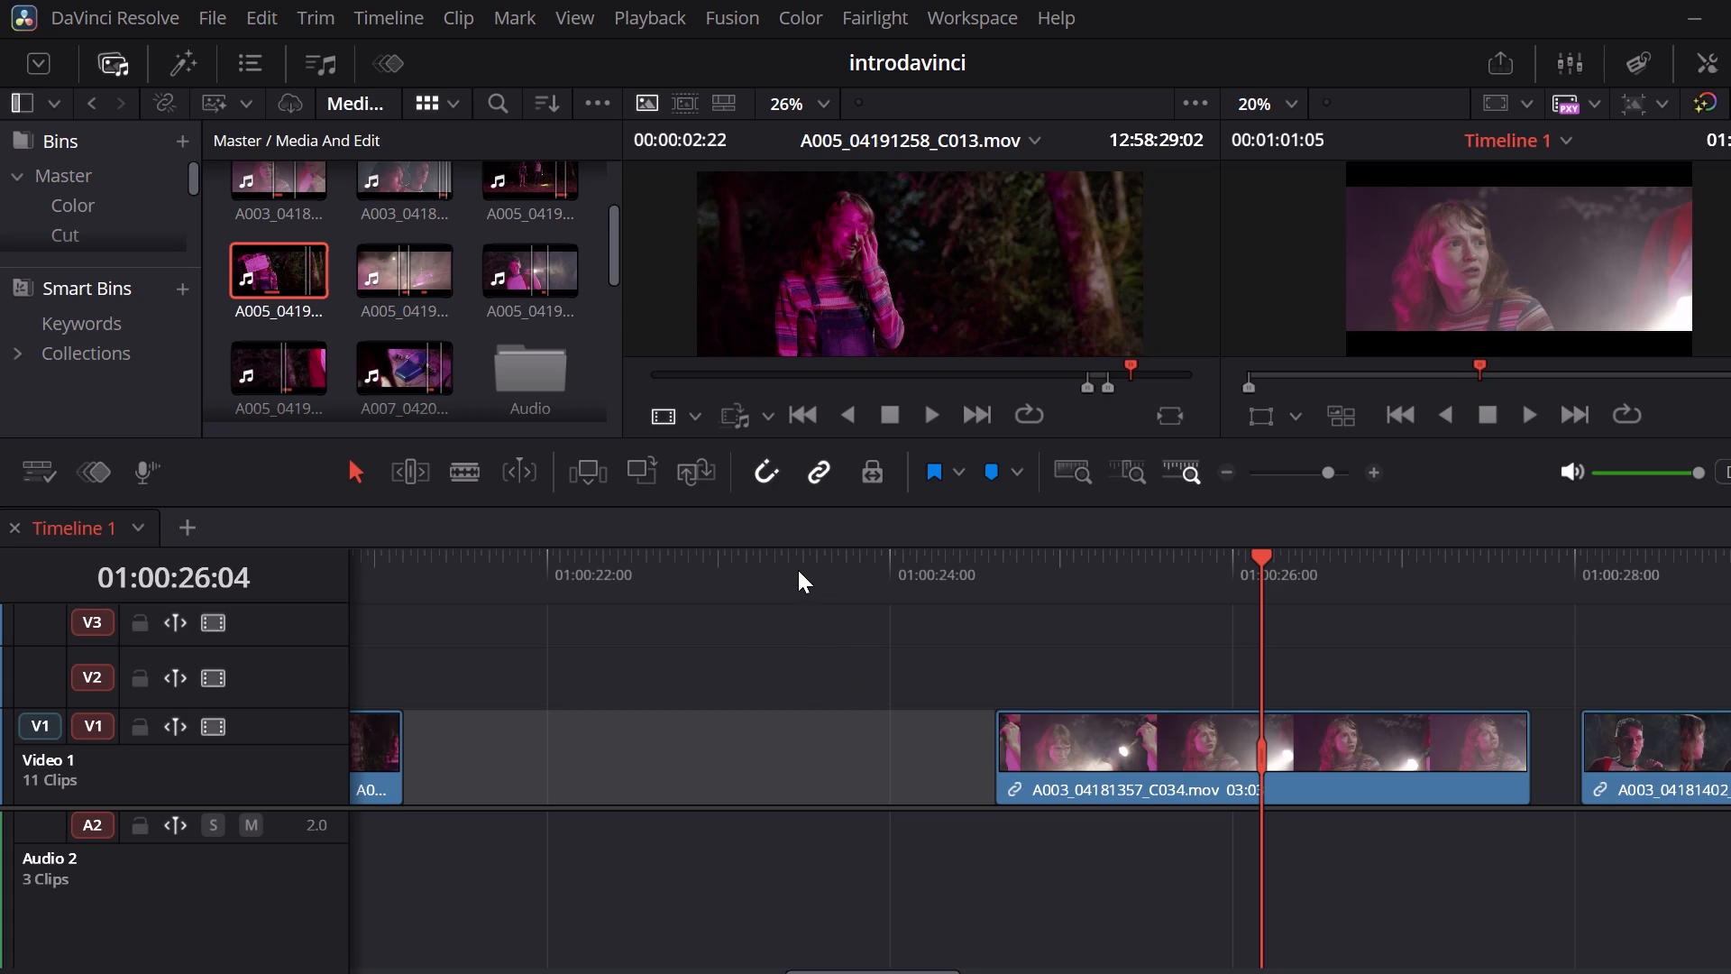
{"action": "left_click", "coordinate": [798, 570]}
{"action": "key", "text": "q"}
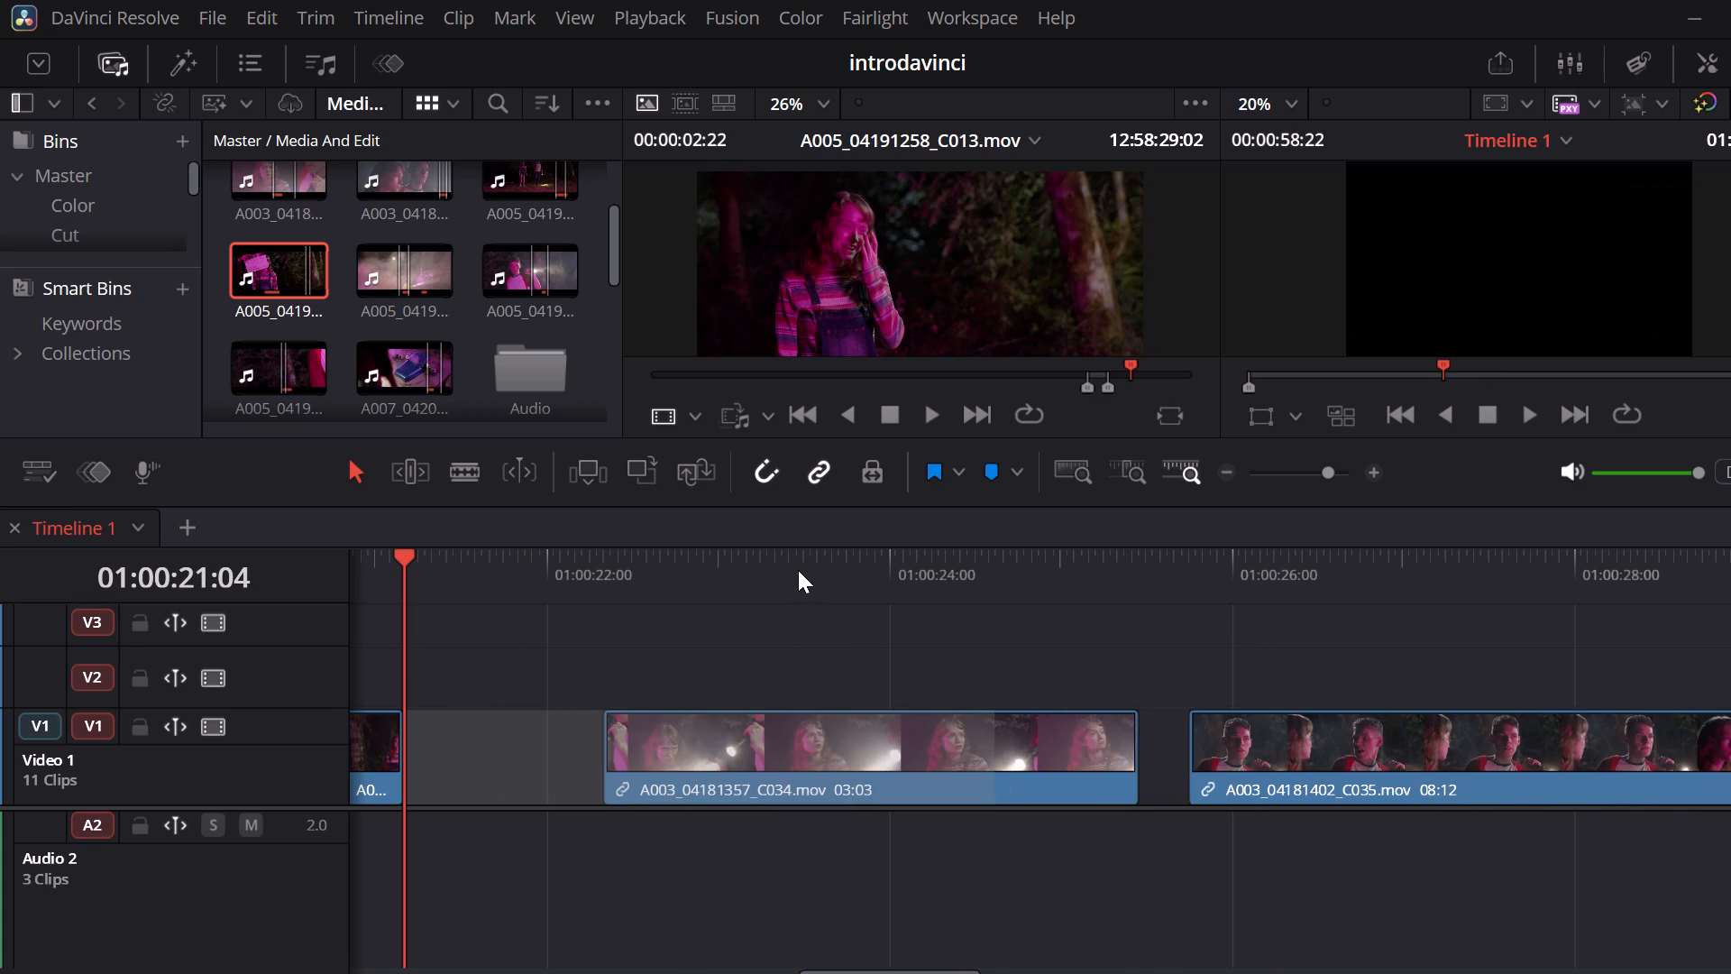
{"action": "key", "text": "w"}
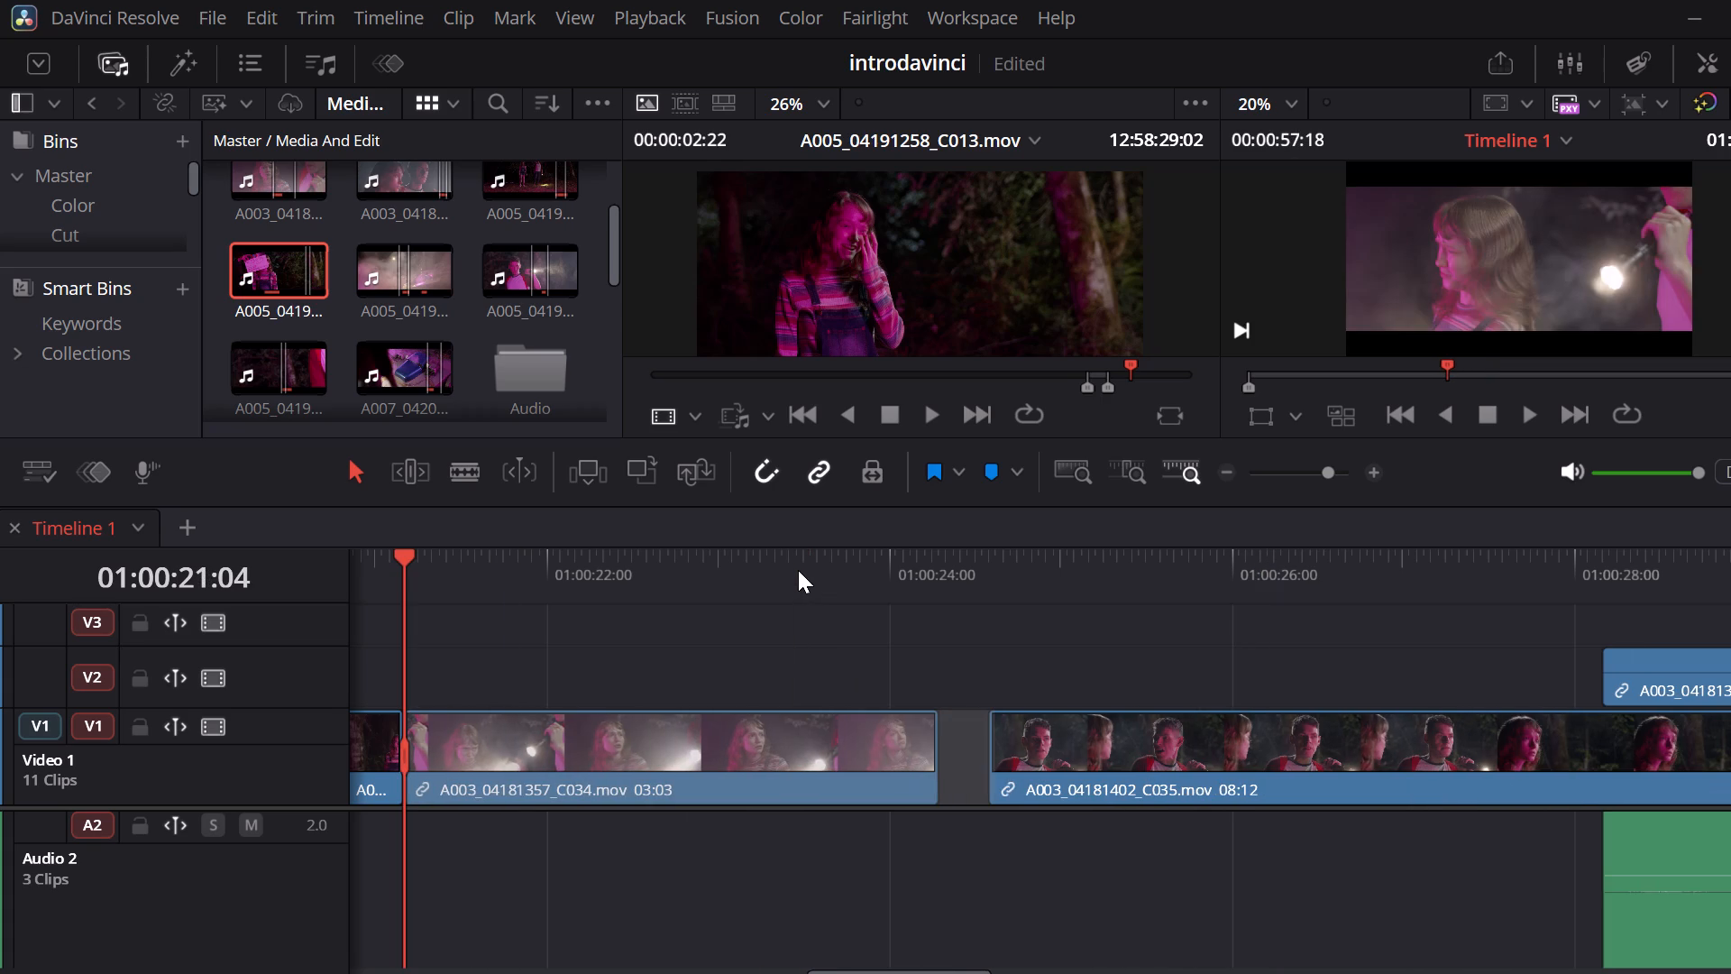
Close the gap between A003_04181357_C034 and A003_04181402_C035 on Video 1 by ripple trimming its end at 01:00:24:07.
{"action": "left_click", "coordinate": [923, 575]}
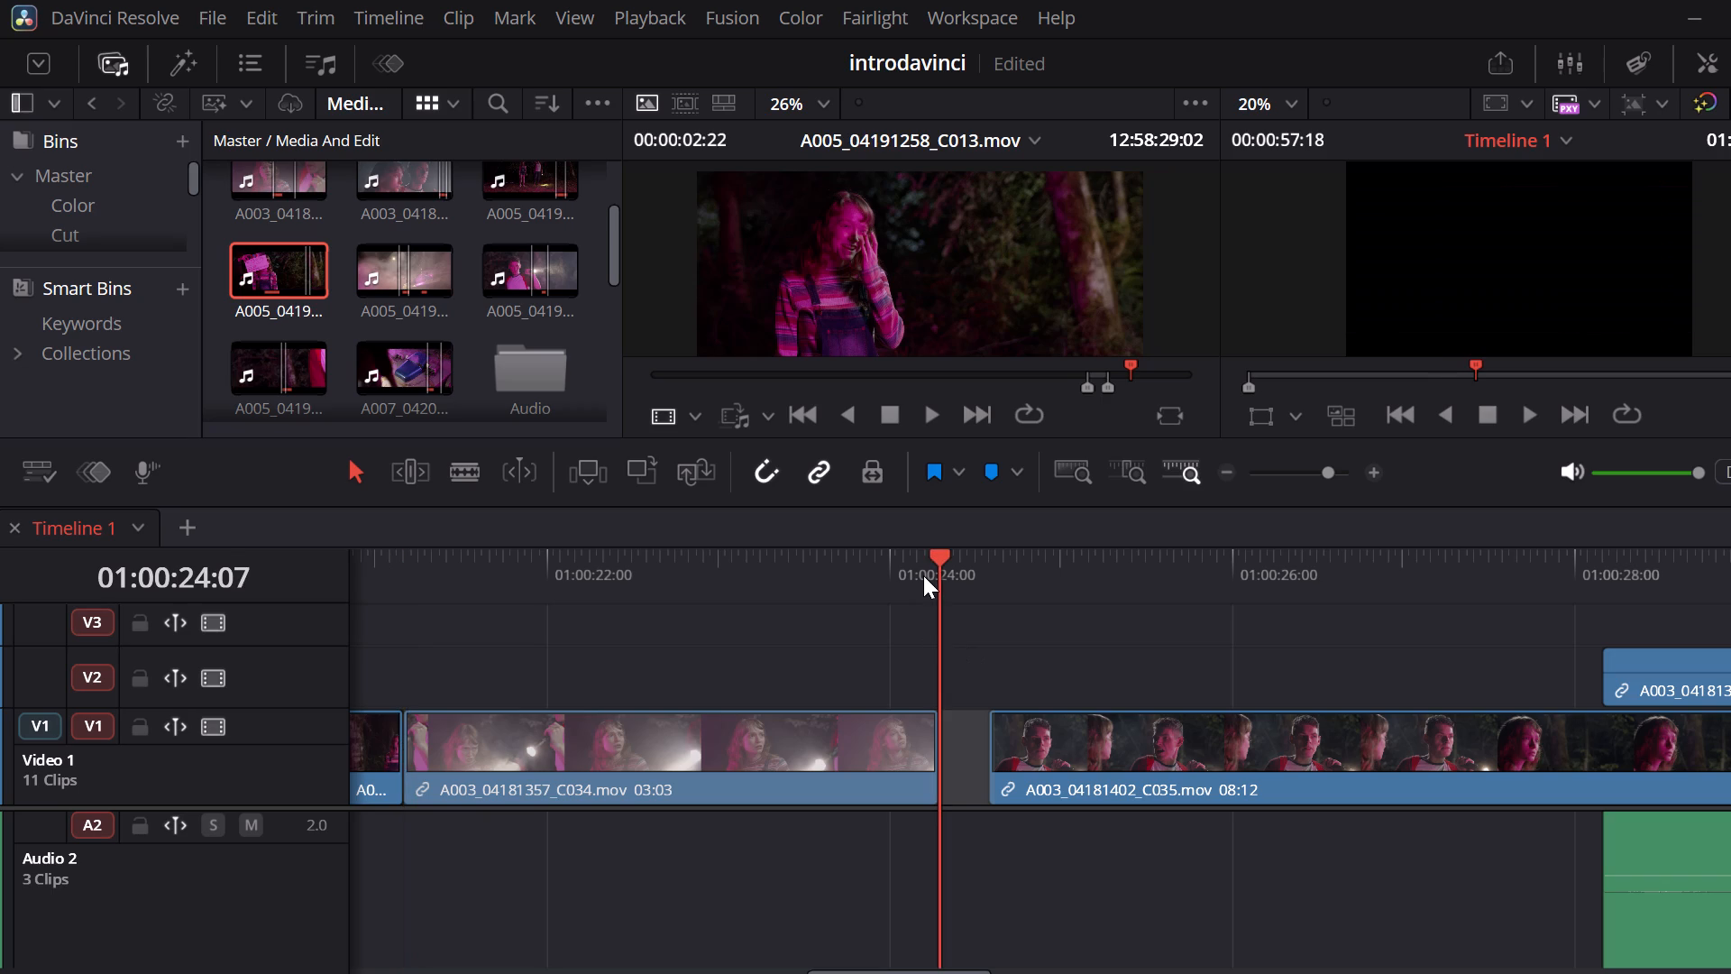
{"action": "key", "text": "w"}
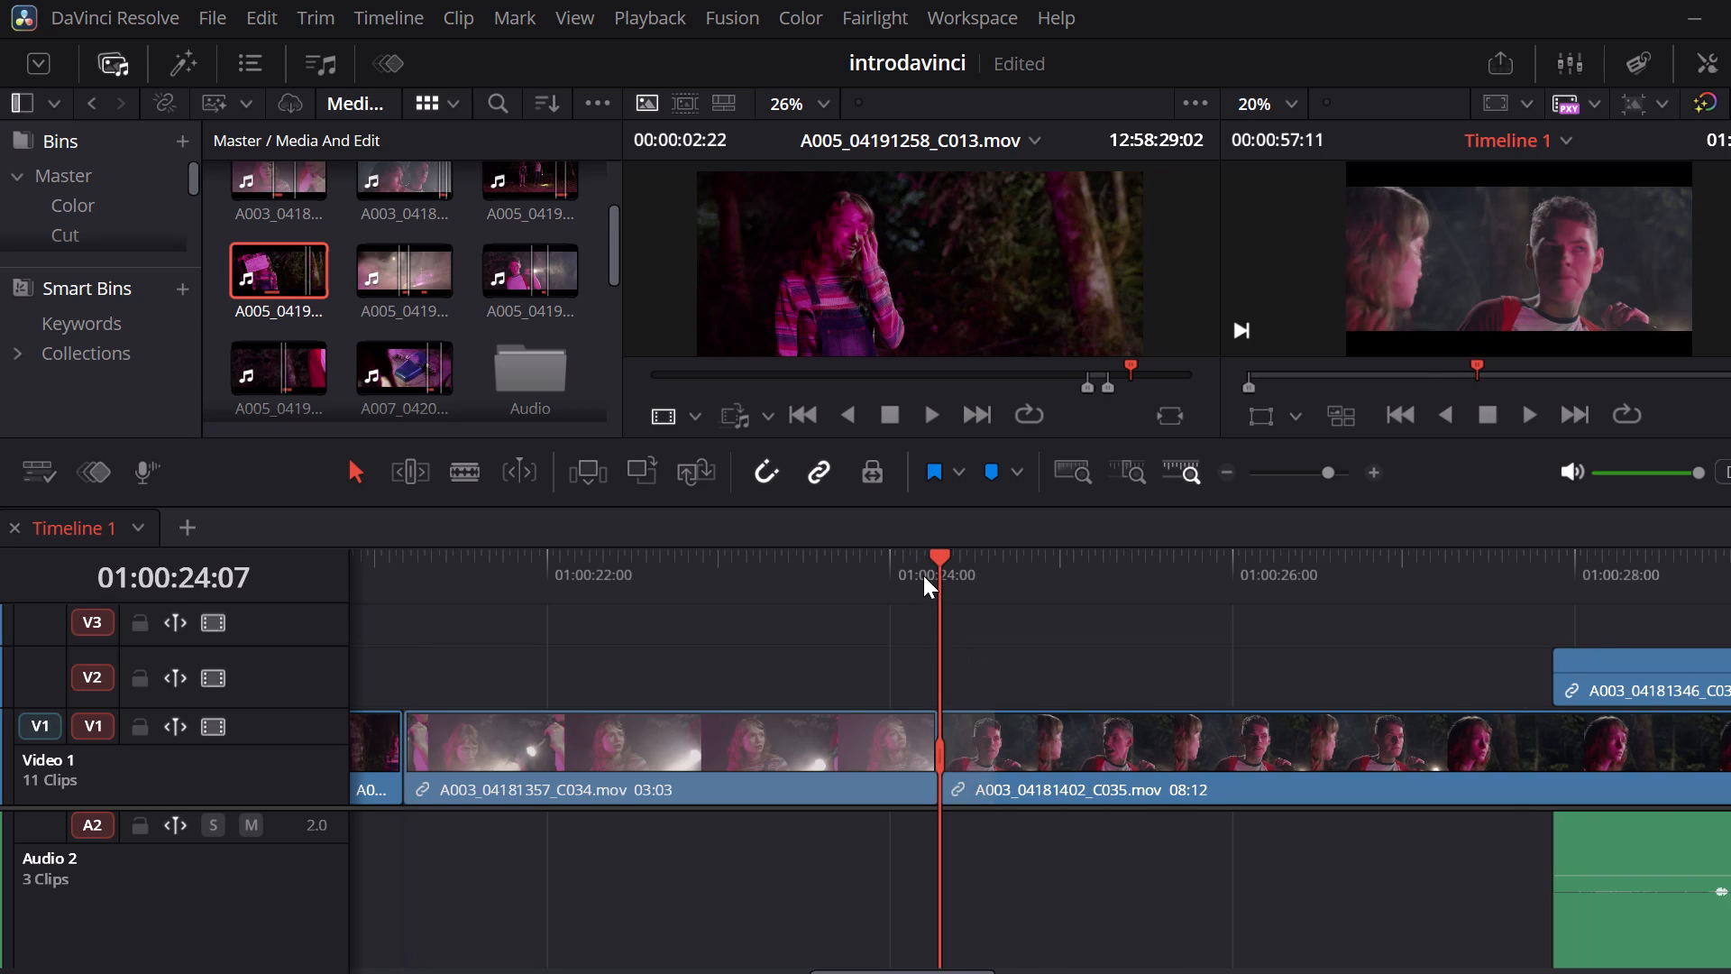
Place the playhead at 01:00:20:13, reduce the Audio 2 track's height and bring the Audio 1 waveforms into view.
{"action": "scroll", "coordinate": [744, 593], "scroll_direction": "right", "scroll_amount": 1}
{"action": "left_click", "coordinate": [728, 553]}
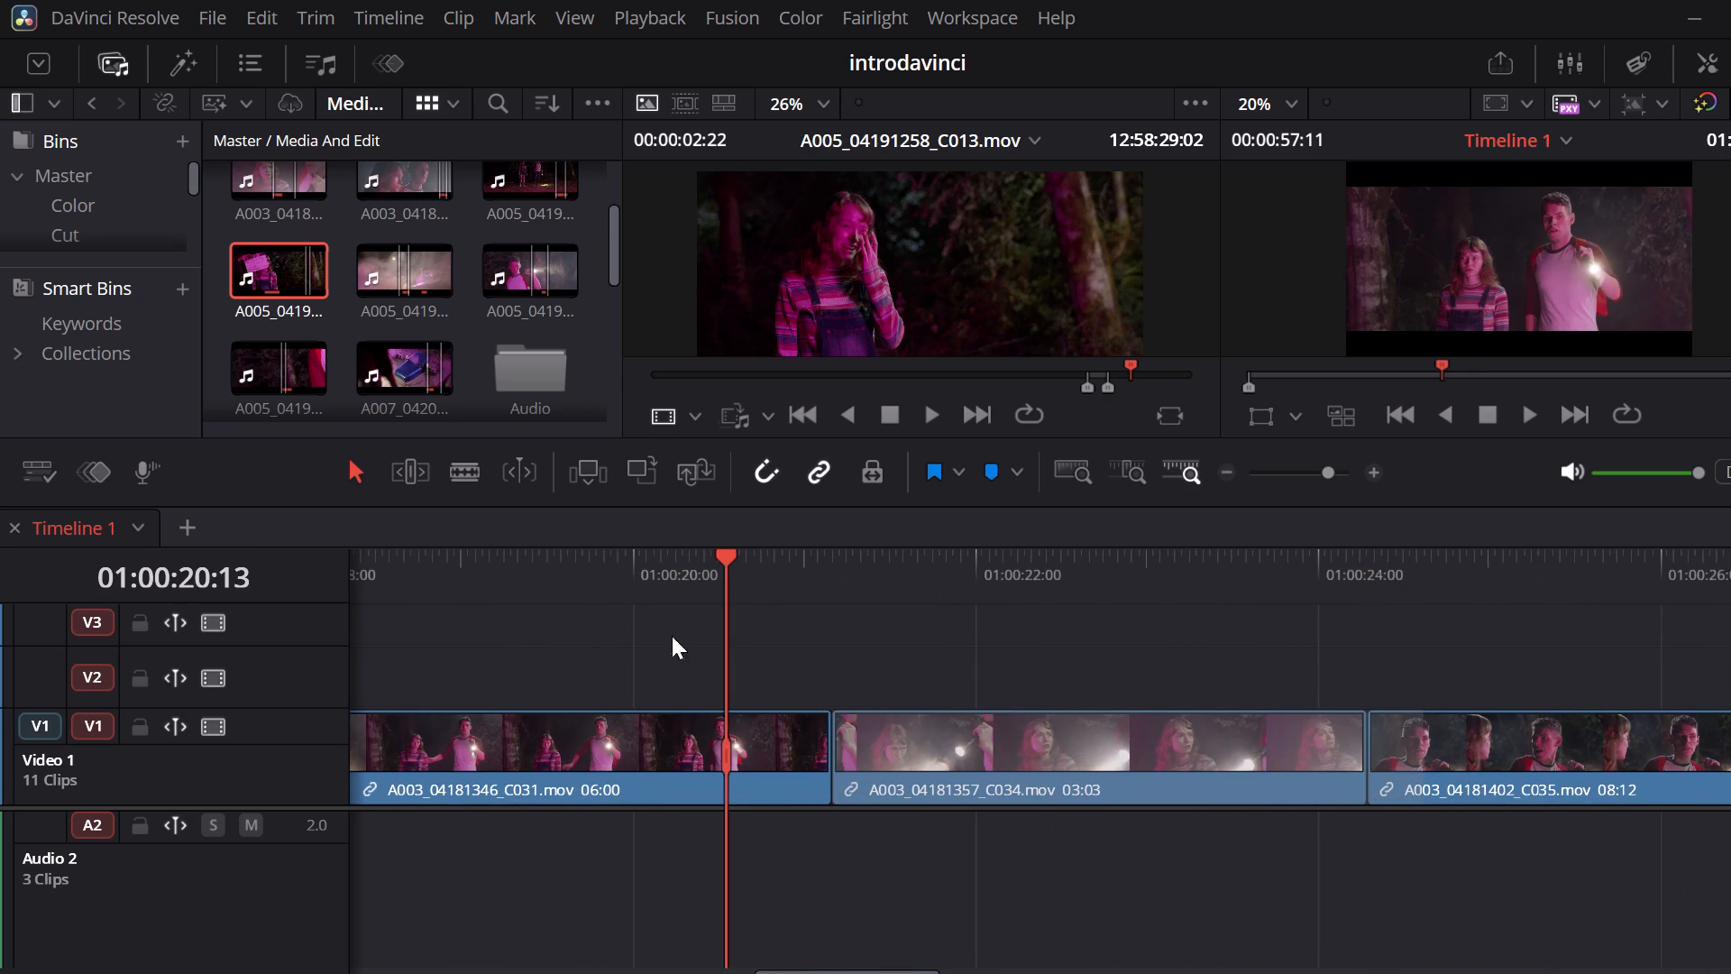
{"action": "scroll", "coordinate": [601, 709], "scroll_direction": "down", "scroll_amount": 2}
{"action": "left_click", "coordinate": [290, 834]}
{"action": "scroll", "coordinate": [257, 914], "scroll_direction": "down", "scroll_amount": 1}
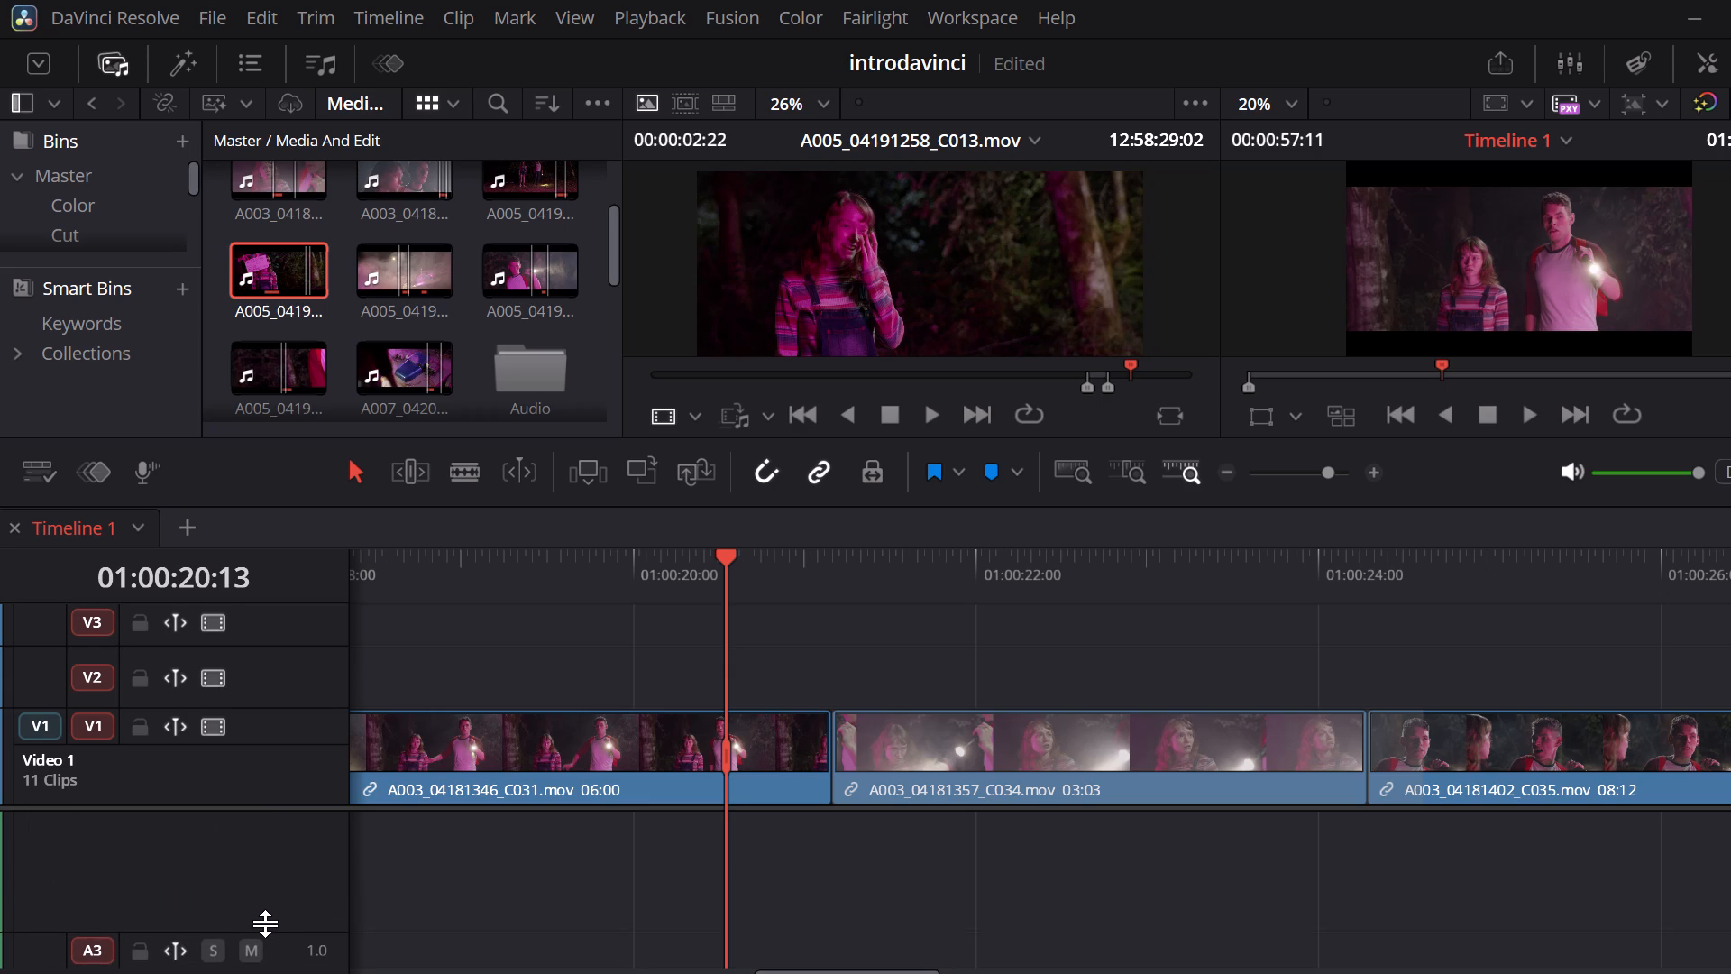
{"action": "left_click_drag", "start_coordinate": [268, 930], "coordinate": [296, 830]}
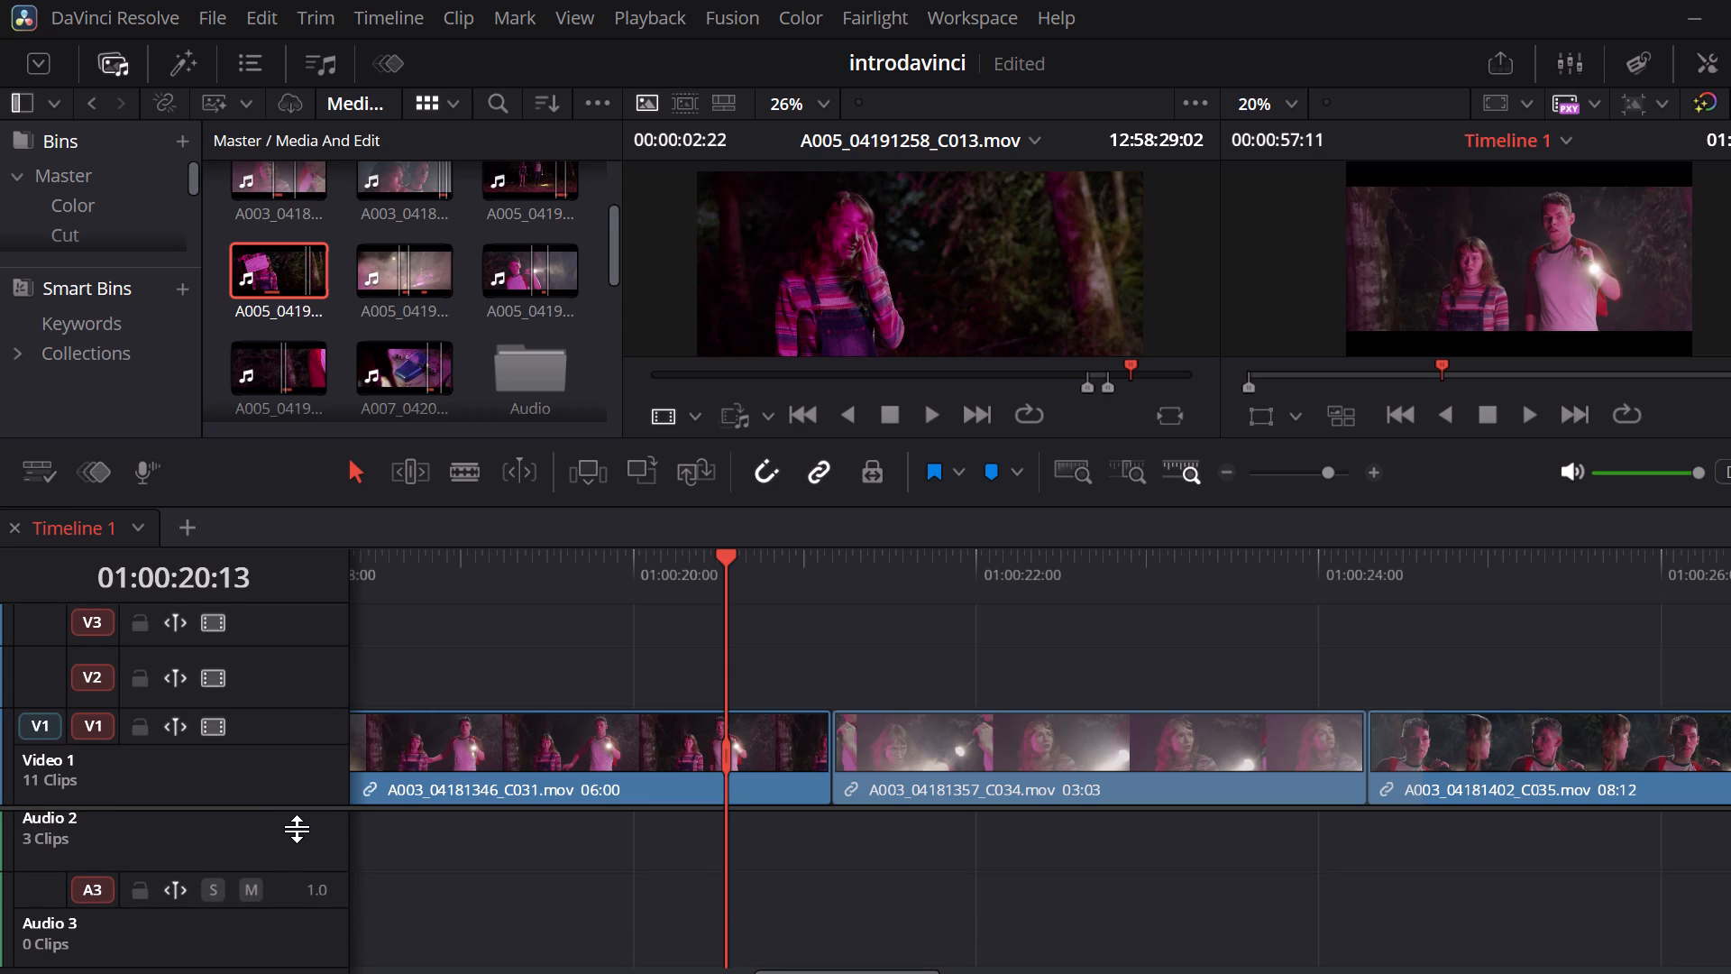
{"action": "left_click_drag", "start_coordinate": [296, 830], "coordinate": [298, 824]}
{"action": "scroll", "coordinate": [298, 824], "scroll_direction": "down", "scroll_amount": 1}
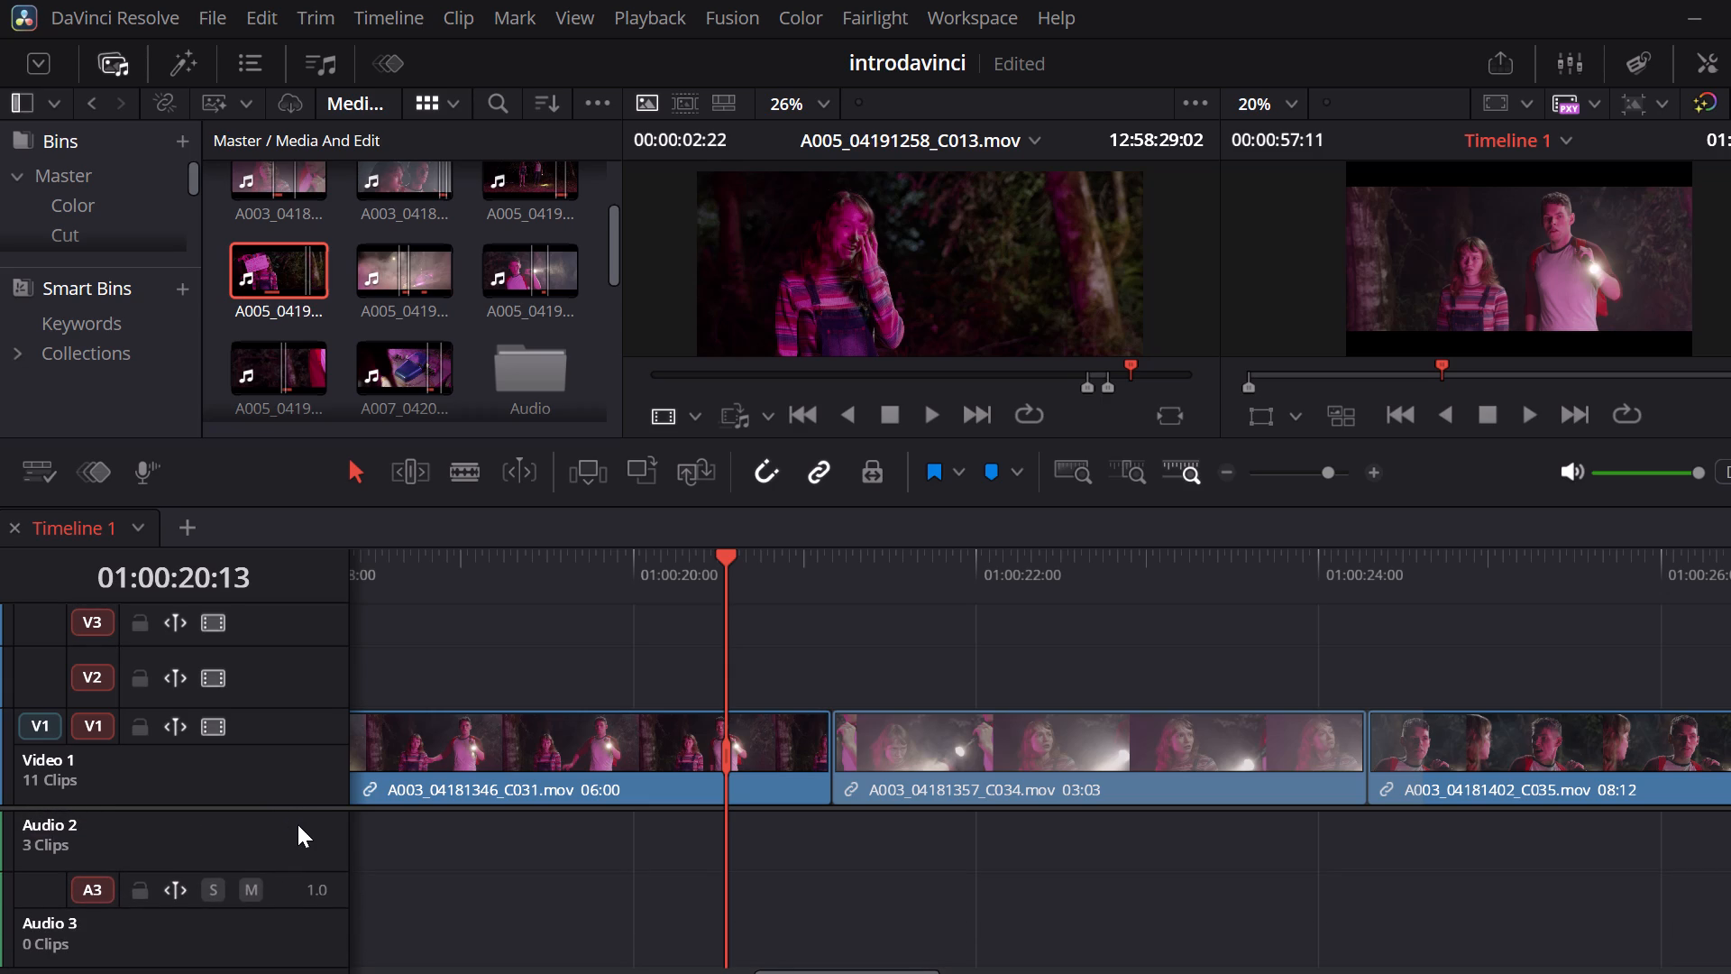
{"action": "scroll", "coordinate": [298, 824], "scroll_direction": "up", "scroll_amount": 1}
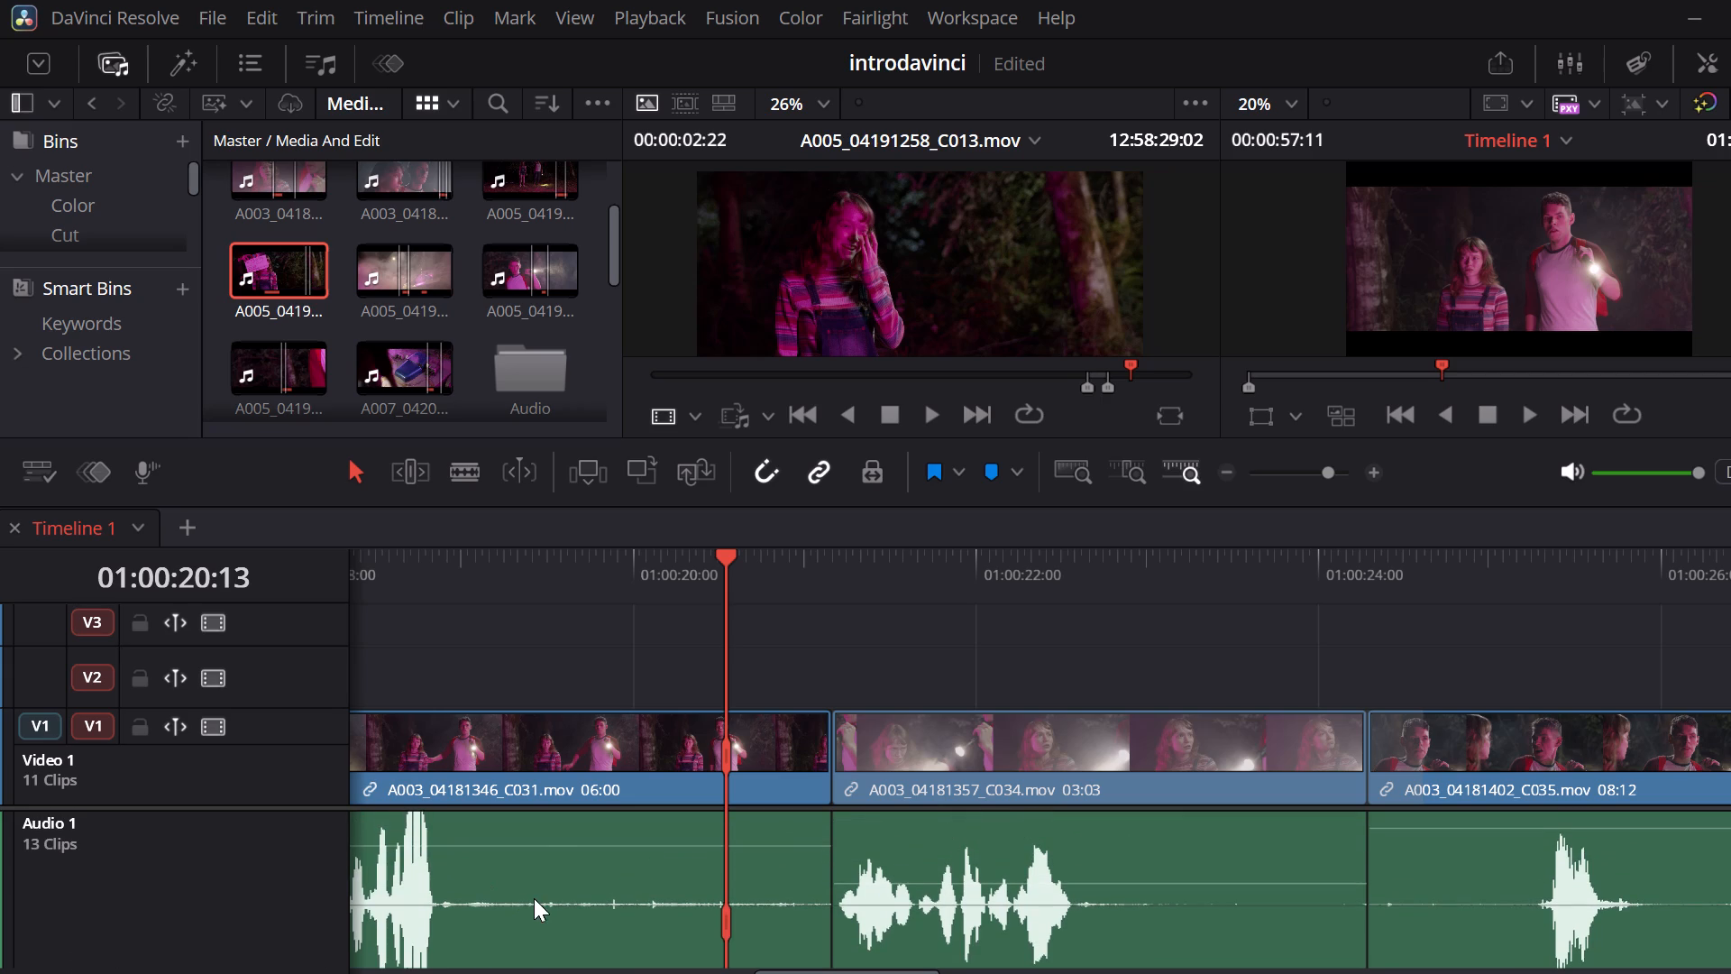
Play from A003_04181346_C031 into A003_04181402_C035, replaying the cut after A003_04181357_C034 in short bursts to judge the pause before the next line.
{"action": "key", "text": "space"}
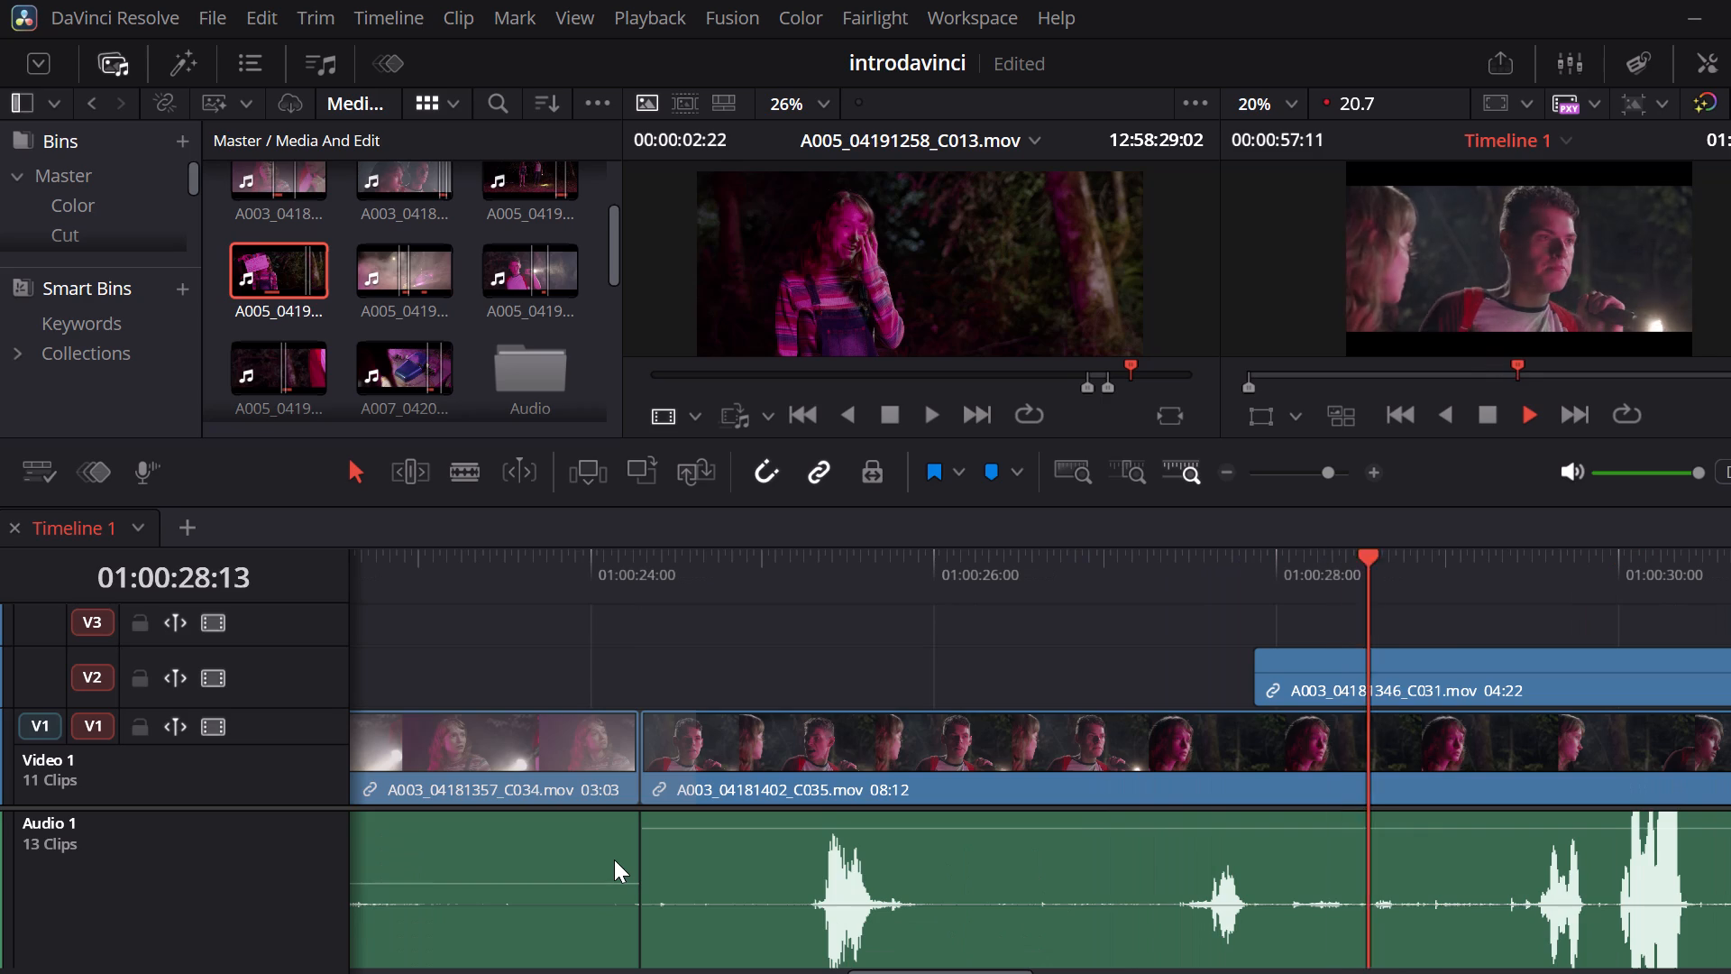
{"action": "key", "text": "space"}
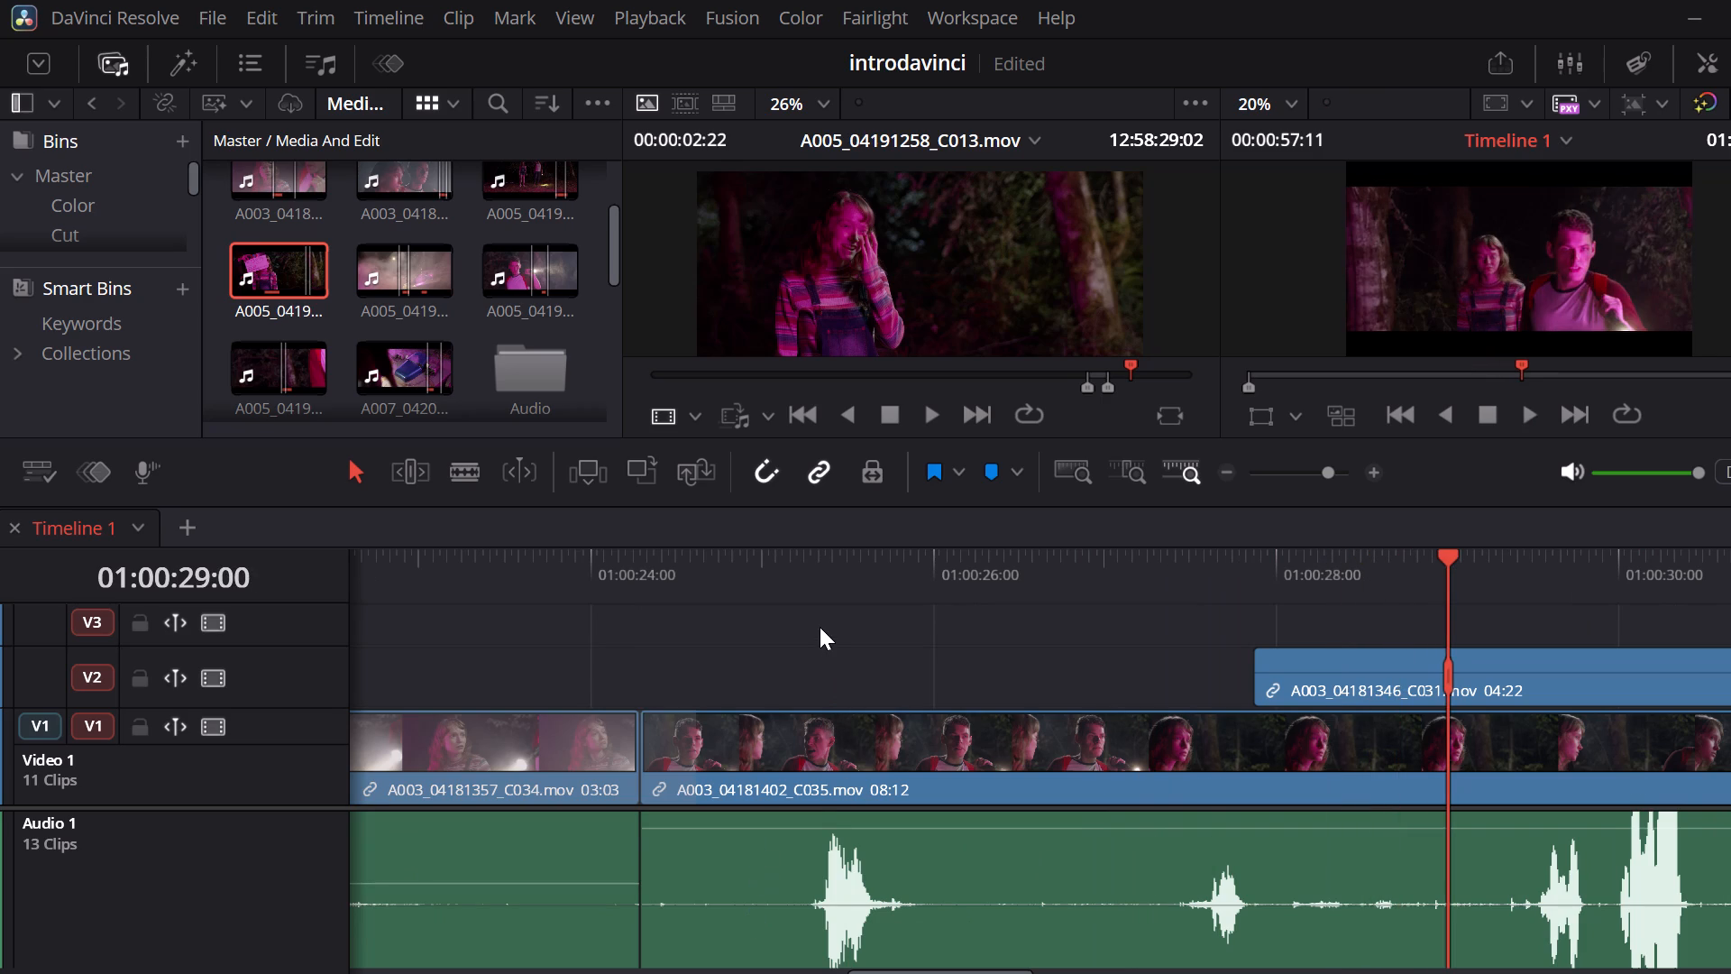
{"action": "left_click", "coordinate": [820, 627]}
{"action": "left_click", "coordinate": [732, 587]}
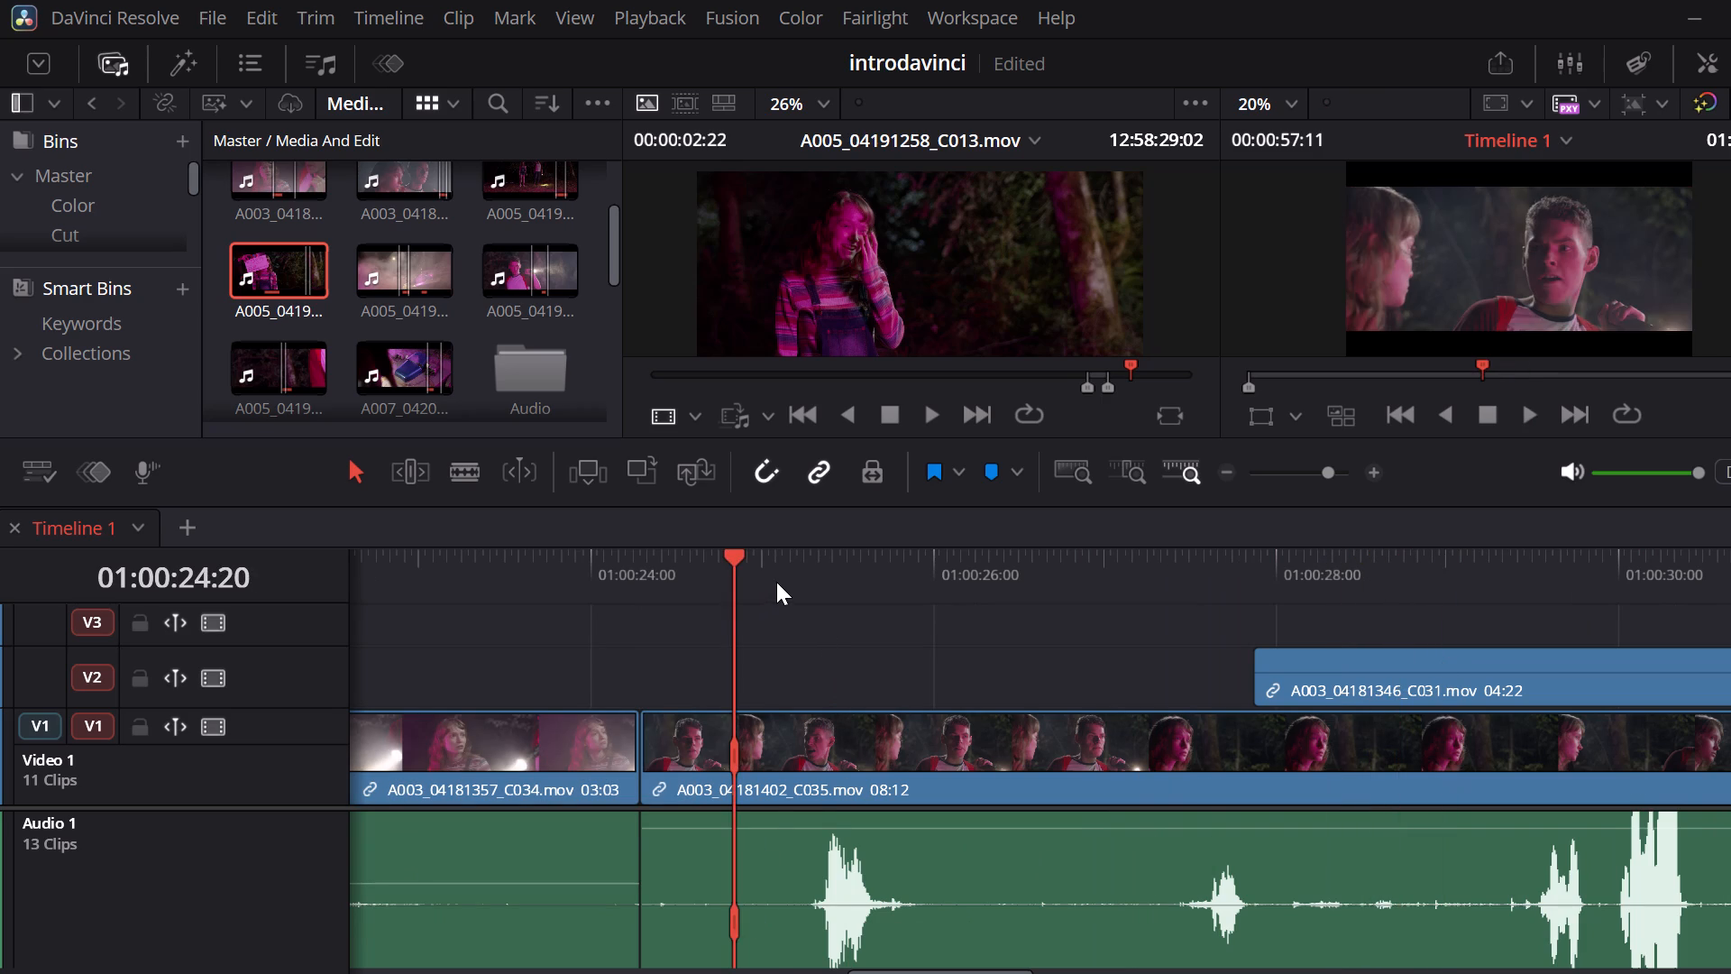
{"action": "left_click", "coordinate": [776, 582]}
{"action": "left_click", "coordinate": [570, 566]}
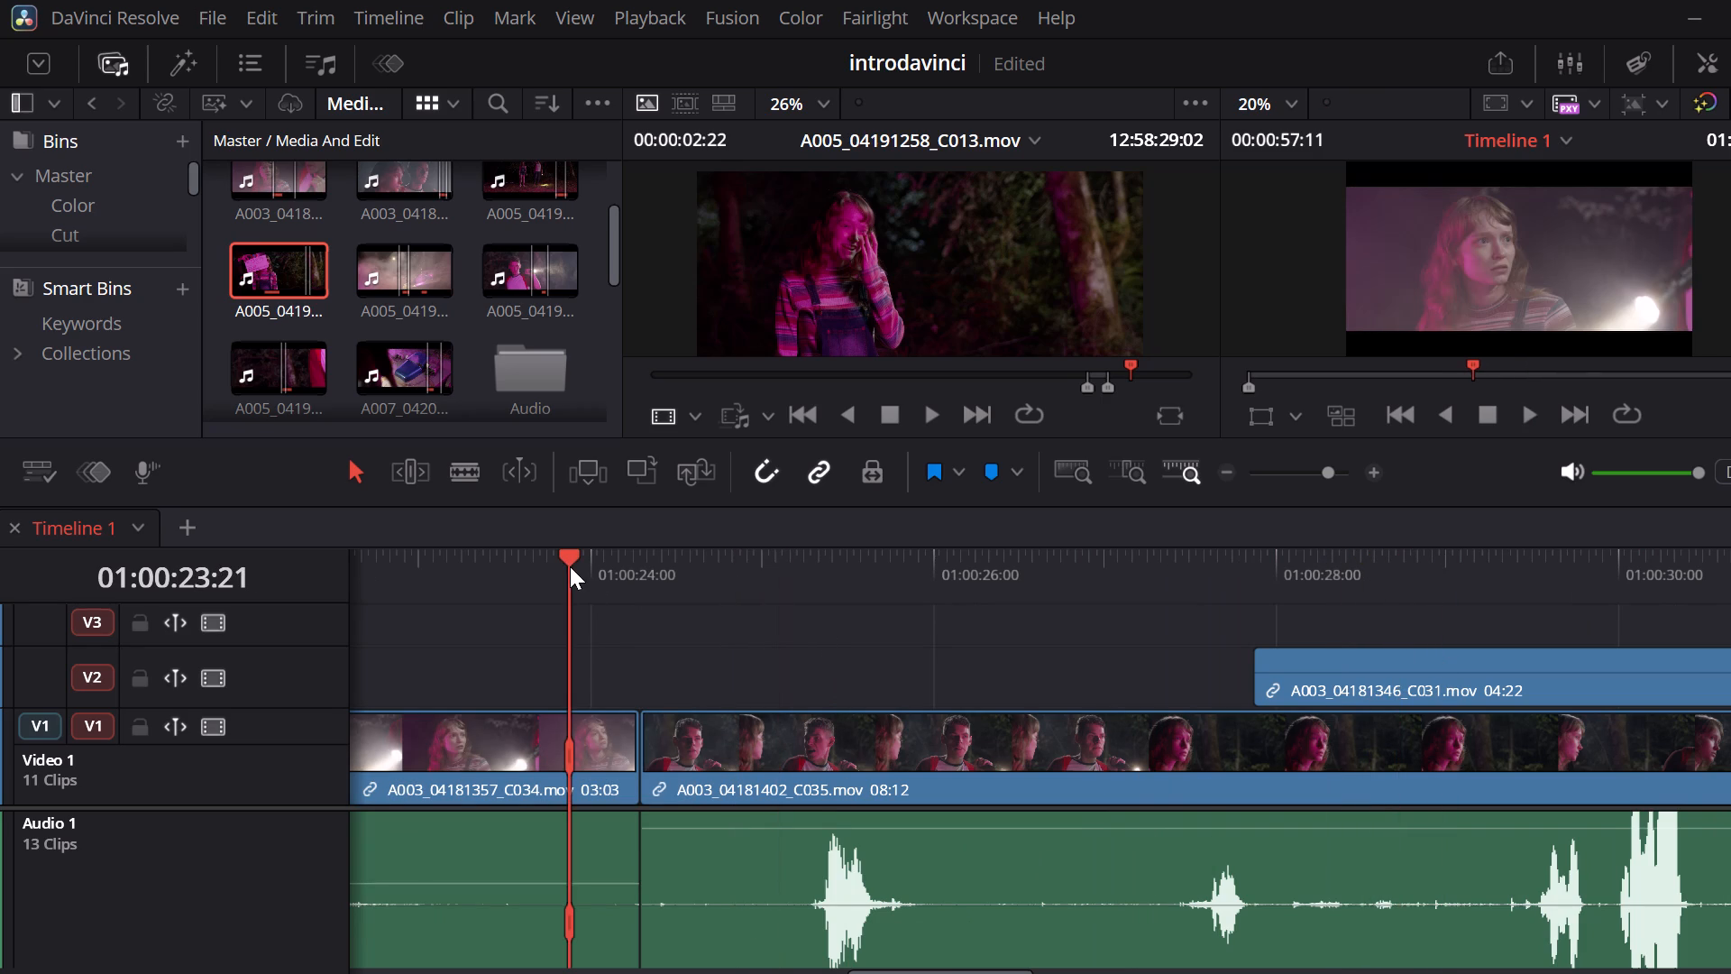
{"action": "key", "text": "space"}
{"action": "key", "text": "space"}
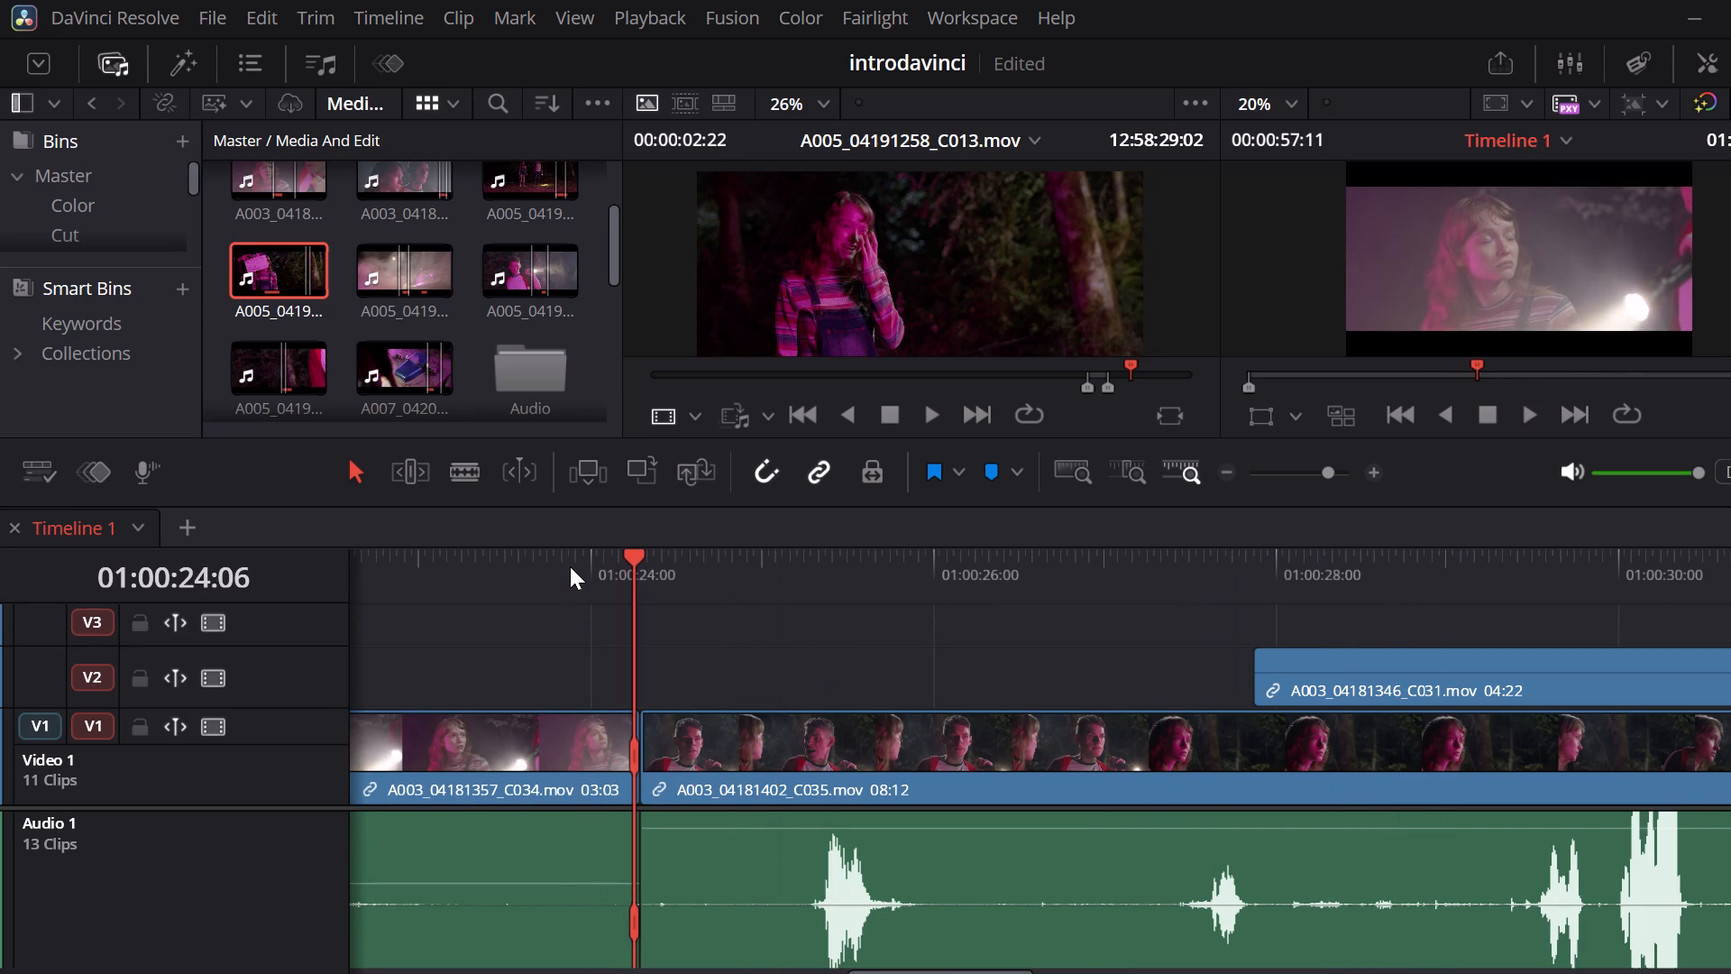
{"action": "key", "text": "space"}
{"action": "key", "text": "space"}
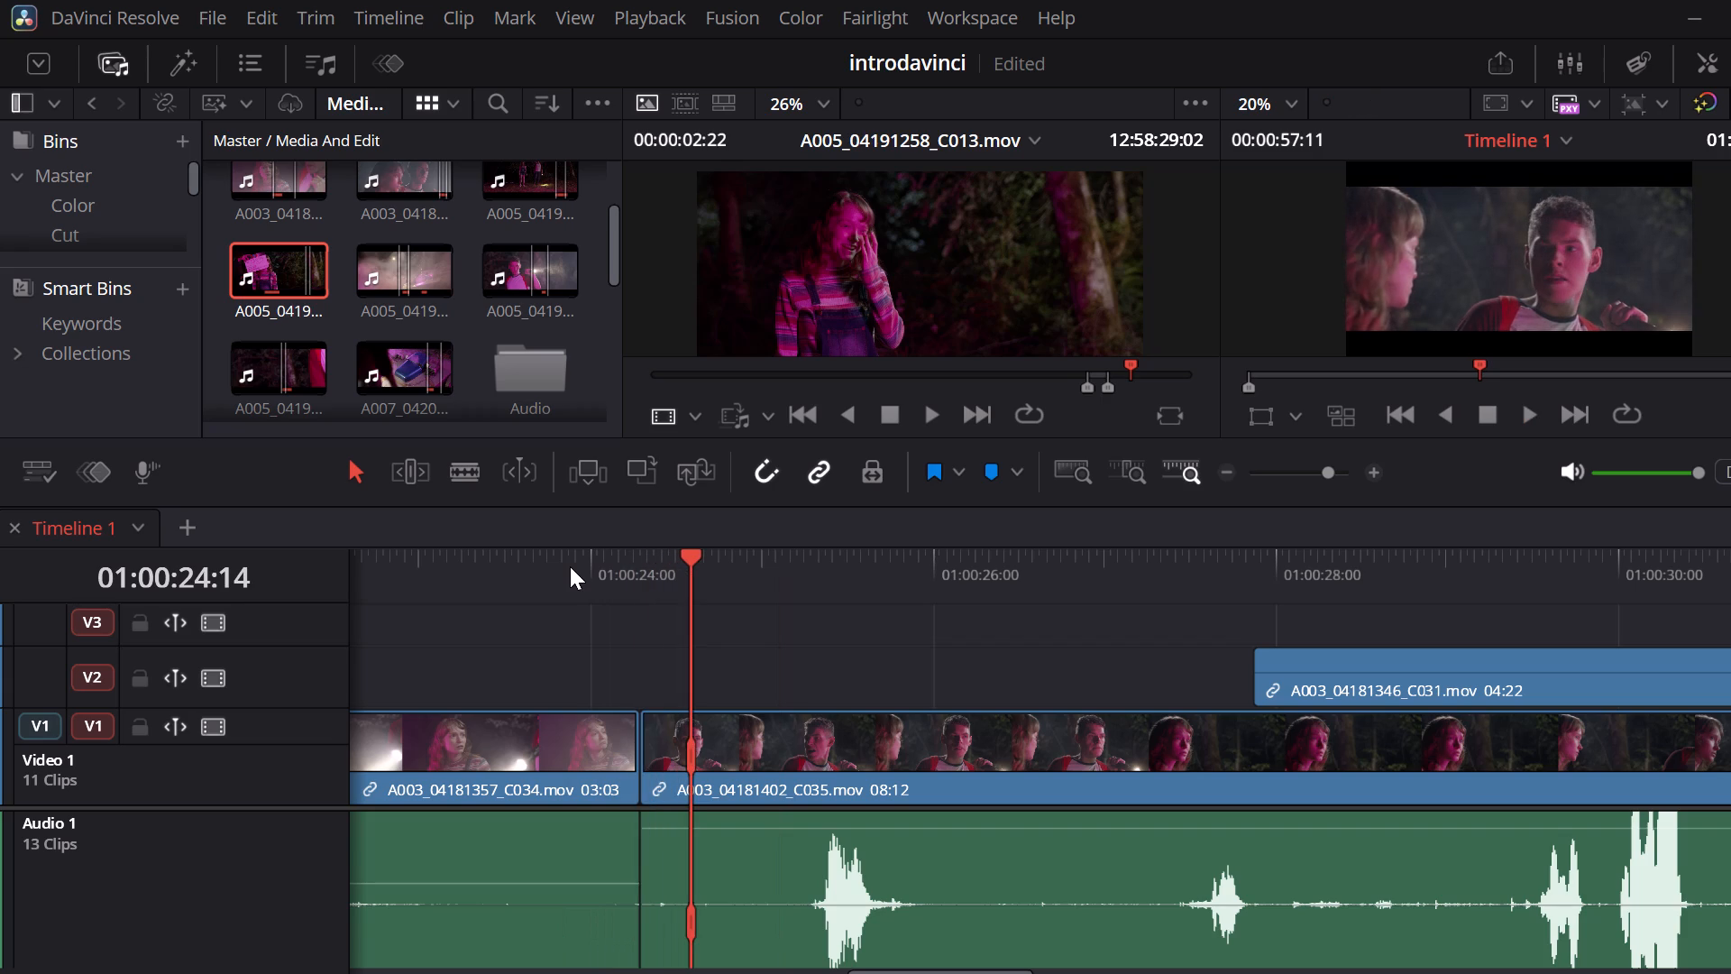
{"action": "key", "text": "space"}
{"action": "key", "text": "space"}
{"action": "key", "text": "space"}
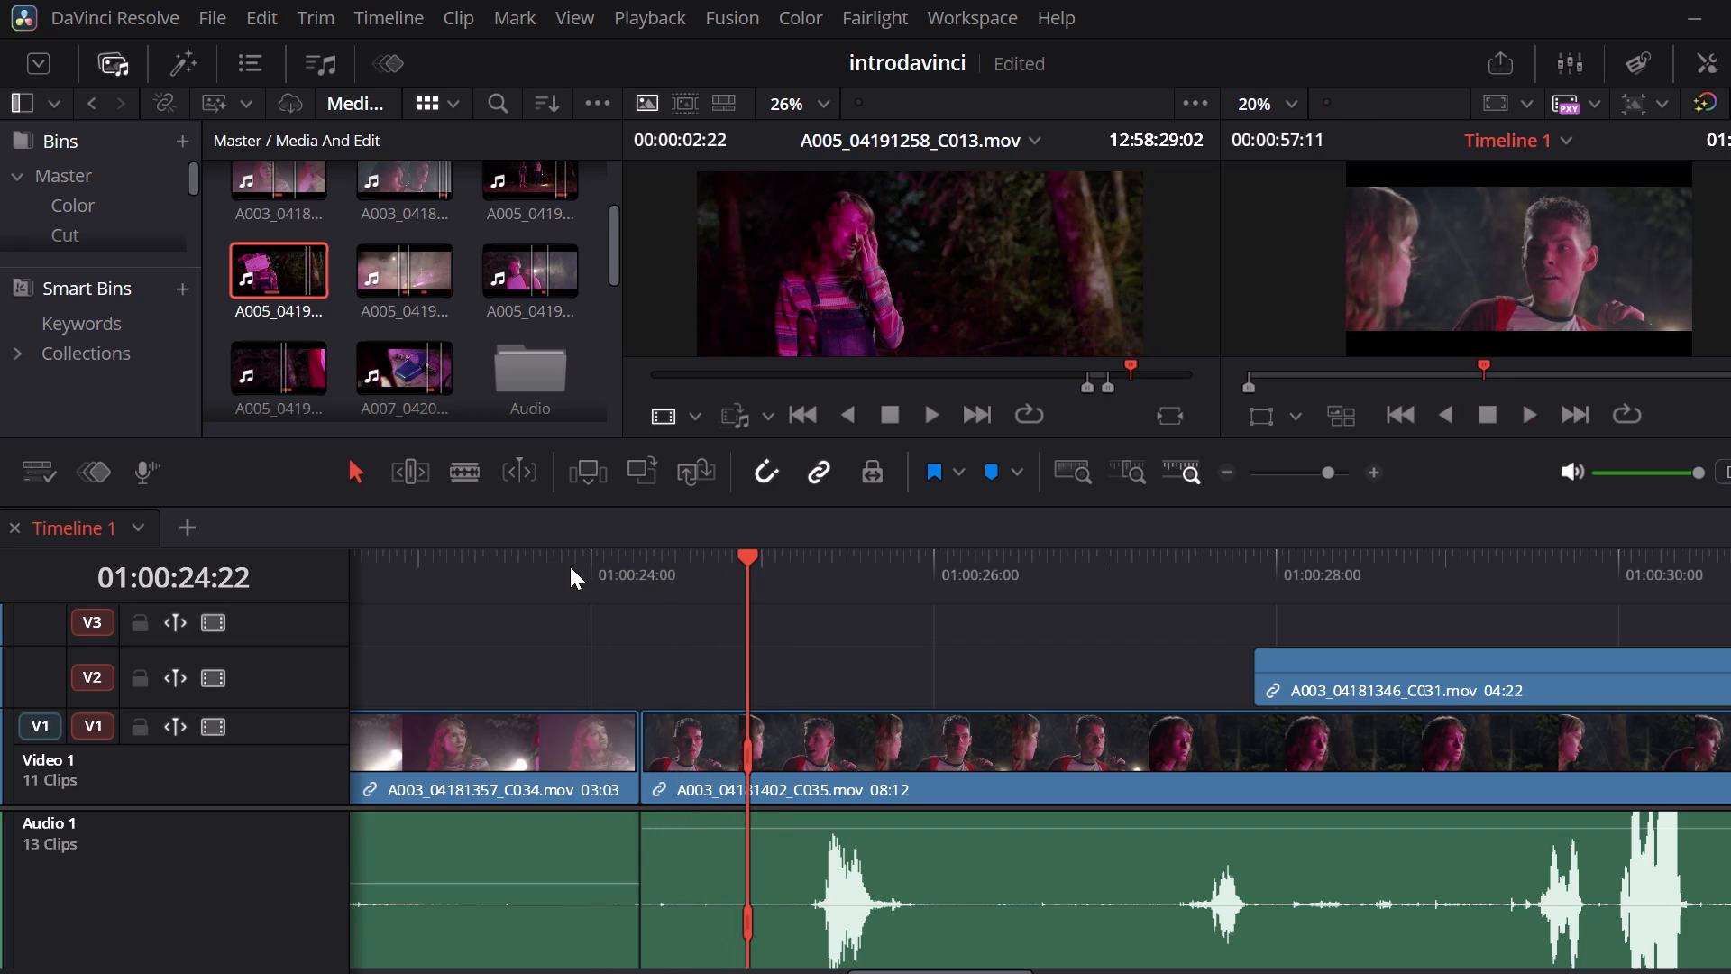
{"action": "key", "text": "space"}
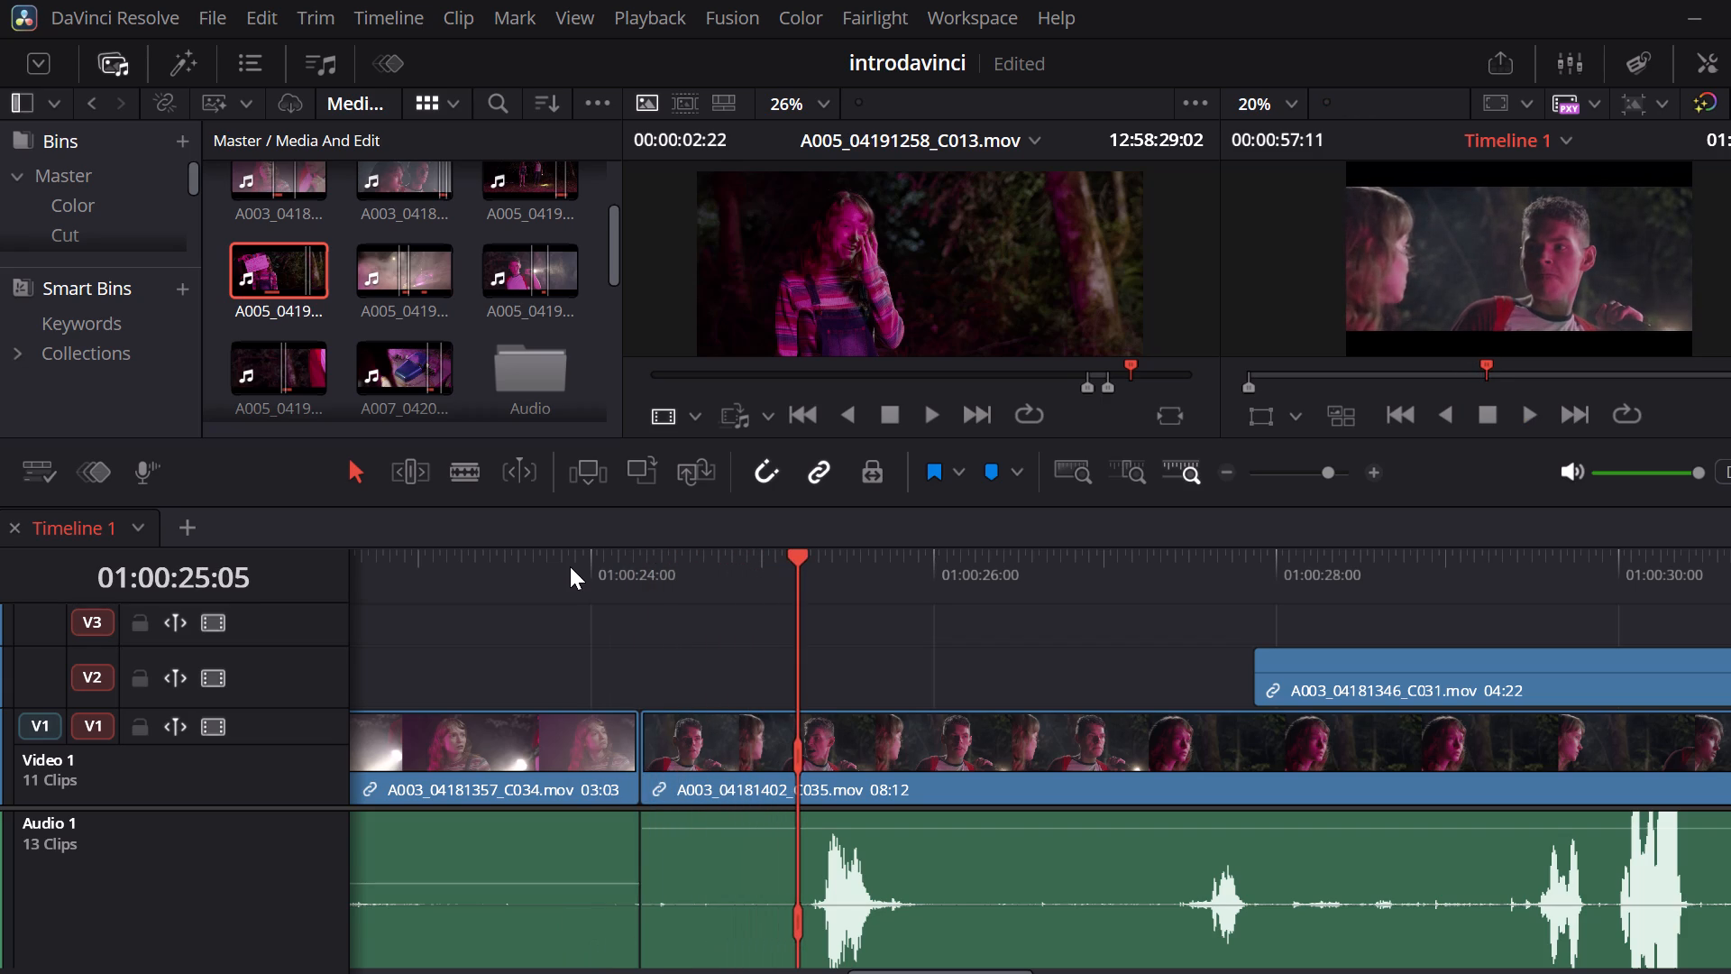
{"action": "key", "text": "space"}
{"action": "key", "text": "space"}
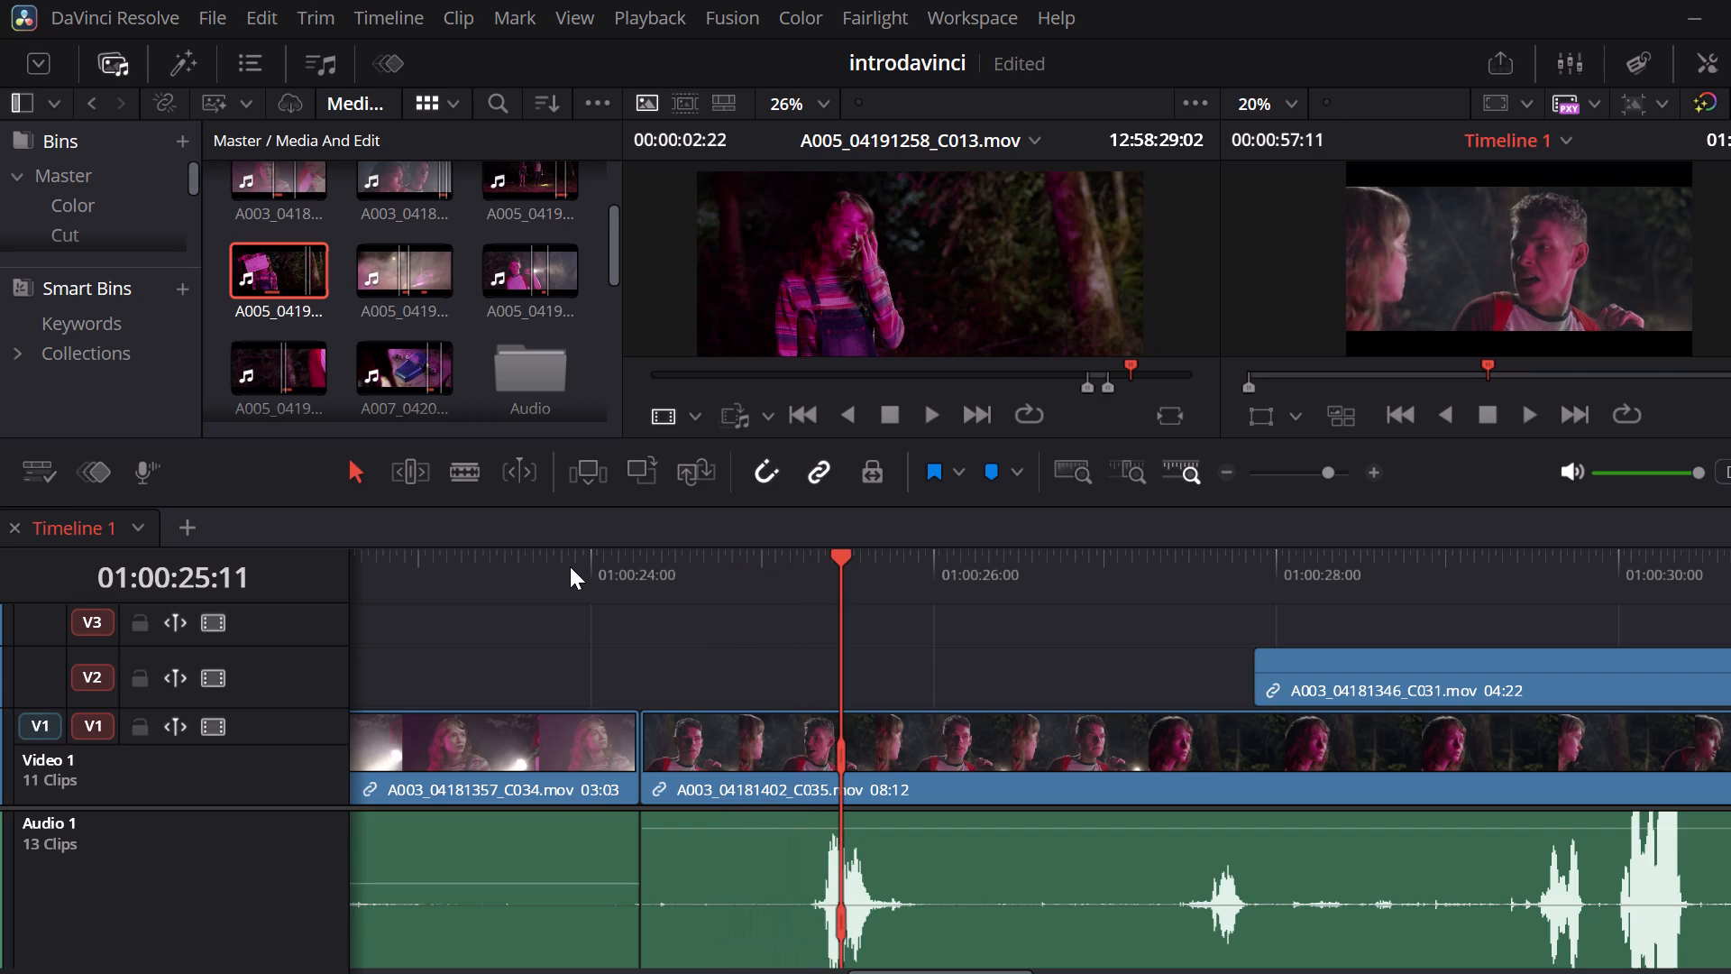
Ripple trim the start of A003_04181402_C035 at 01:00:25:06, just before its first audio peak.
{"action": "left_click", "coordinate": [740, 556]}
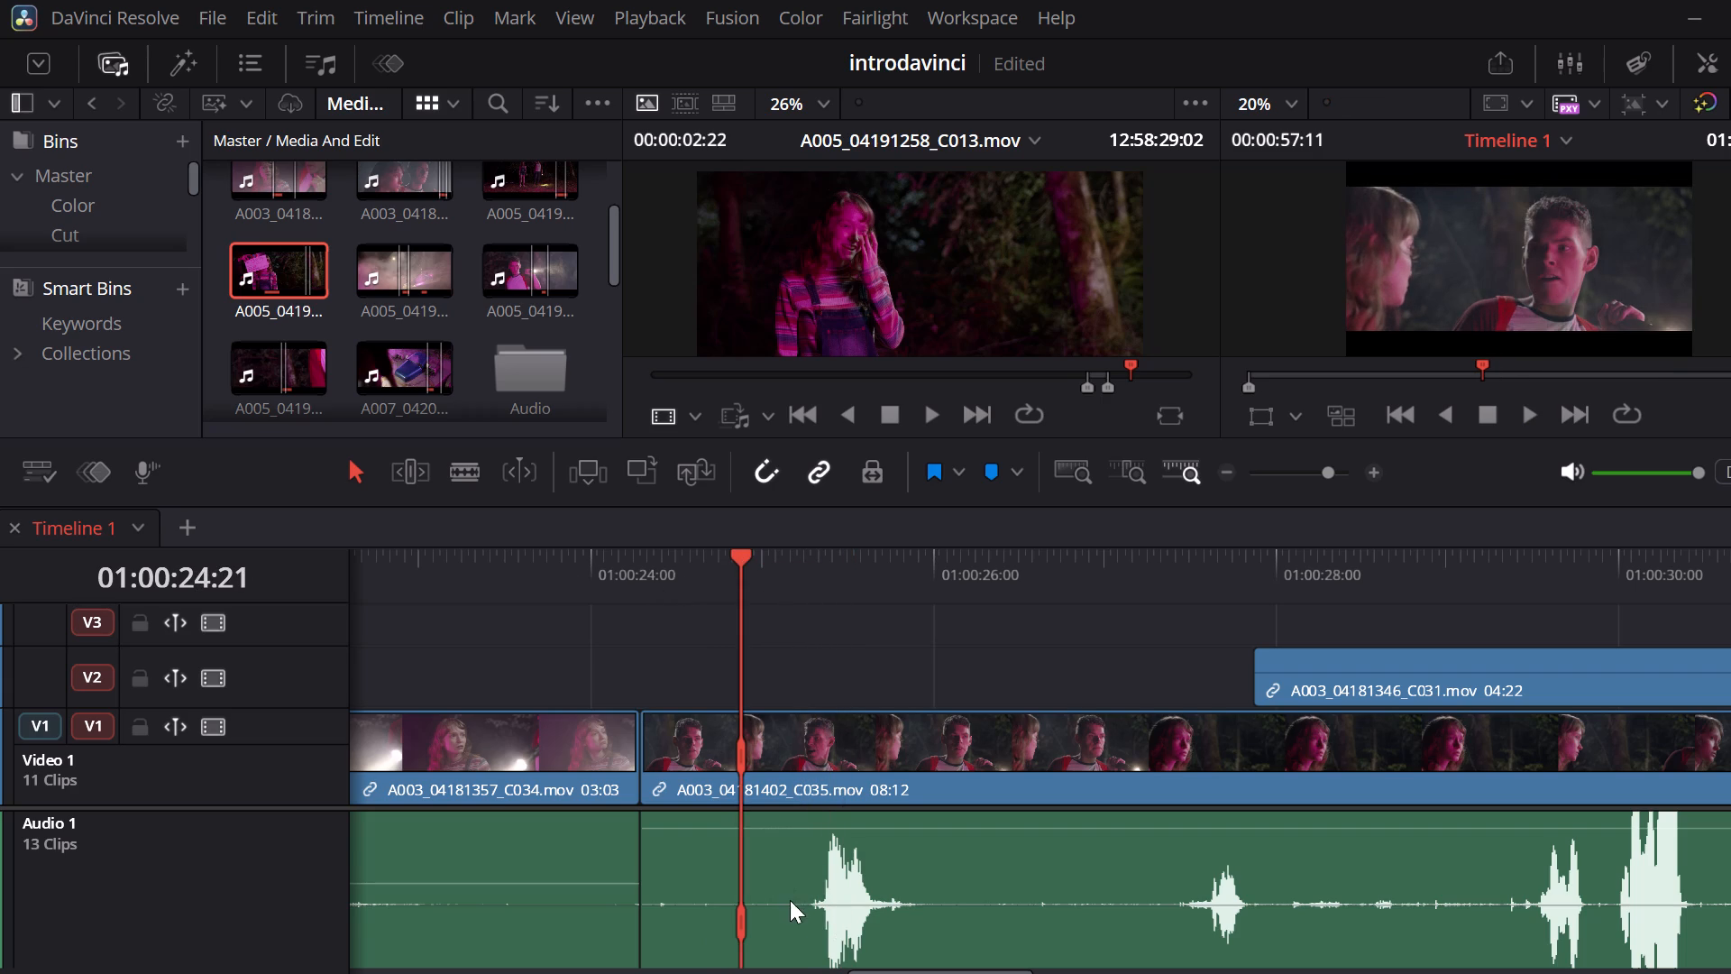
{"action": "left_click", "coordinate": [800, 572]}
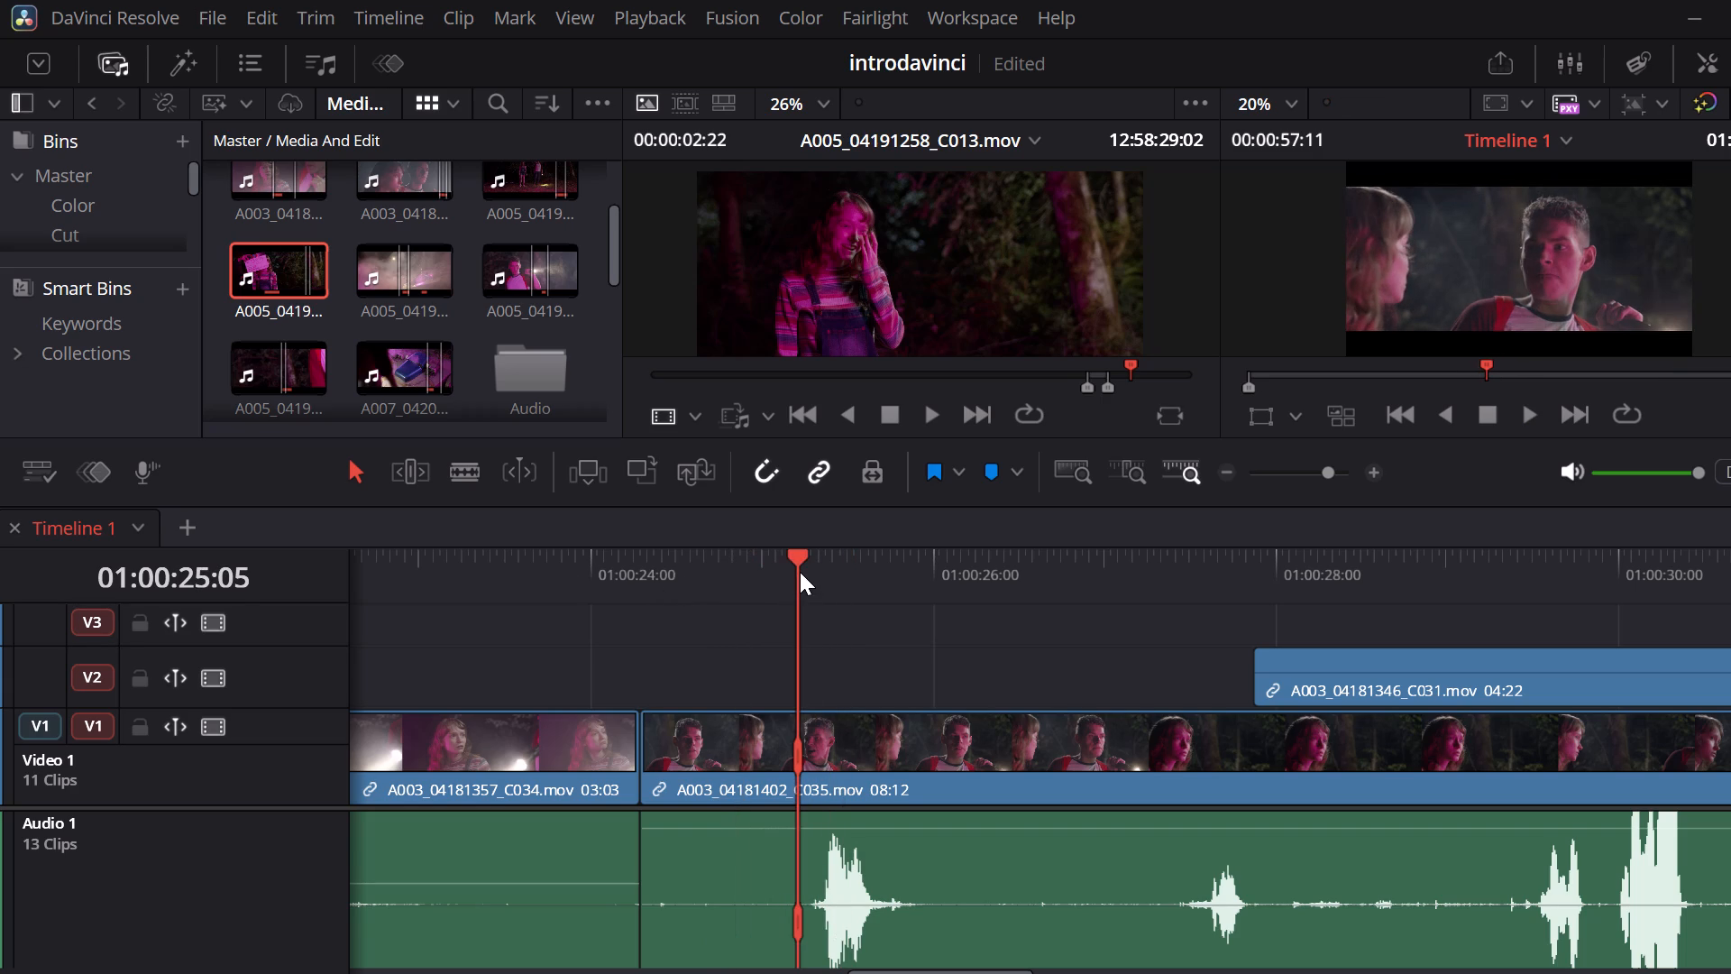
{"action": "left_click", "coordinate": [814, 561]}
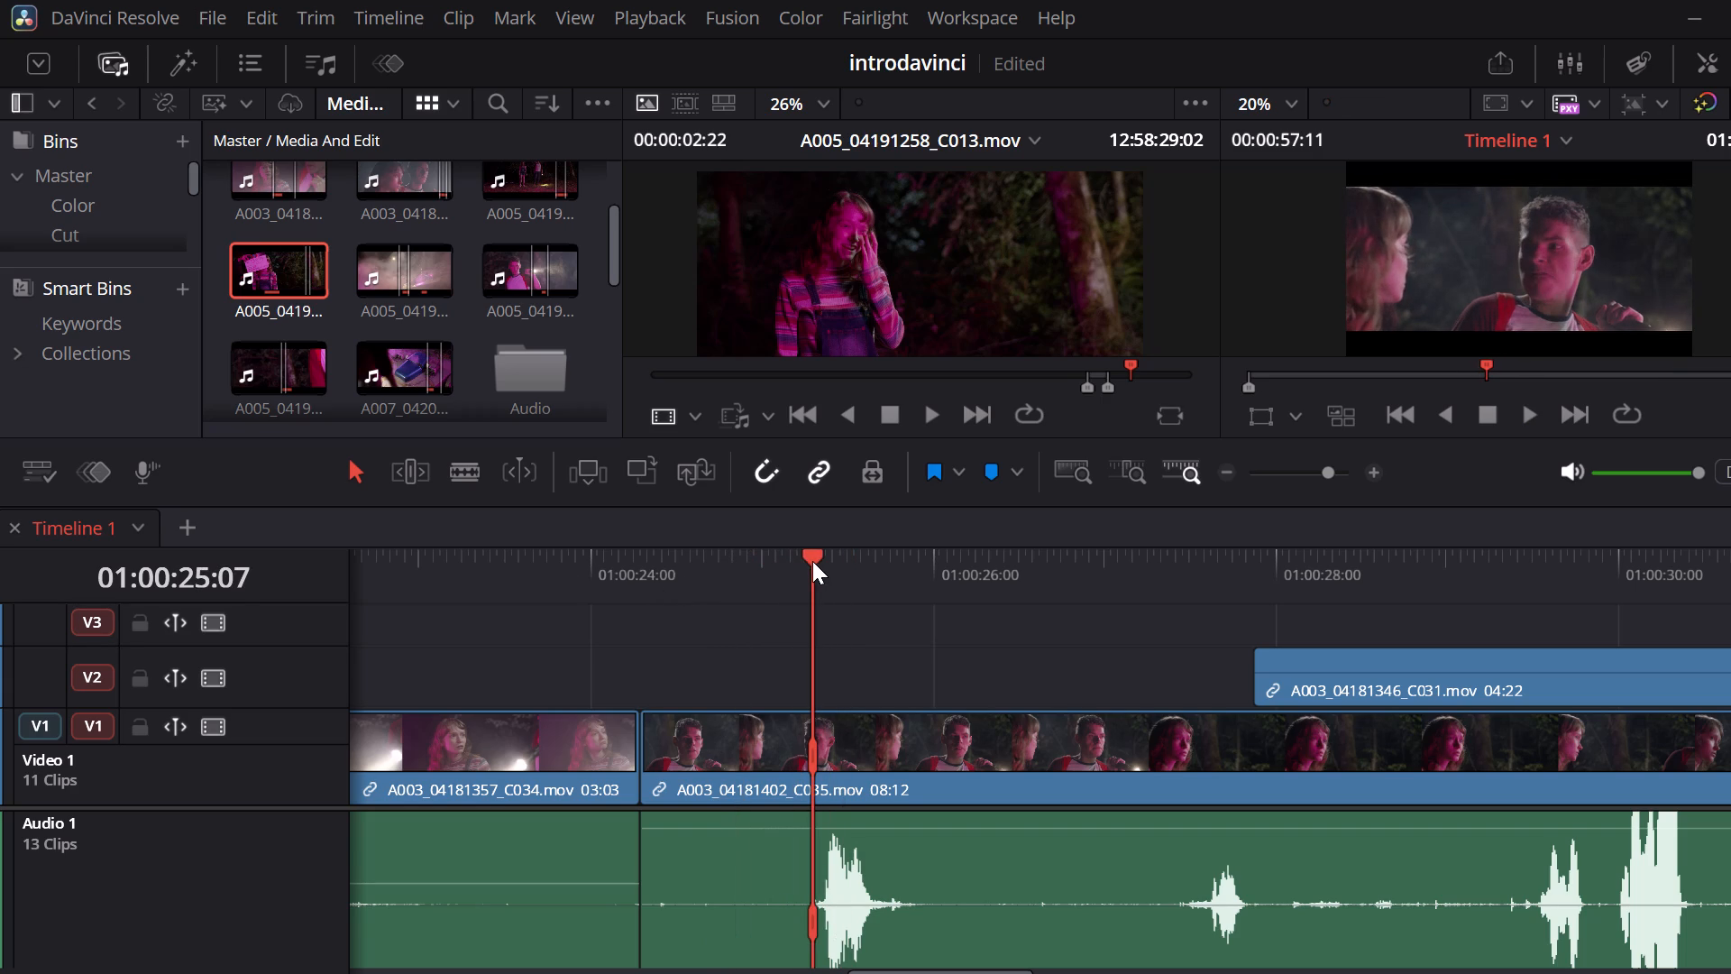
{"action": "key", "text": "Left"}
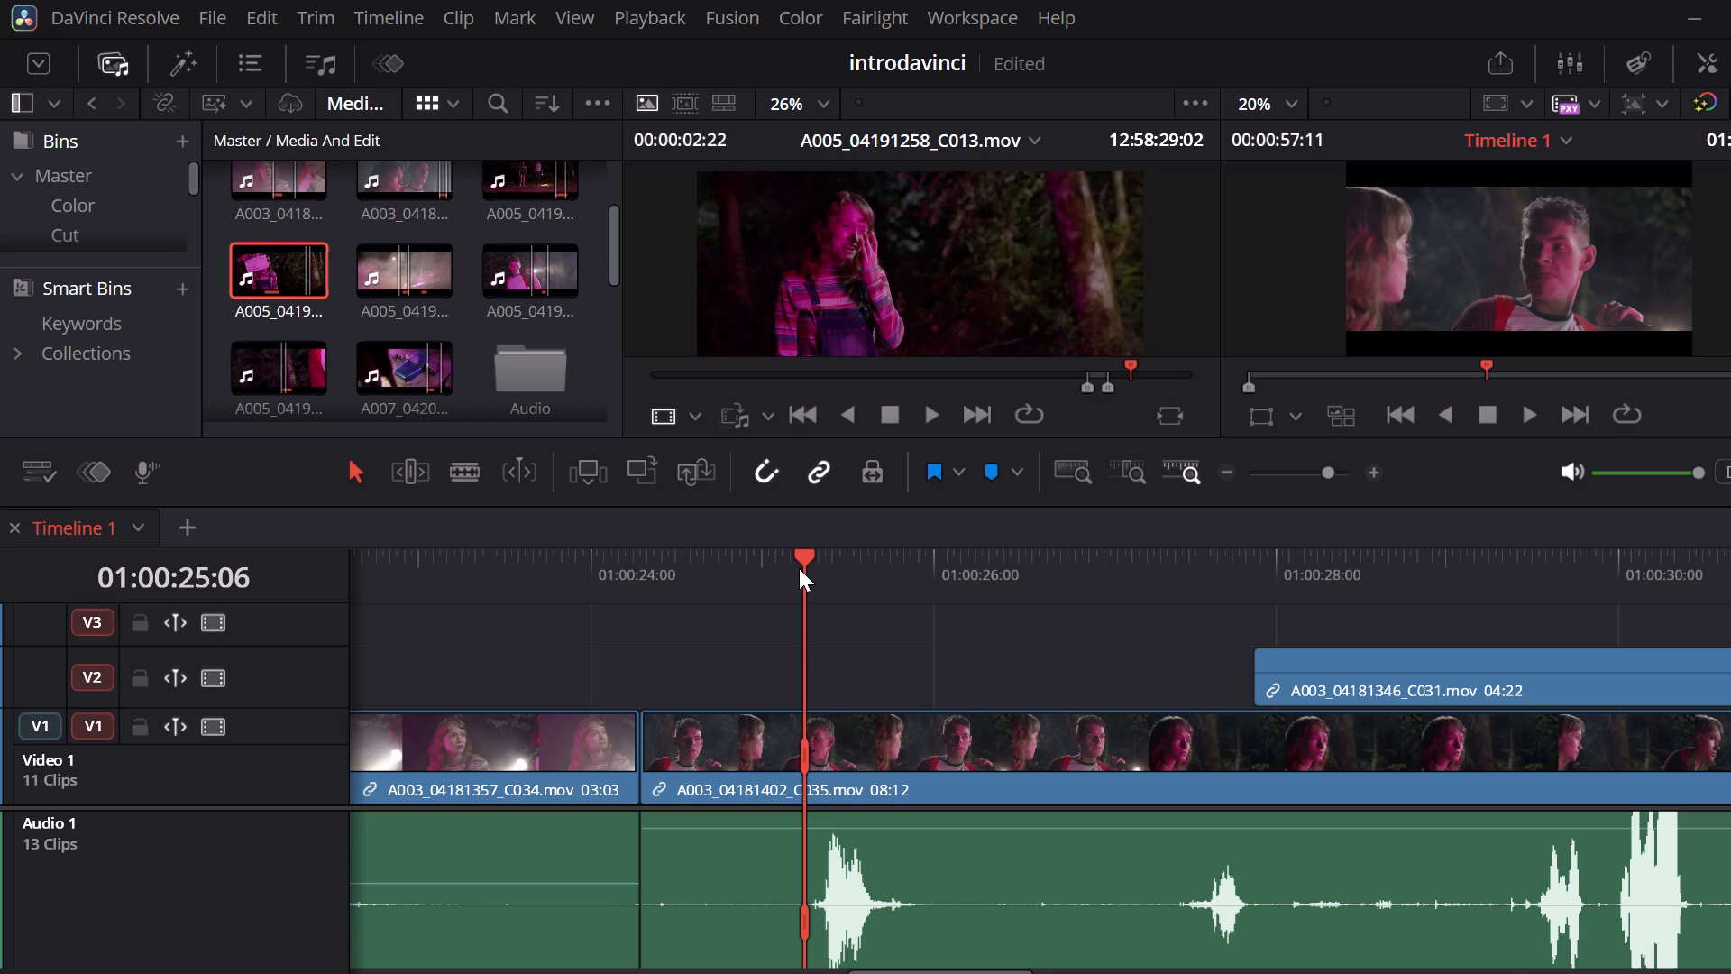
{"action": "key", "text": "q"}
Replay the cut from A003_04181357_C034 into the trimmed A003_04181402_C035 from several starting points to check the timing of the dialogue.
{"action": "scroll", "coordinate": [799, 568], "scroll_direction": "right", "scroll_amount": 1}
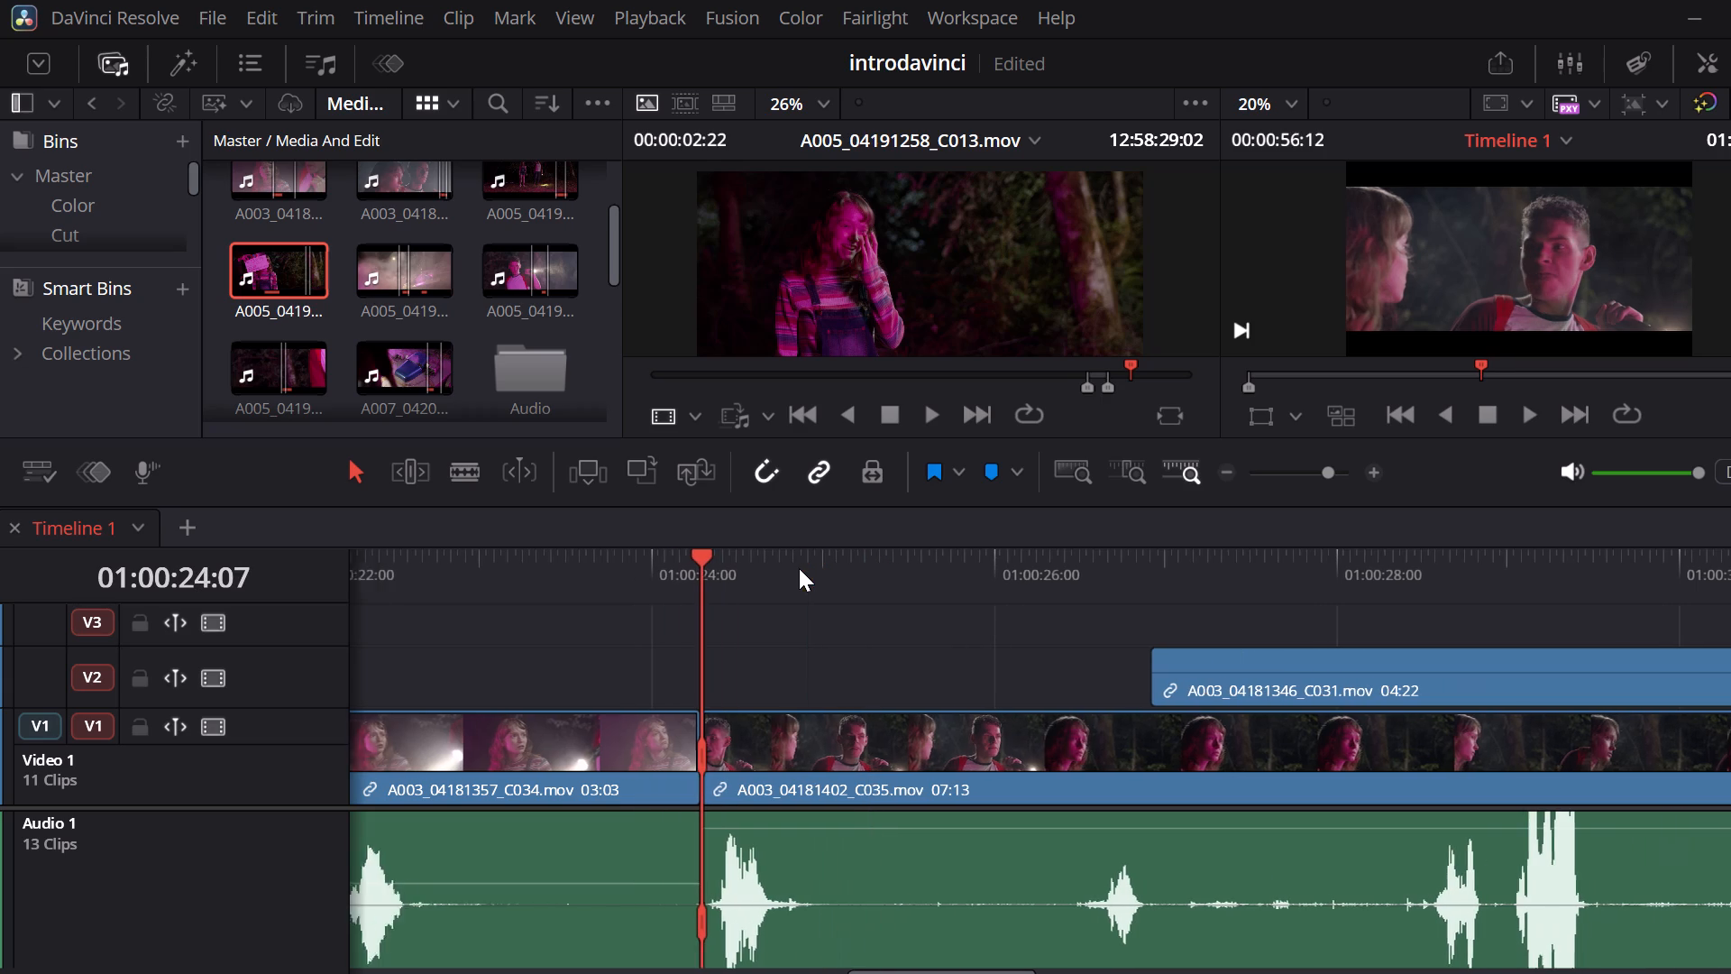
{"action": "scroll", "coordinate": [799, 568], "scroll_direction": "right", "scroll_amount": 1}
{"action": "left_click", "coordinate": [784, 562]}
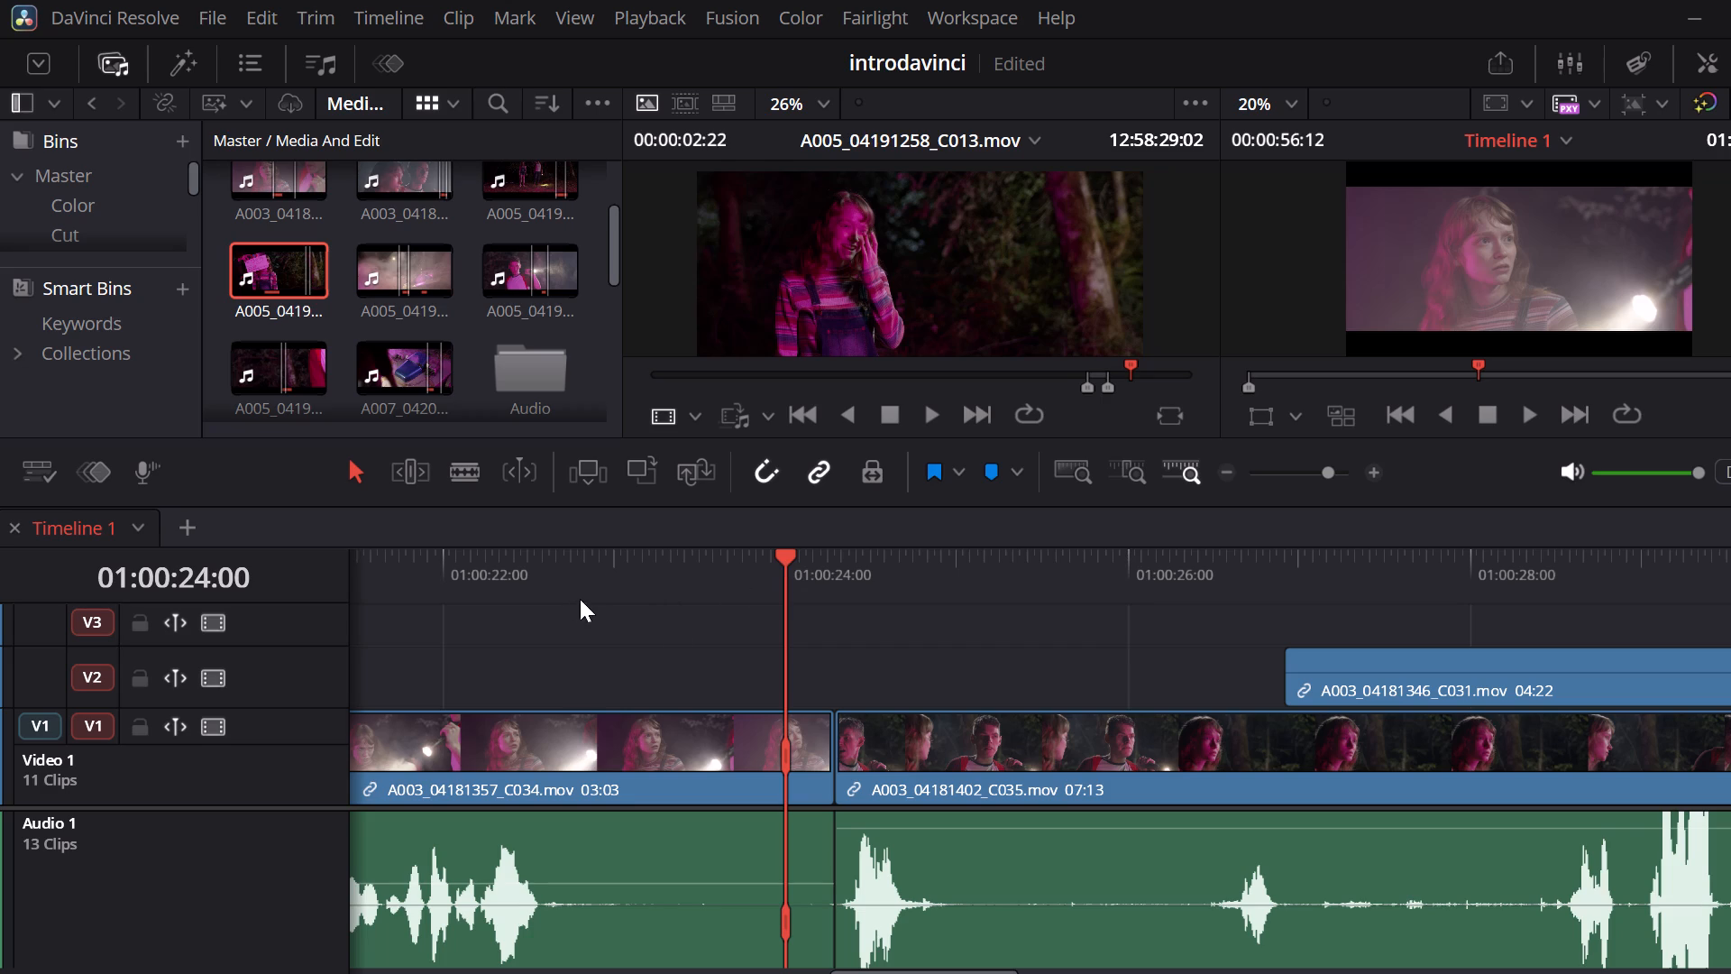
{"action": "key", "text": "space"}
{"action": "key", "text": "space"}
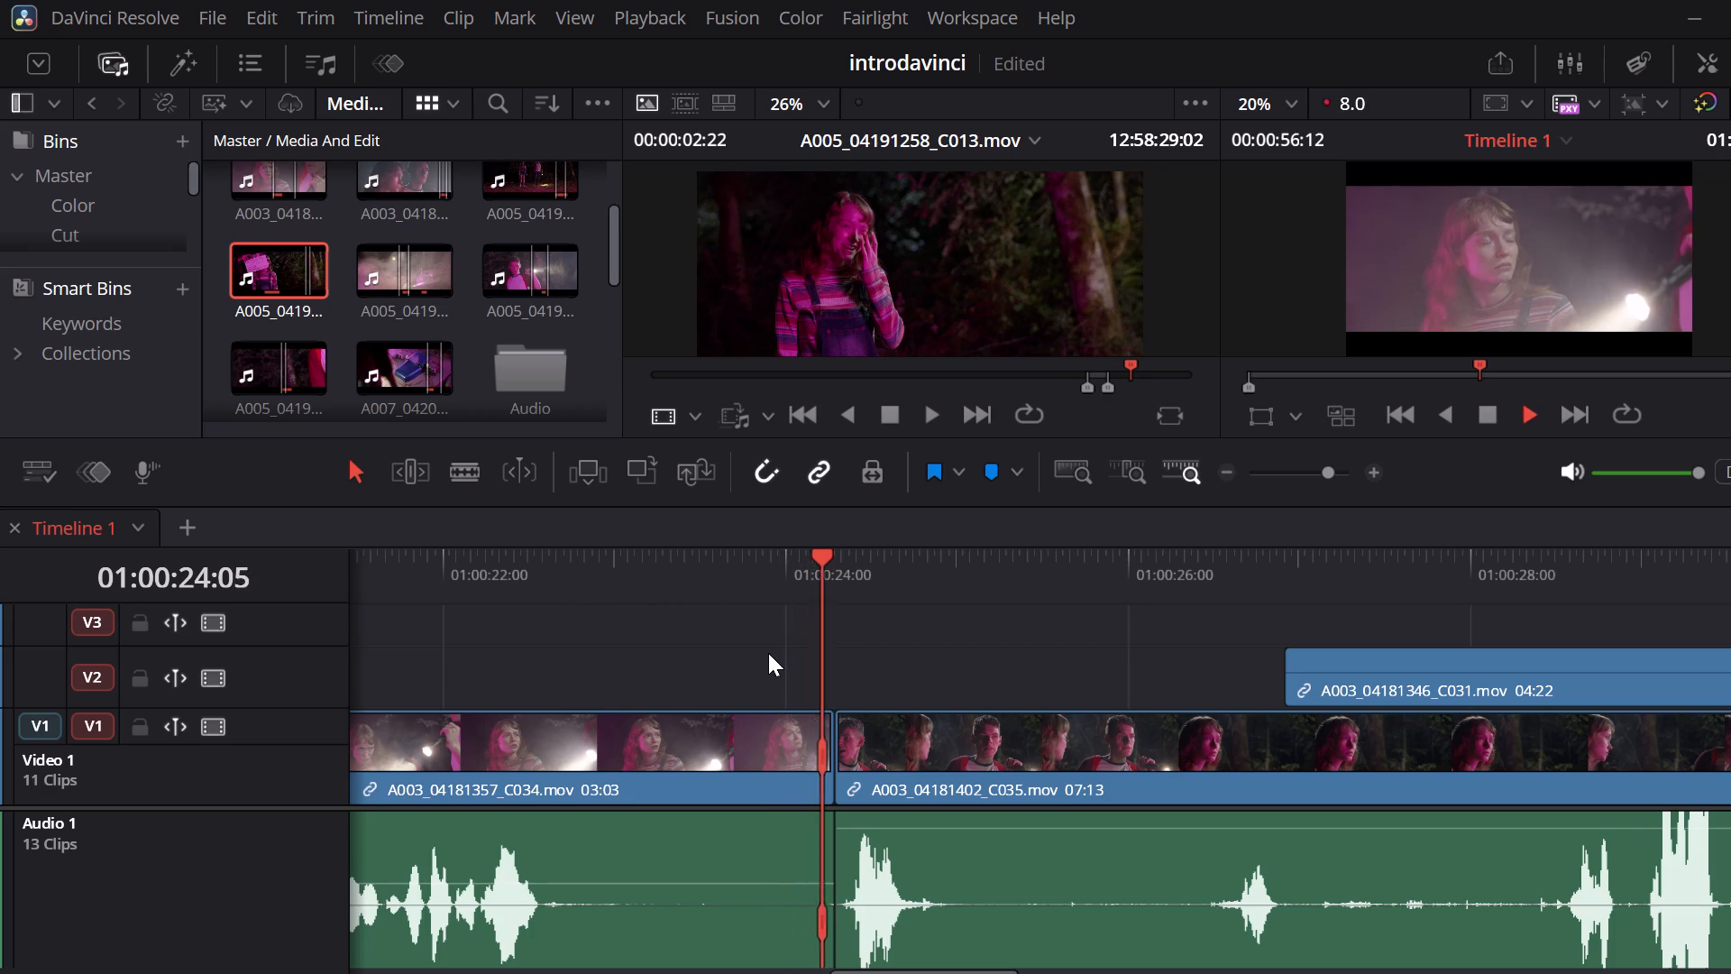
{"action": "key", "text": "space"}
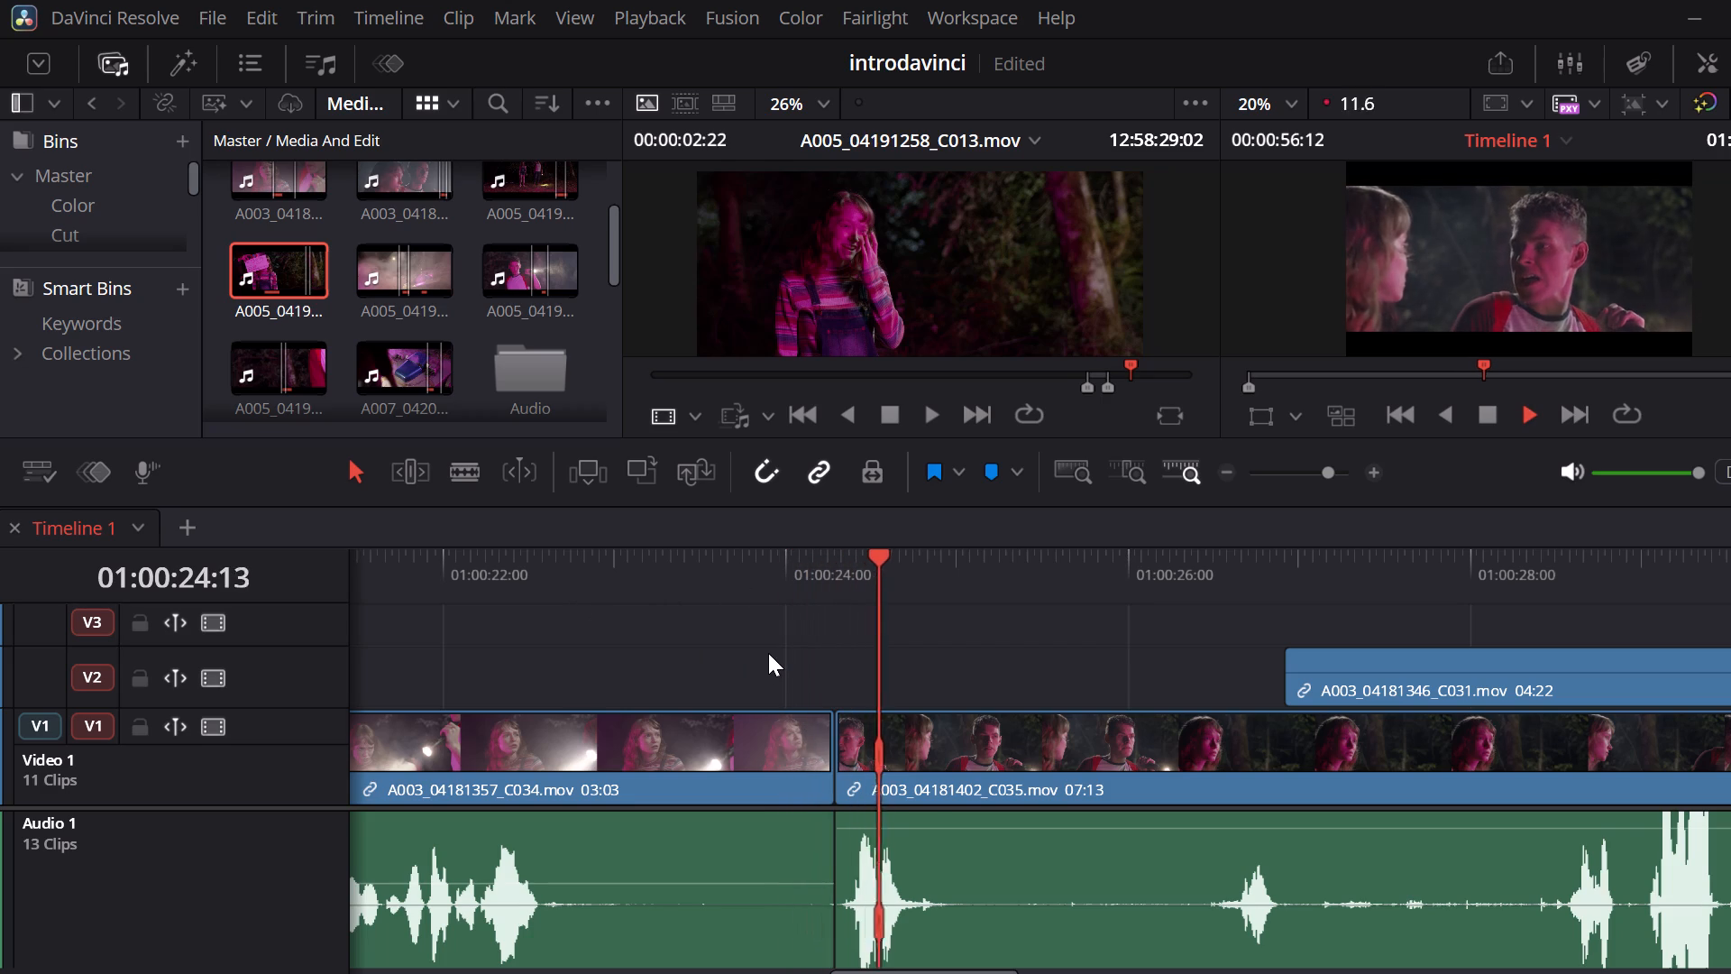
{"action": "key", "text": "space"}
{"action": "key", "text": "space"}
{"action": "key", "text": "space"}
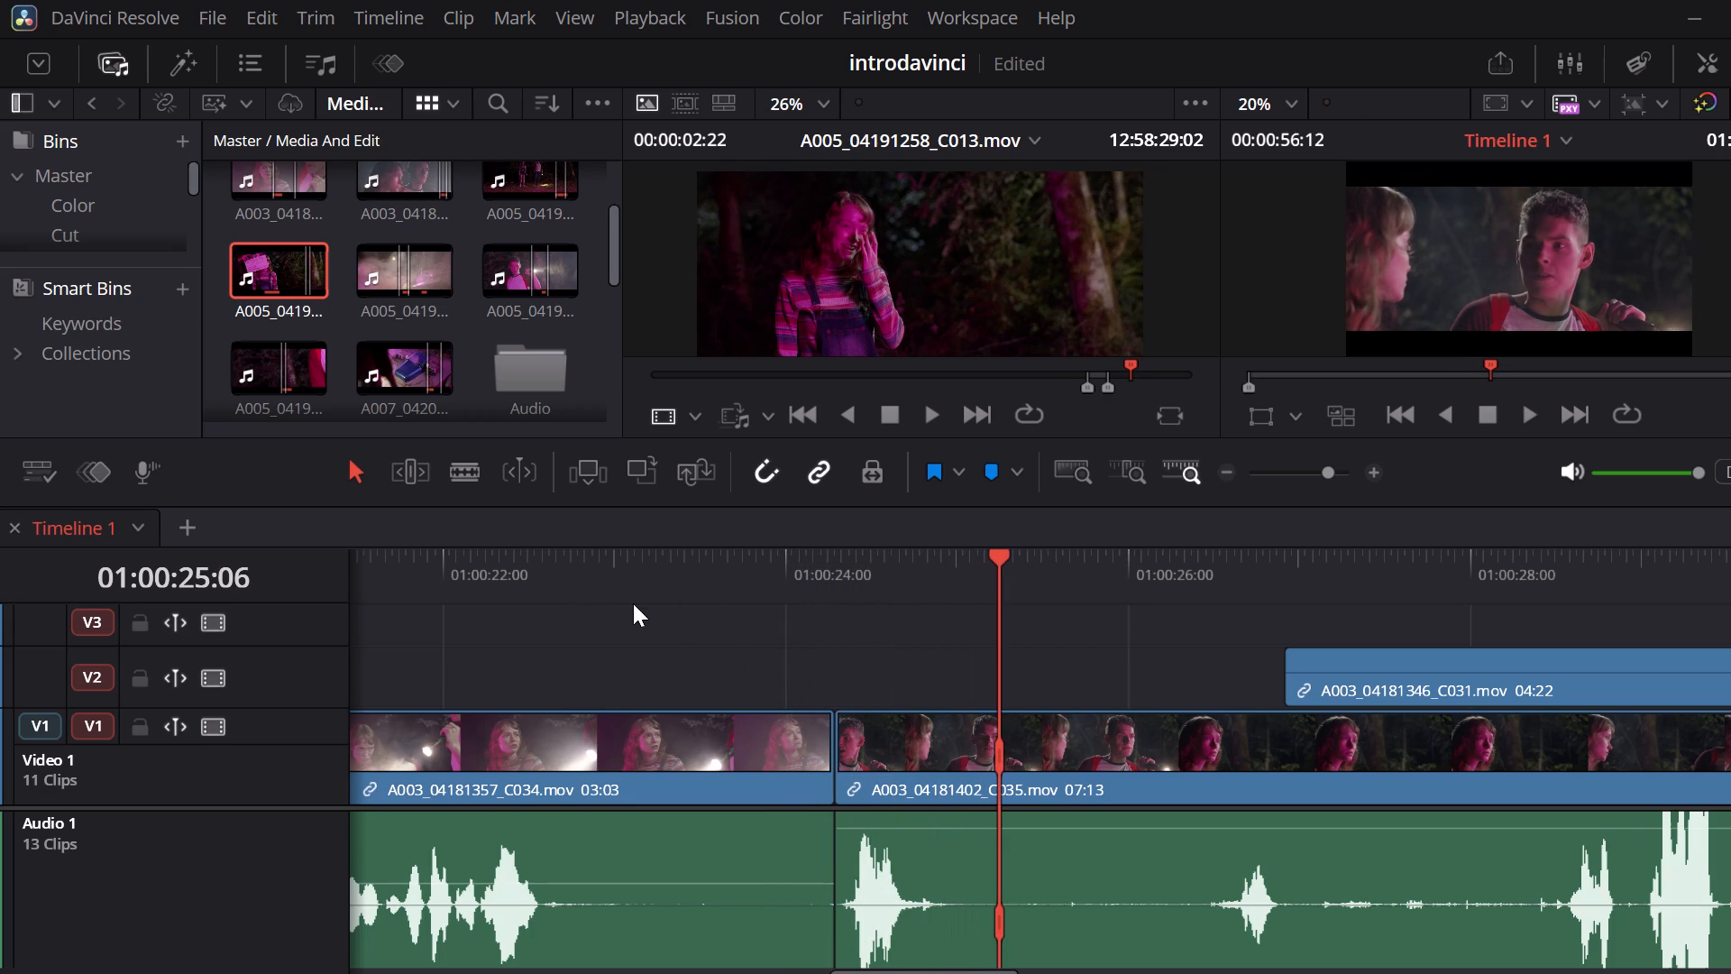
{"action": "left_click", "coordinate": [582, 562]}
{"action": "key", "text": "space"}
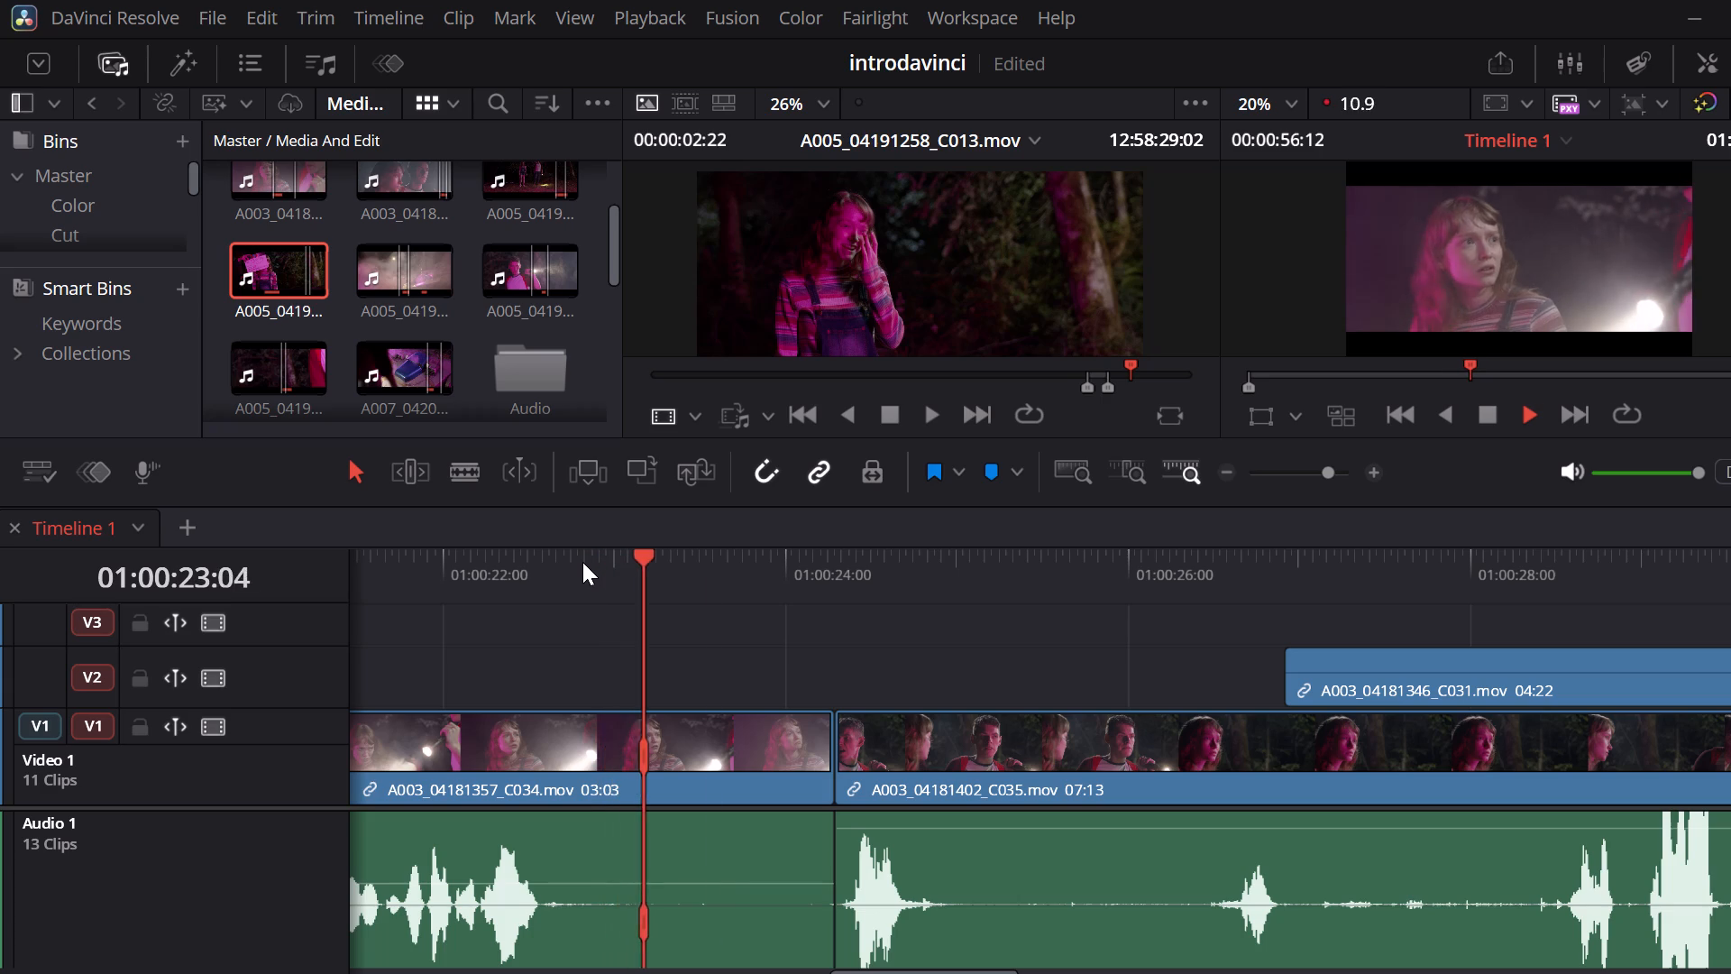
{"action": "key", "text": "space"}
{"action": "left_click", "coordinate": [463, 558]}
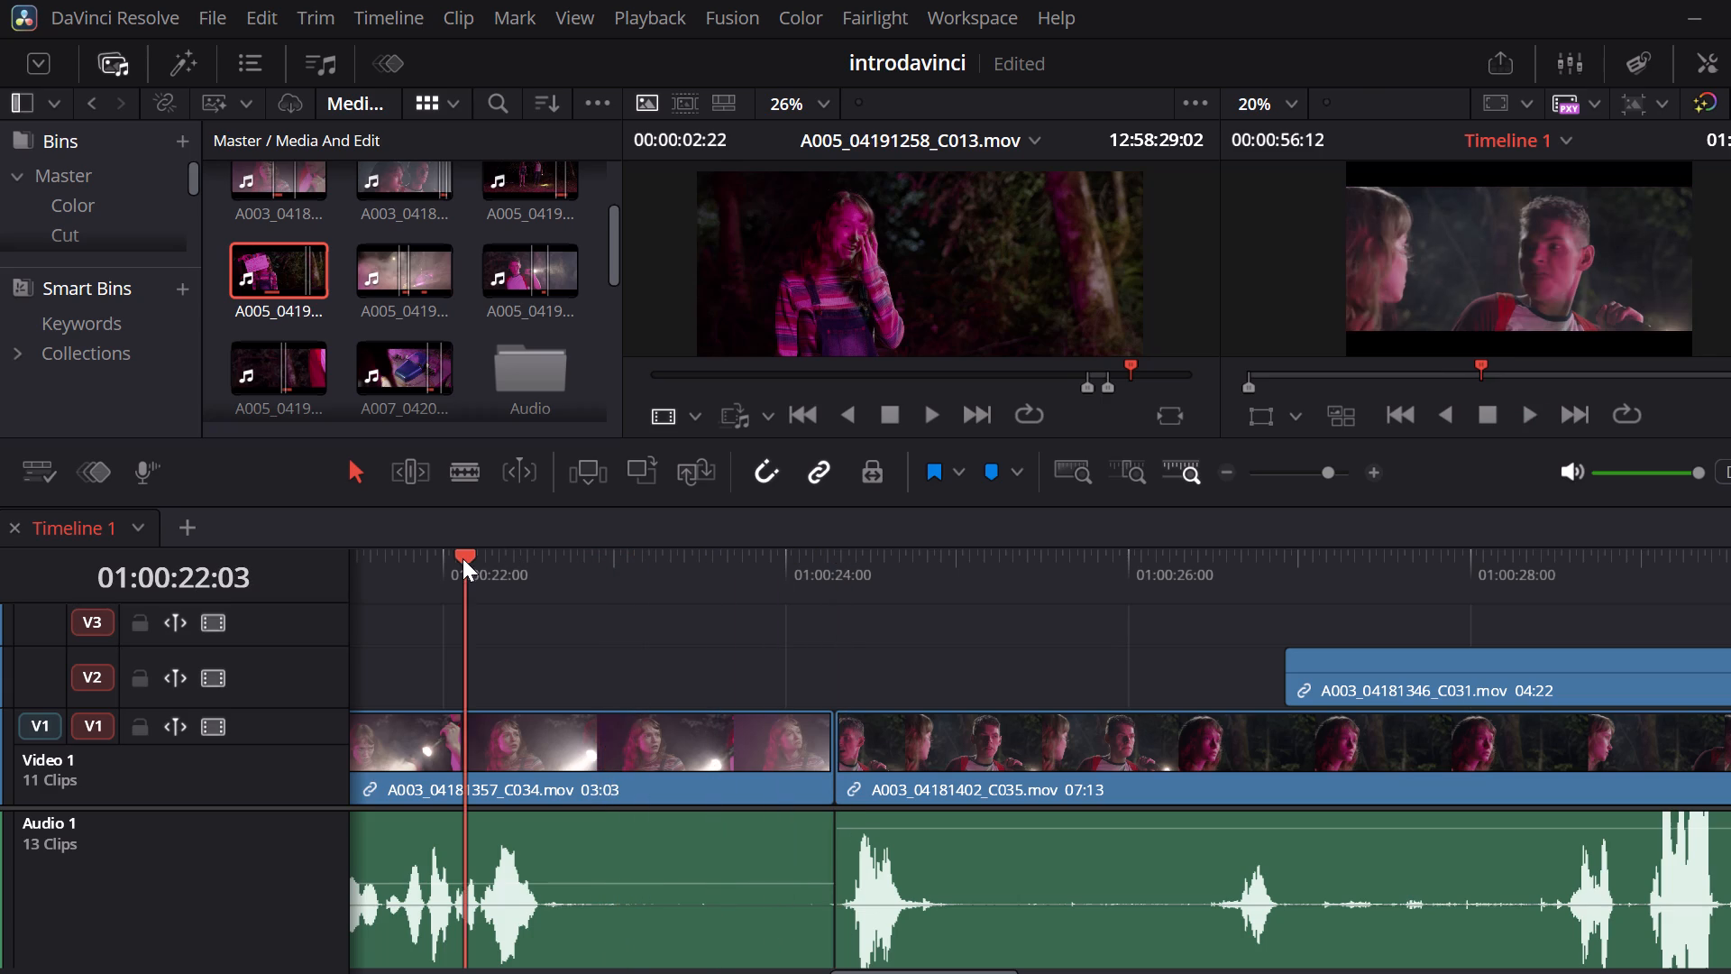
{"action": "left_click", "coordinate": [446, 559]}
{"action": "key", "text": "space"}
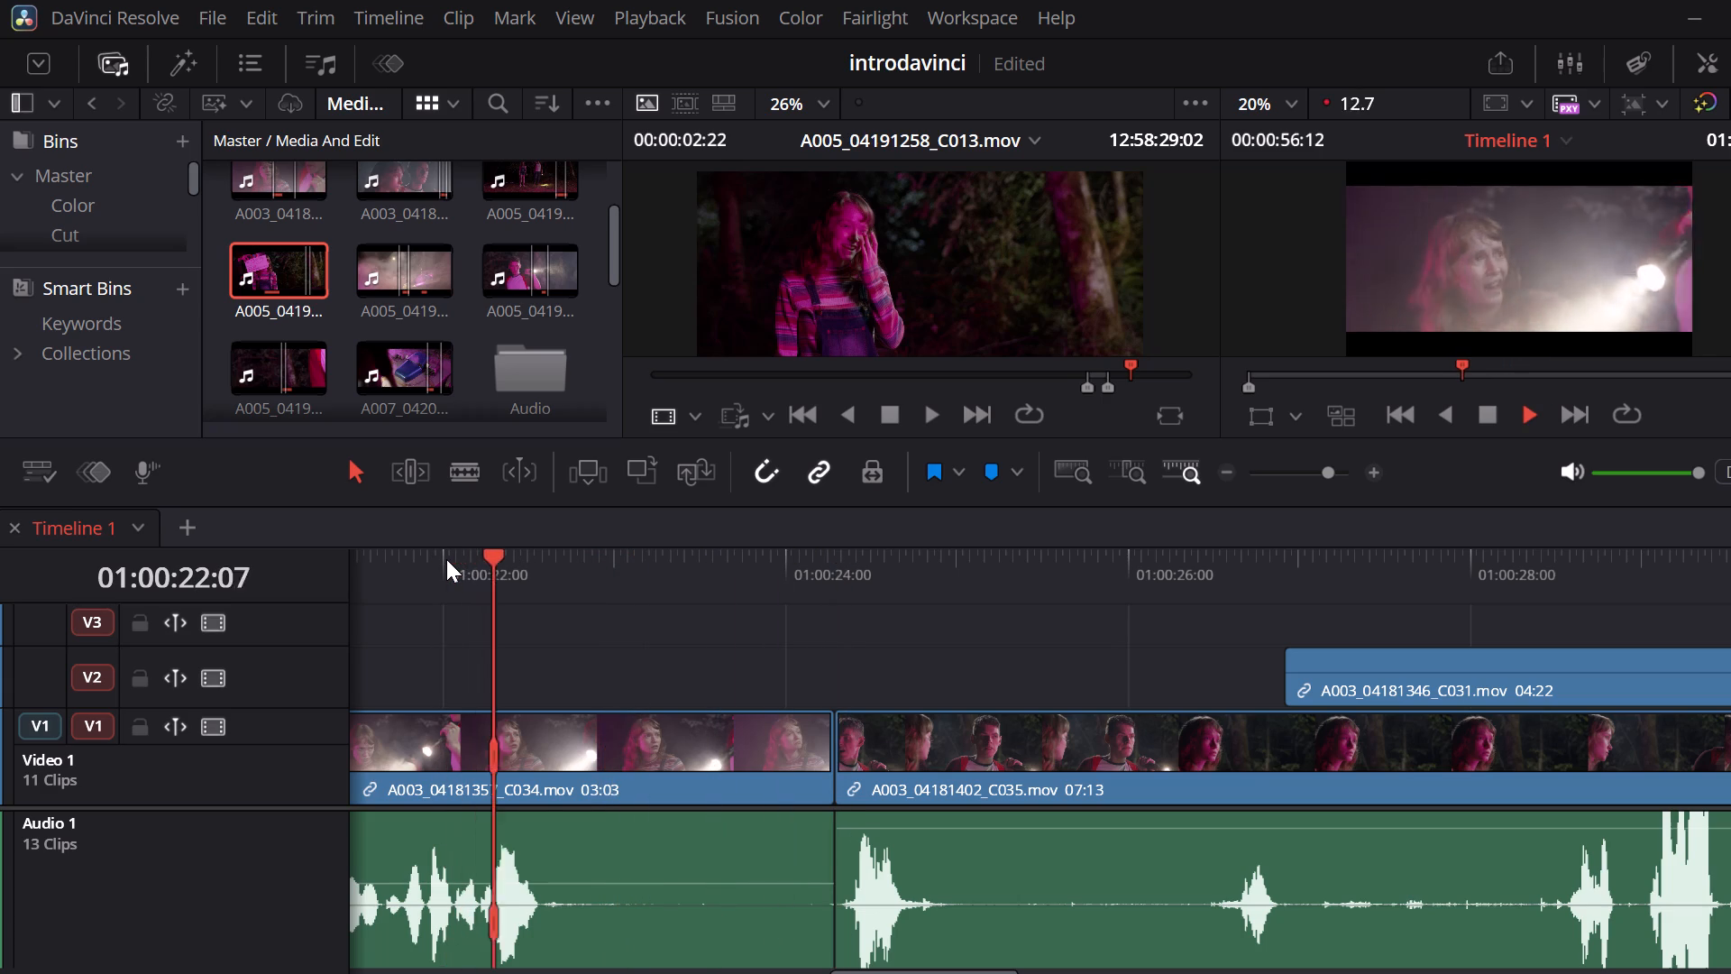
{"action": "key", "text": "space"}
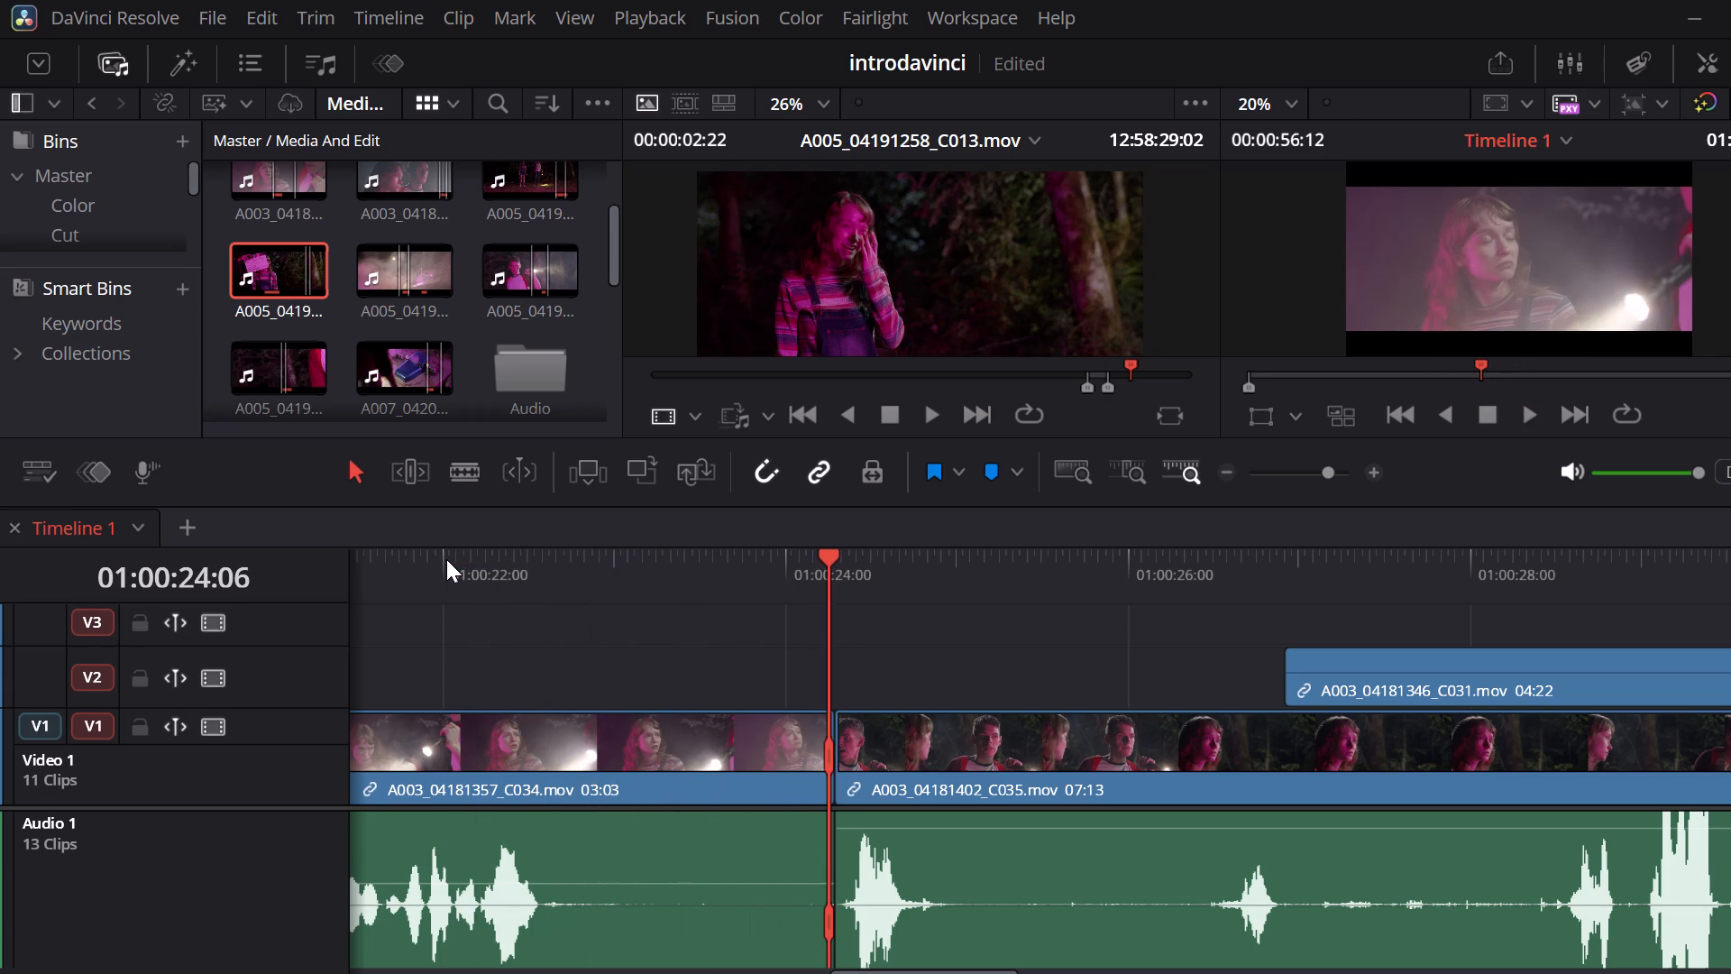
Replay the pause at the end of A003_04181357_C034 in short bursts from several starting points to judge where it should end.
{"action": "key", "text": "space"}
{"action": "key", "text": "space"}
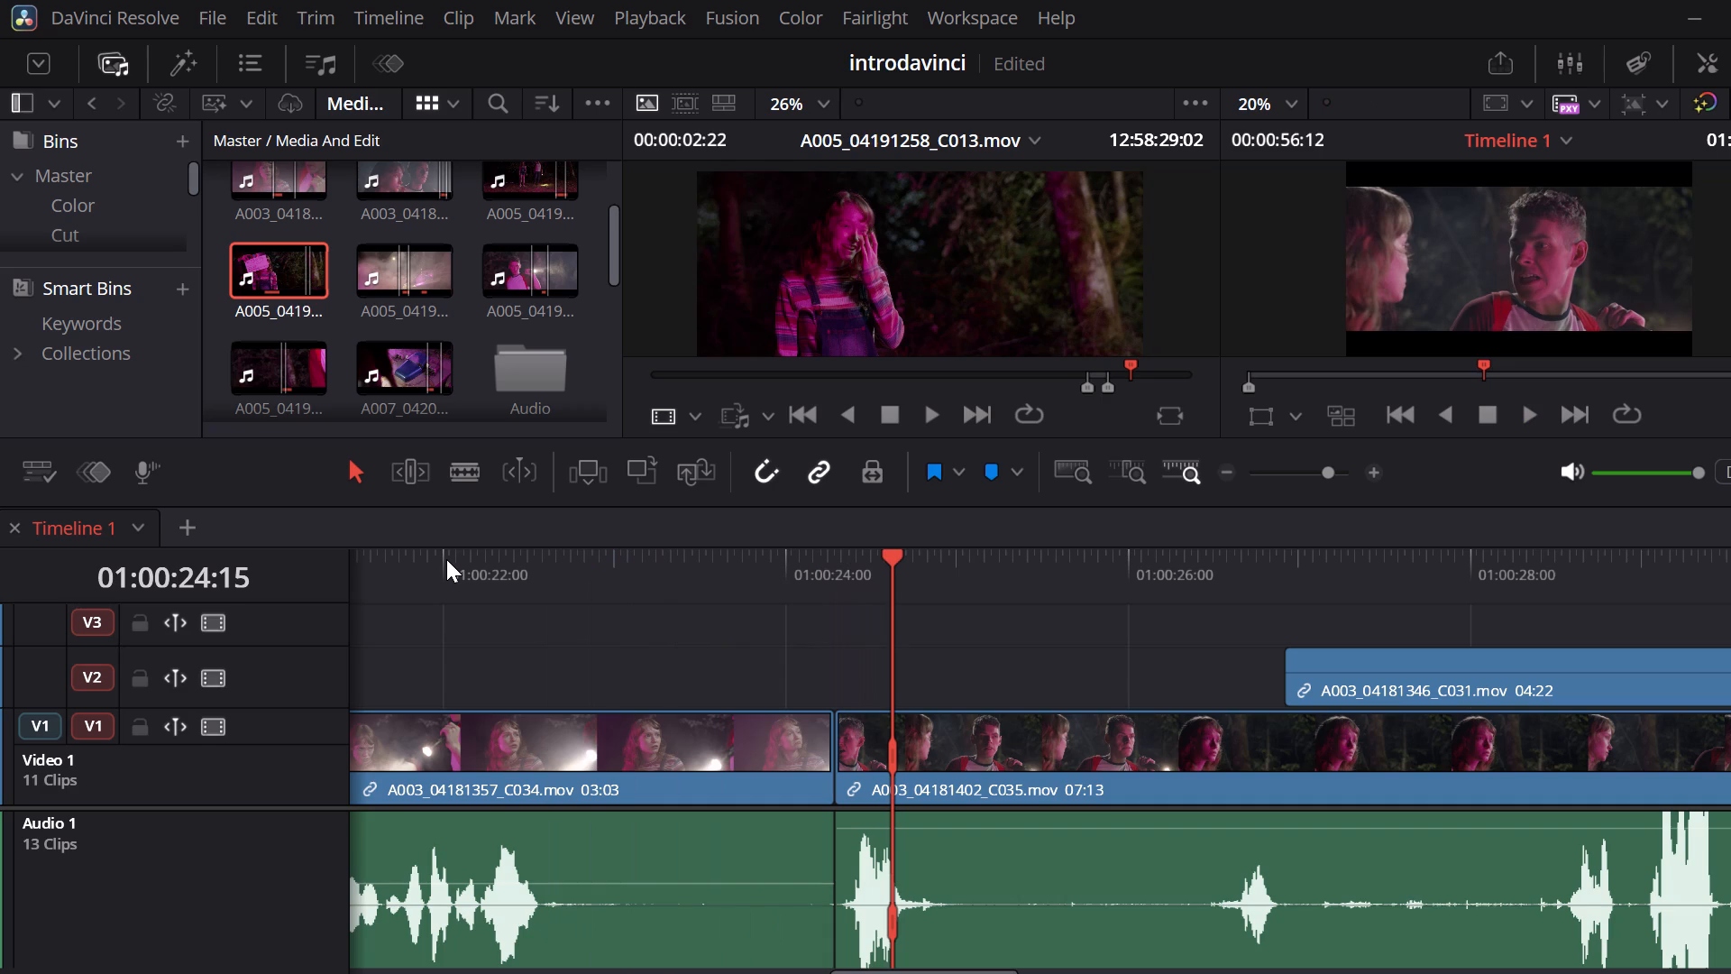
{"action": "left_click", "coordinate": [612, 560]}
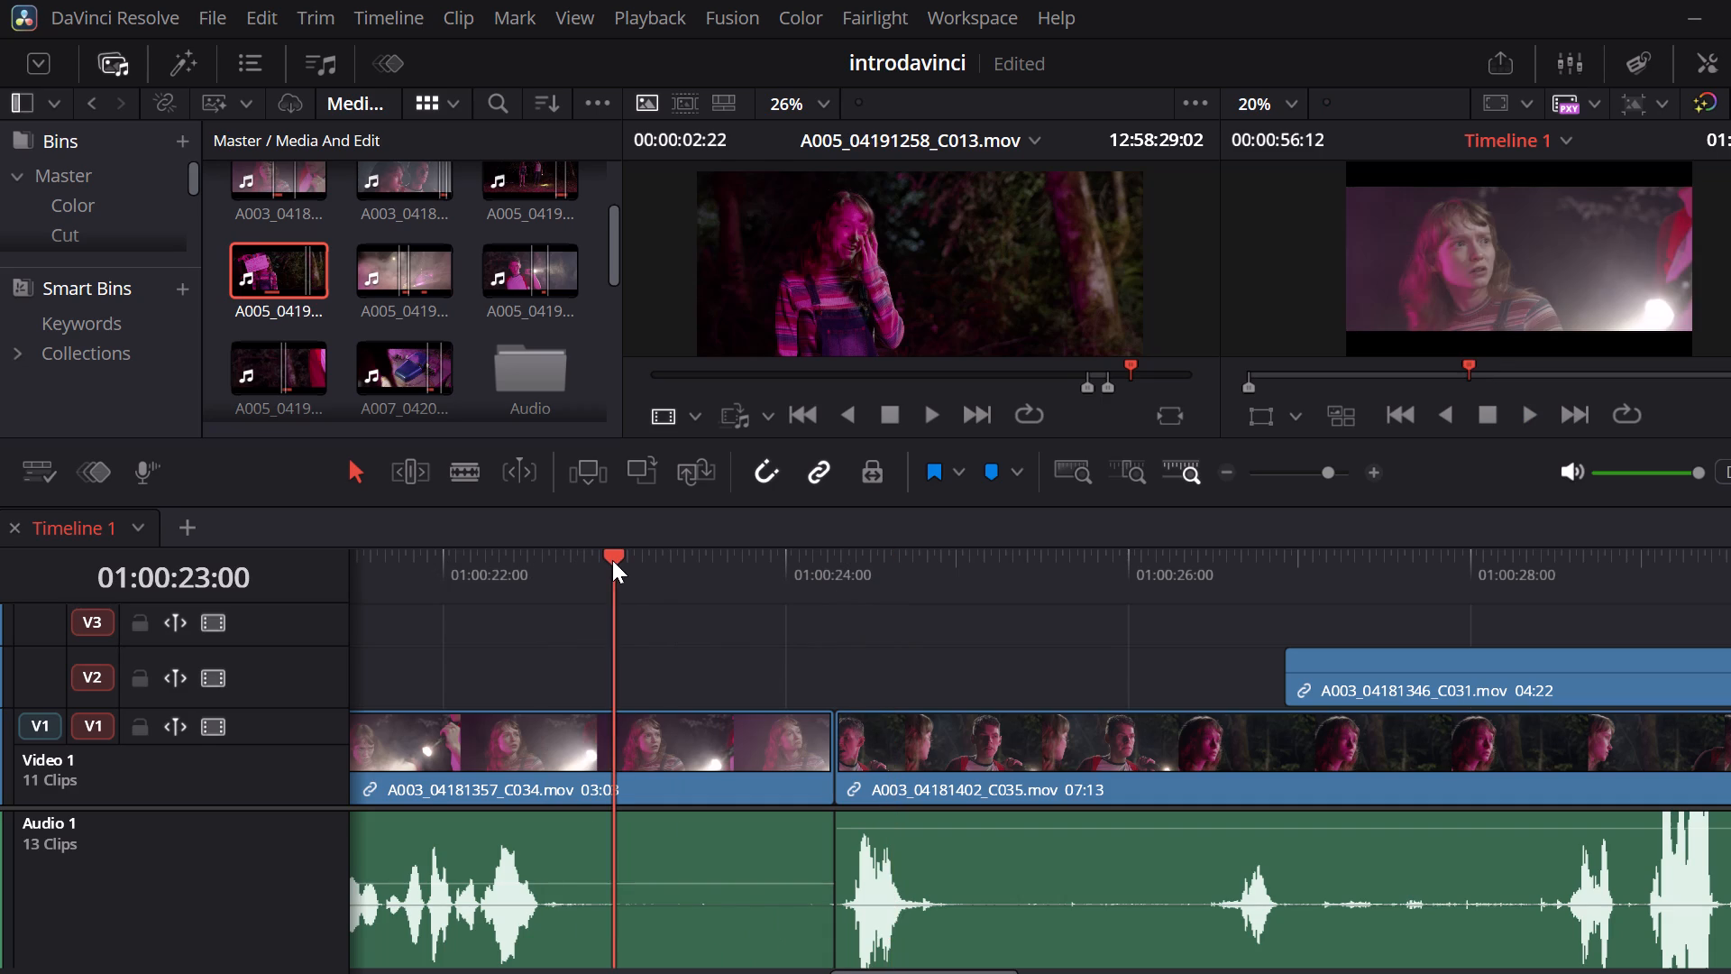
{"action": "key", "text": "space"}
{"action": "key", "text": "space"}
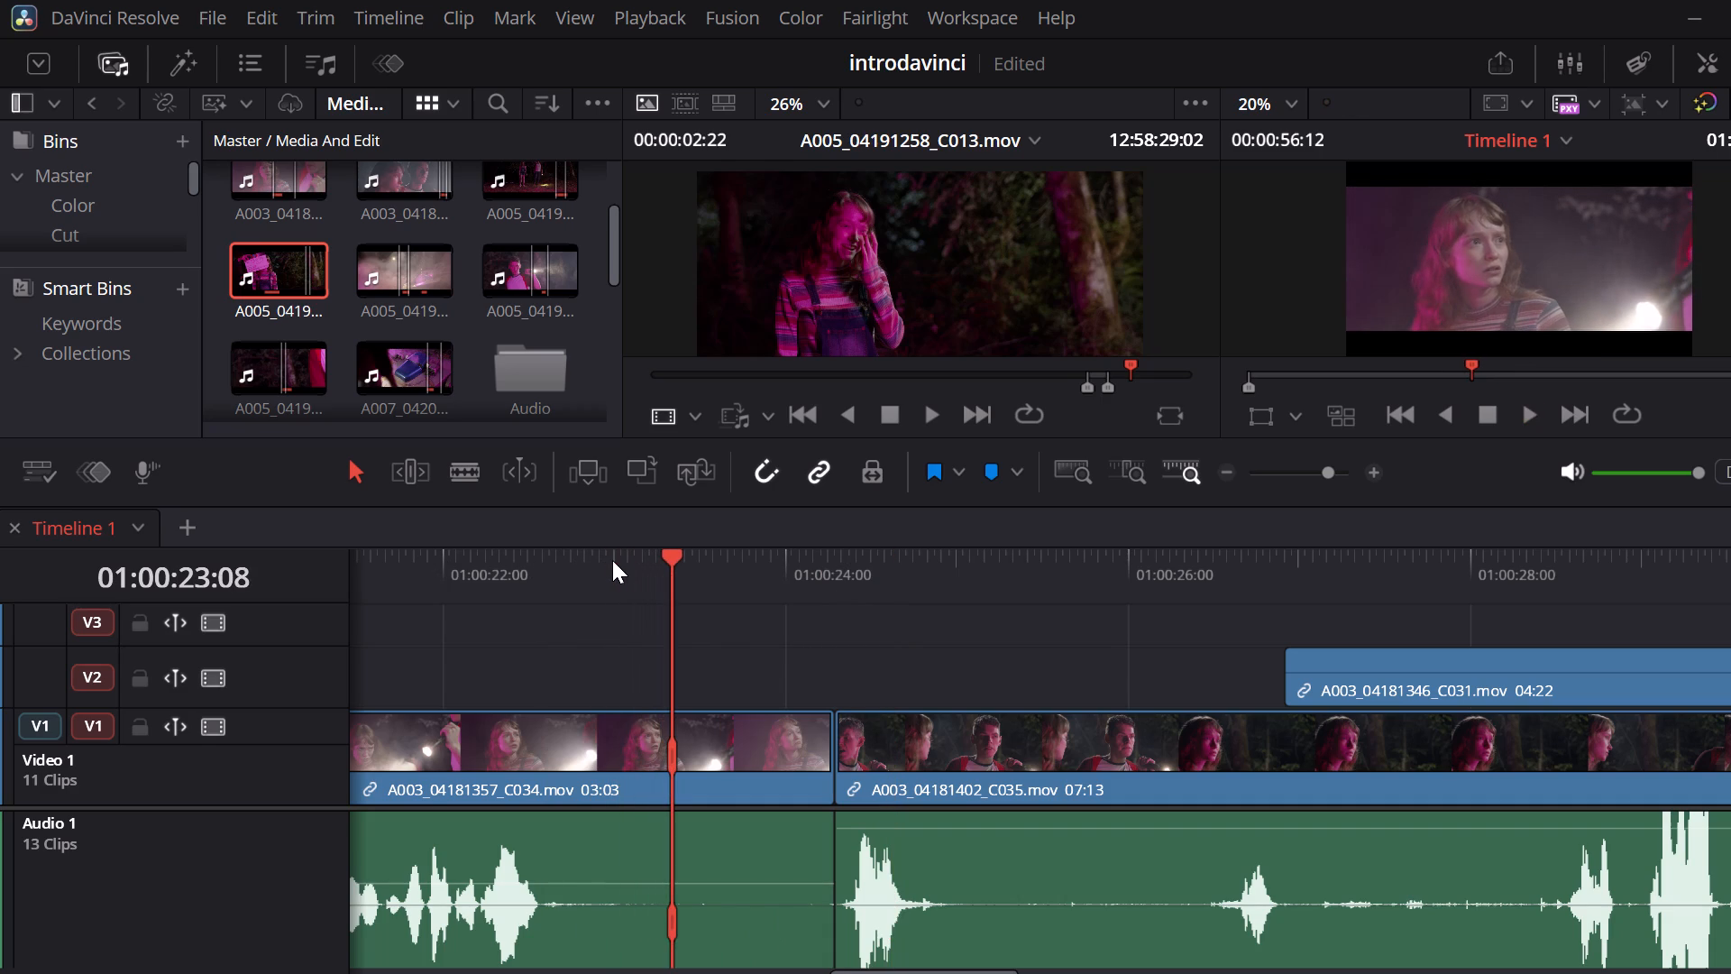
{"action": "key", "text": "space"}
{"action": "key", "text": "space"}
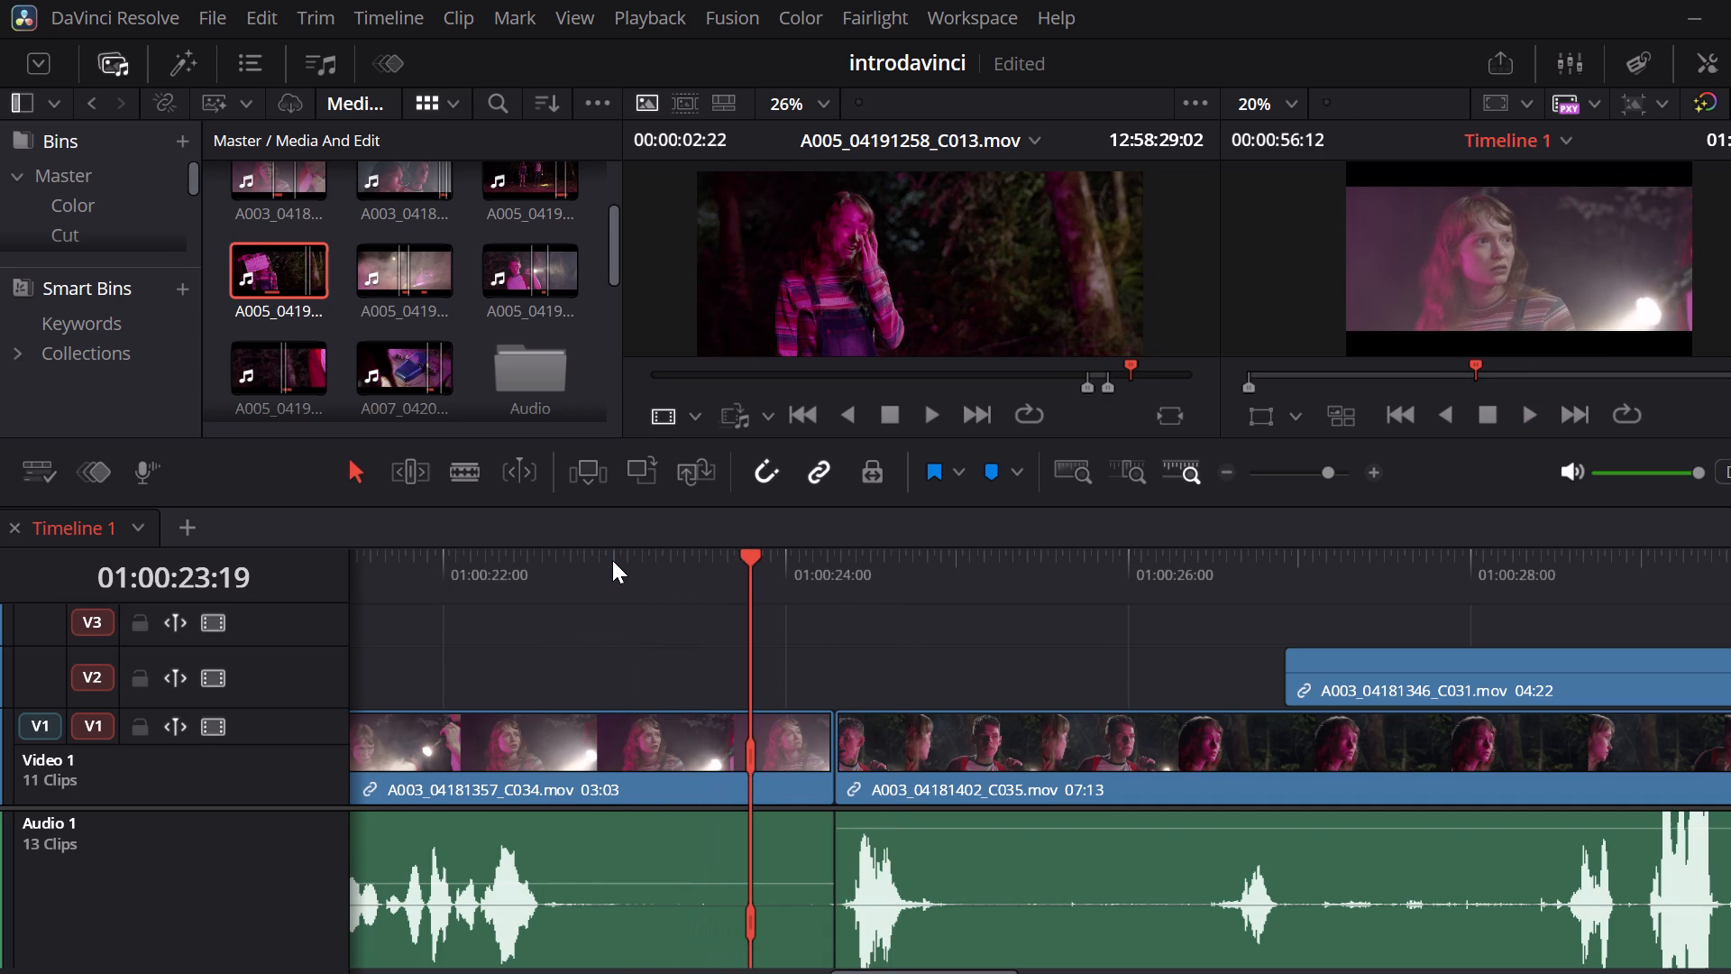
{"action": "left_click", "coordinate": [547, 558]}
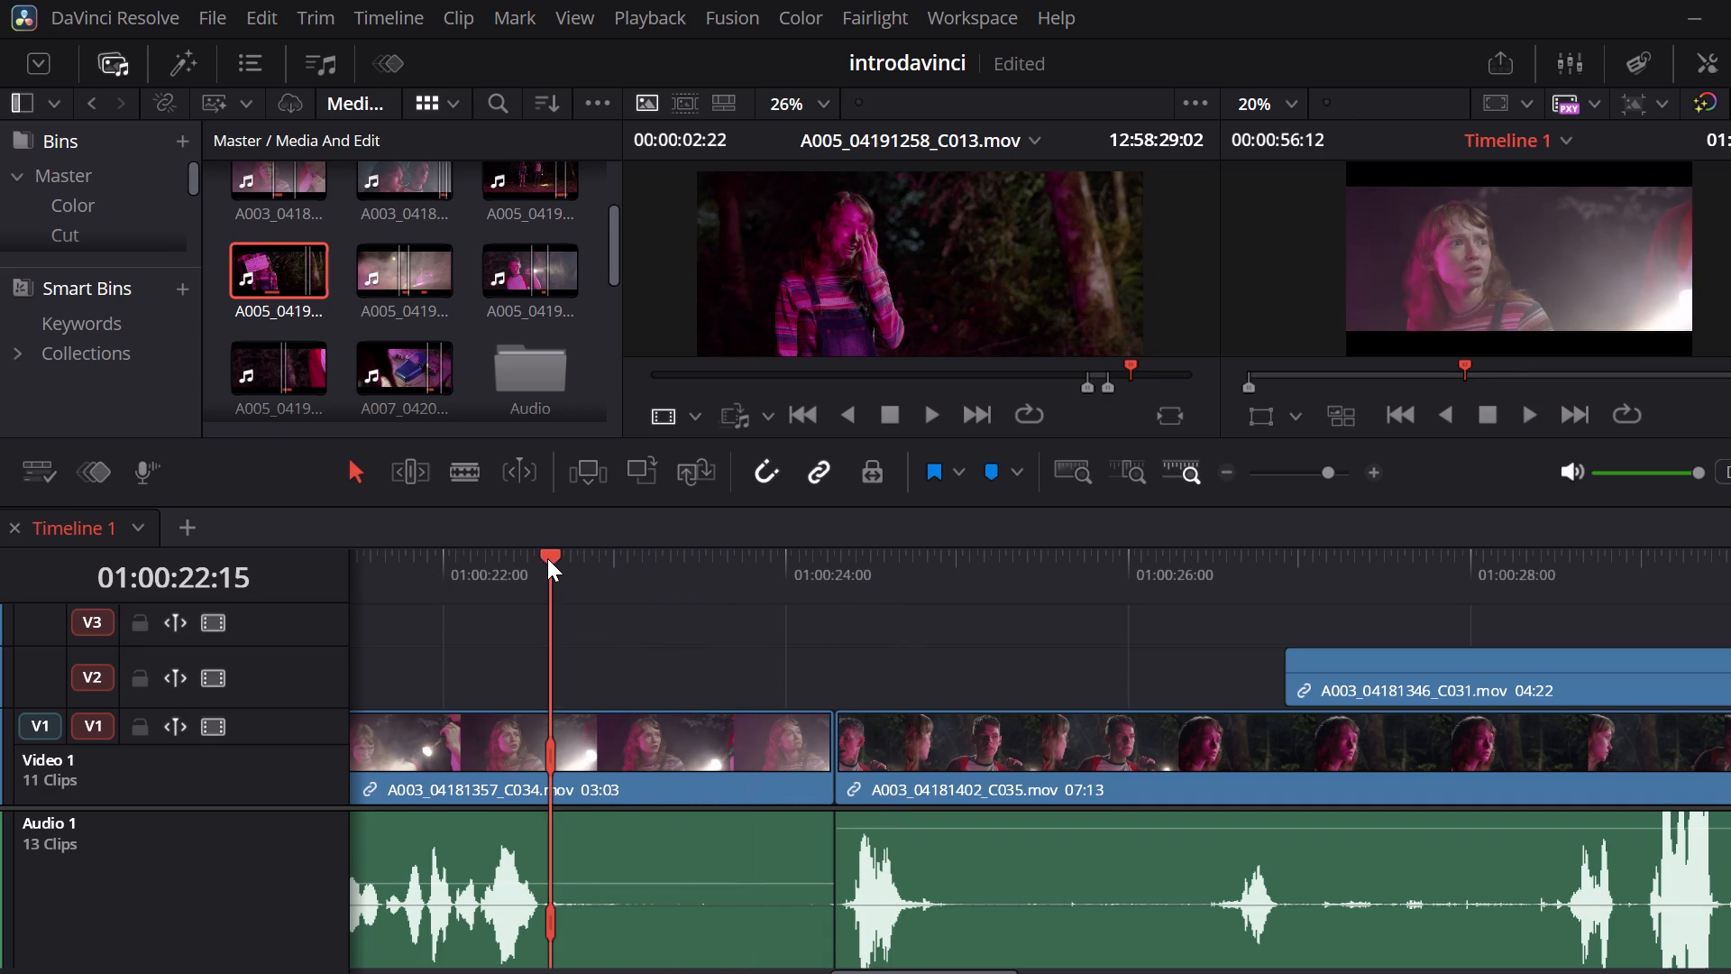
{"action": "key", "text": "space"}
{"action": "key", "text": "space"}
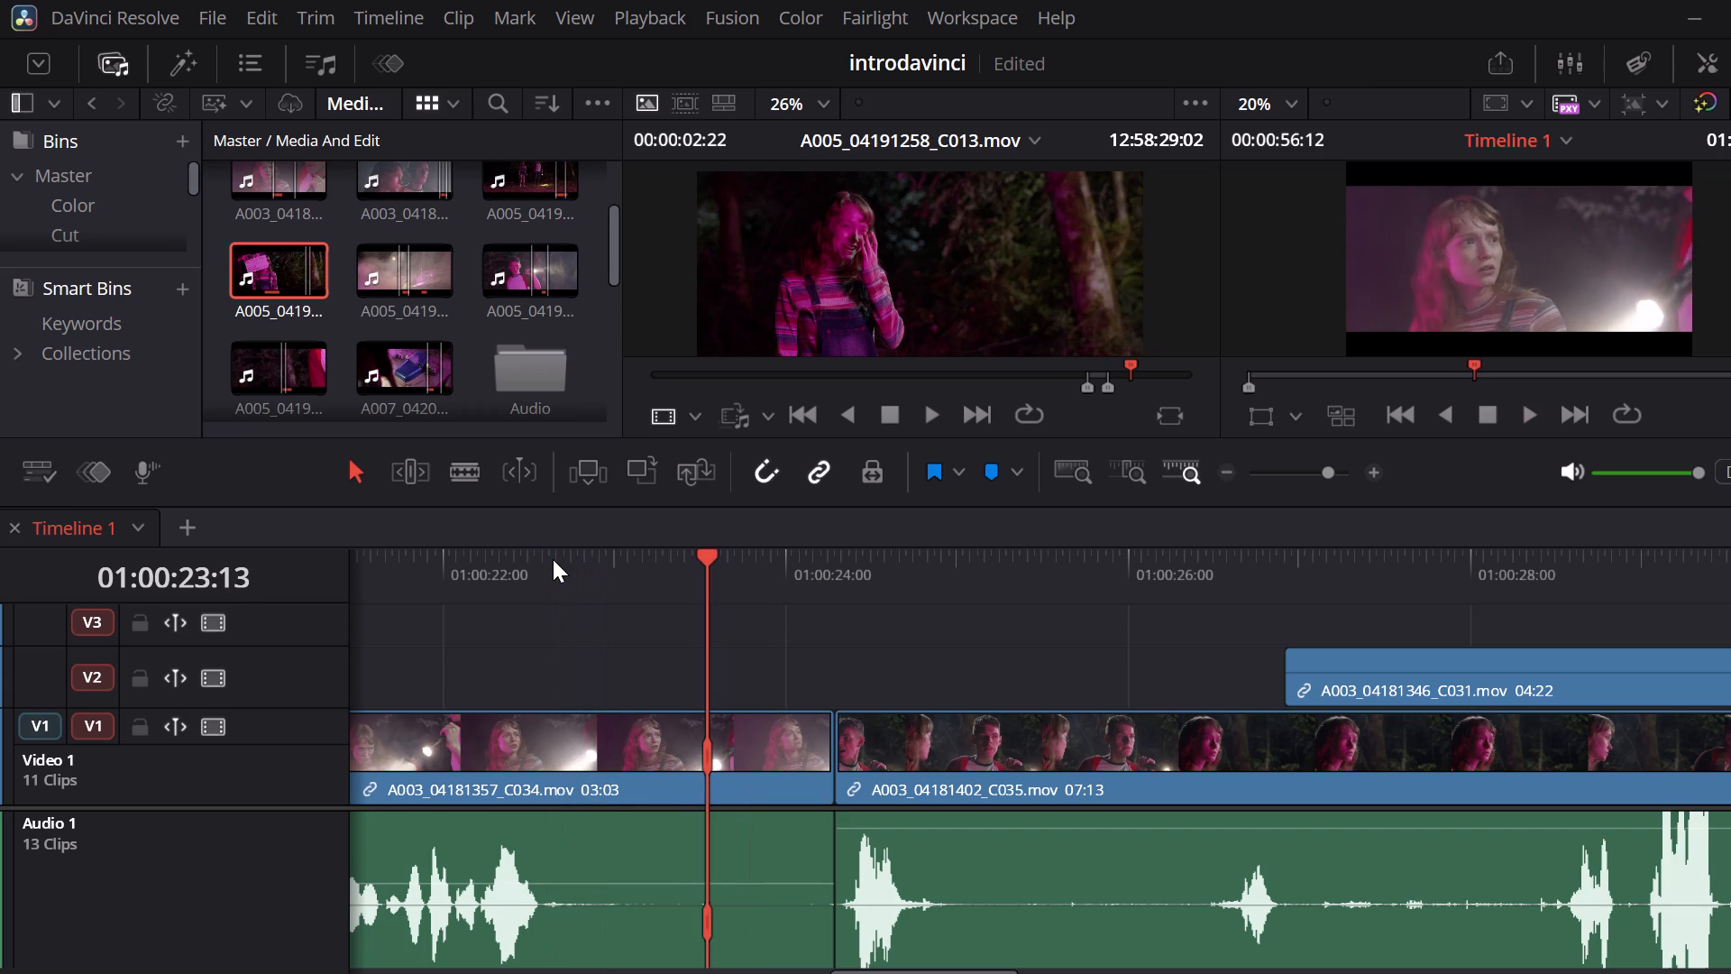
Ripple trim the end of A003_04181357_C034 at 01:00:23:00, just before A003_04181402_C035.
{"action": "left_click", "coordinate": [612, 564]}
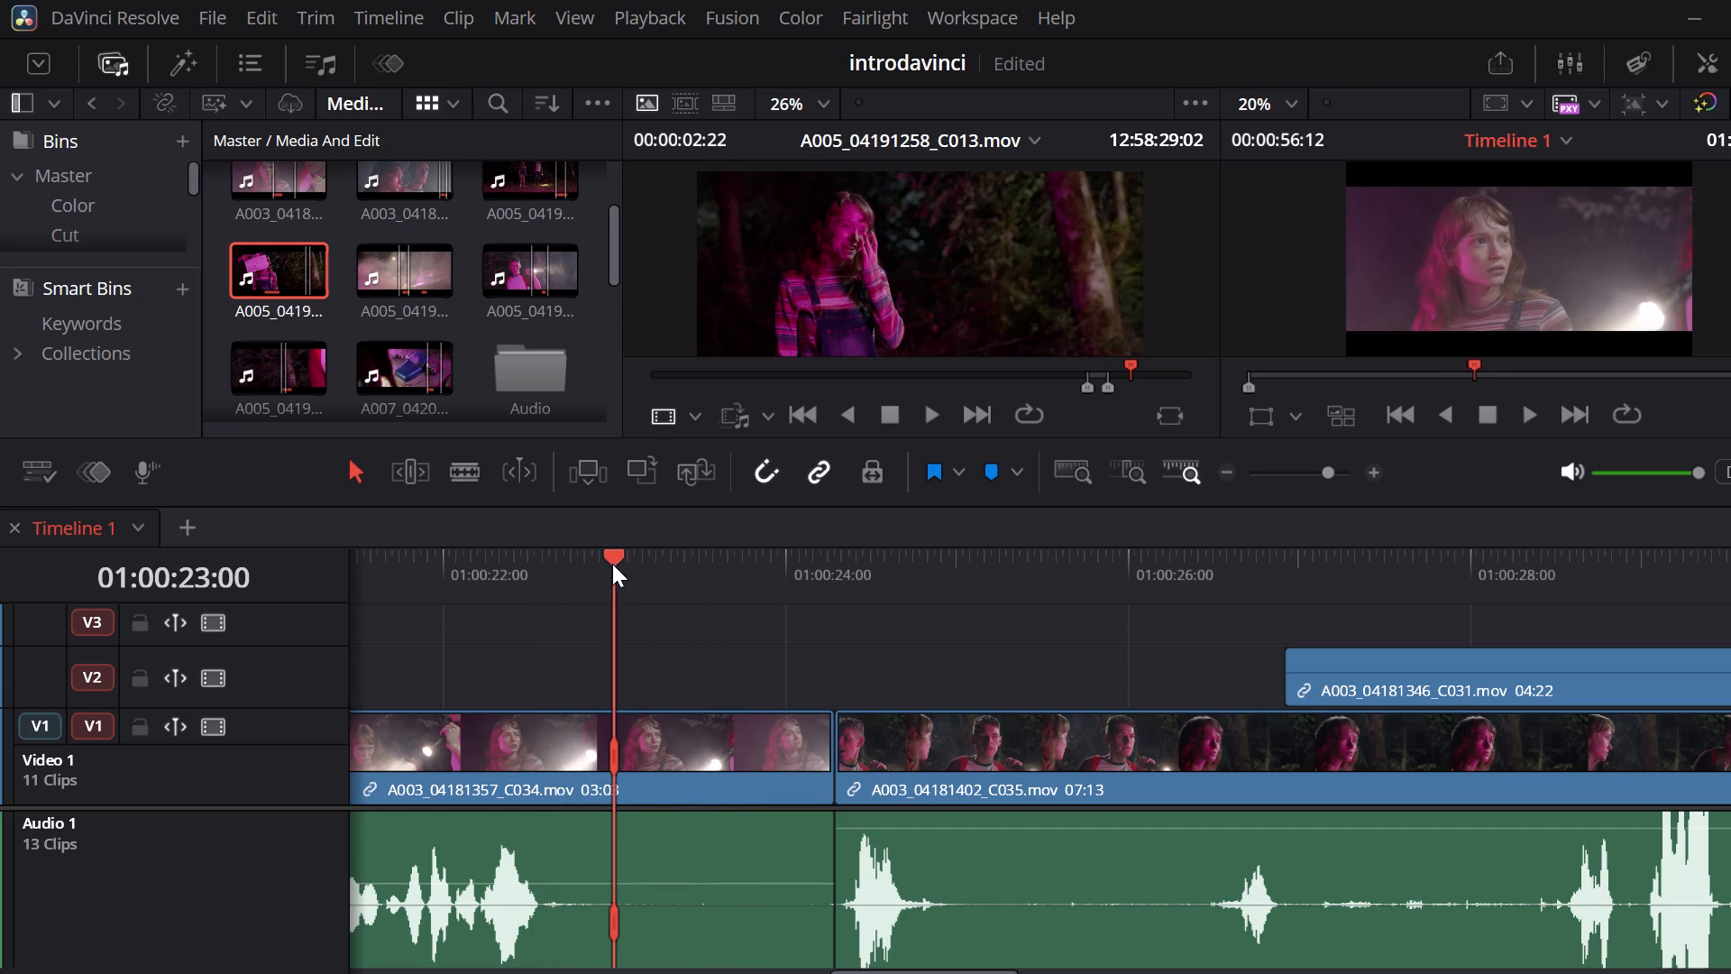
{"action": "key", "text": "w"}
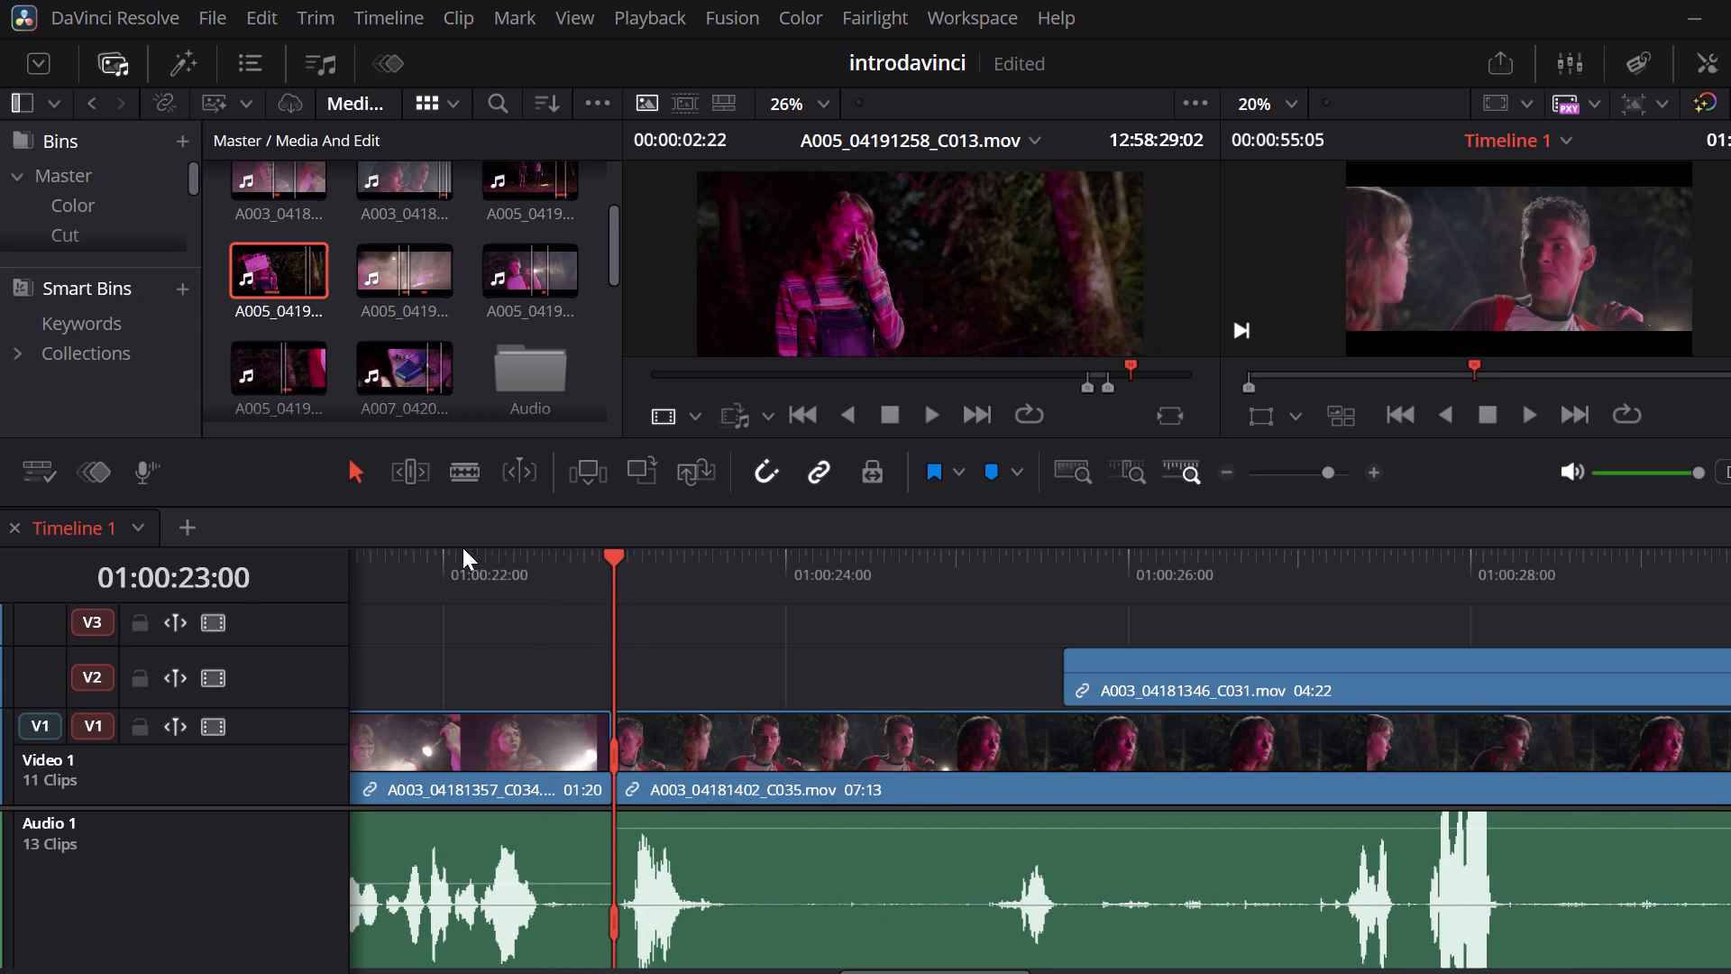
Play across the tightened cut after A003_04181357_C034 and on through A003_04181402_C035 into A005_04191341_C017, checking the dialogue timing.
{"action": "left_click", "coordinate": [434, 567]}
{"action": "key", "text": "space"}
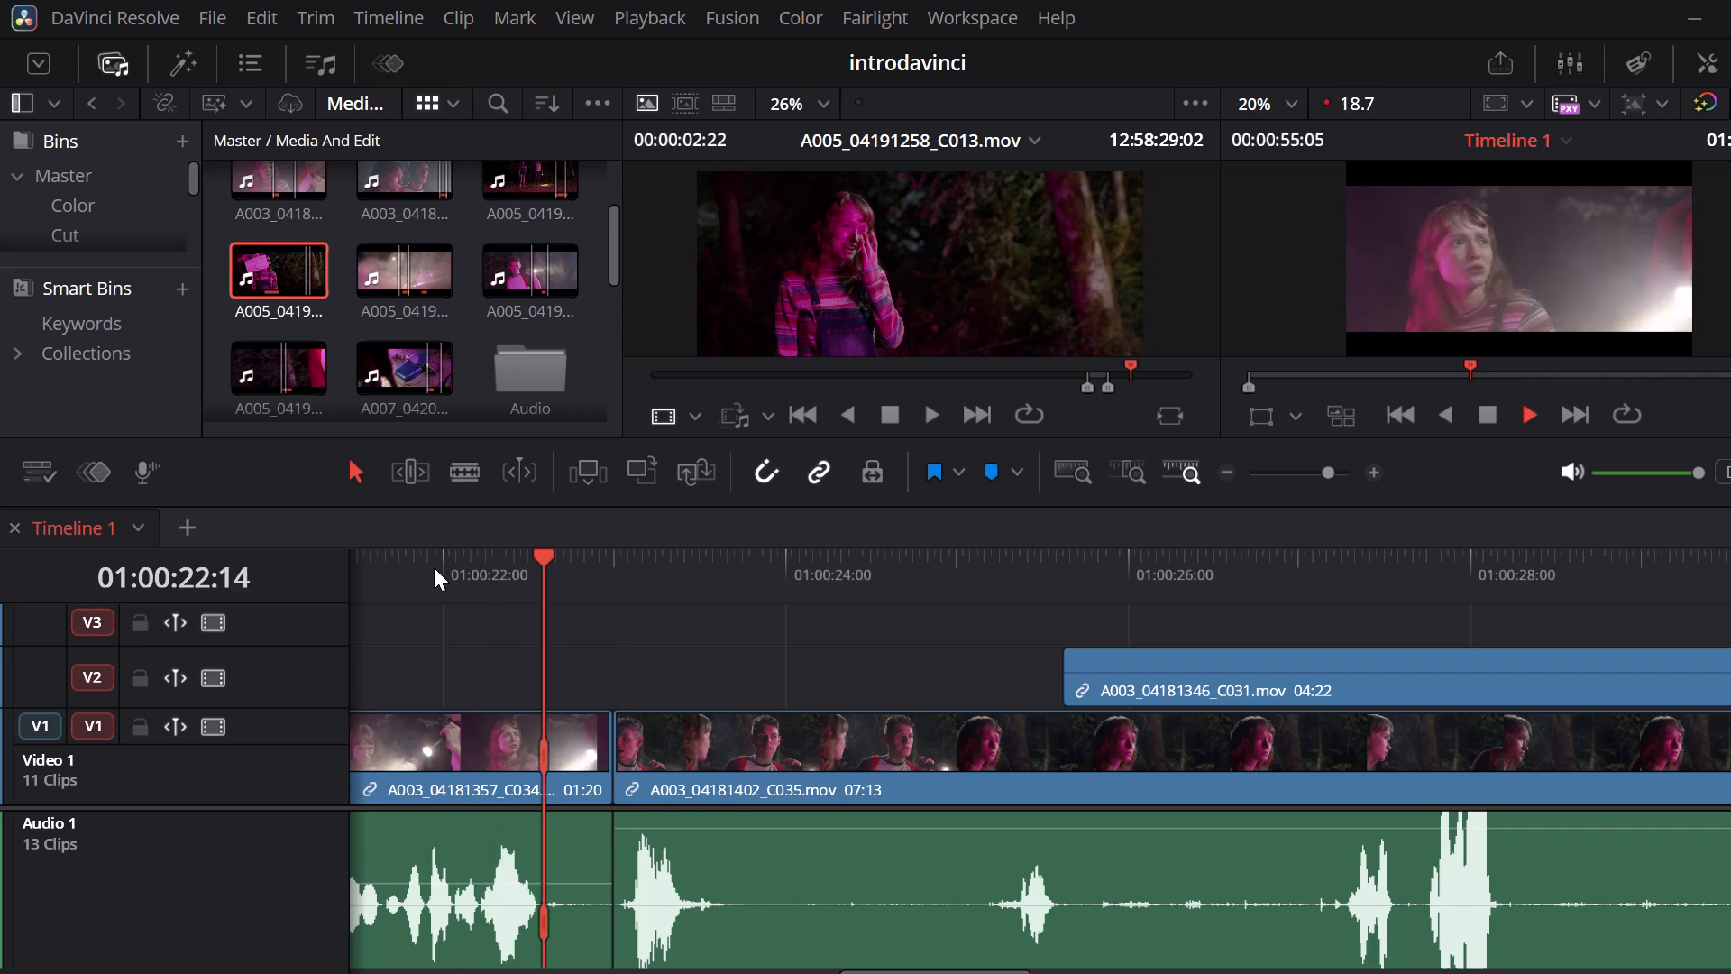
{"action": "key", "text": "space"}
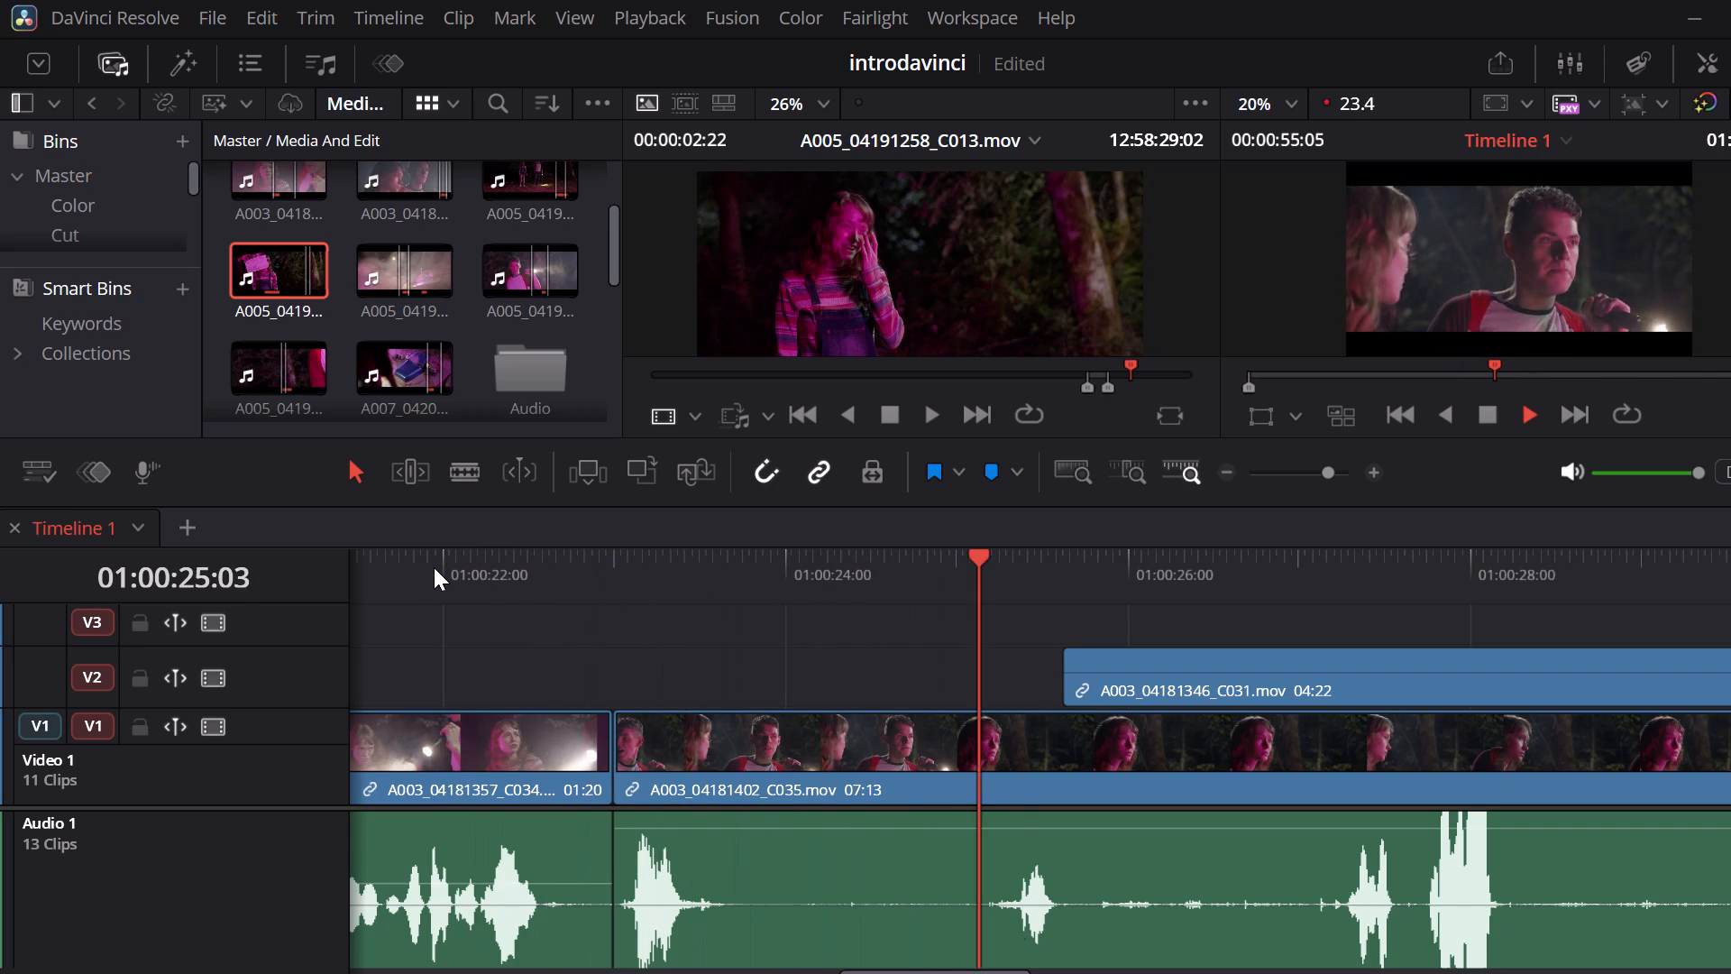
{"action": "key", "text": "space"}
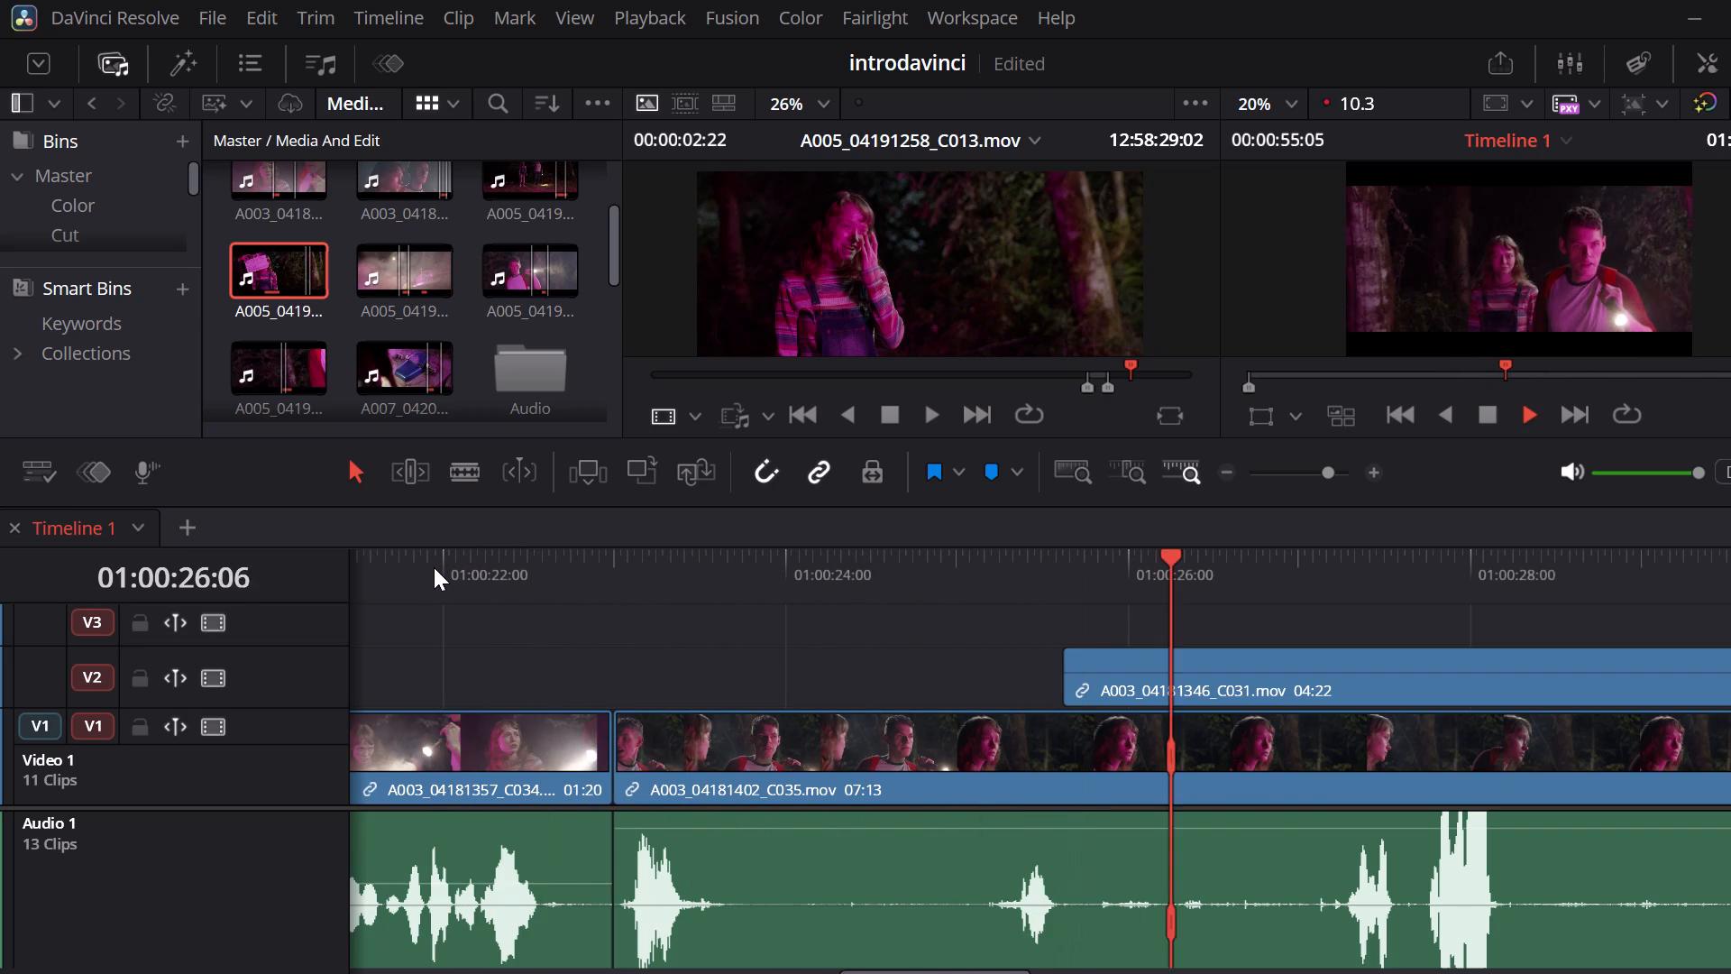
{"action": "key", "text": "space"}
{"action": "key", "text": "space"}
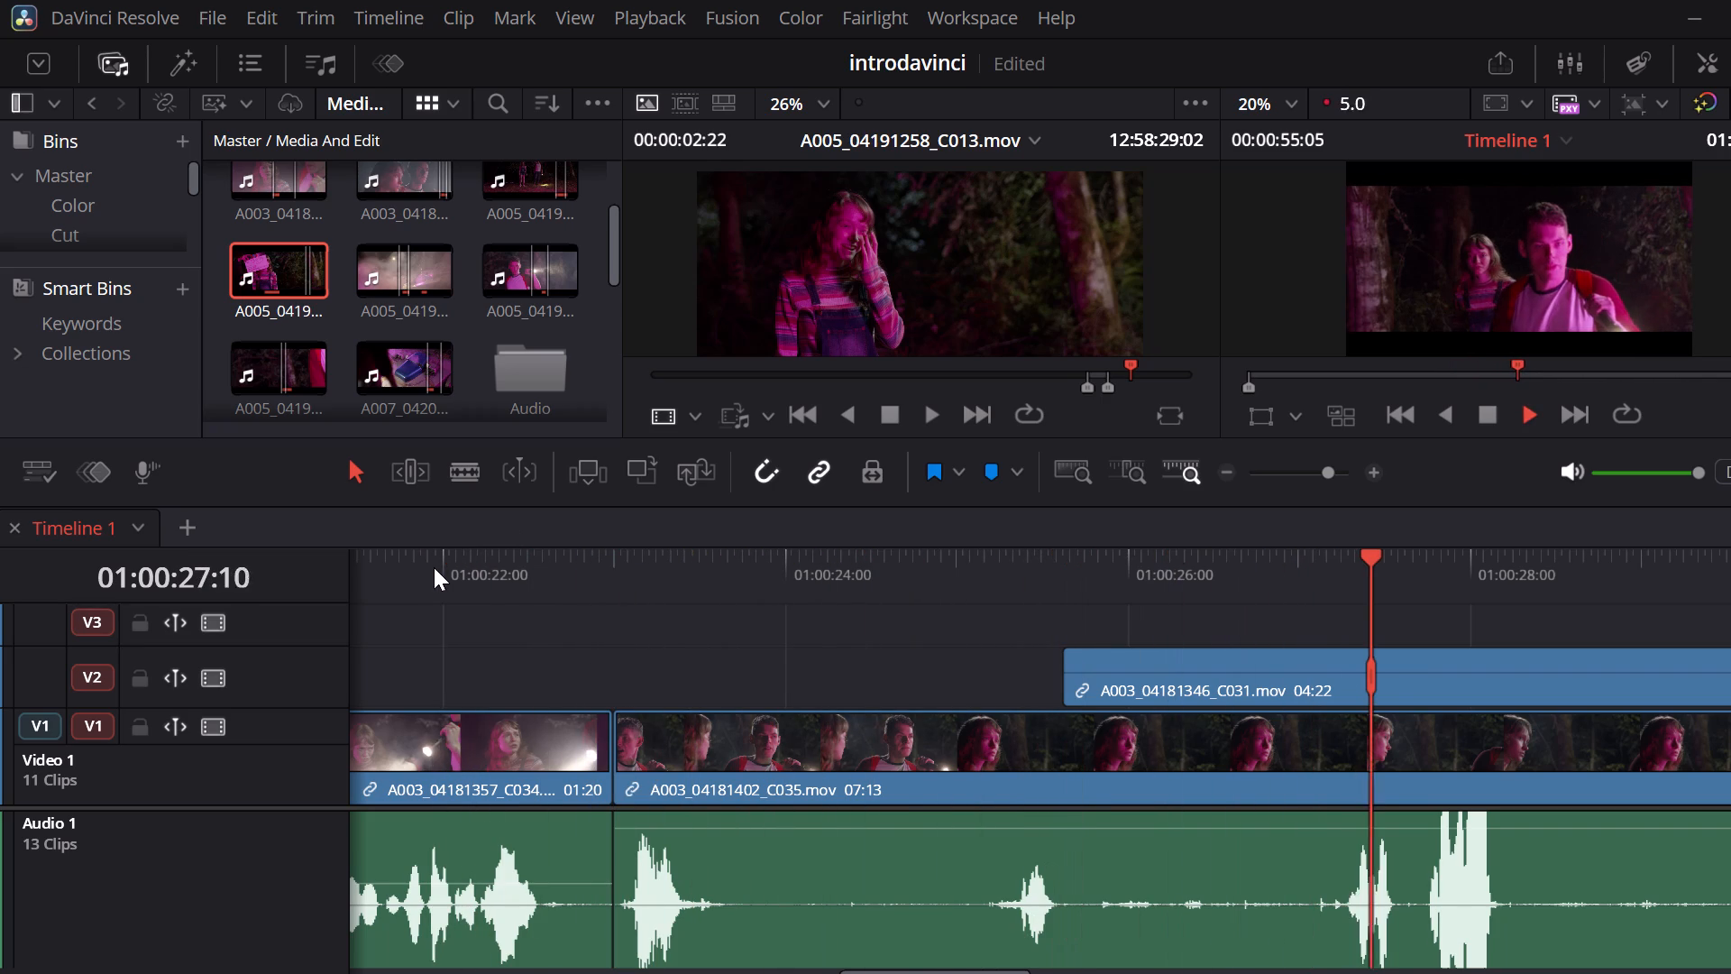
{"action": "key", "text": "space"}
{"action": "scroll", "coordinate": [434, 567], "scroll_direction": "left", "scroll_amount": 1}
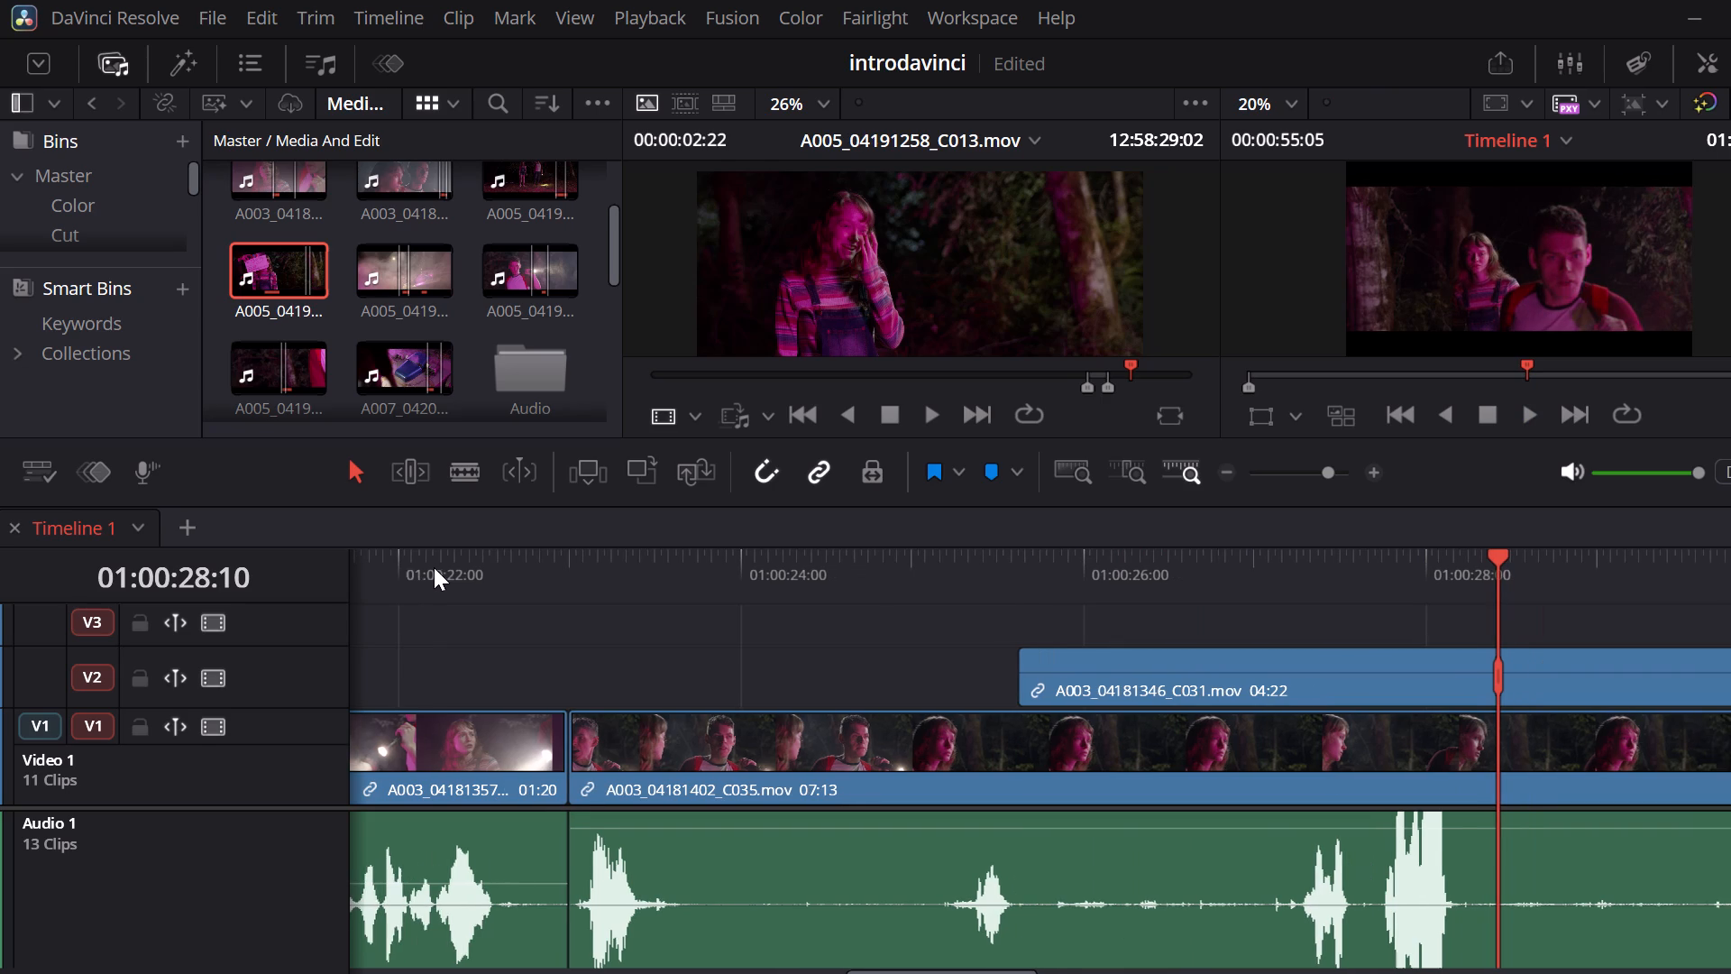
{"action": "scroll", "coordinate": [434, 567], "scroll_direction": "left", "scroll_amount": 2}
{"action": "key", "text": "space"}
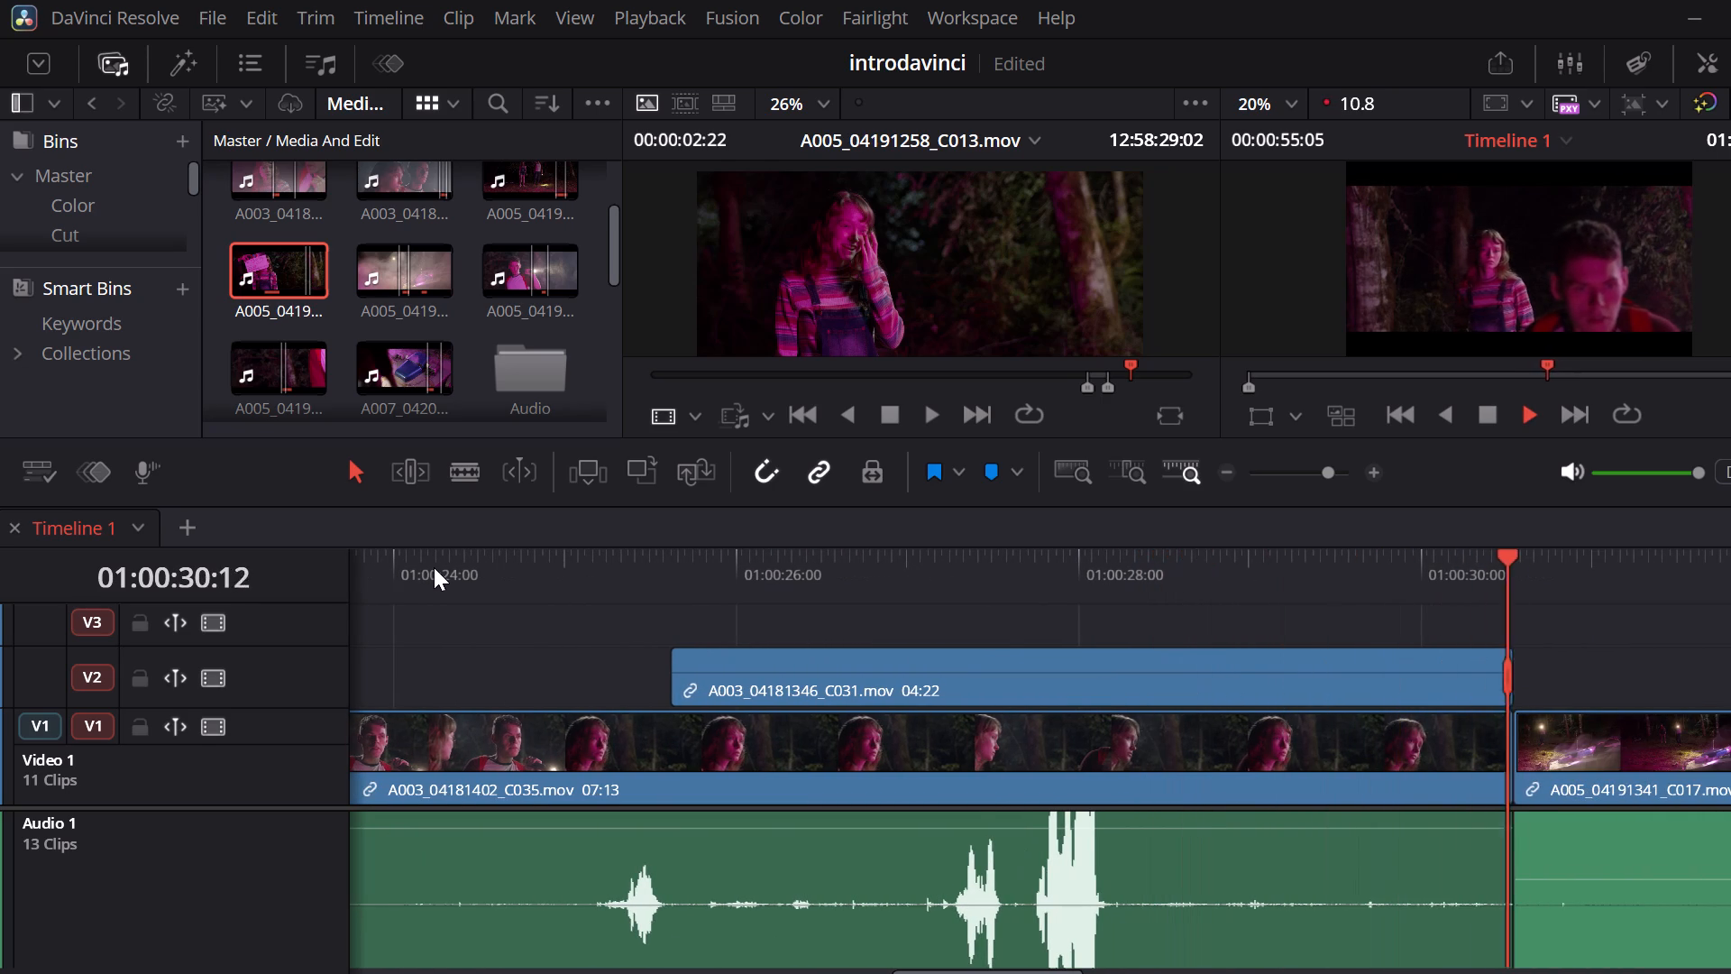
{"action": "key", "text": "space"}
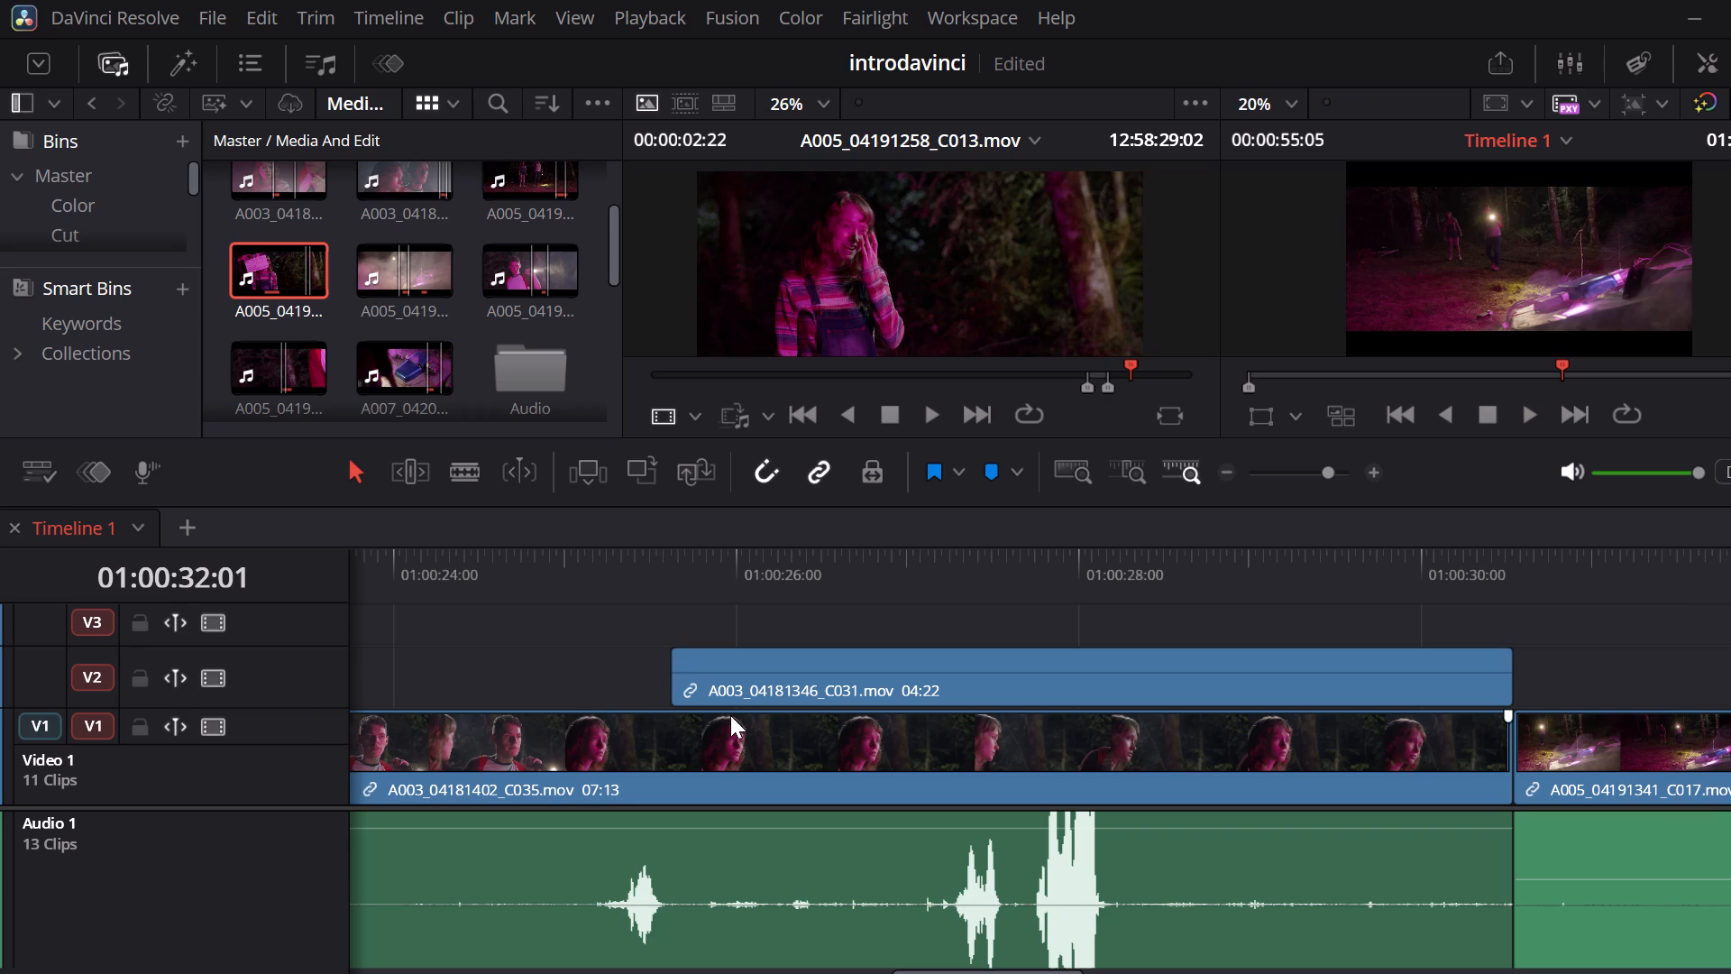
Continue reviewing the edit from A005_04191341_C017 at 01:00:32:01 through to the end of A007_04201249_C022.
{"action": "scroll", "coordinate": [730, 715], "scroll_direction": "left", "scroll_amount": 2}
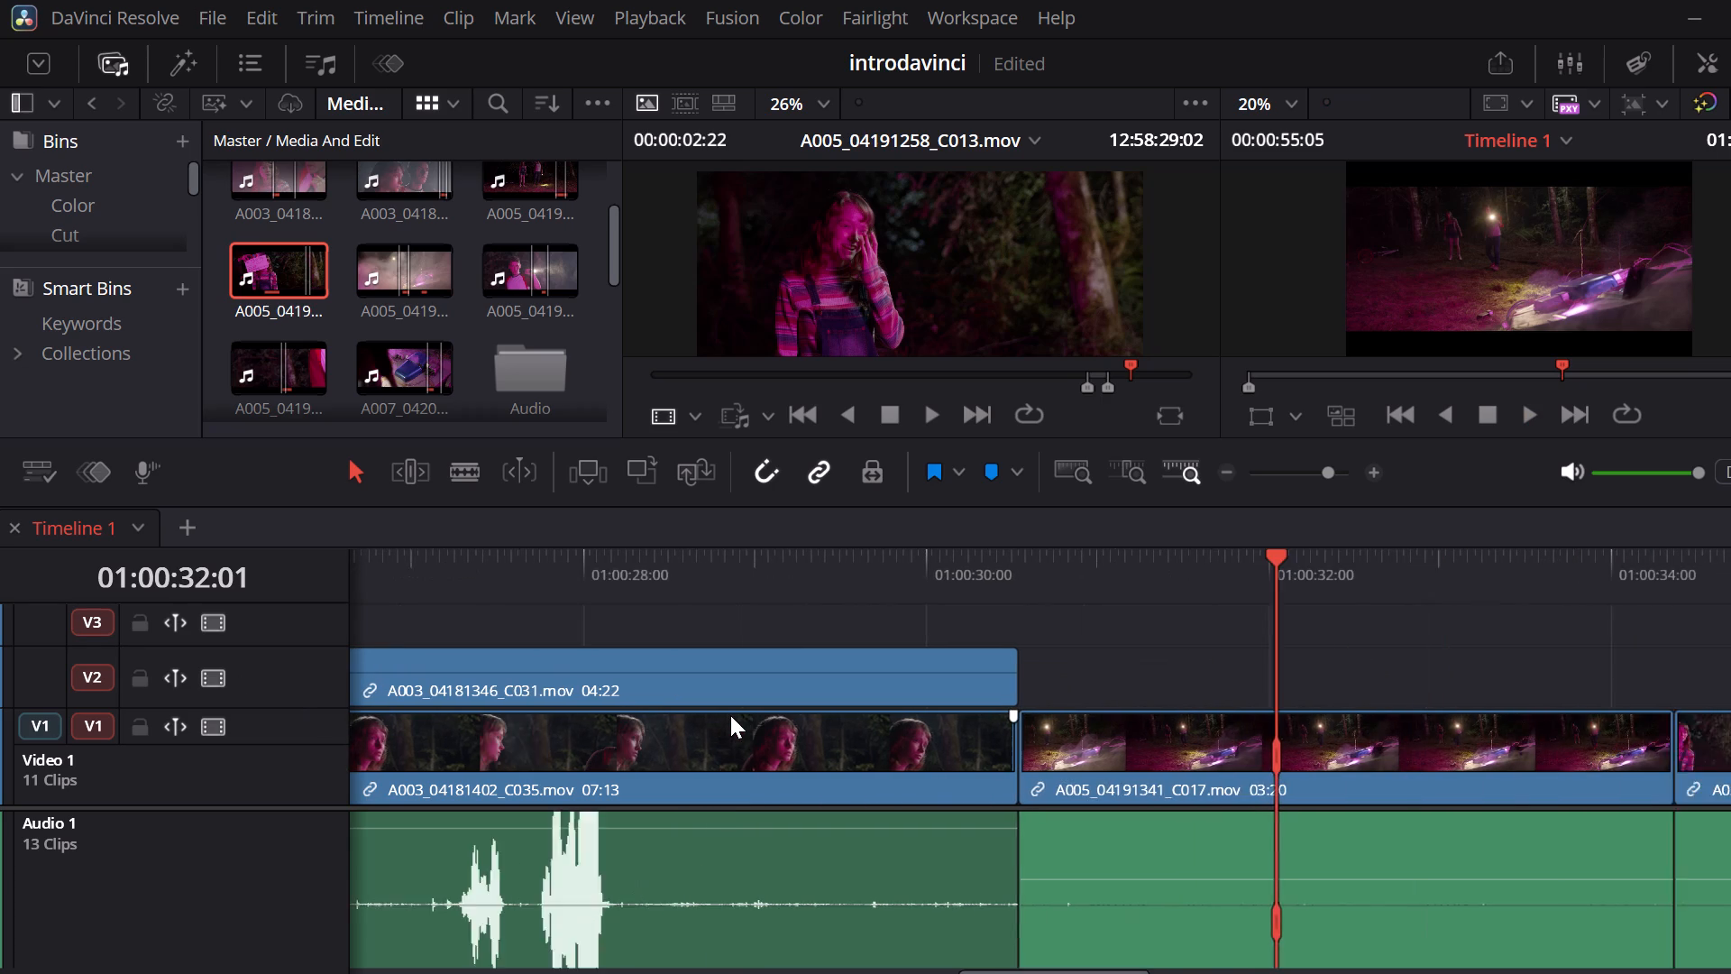
{"action": "scroll", "coordinate": [730, 715], "scroll_direction": "left", "scroll_amount": 1}
{"action": "key", "text": "space"}
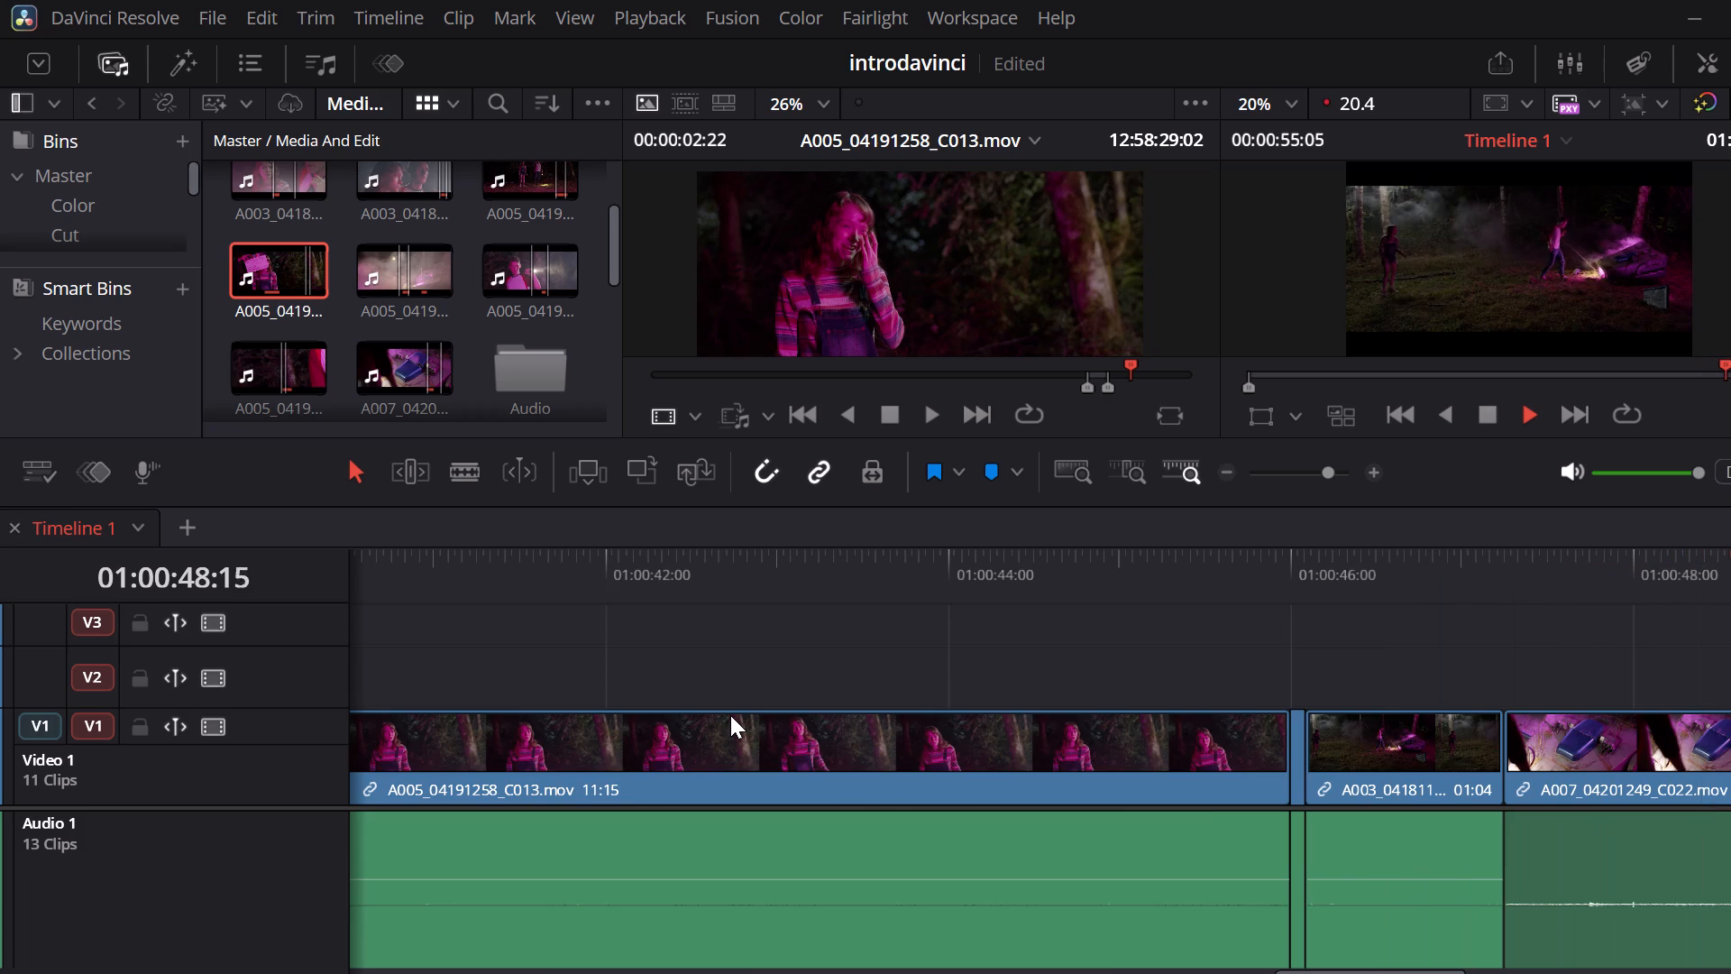
{"action": "key", "text": "space"}
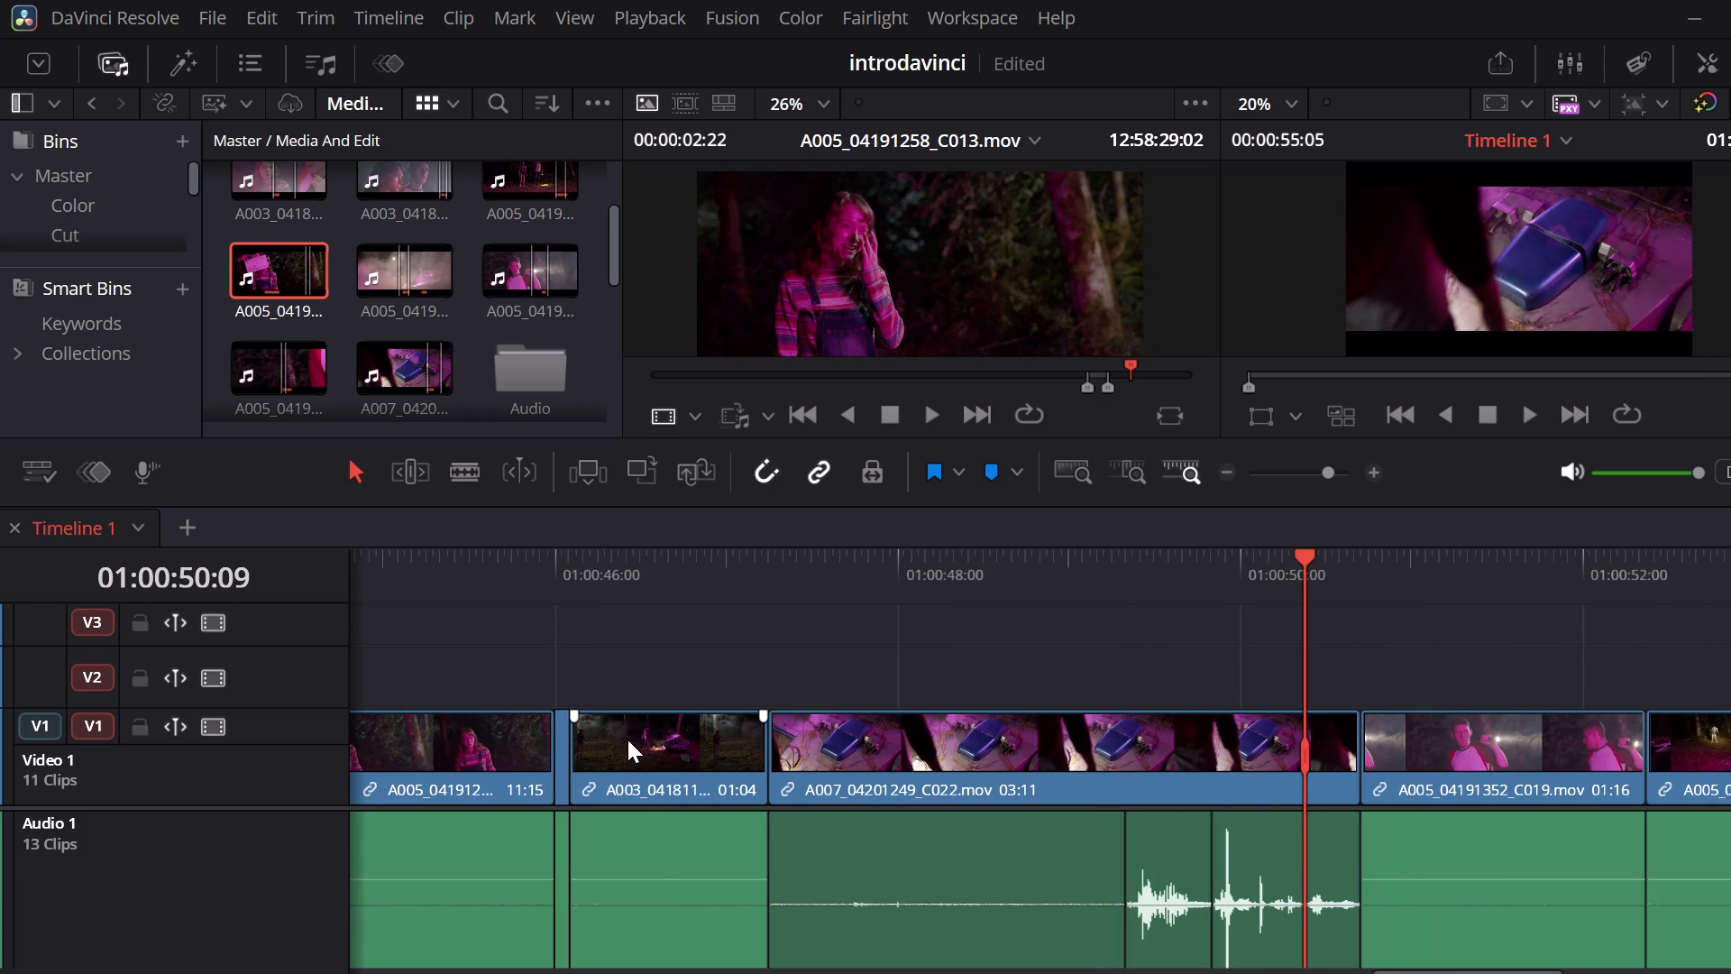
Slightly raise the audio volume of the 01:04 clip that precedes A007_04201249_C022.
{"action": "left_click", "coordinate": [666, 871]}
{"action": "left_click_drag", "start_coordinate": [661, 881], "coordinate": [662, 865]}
Play from 01:00:46:00 over the tiny leftover clip after A005_04191258_C013 to see what it contains, and return to its start.
{"action": "left_click", "coordinate": [559, 585]}
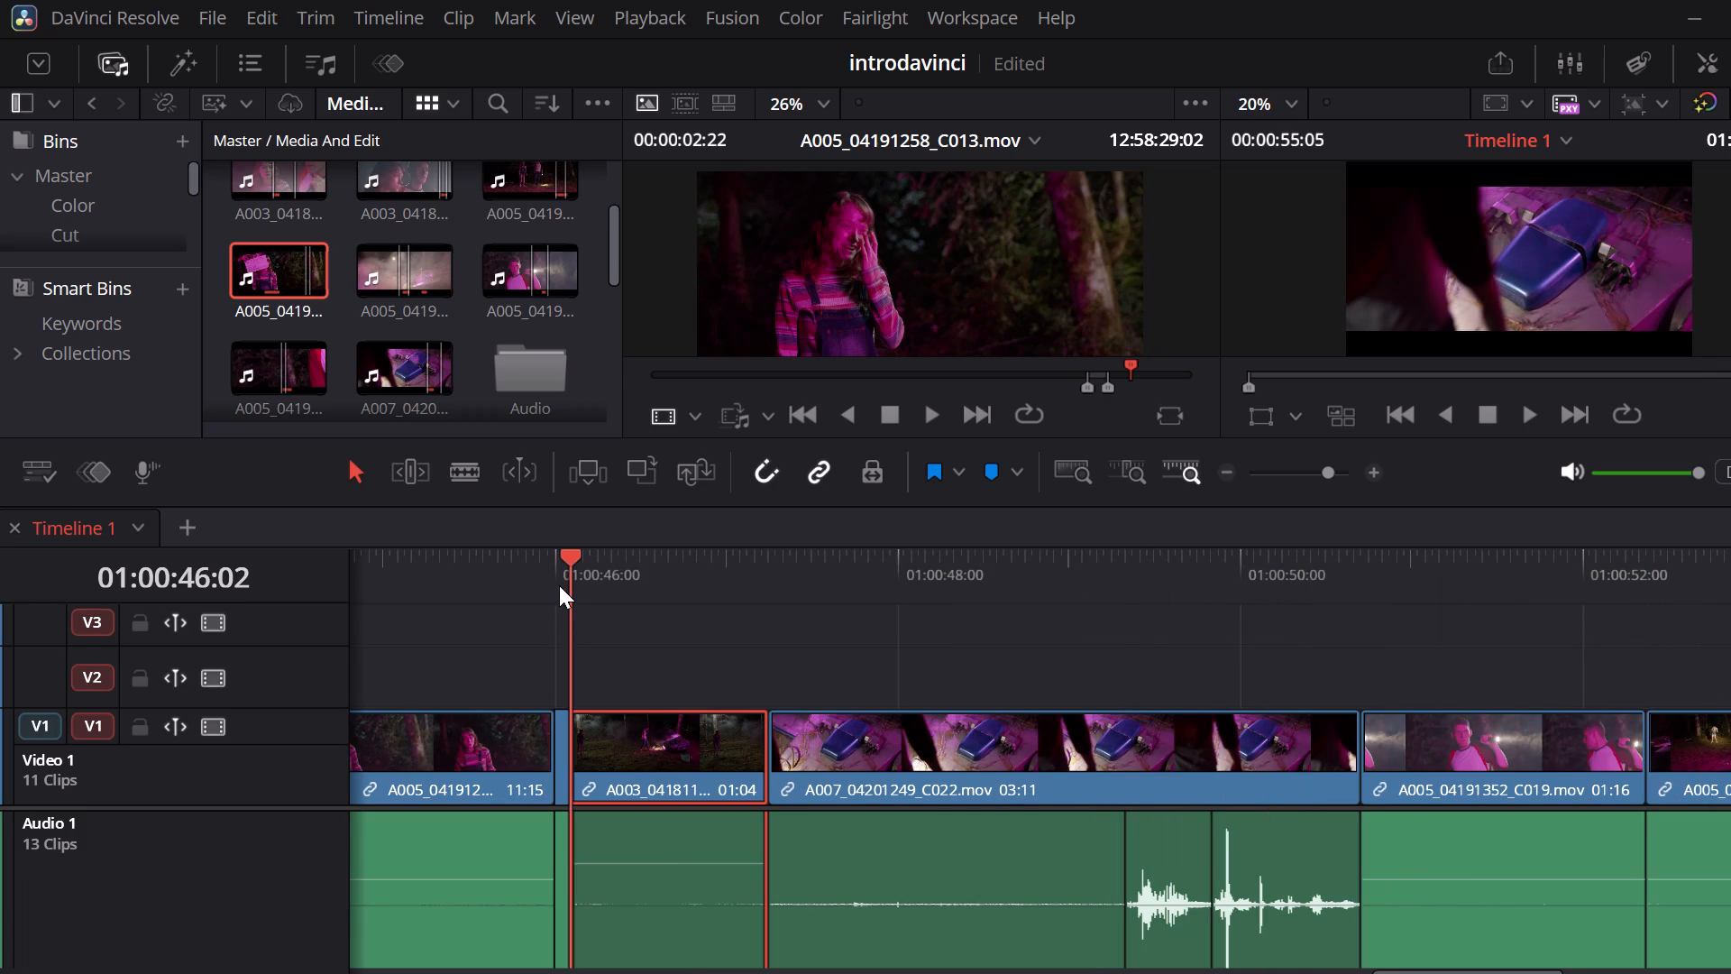
{"action": "left_click", "coordinate": [556, 573]}
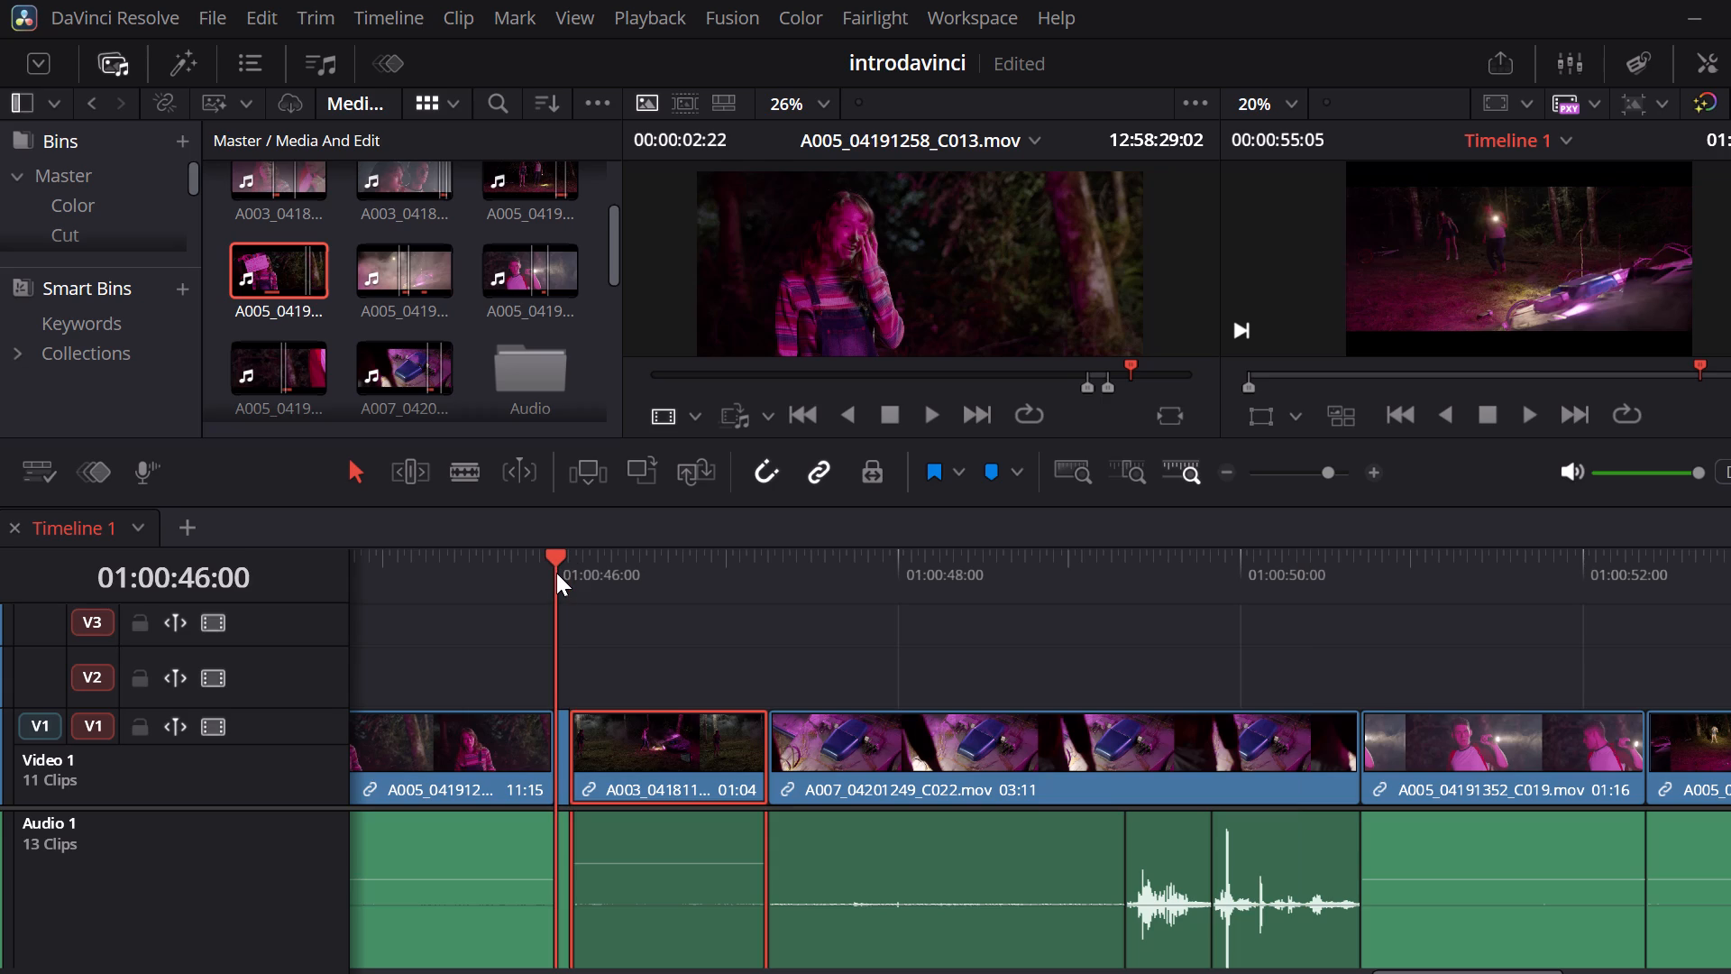
{"action": "key", "text": "space"}
{"action": "key", "text": "space"}
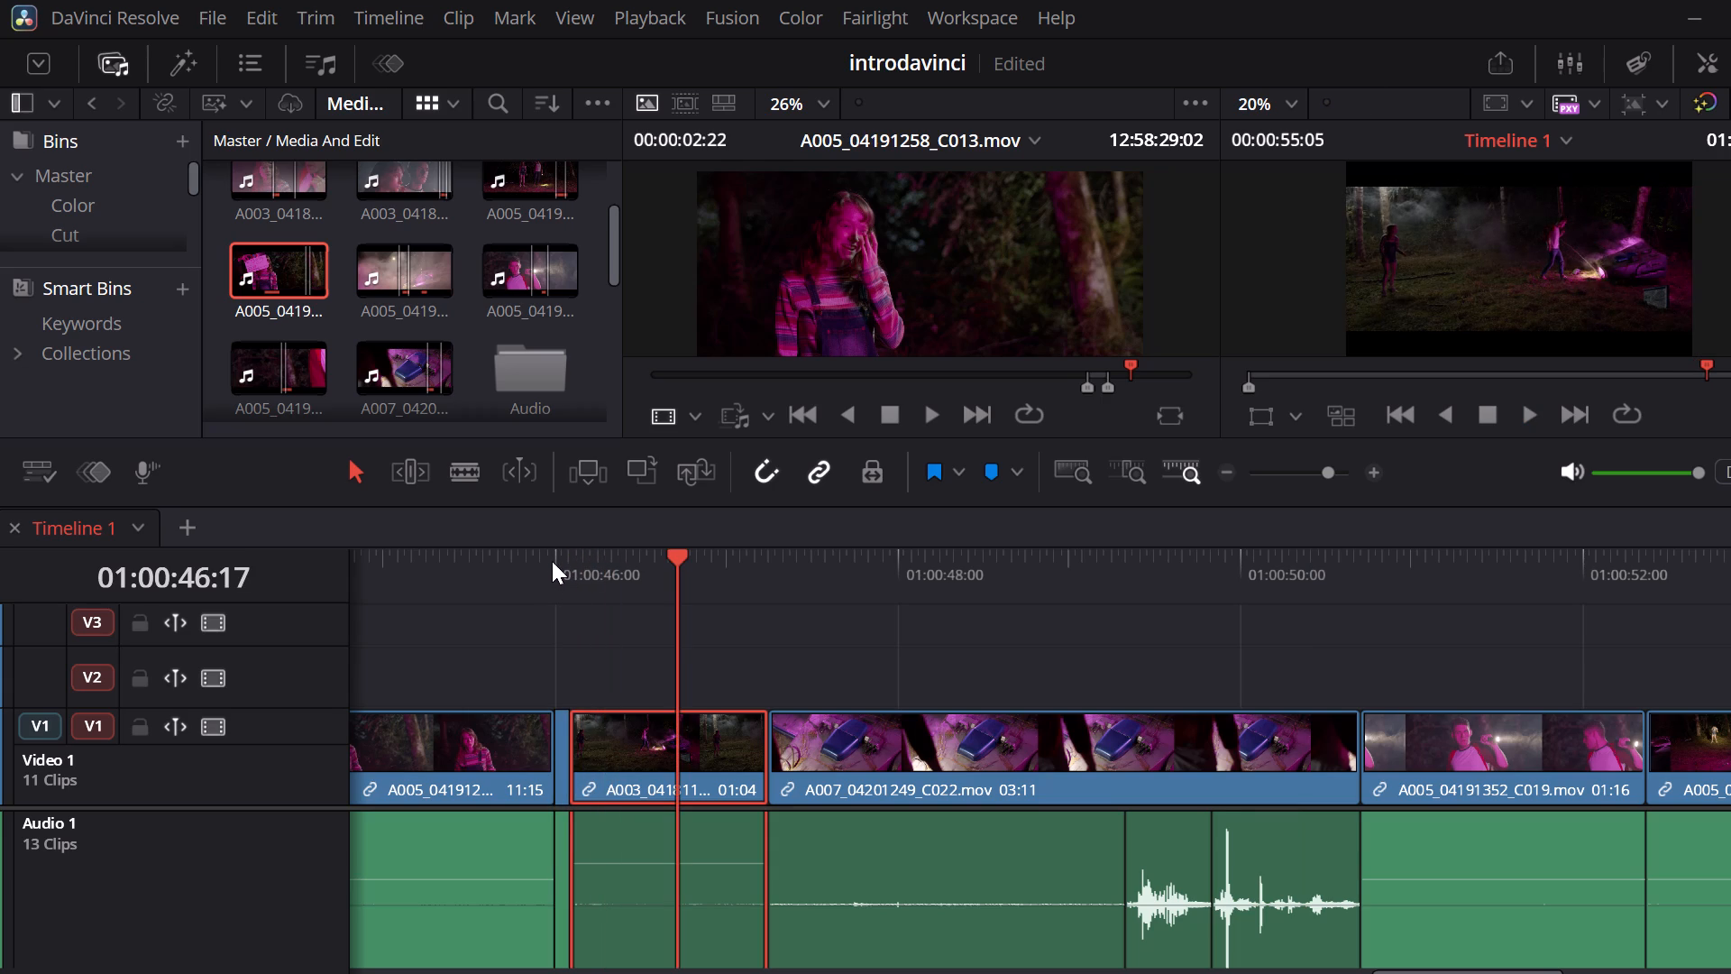
{"action": "left_click", "coordinate": [552, 561]}
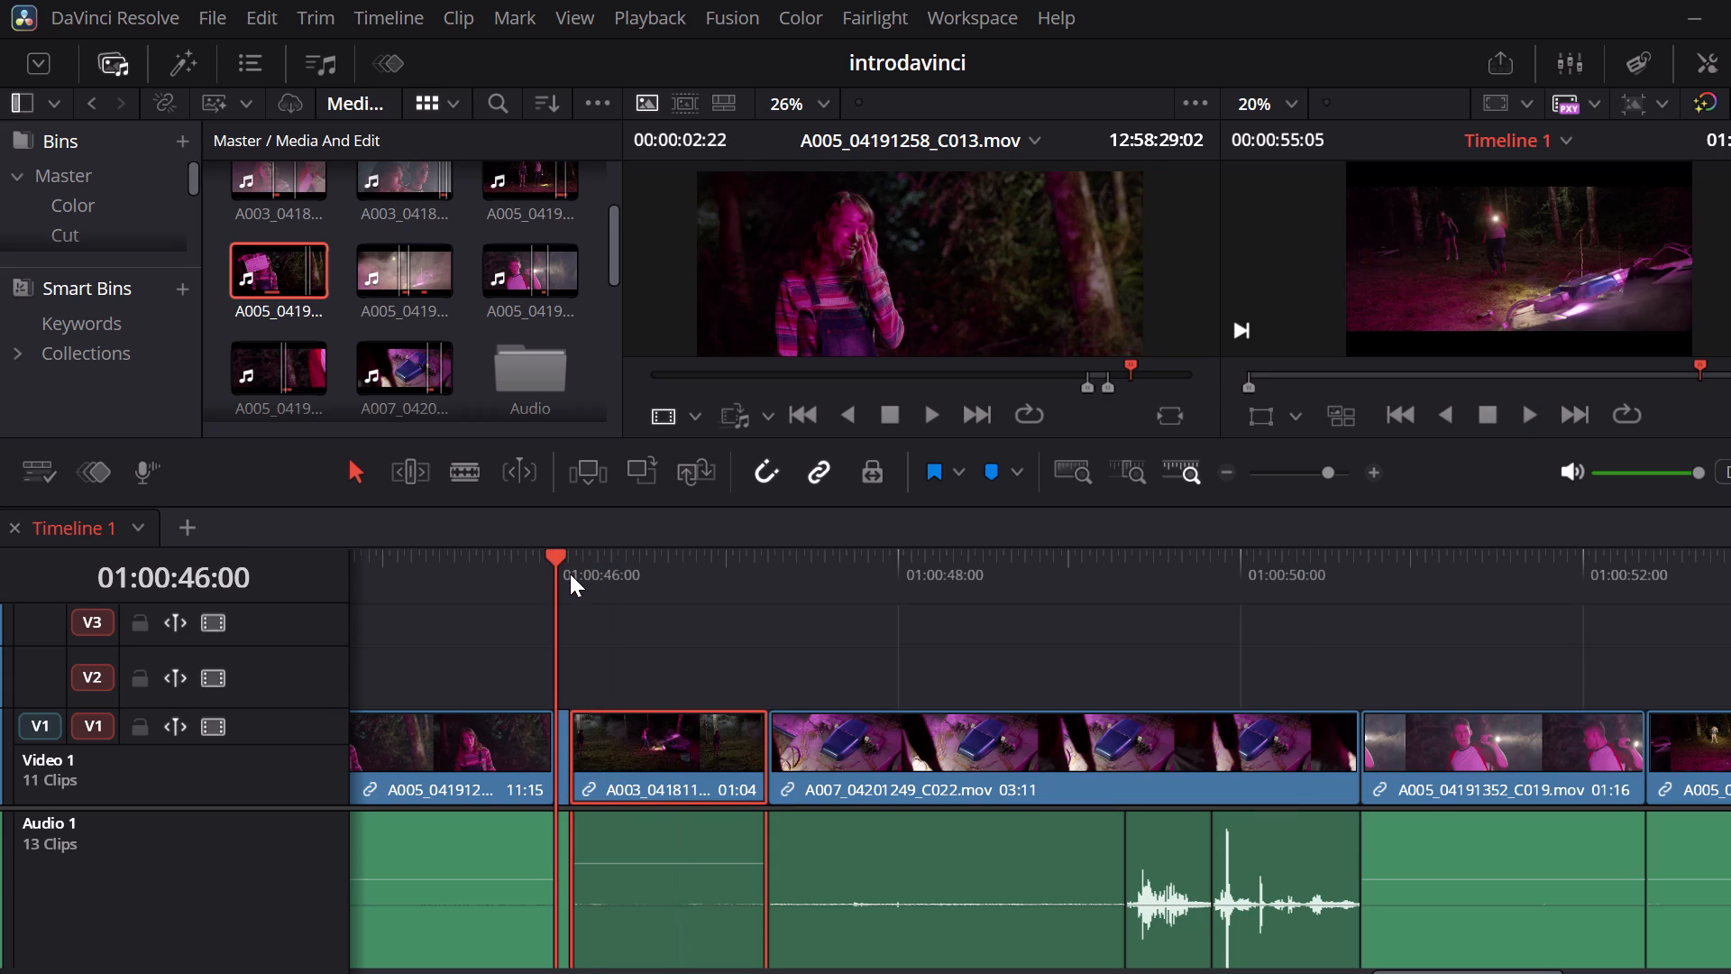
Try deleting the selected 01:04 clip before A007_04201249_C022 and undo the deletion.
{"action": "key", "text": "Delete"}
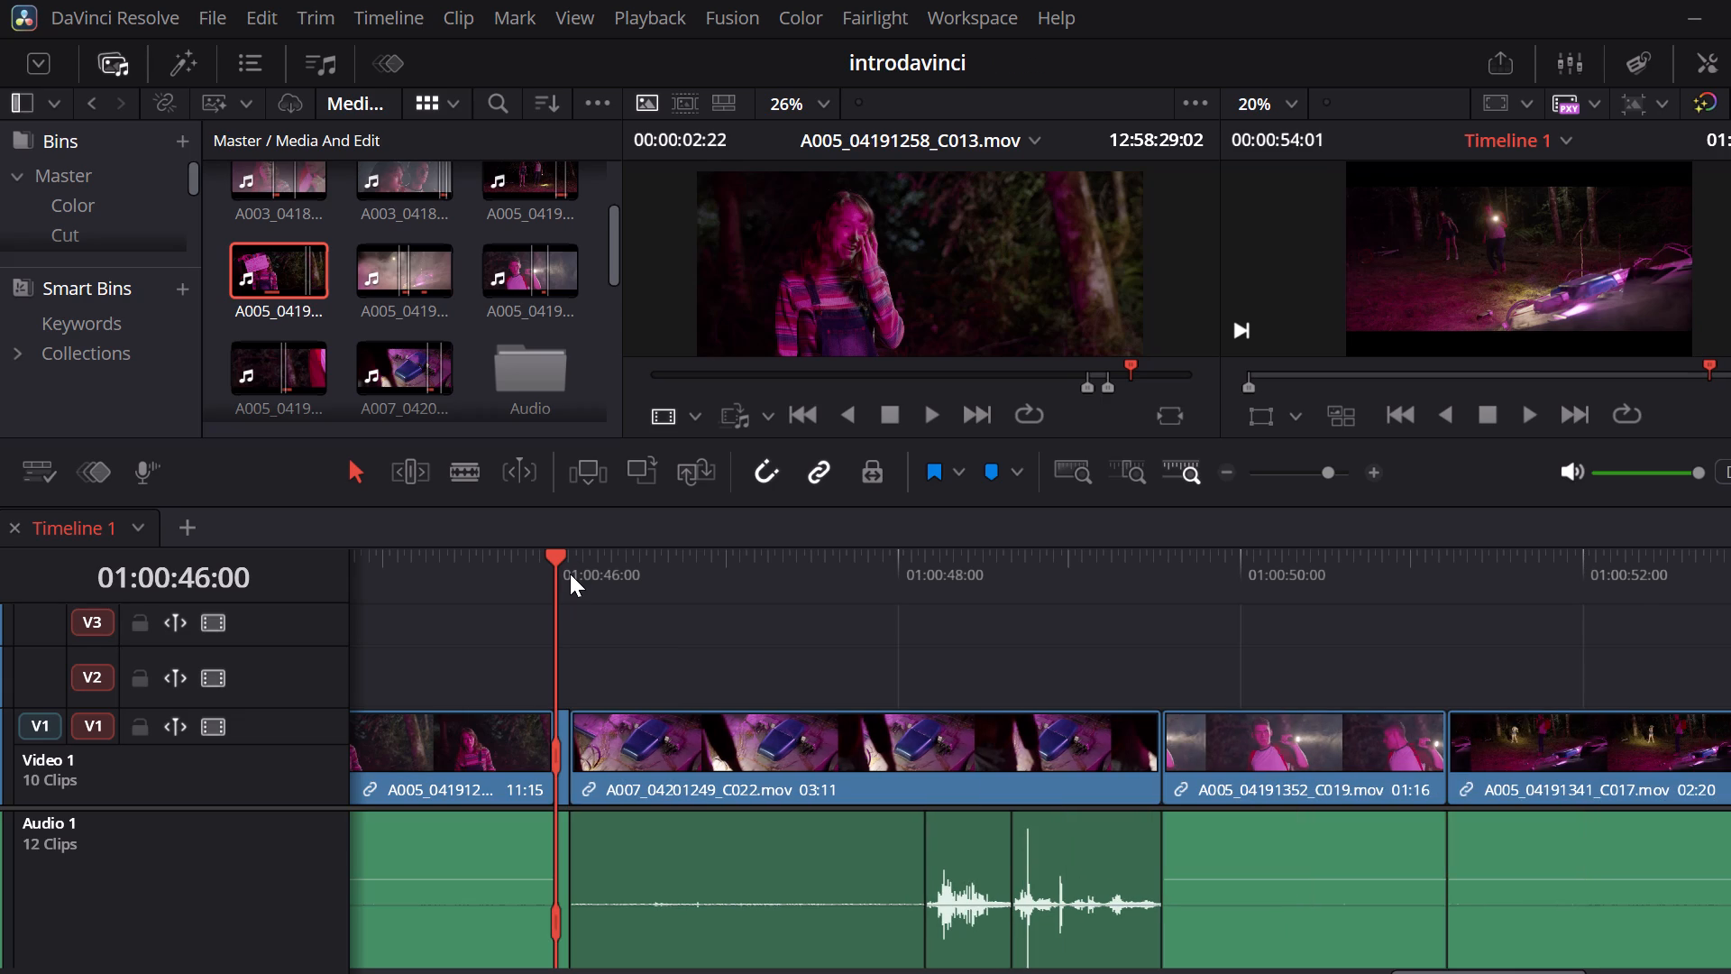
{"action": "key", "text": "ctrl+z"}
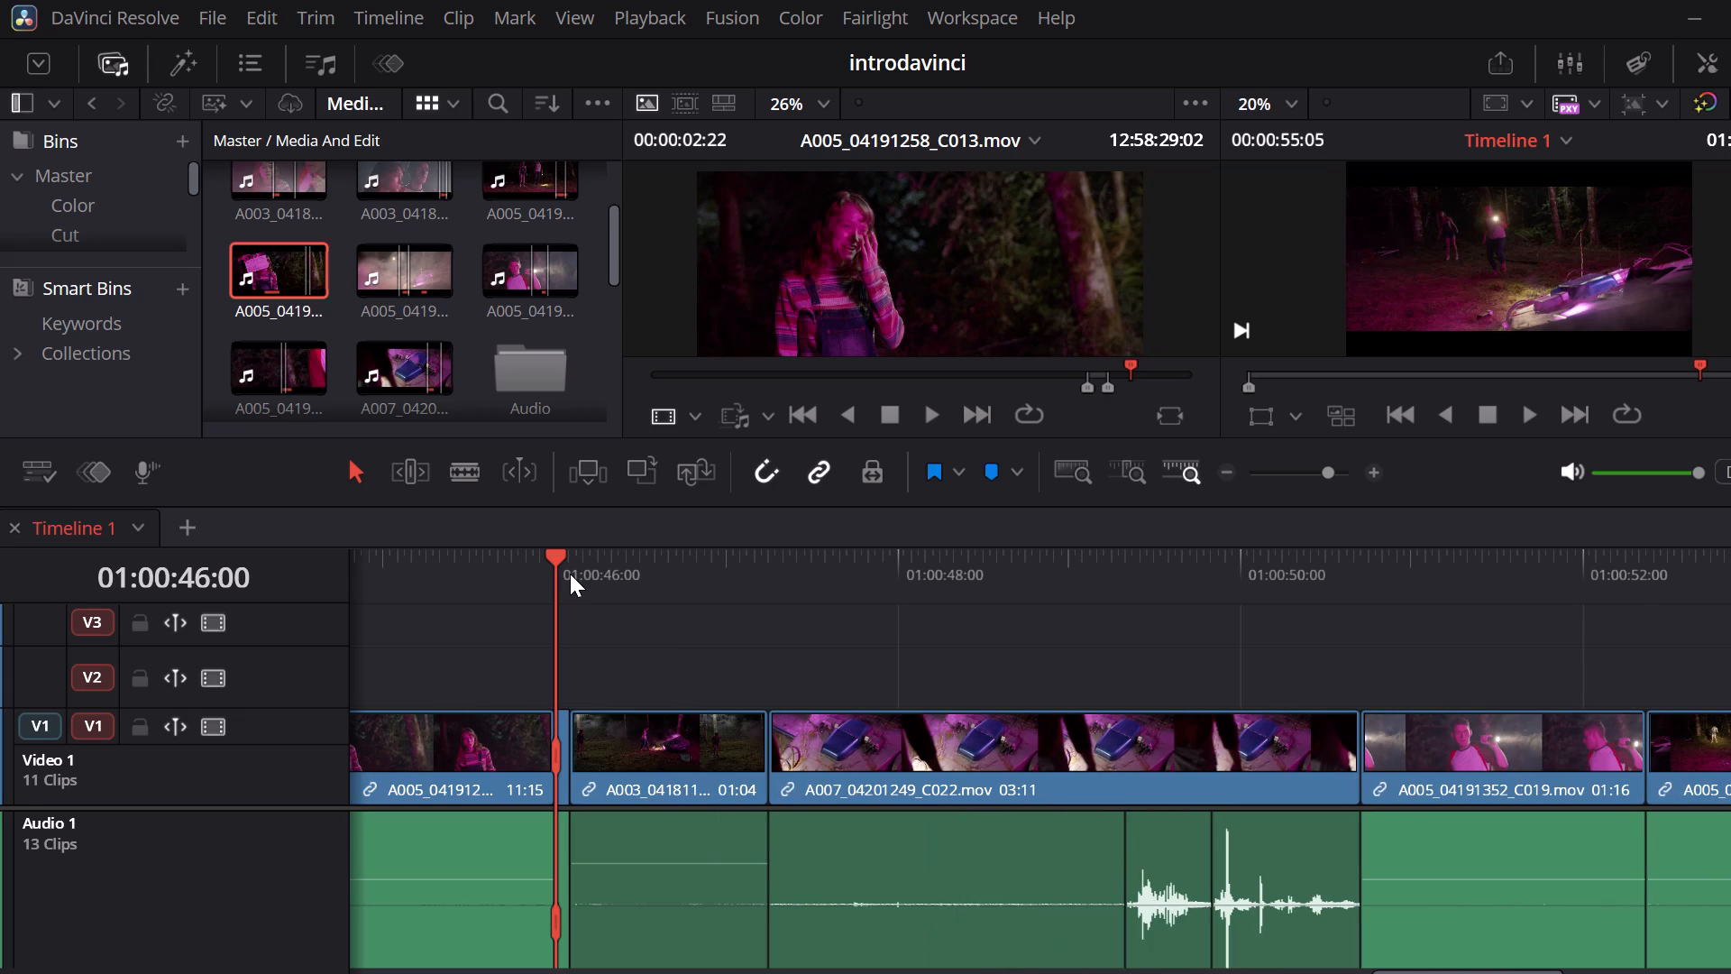
Ripple delete the tiny leftover clip at 01:00:46:00 after A005_04191258_C013 and play across the closed-up join.
{"action": "left_click", "coordinate": [563, 781]}
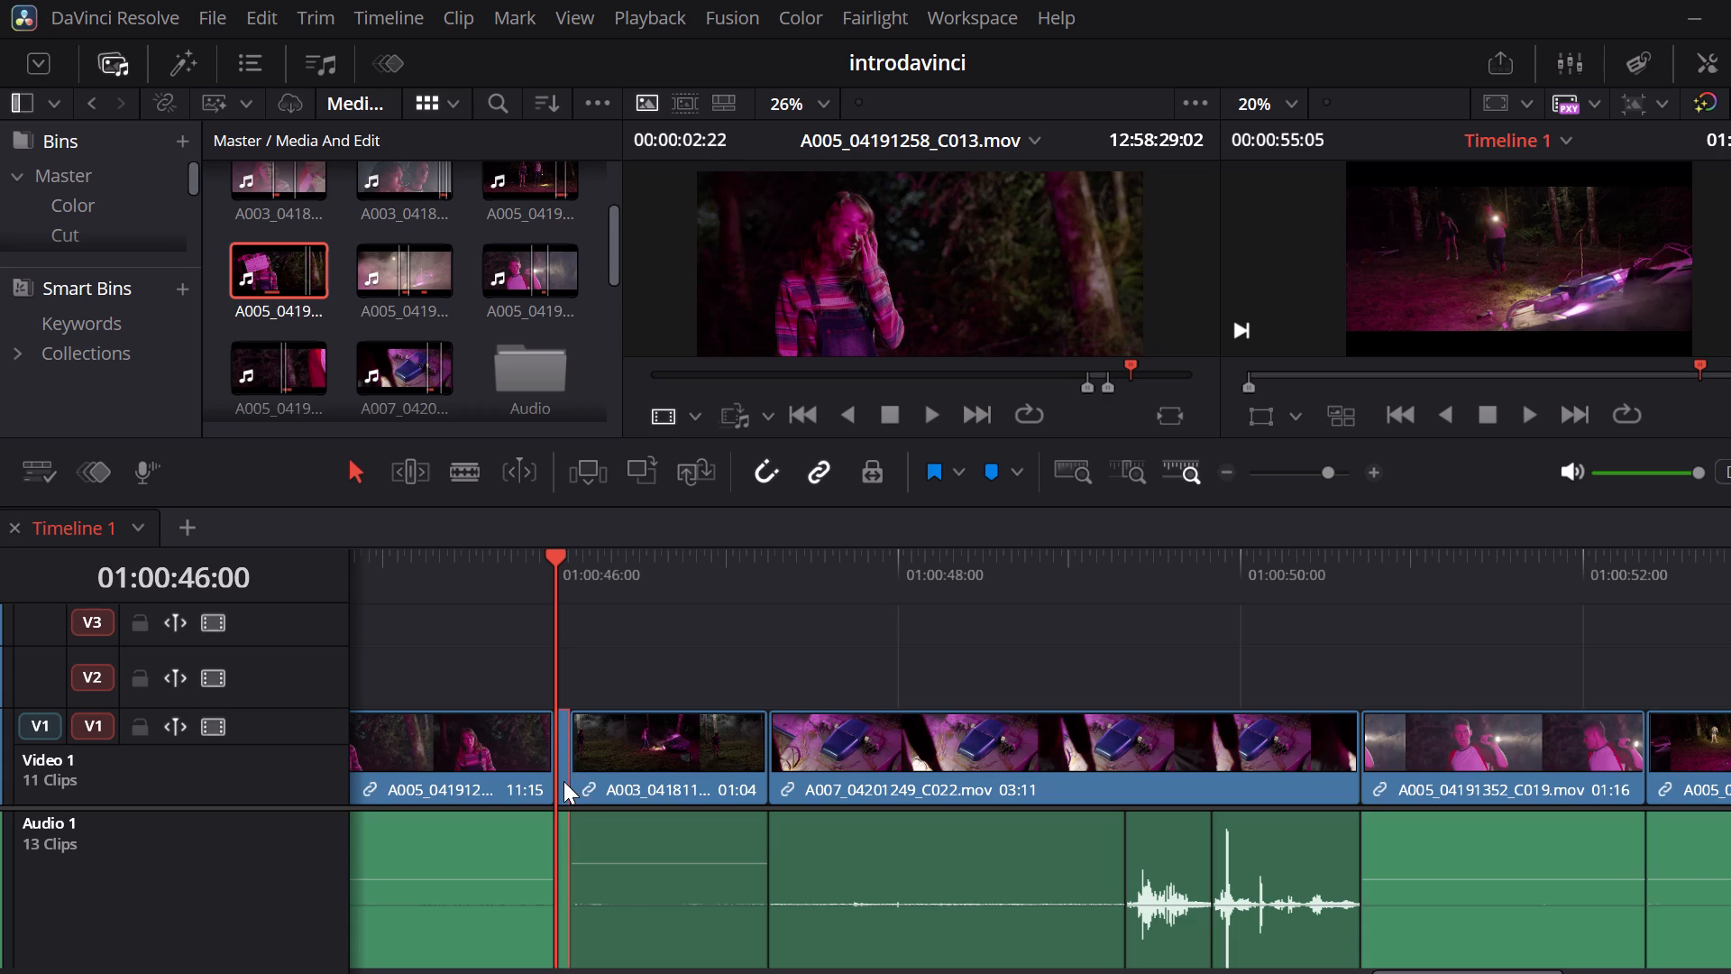
{"action": "key", "text": "Delete"}
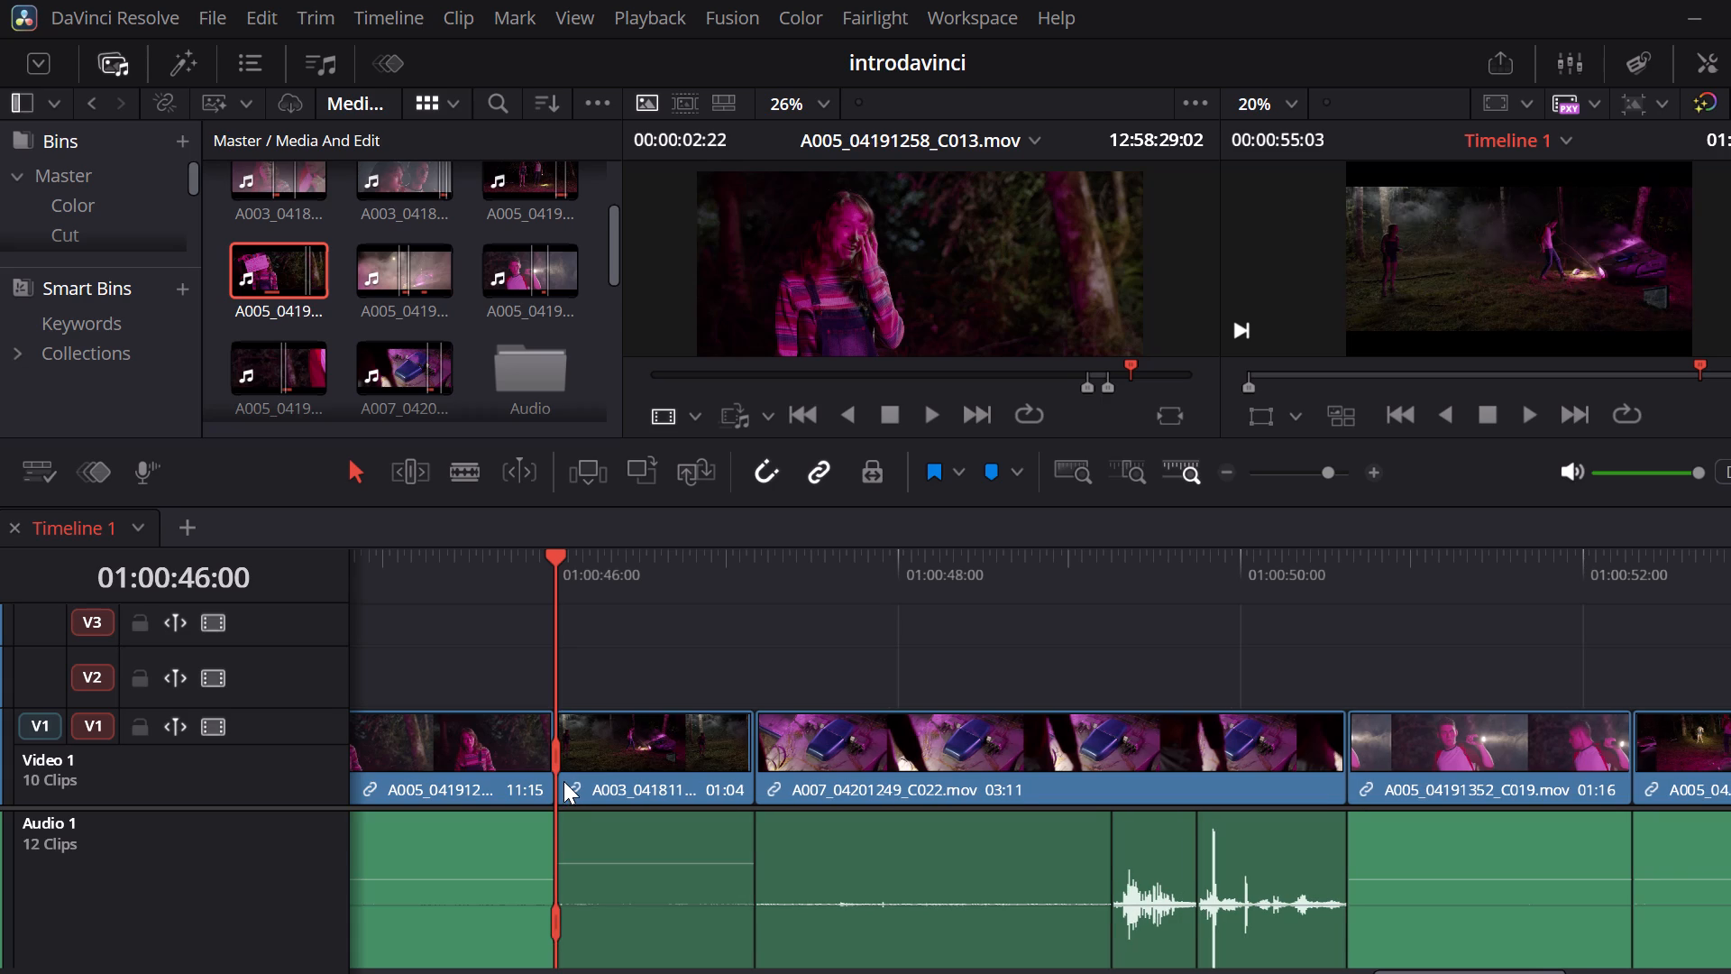
{"action": "key", "text": "space"}
{"action": "key", "text": "space"}
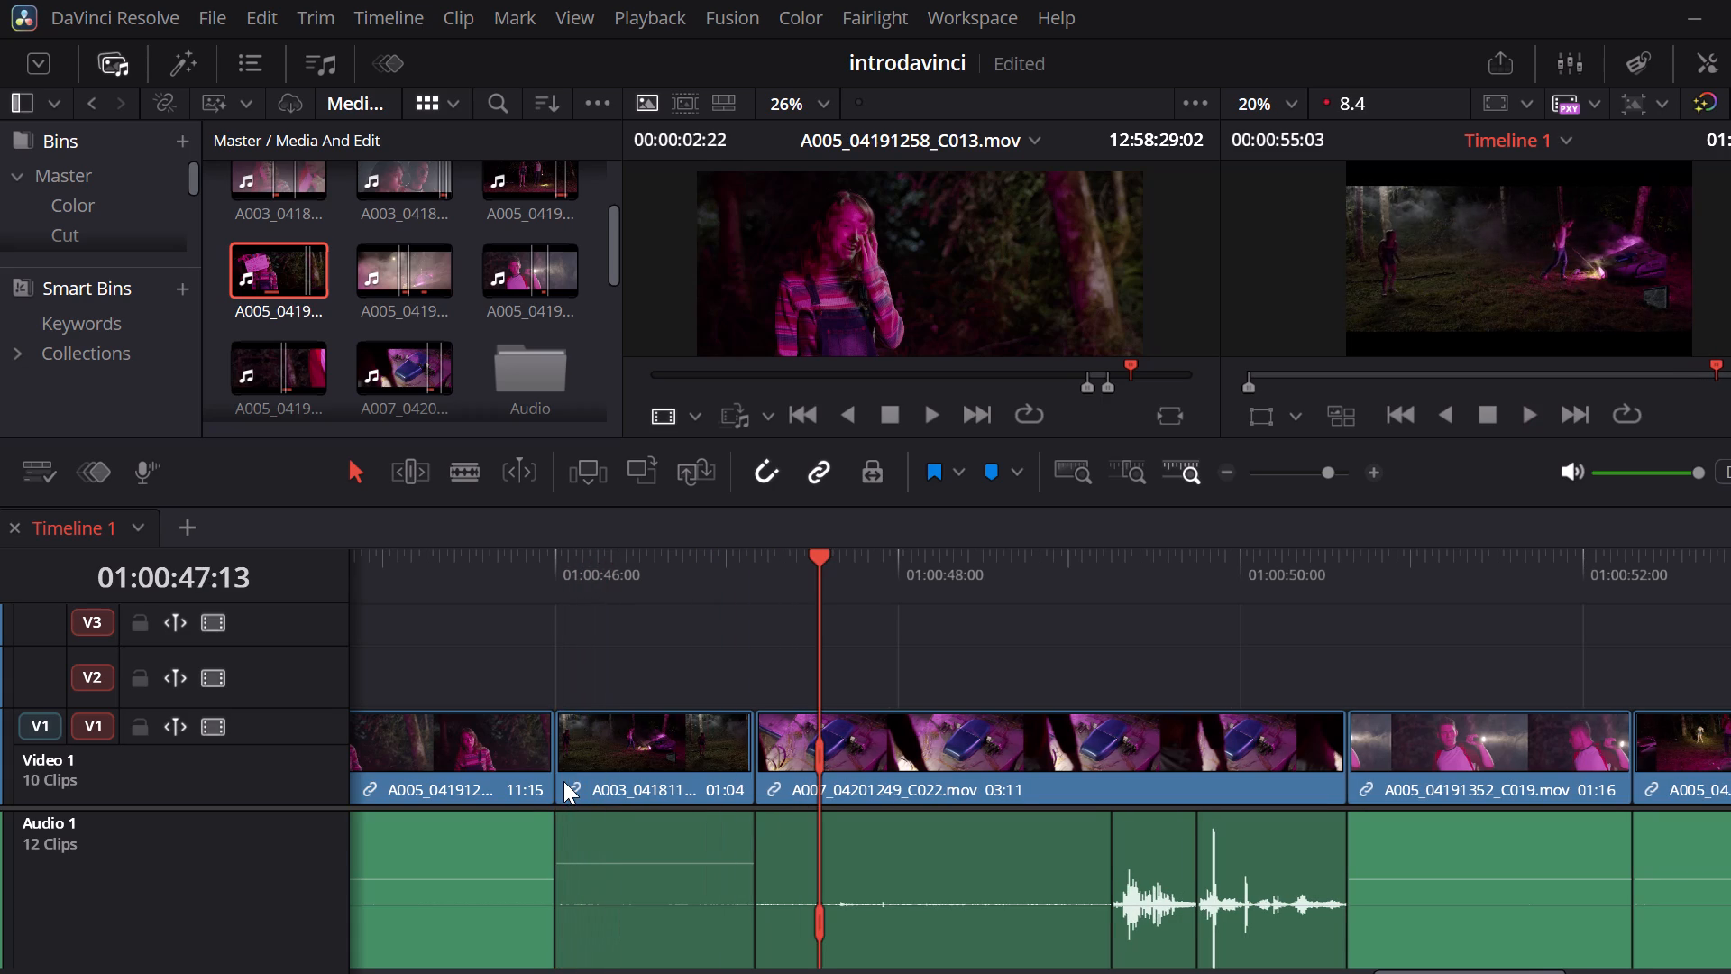
Raise the Audio 1 volume of the 01:04 clip between A005_04191258_C013 and A007_04201249_C022 to near the clip's upper edge.
{"action": "left_click", "coordinate": [618, 862]}
{"action": "left_click_drag", "start_coordinate": [618, 862], "coordinate": [628, 822]}
Raise the Audio 1 volume of the 11:15 clip A005_04191258_C013 to near the clip's upper edge.
{"action": "scroll", "coordinate": [527, 833], "scroll_direction": "right", "scroll_amount": 1}
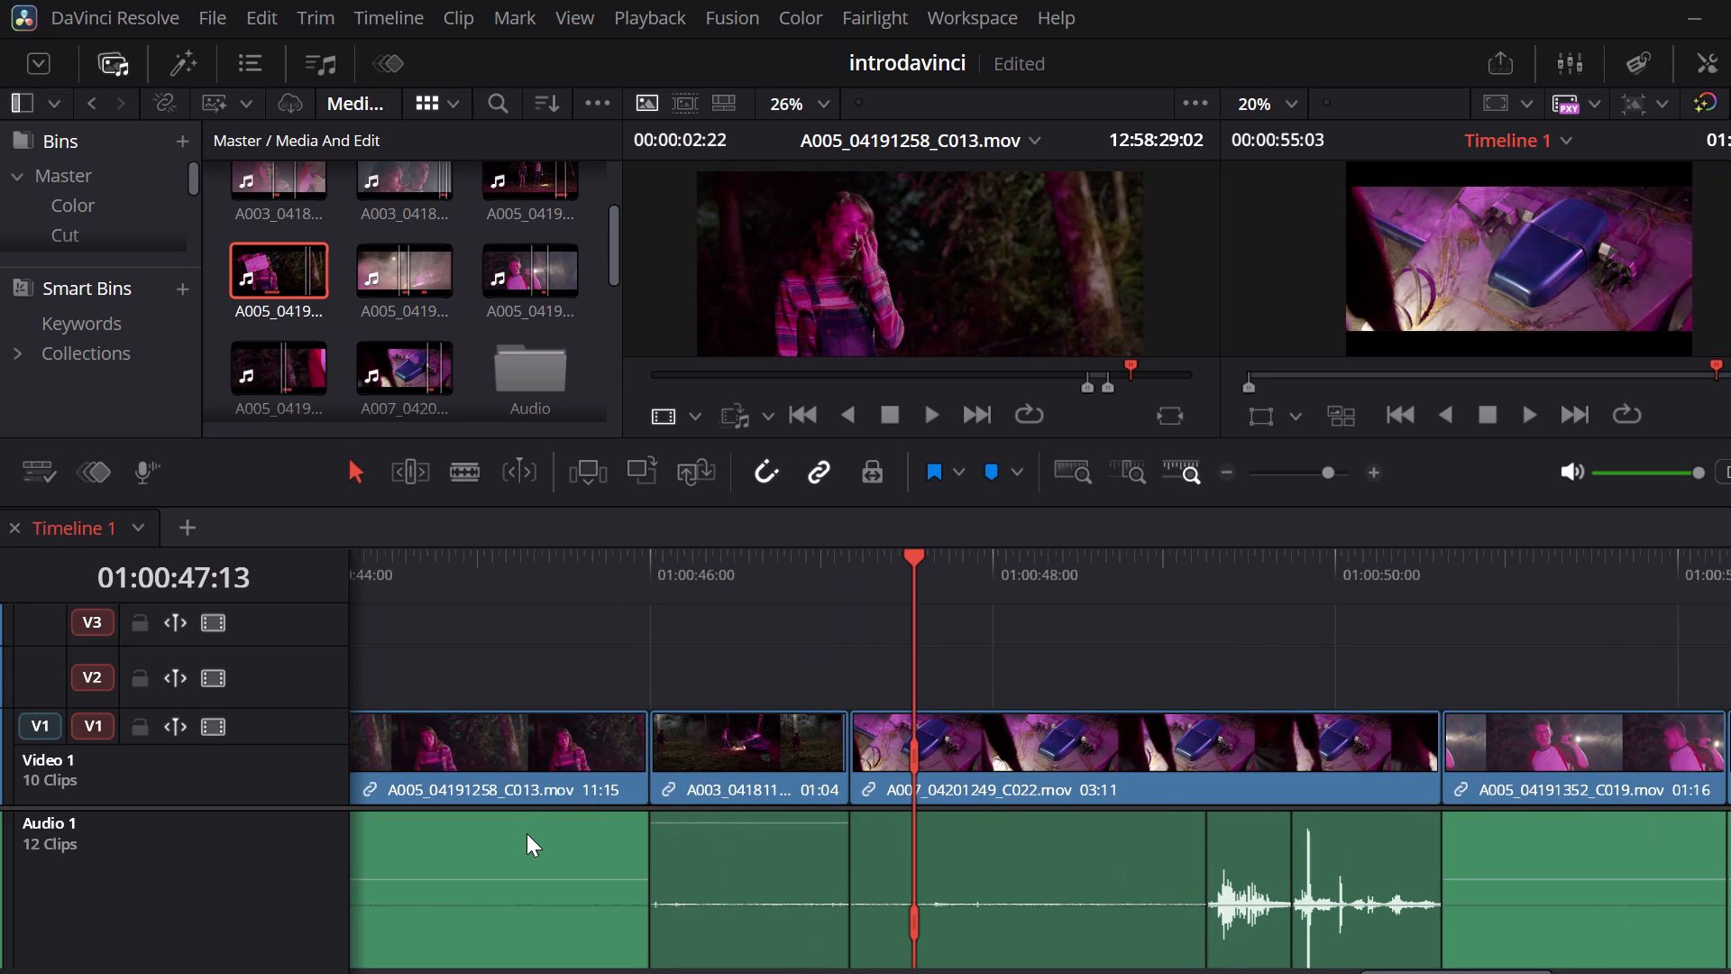
{"action": "scroll", "coordinate": [527, 833], "scroll_direction": "right", "scroll_amount": 1}
{"action": "left_click_drag", "start_coordinate": [530, 878], "coordinate": [528, 822]}
Raise the Audio 1 volume of the 03:20 clip A005_04191341_C017 until its volume line matches that of the preceding A003_04181402_C035.
{"action": "scroll", "coordinate": [528, 822], "scroll_direction": "right", "scroll_amount": 5}
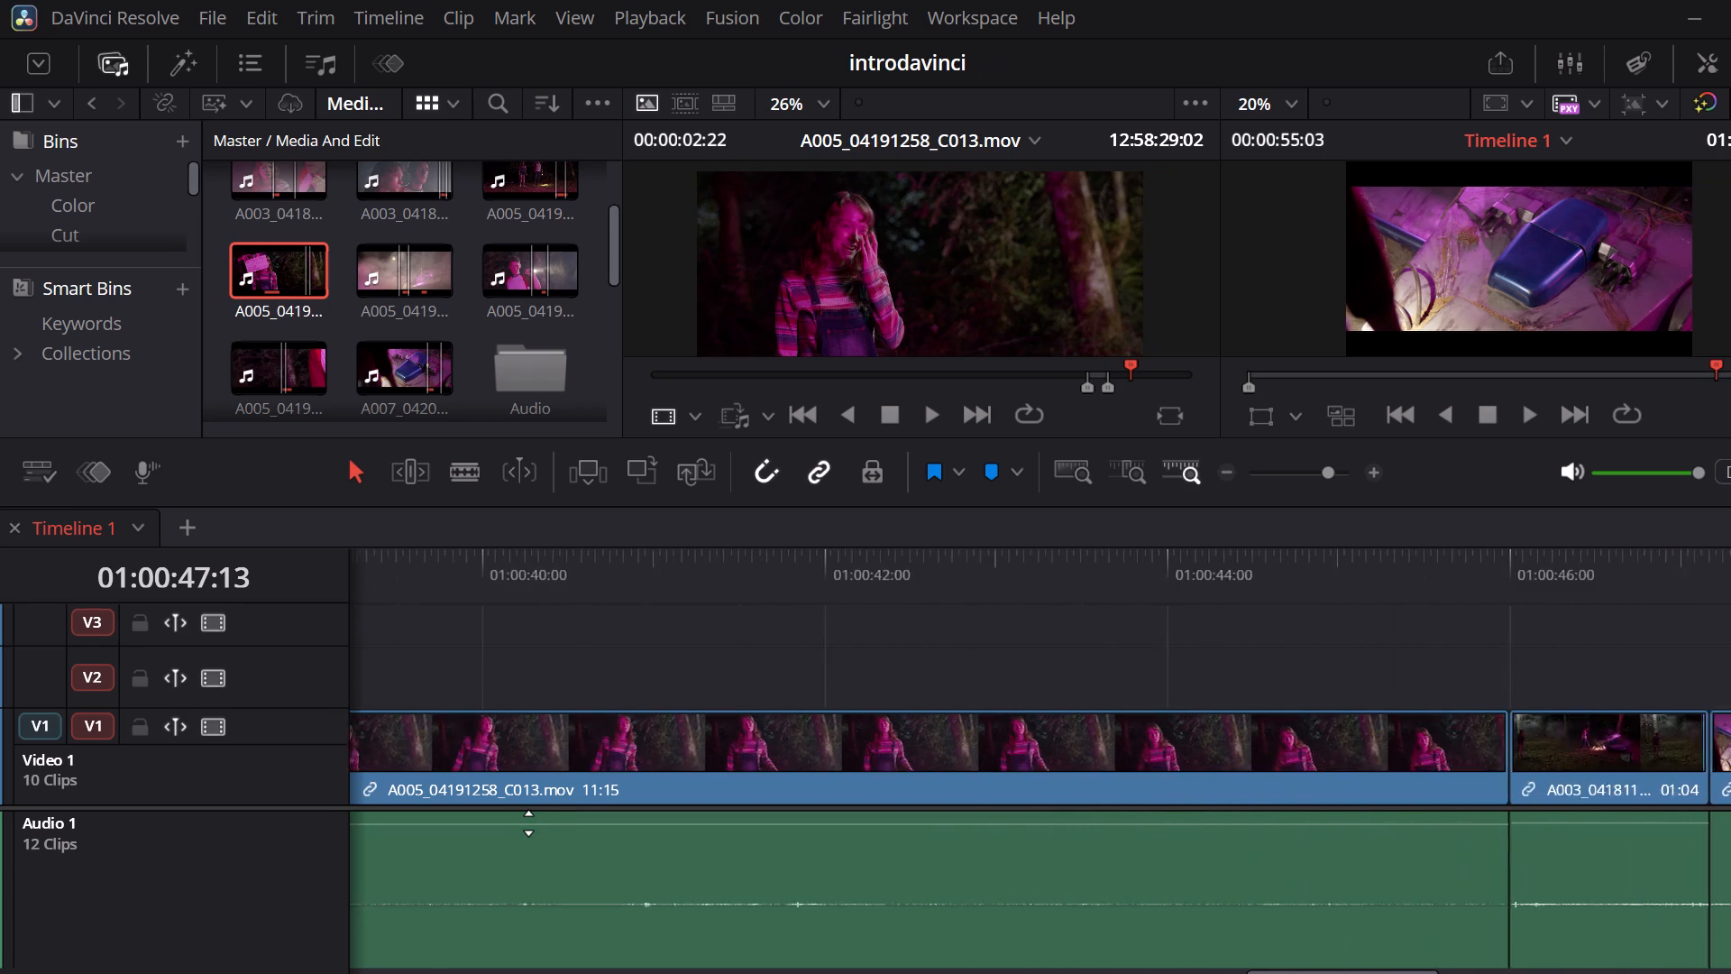
{"action": "scroll", "coordinate": [528, 822], "scroll_direction": "right", "scroll_amount": 5}
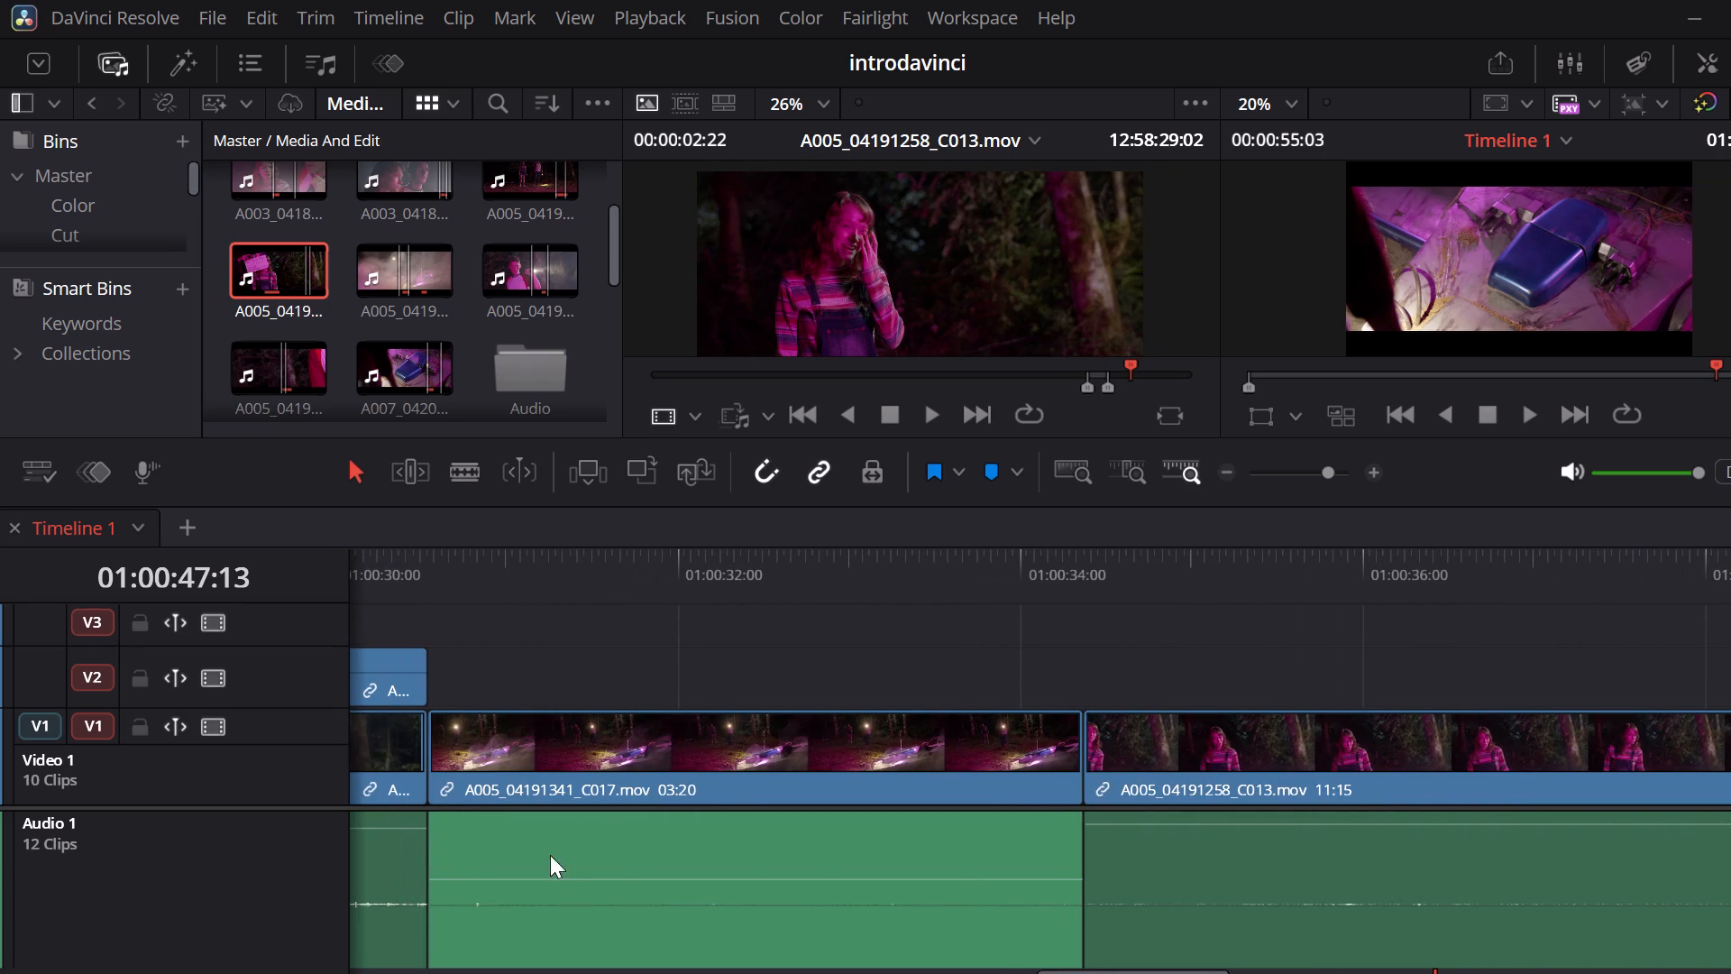
{"action": "left_click_drag", "start_coordinate": [578, 878], "coordinate": [588, 850]}
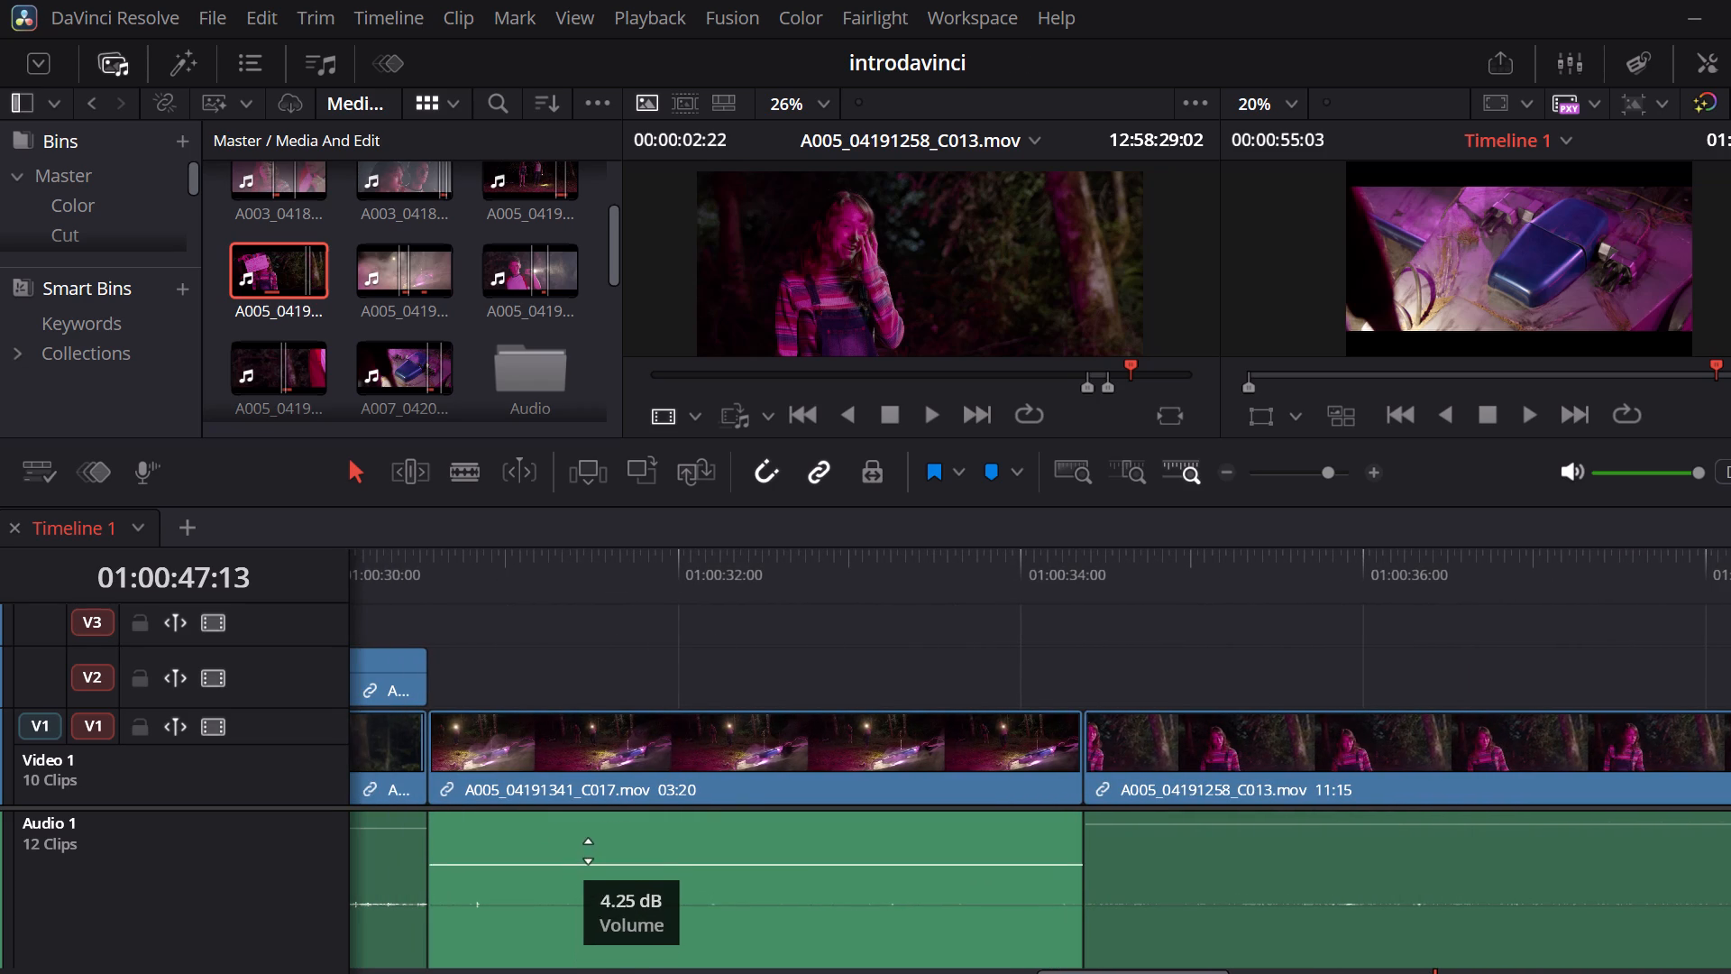
{"action": "left_click_drag", "start_coordinate": [588, 850], "coordinate": [590, 847]}
{"action": "left_click_drag", "start_coordinate": [589, 849], "coordinate": [589, 846]}
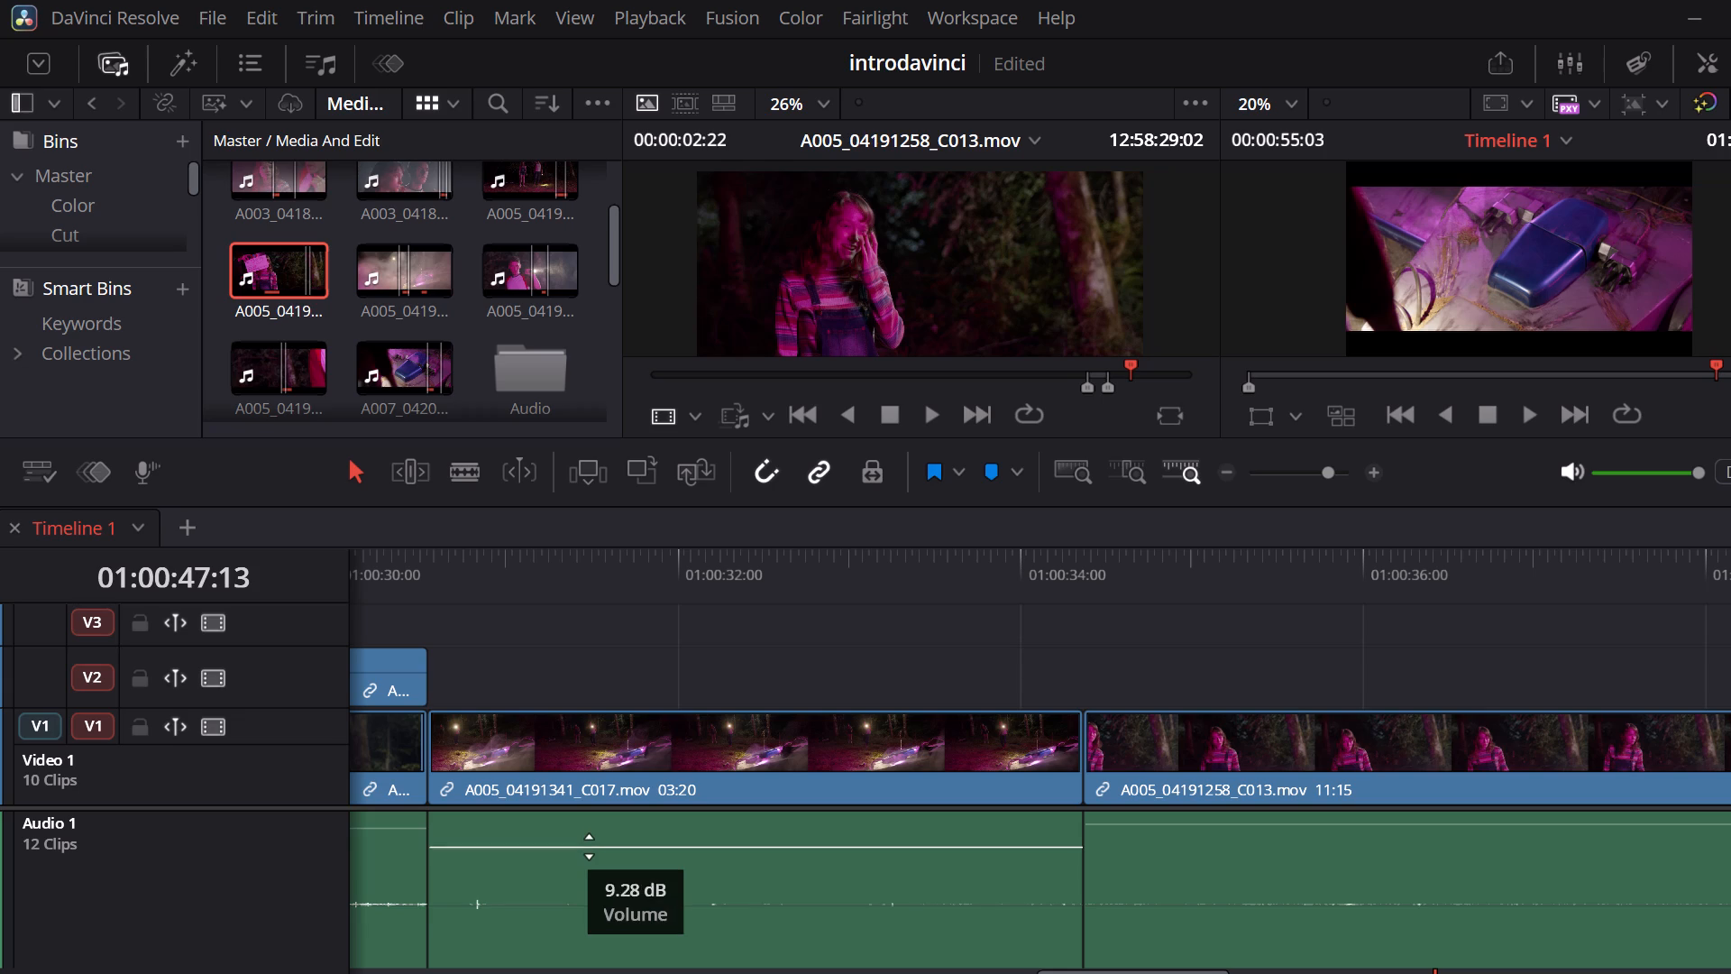
{"action": "left_click_drag", "start_coordinate": [589, 846], "coordinate": [582, 822]}
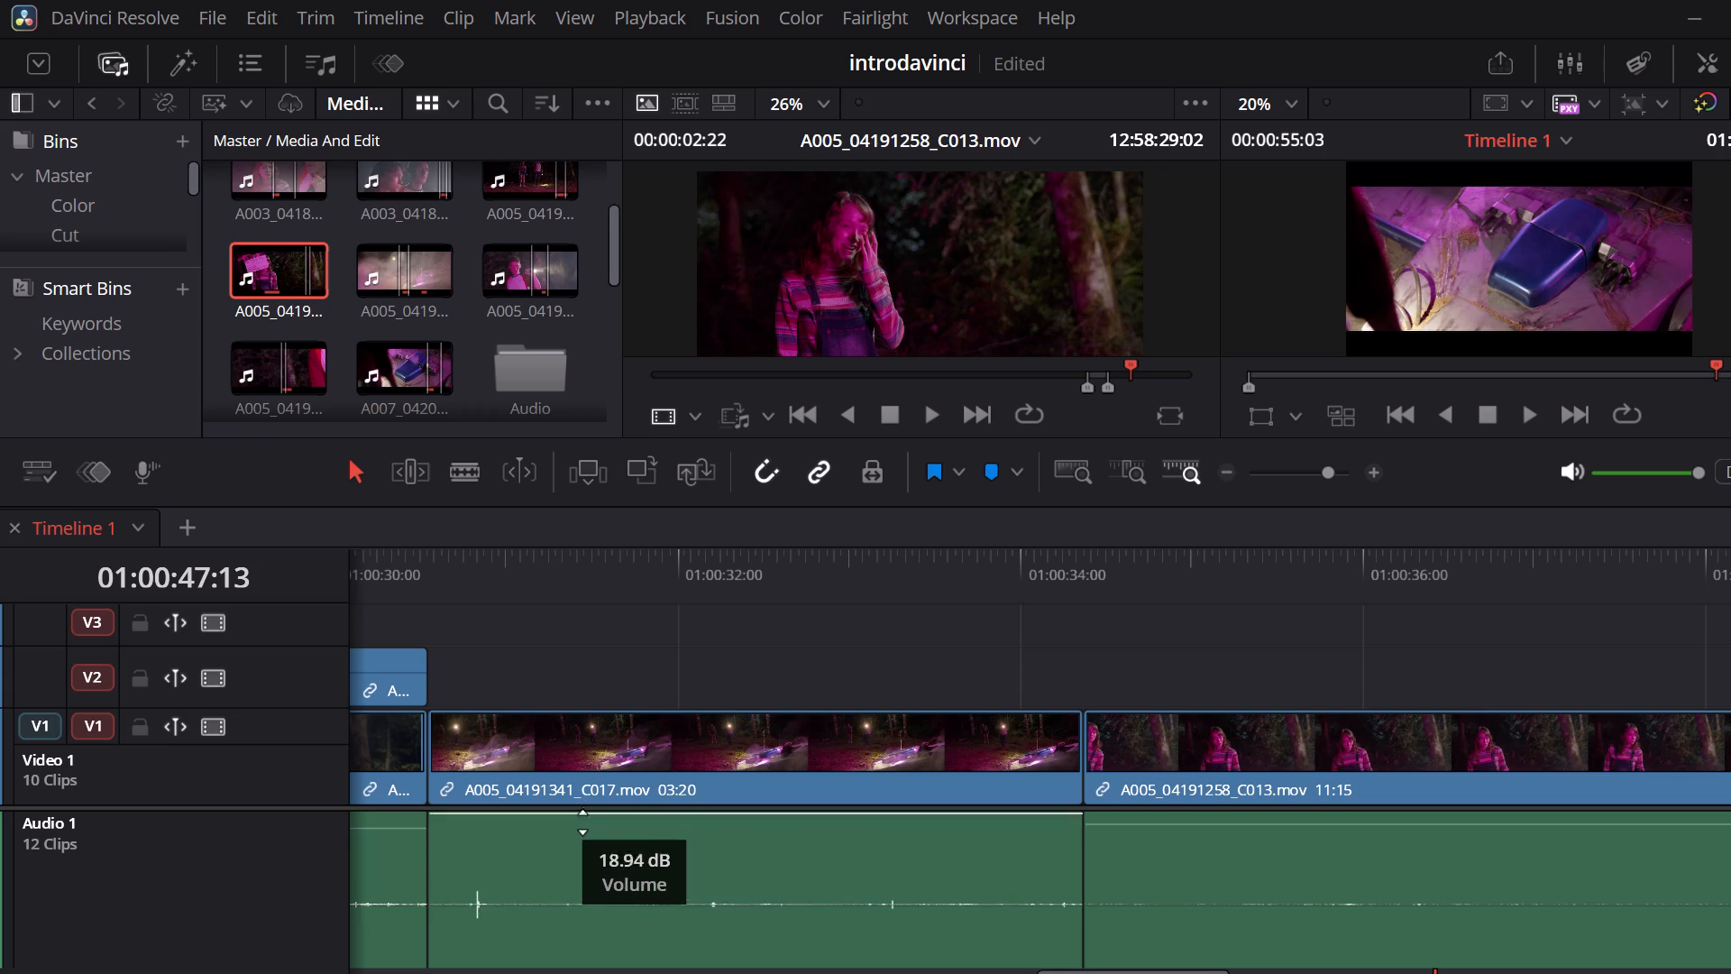
{"action": "left_click_drag", "start_coordinate": [582, 822], "coordinate": [582, 828]}
Play from 01:00:47:13 through A007_04201249_C022 and A005_04191352_C019 into the final 02:20 clip to review the ending.
{"action": "scroll", "coordinate": [582, 828], "scroll_direction": "right", "scroll_amount": 1}
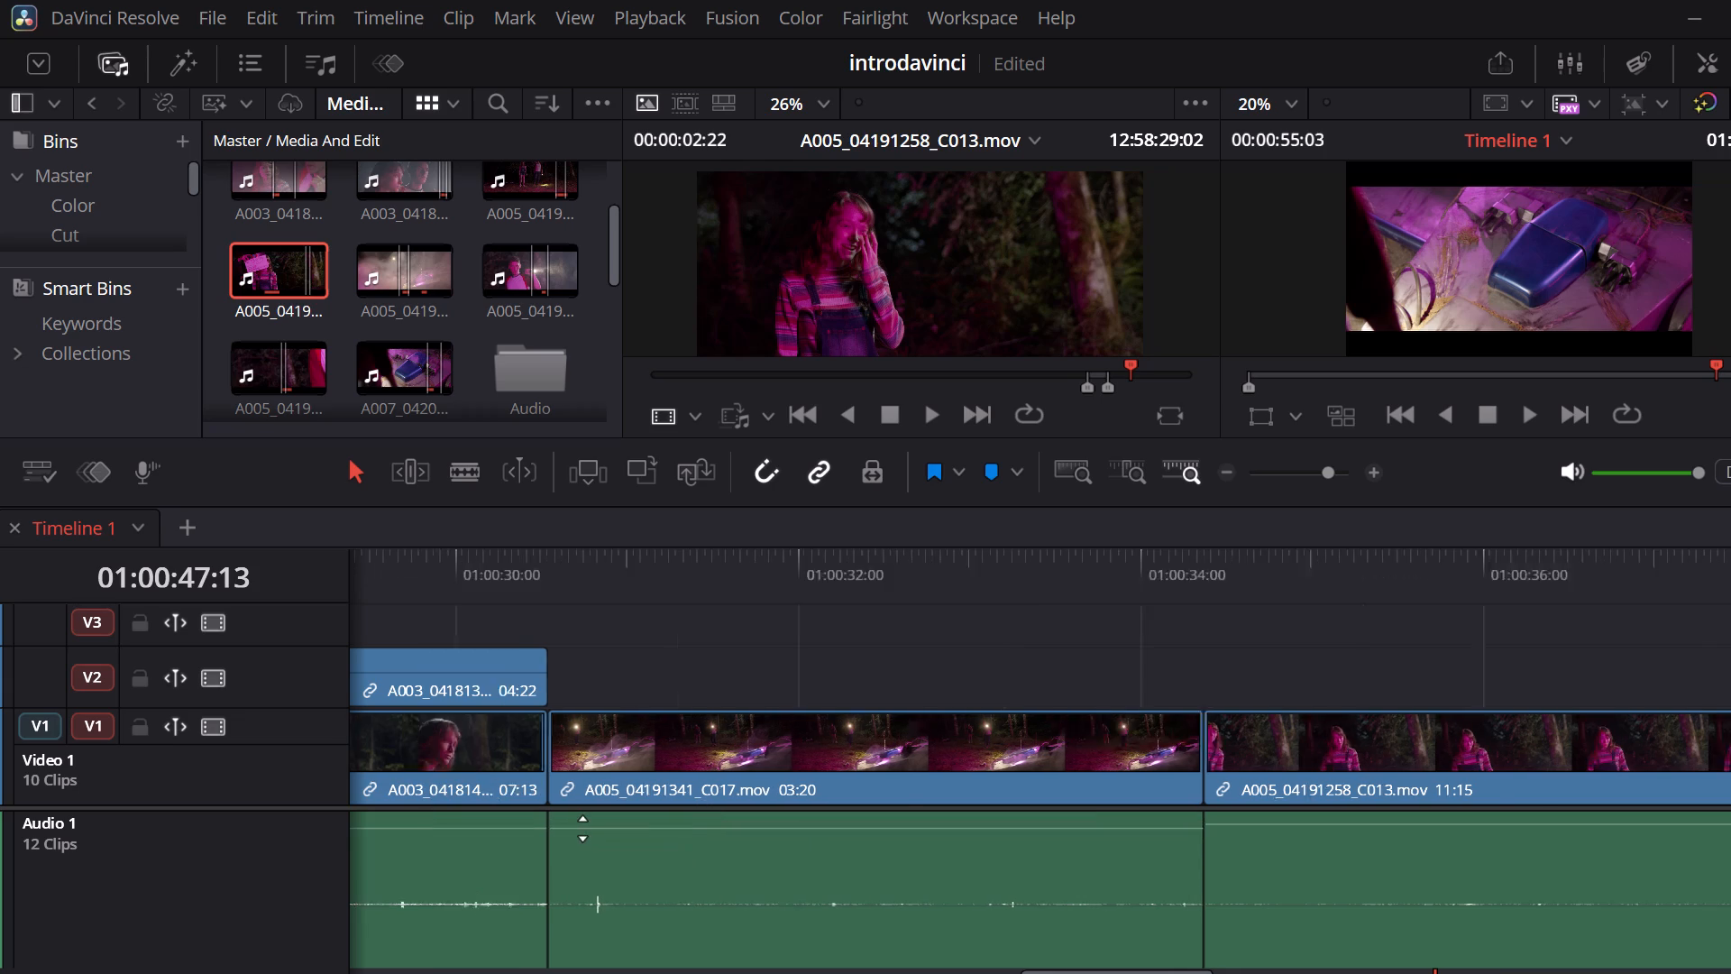
{"action": "scroll", "coordinate": [582, 828], "scroll_direction": "right", "scroll_amount": 3}
{"action": "key", "text": "space"}
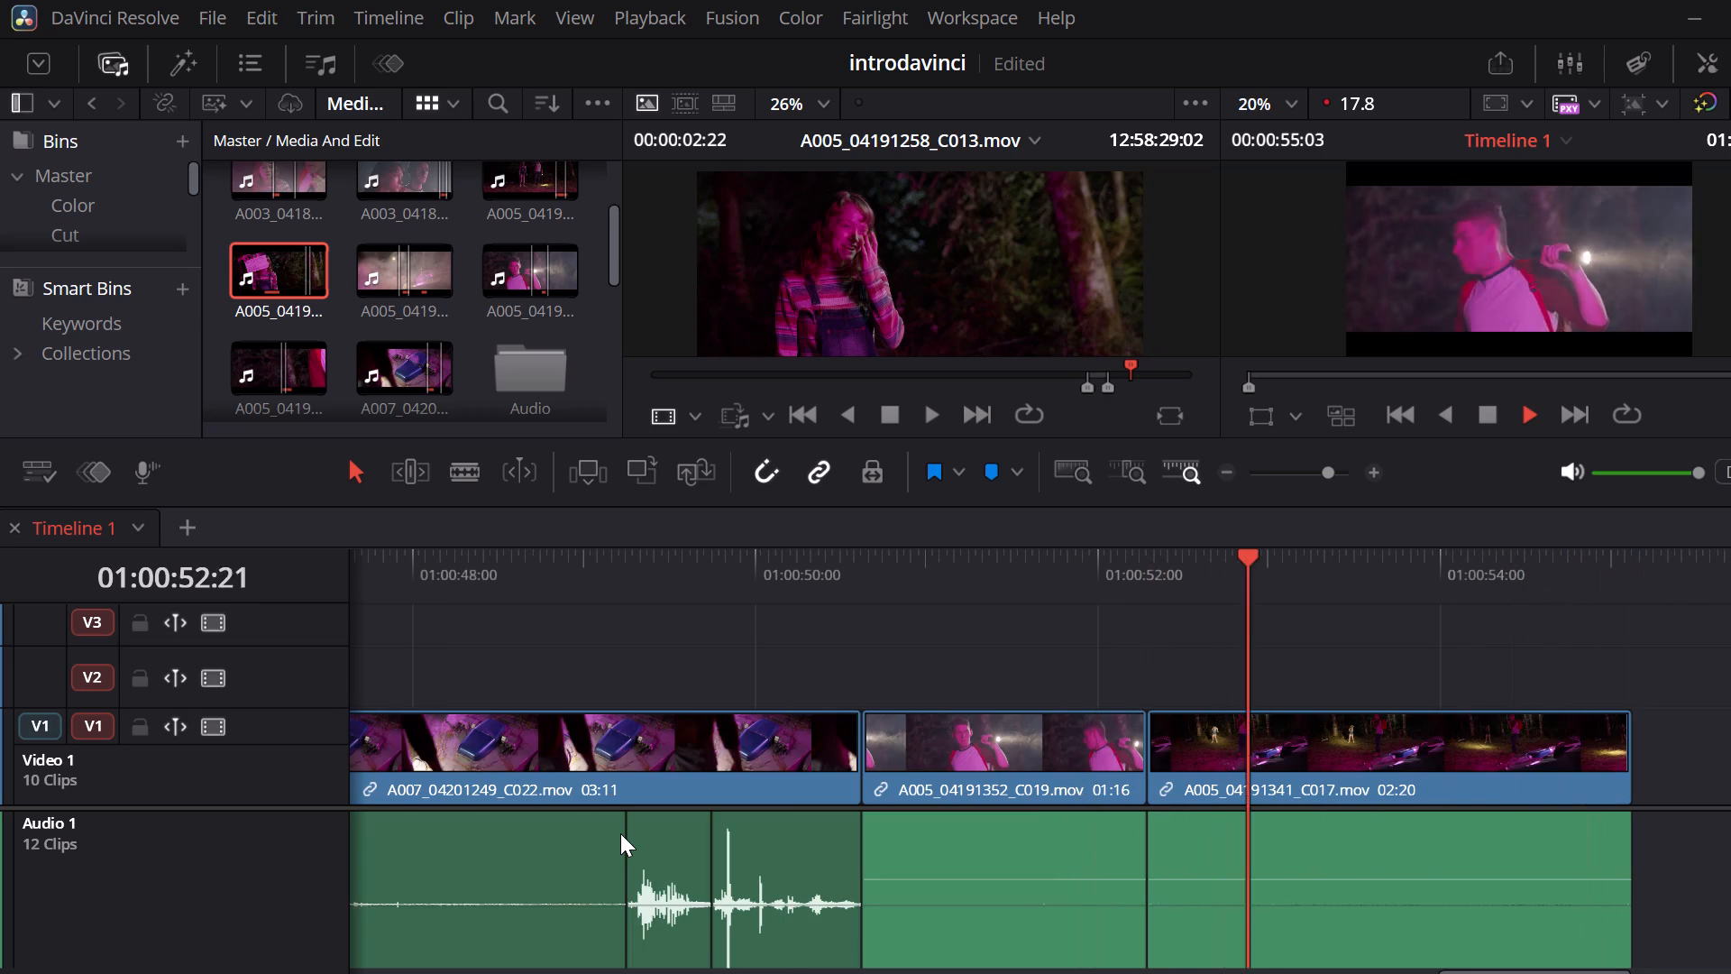
{"action": "key", "text": "space"}
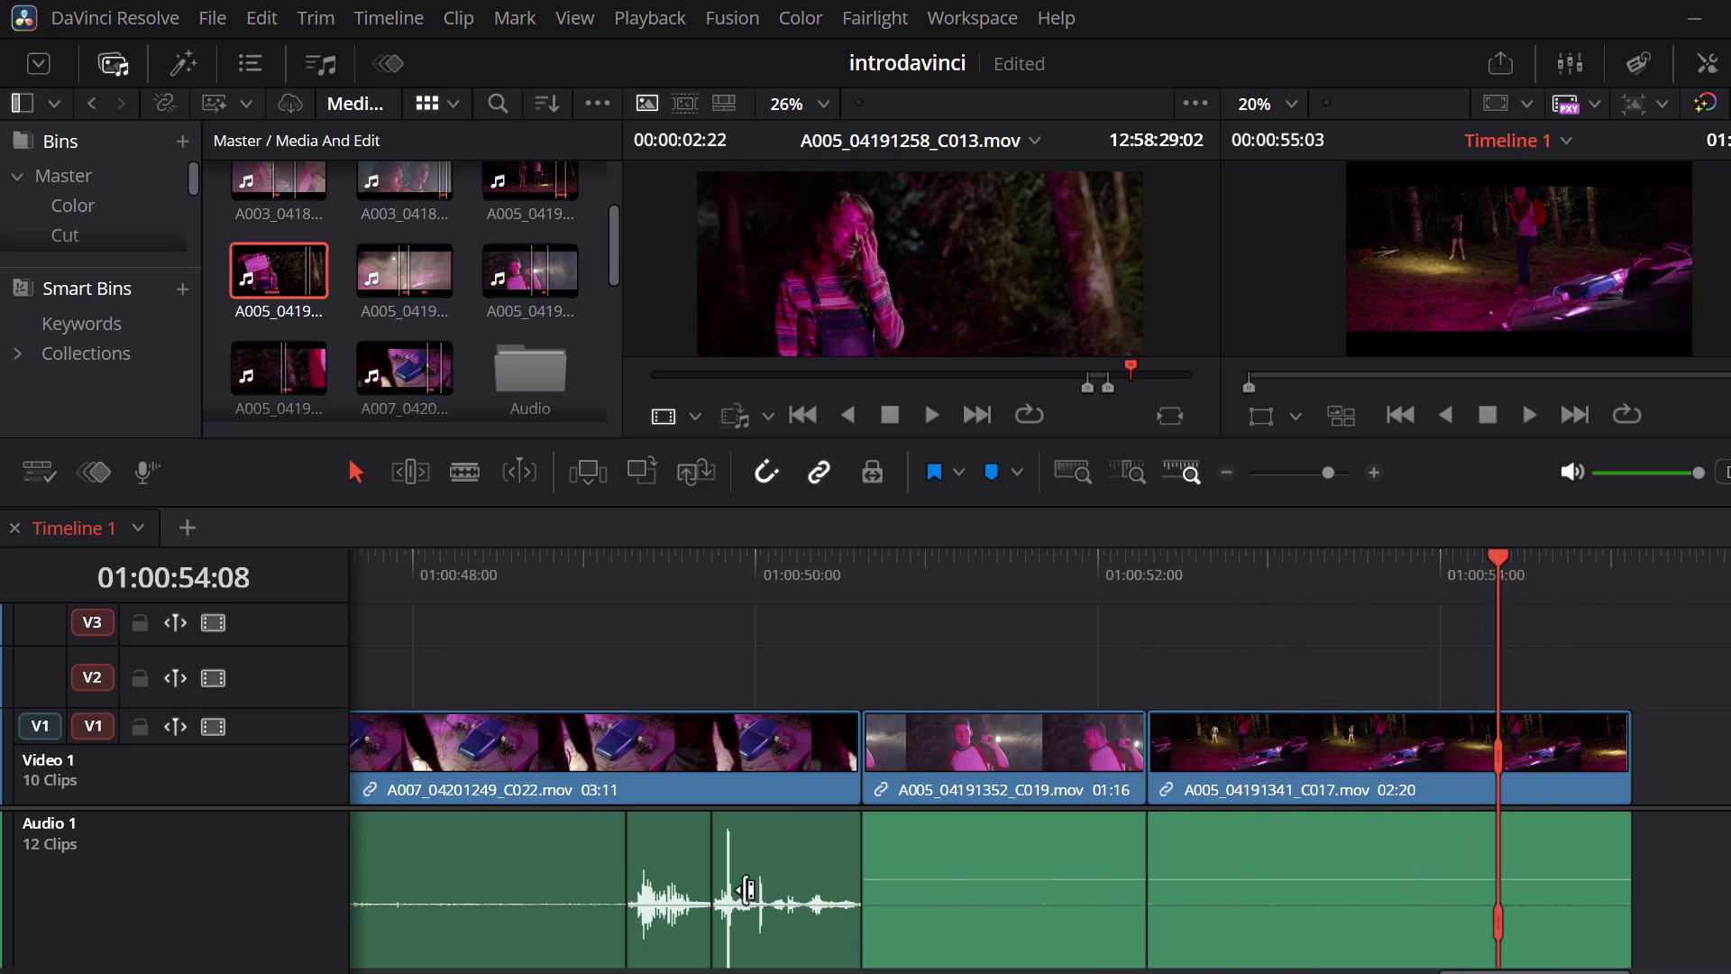
Slightly raise the Audio 1 volume of the 01:16 clip A005_04191352_C019.
{"action": "left_click_drag", "start_coordinate": [989, 880], "coordinate": [992, 861]}
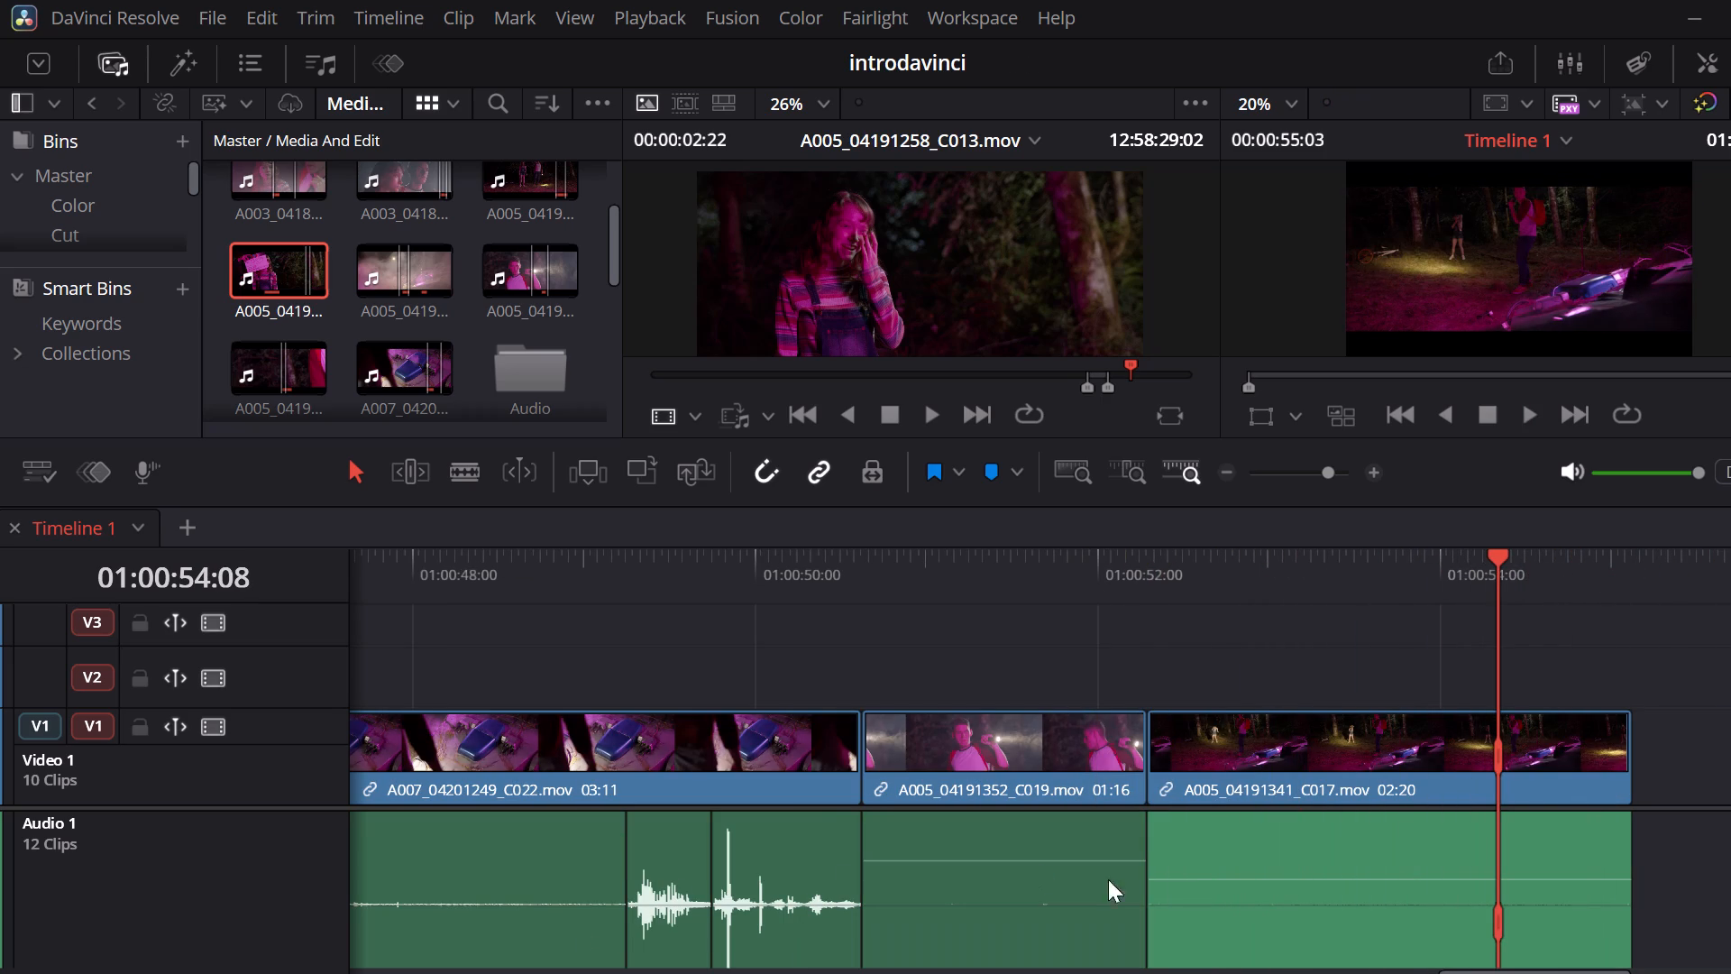
Raise the Audio 1 volume of the final 02:20 clip A005_04191341_C017.
{"action": "left_click_drag", "start_coordinate": [1250, 874], "coordinate": [1250, 856]}
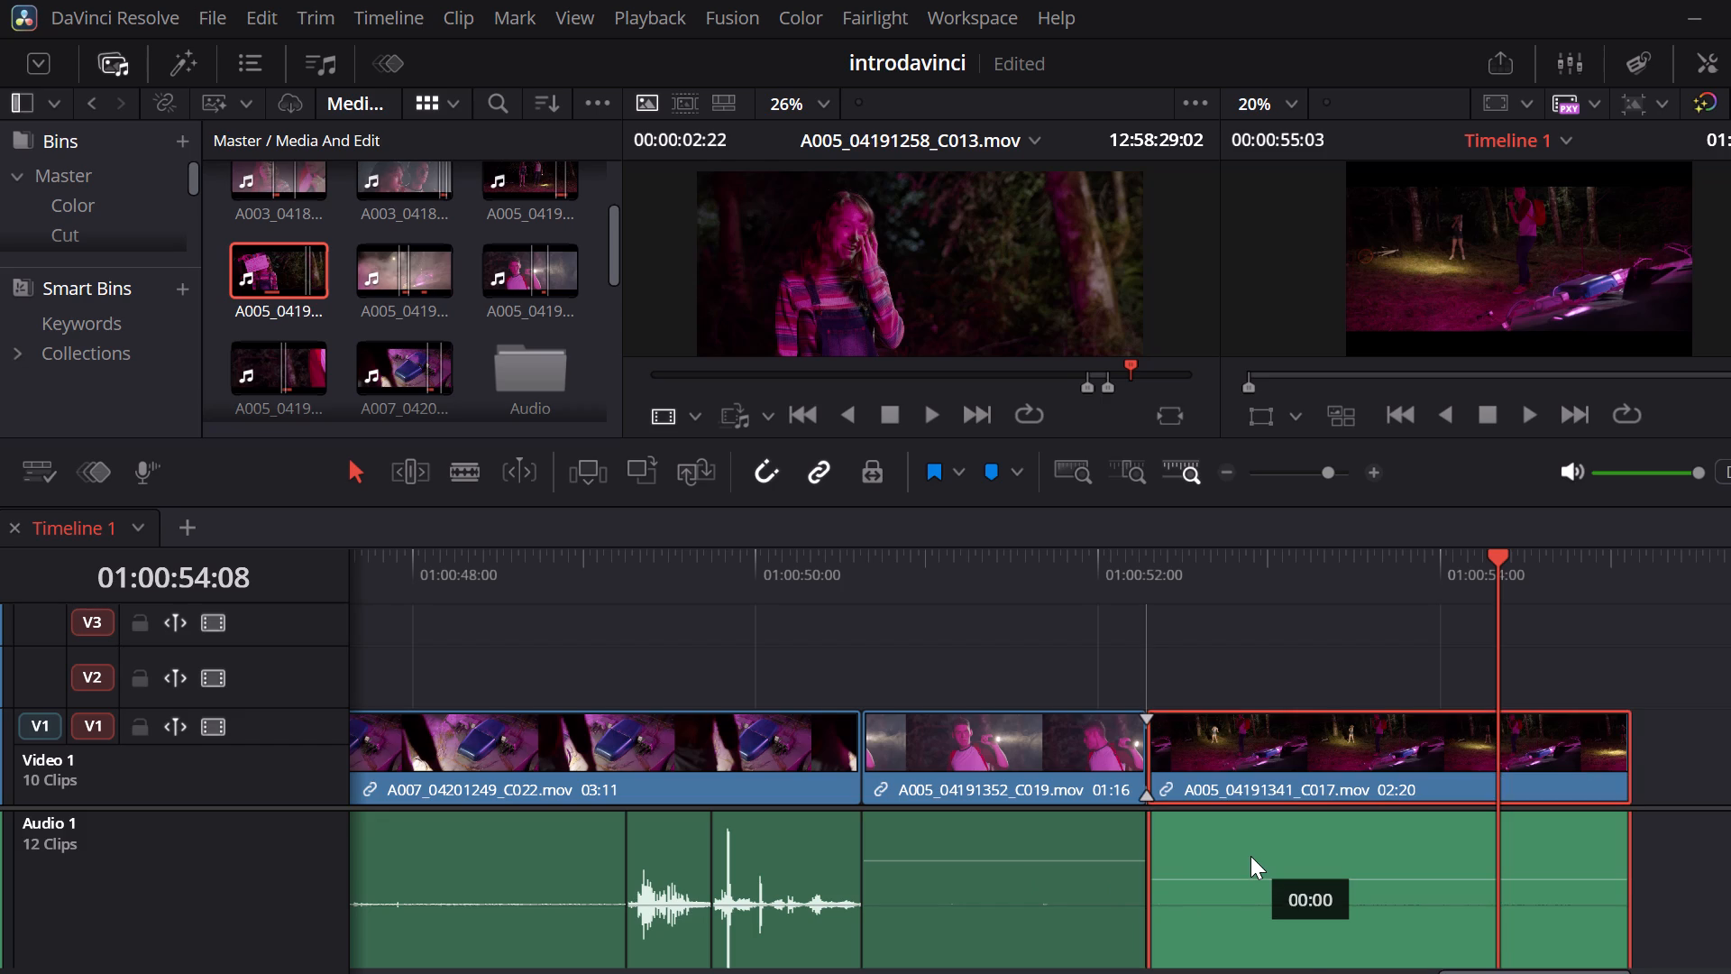